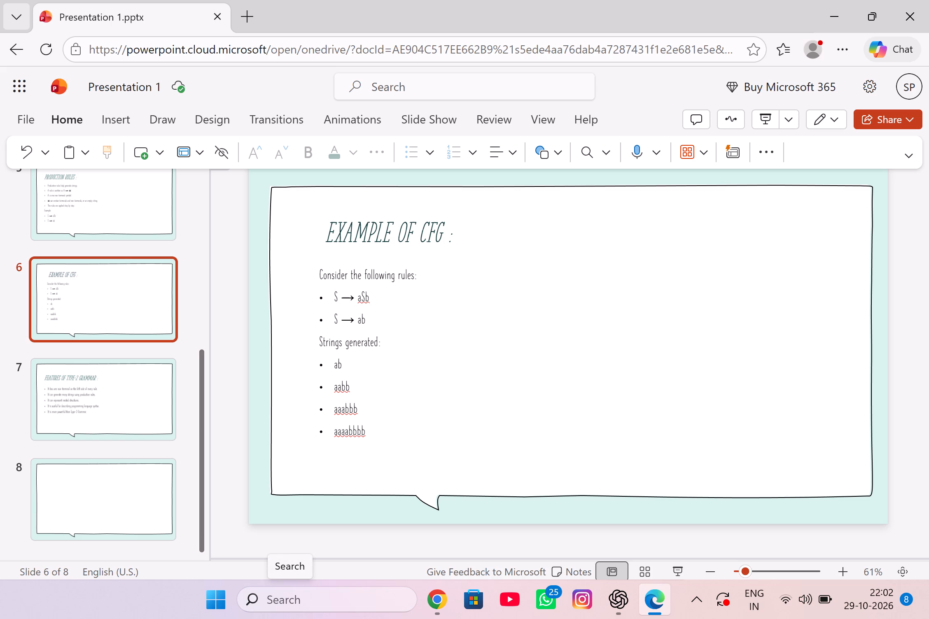
pyautogui.scroll(-3, 305, 607)
pyautogui.scroll(-1, 514, 317)
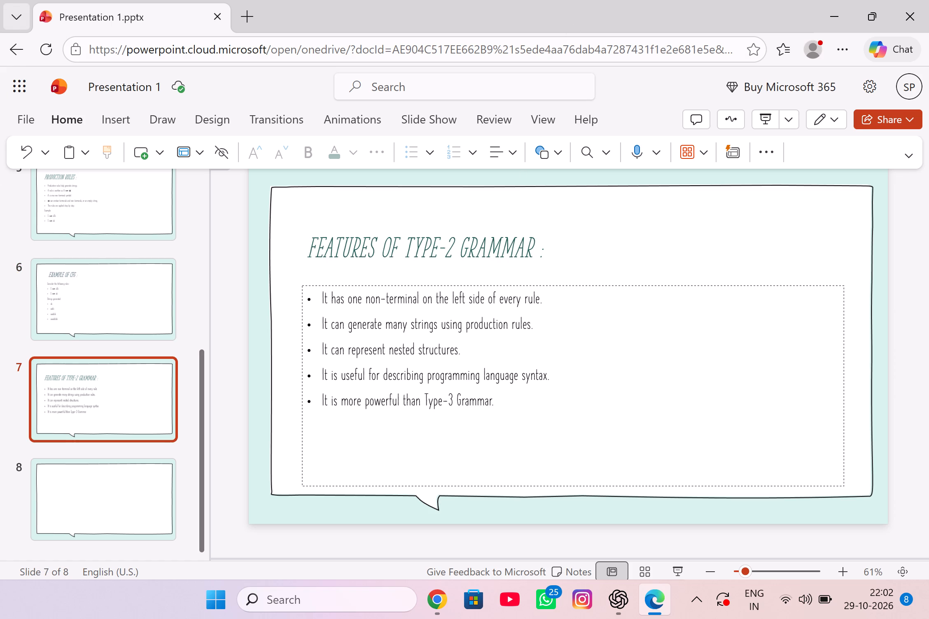
pyautogui.scroll(1, 514, 317)
pyautogui.scroll(-3, 514, 317)
pyautogui.scroll(2, 514, 317)
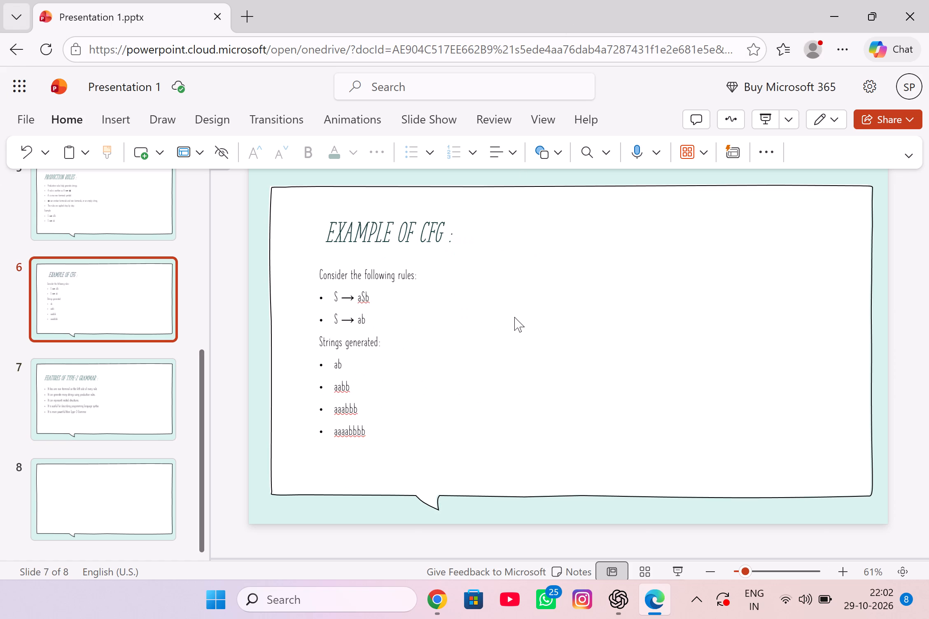
pyautogui.scroll(-2, 457, 252)
pyautogui.scroll(2, 457, 252)
pyautogui.scroll(-2, 457, 251)
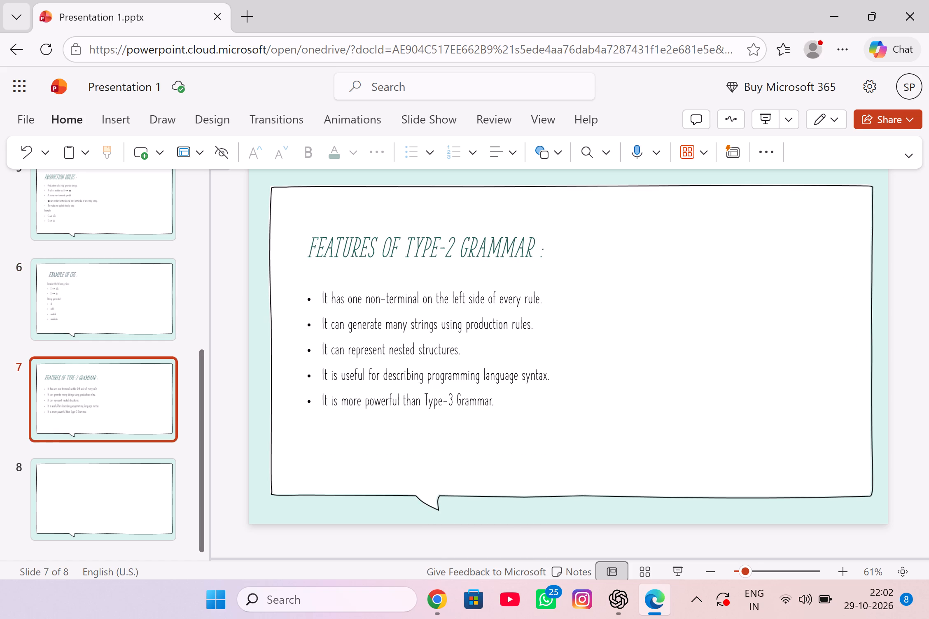
pyautogui.click(535, 255)
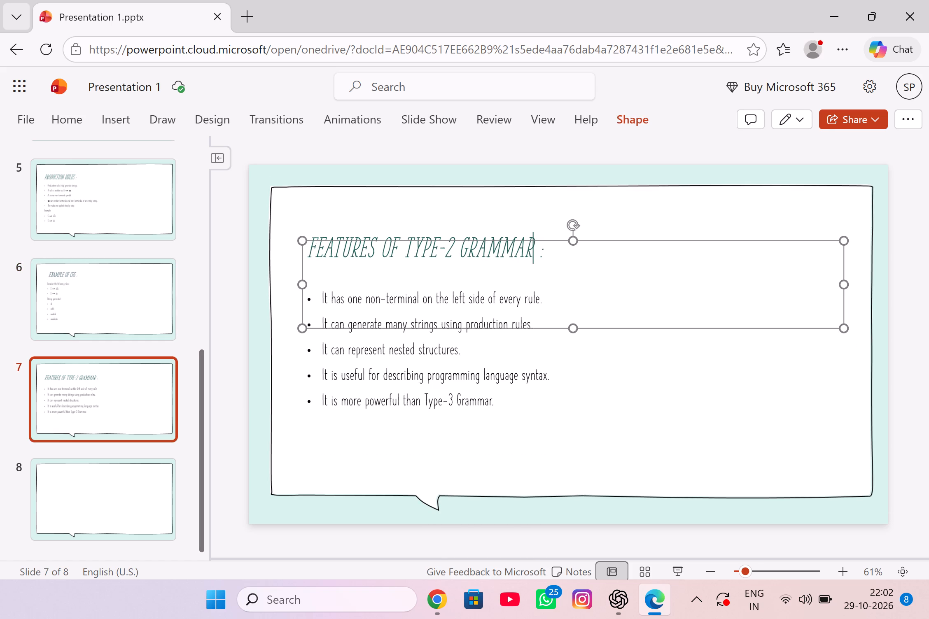
pyautogui.click(502, 230)
pyautogui.click(459, 248)
pyautogui.click(574, 241)
pyautogui.doubleClick(576, 237)
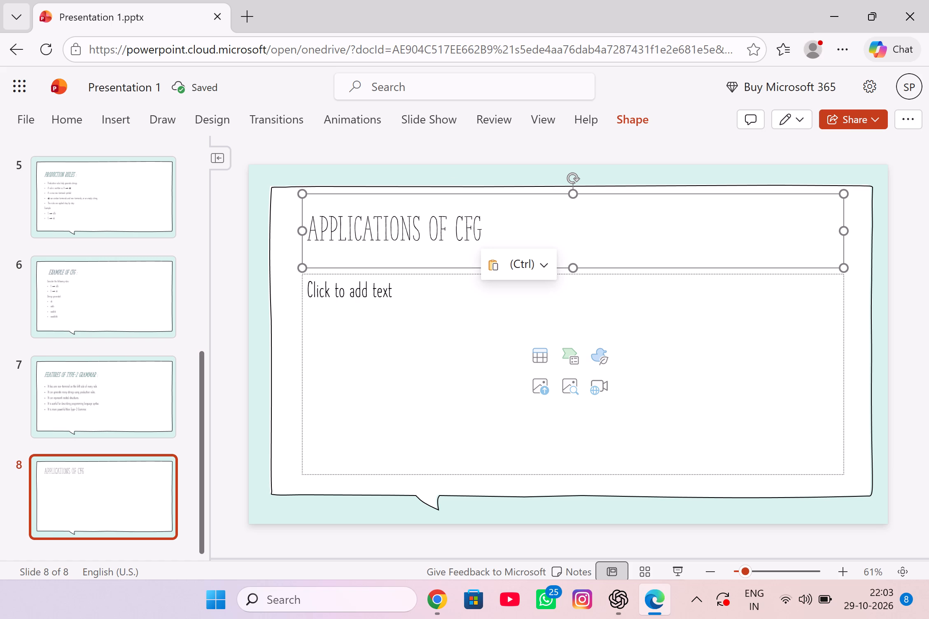
# Set the font size of the whole "Applications of CFG" title to 40.
pyautogui.click(309, 230)
pyautogui.moveTo(309, 230); pyautogui.dragTo(395, 254)
pyautogui.moveTo(489, 274); pyautogui.dragTo(489, 255)
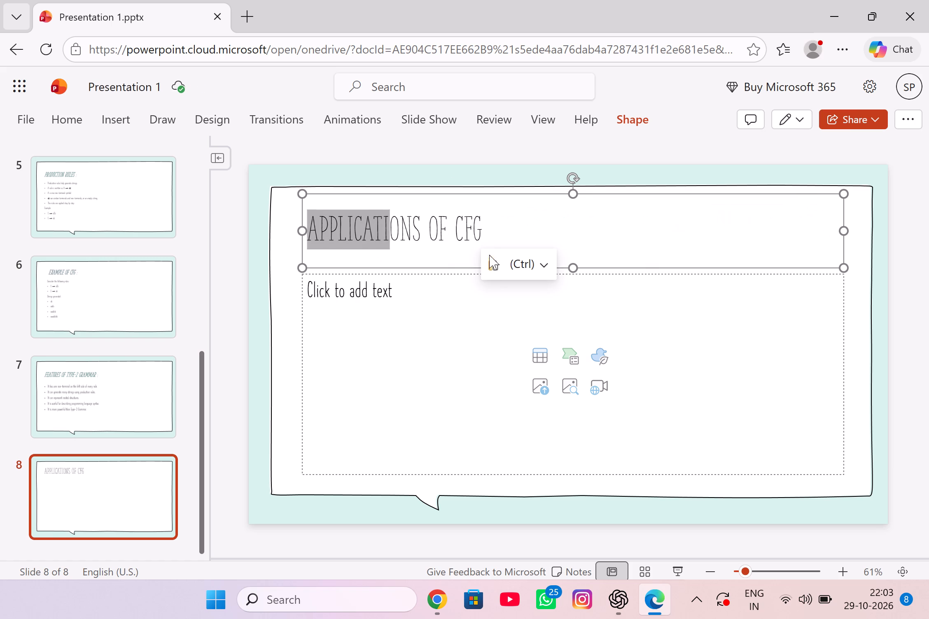
pyautogui.moveTo(489, 255); pyautogui.dragTo(485, 232)
pyautogui.click(313, 251)
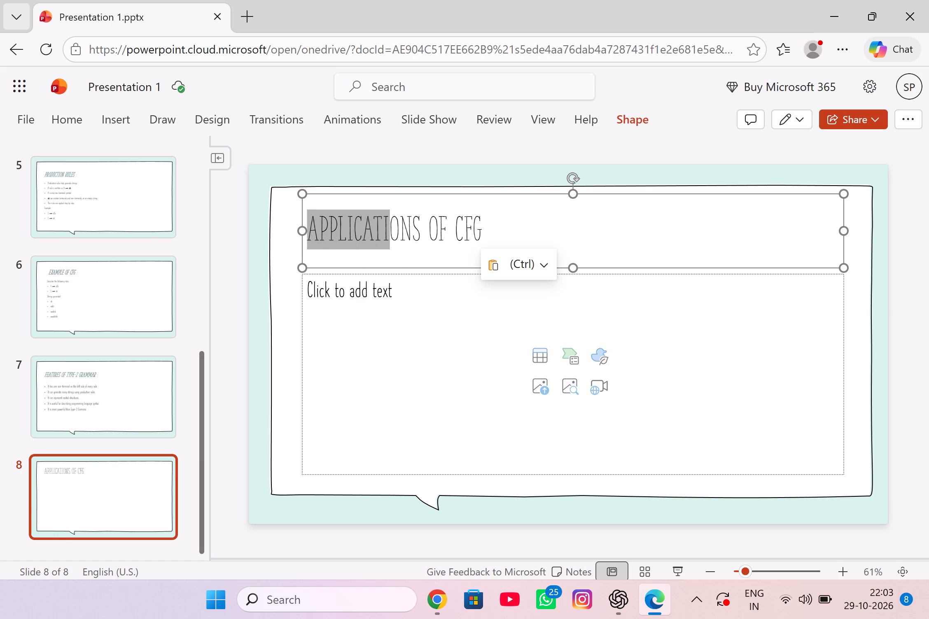
pyautogui.moveTo(311, 234); pyautogui.dragTo(479, 255)
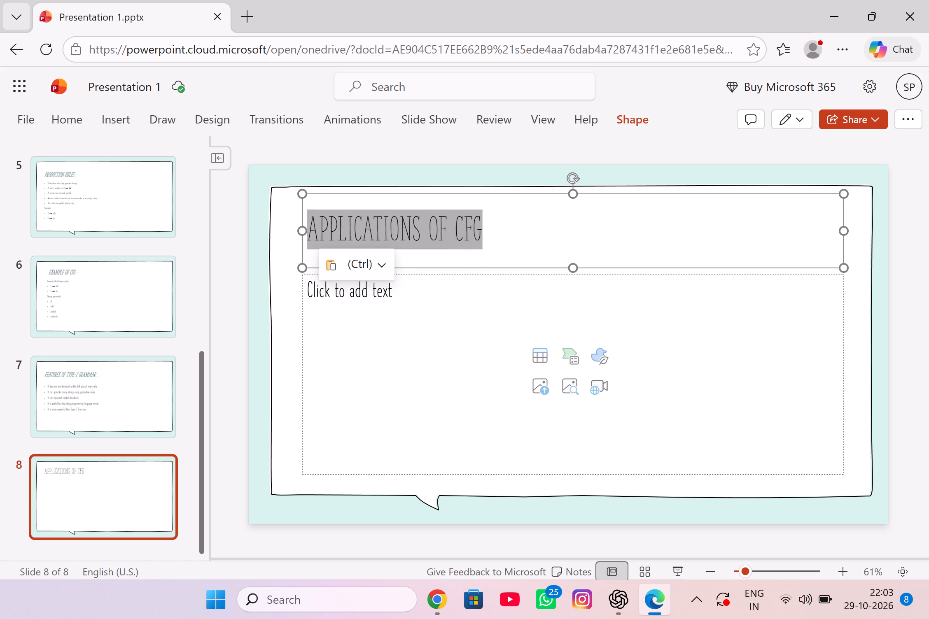
pyautogui.moveTo(479, 255); pyautogui.dragTo(483, 255)
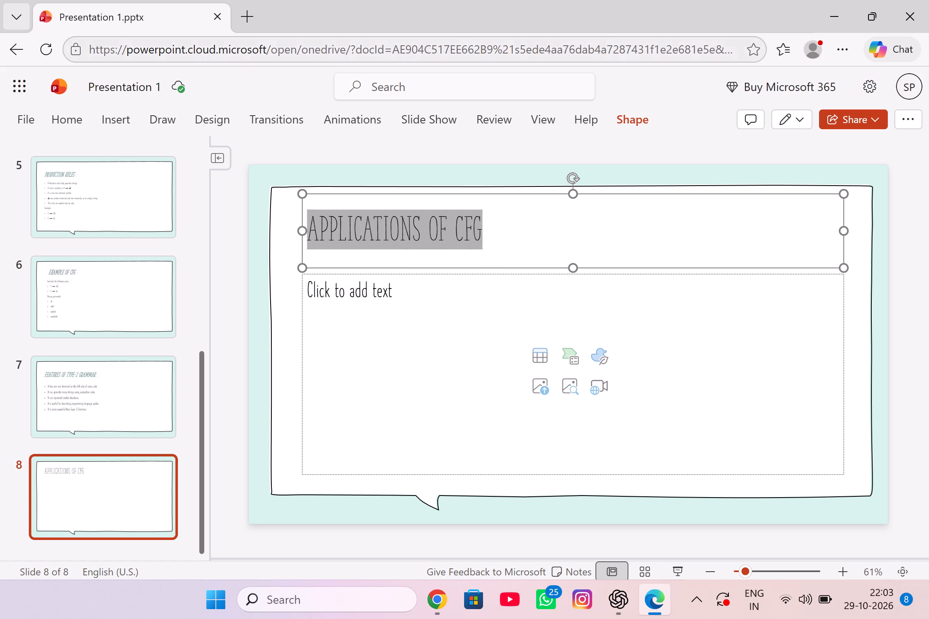
pyautogui.click(472, 312)
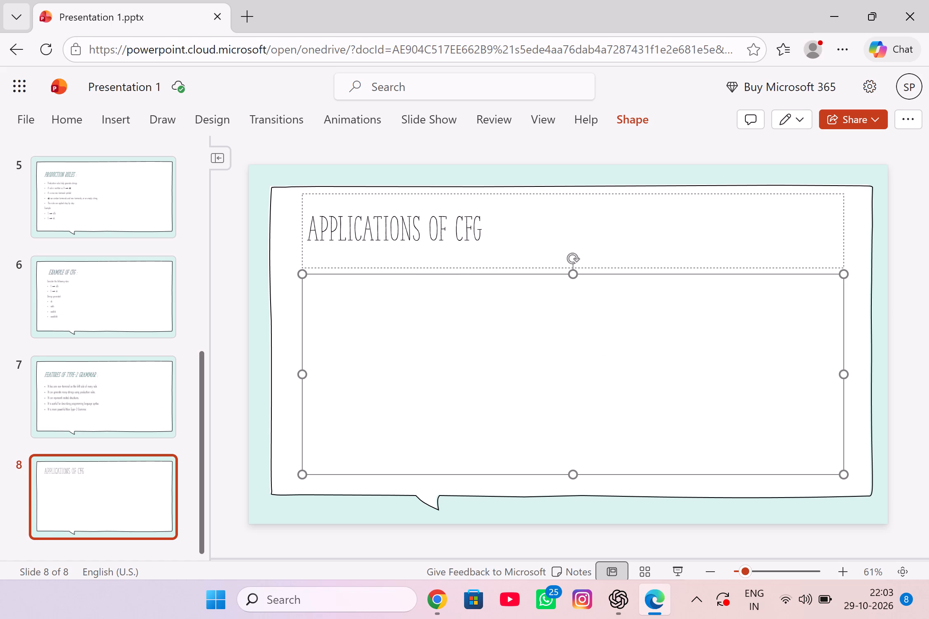
pyautogui.moveTo(310, 227); pyautogui.dragTo(487, 261)
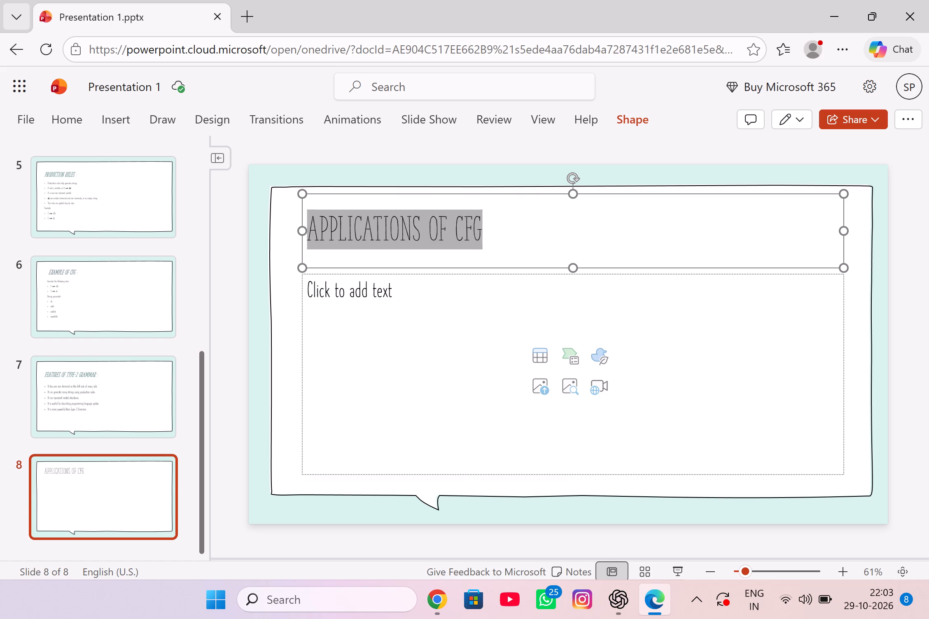
pyautogui.moveTo(487, 261); pyautogui.dragTo(487, 261)
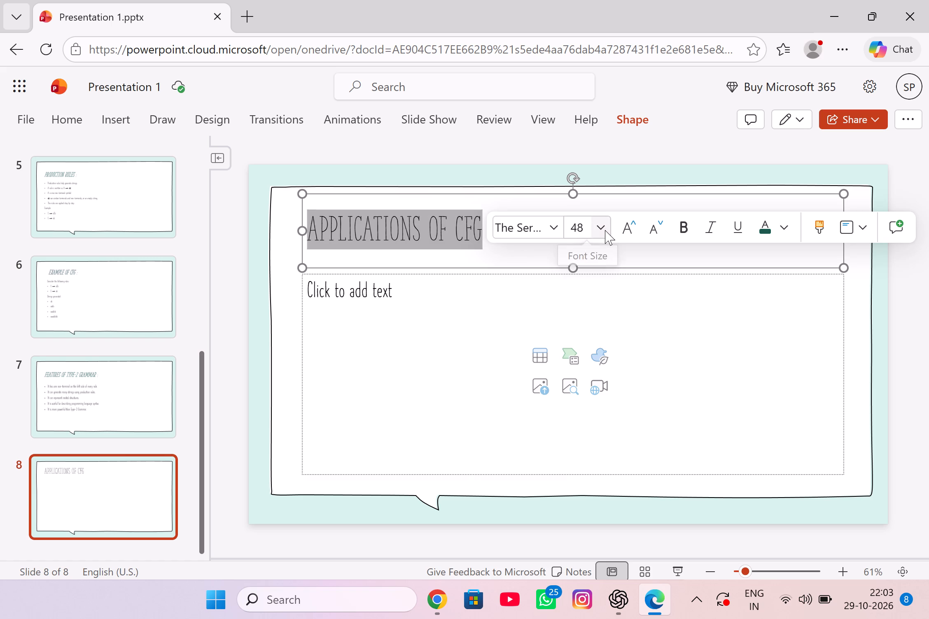
pyautogui.doubleClick(607, 230)
pyautogui.click(604, 231)
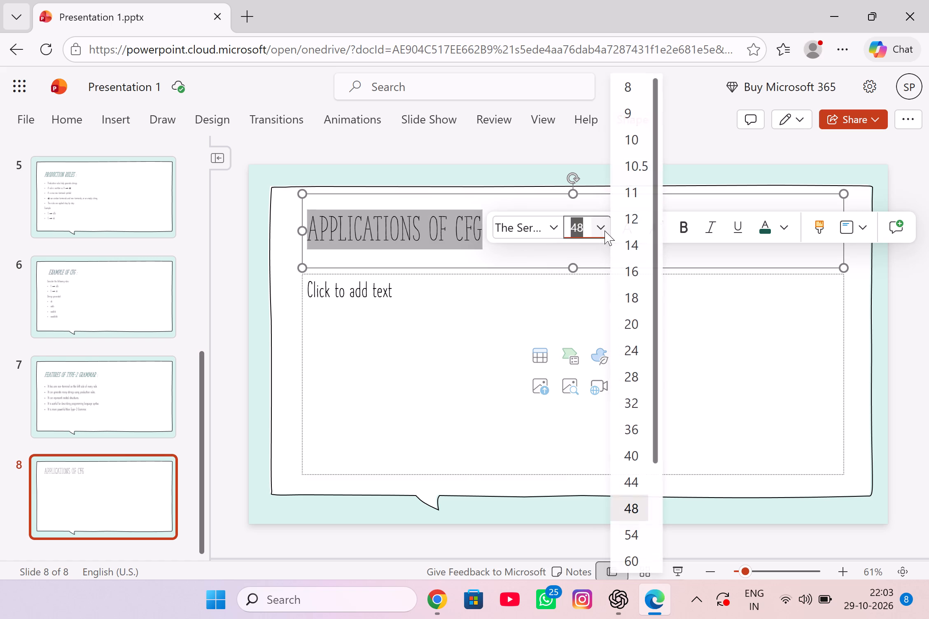
pyautogui.click(631, 462)
# Make the slide 8 title bold and italic, coloured in the darkest shade of the teal-green theme colour.
pyautogui.click(684, 232)
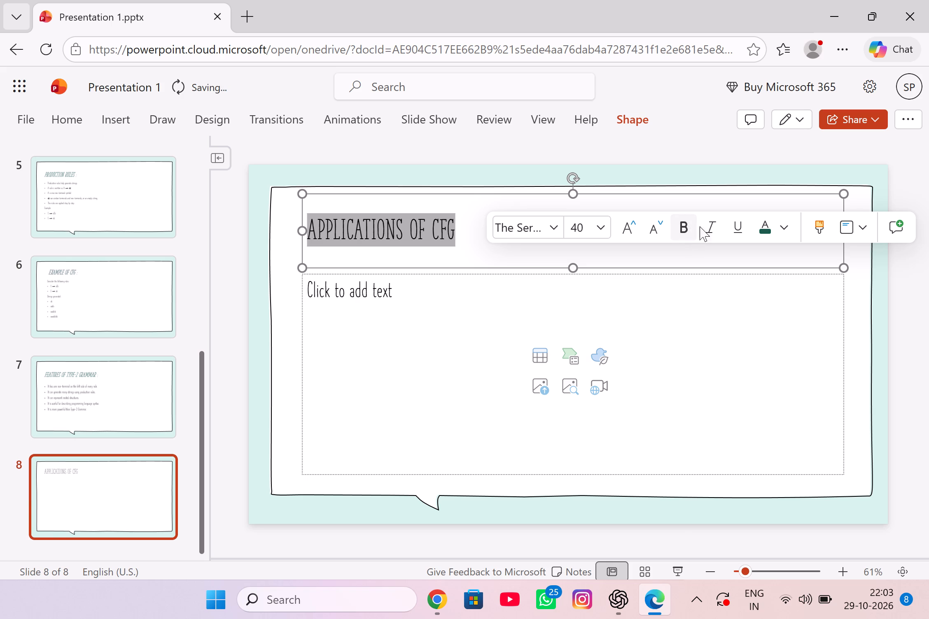
pyautogui.click(708, 226)
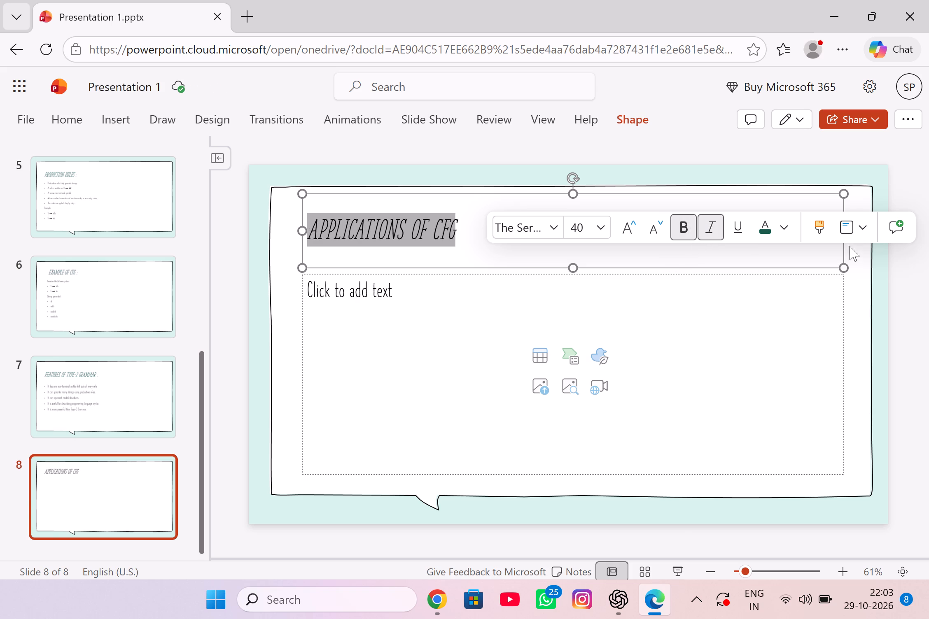
pyautogui.click(783, 227)
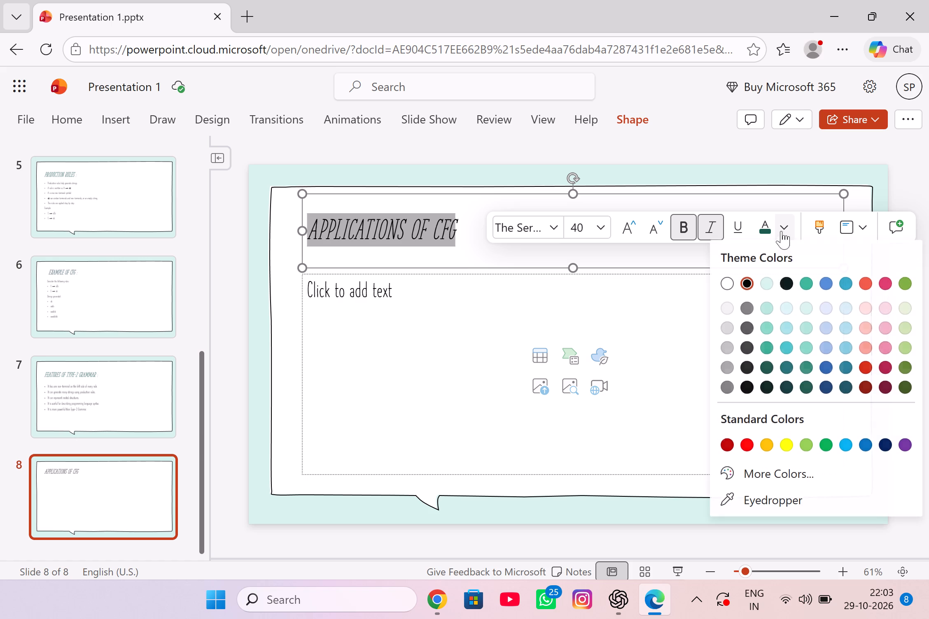
pyautogui.click(806, 389)
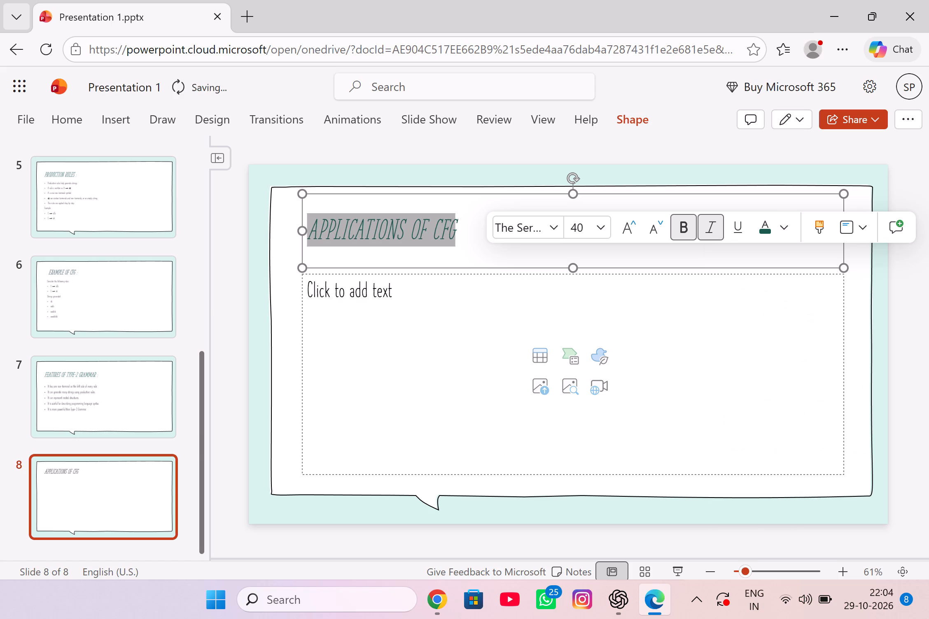
# Append a space and a colon to the end of the "Applications of CFG" title.
pyautogui.click(466, 238)
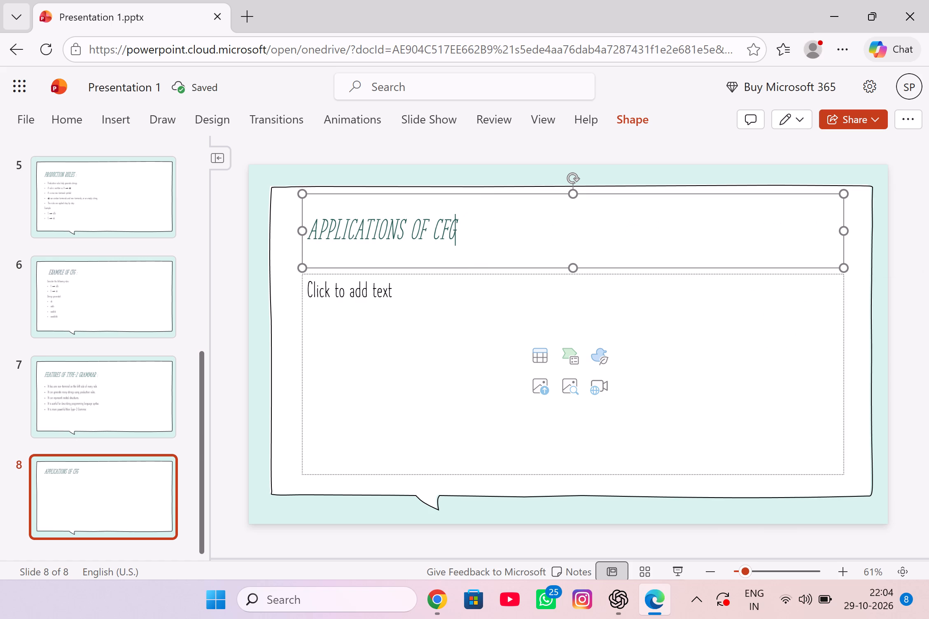
pyautogui.press('space')
pyautogui.hotkey('shift', ':')
# Lower the top edge of the "Features of Type-2 Grammar" title box on slide 7 slightly.
pyautogui.doubleClick(93, 393)
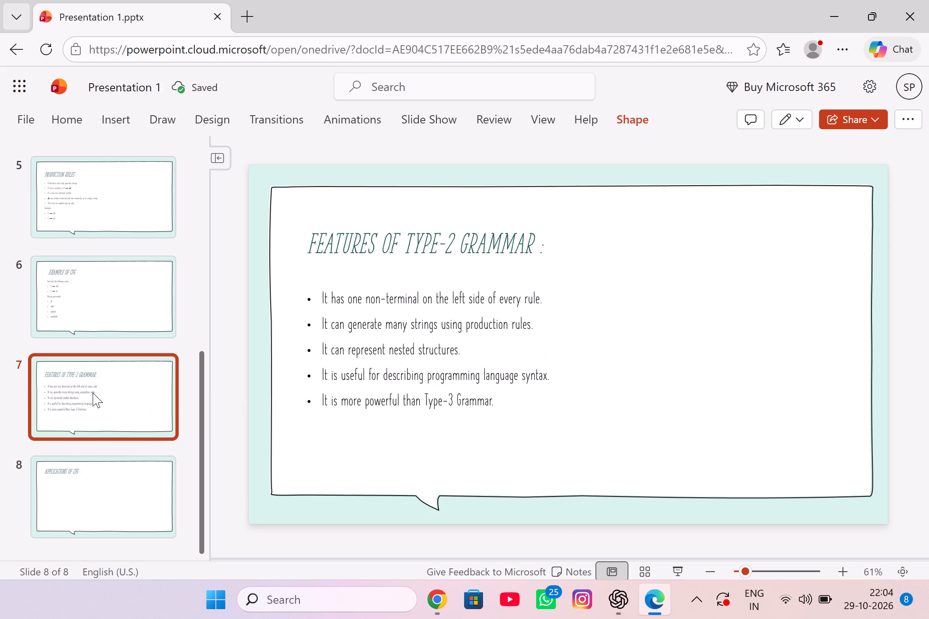
pyautogui.click(75, 498)
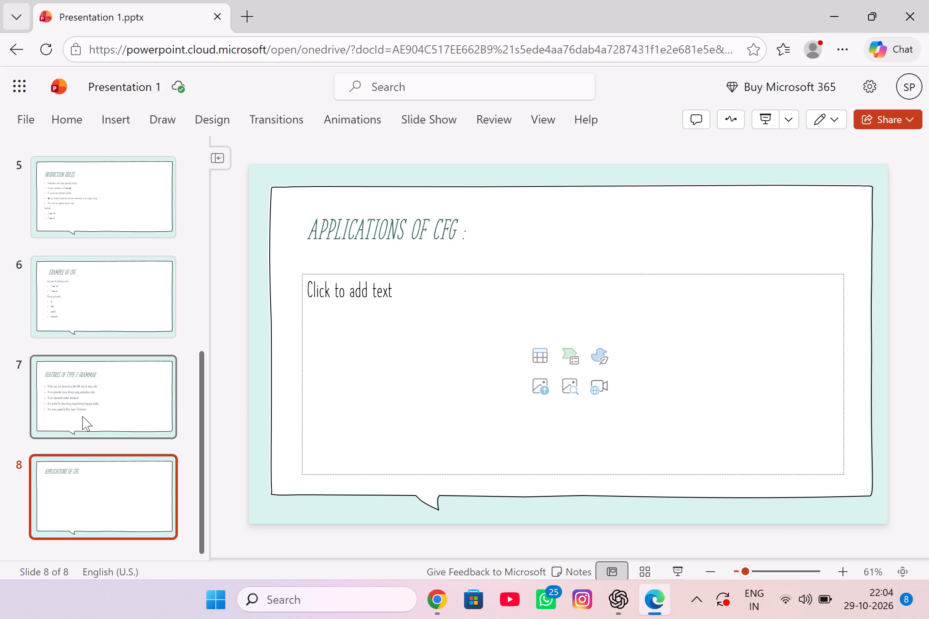
pyautogui.click(83, 415)
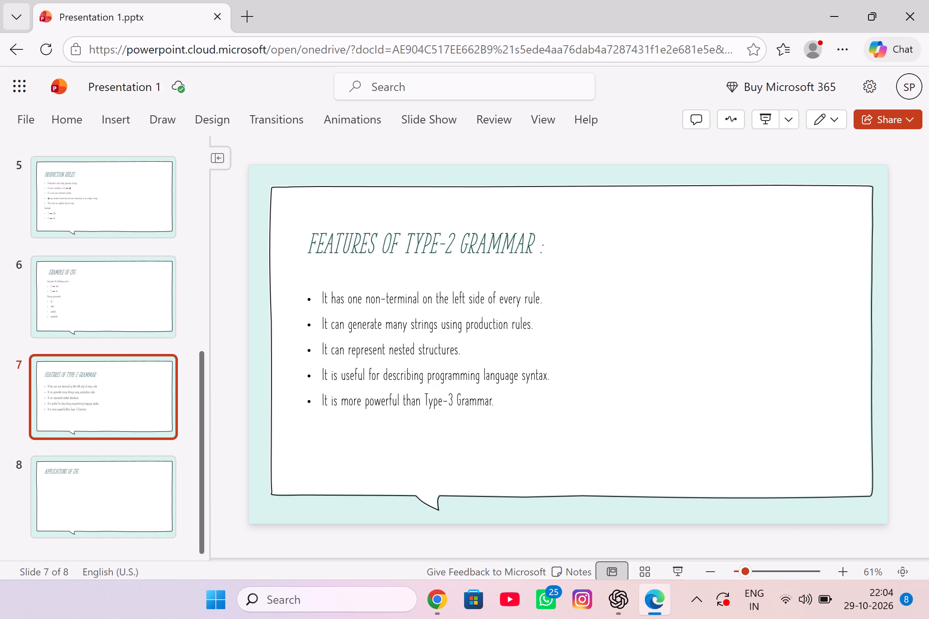
pyautogui.moveTo(559, 232); pyautogui.dragTo(559, 236)
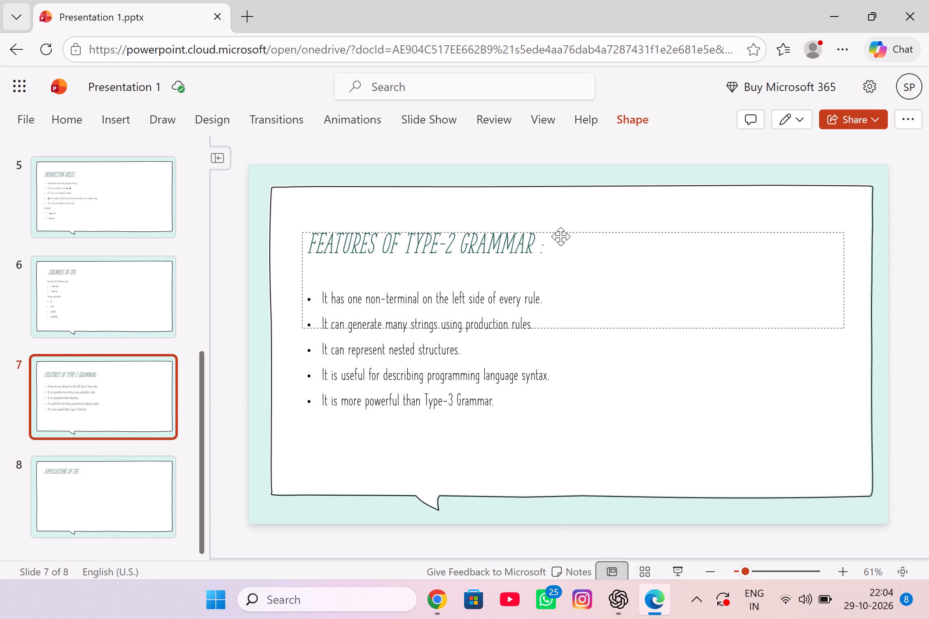
pyautogui.click(575, 232)
pyautogui.moveTo(571, 233); pyautogui.dragTo(572, 238)
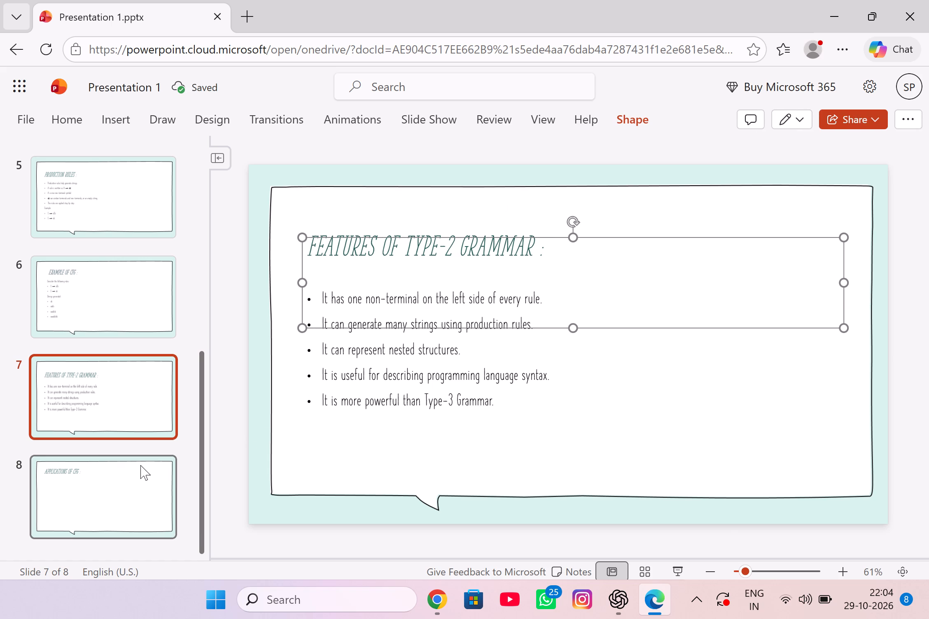
# Lower the top edge of the "Applications of CFG" title box on slide 8 slightly, comparing its title position with slide 7.
pyautogui.click(140, 465)
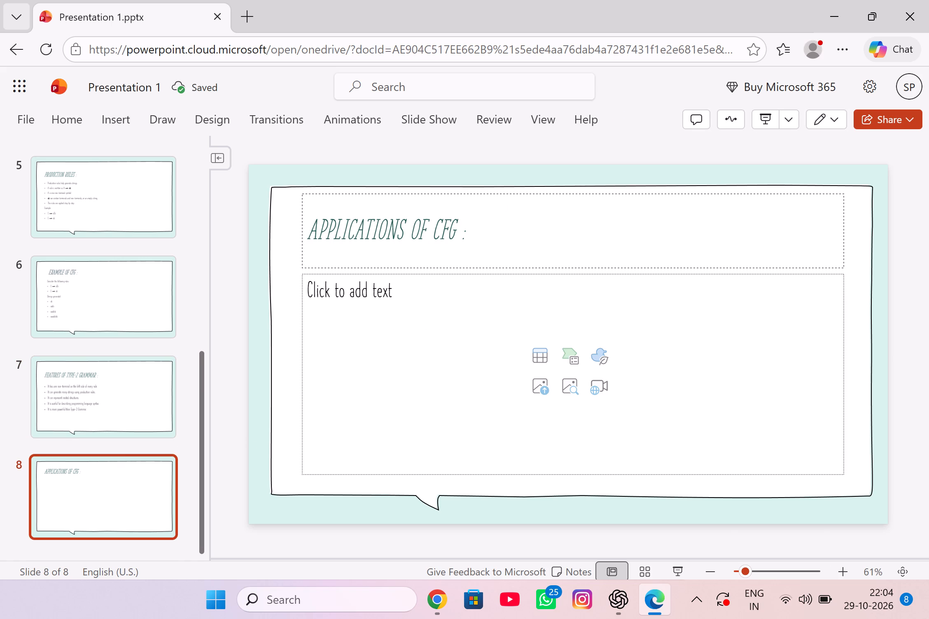
pyautogui.moveTo(310, 230); pyautogui.dragTo(385, 242)
pyautogui.moveTo(388, 242); pyautogui.dragTo(474, 242)
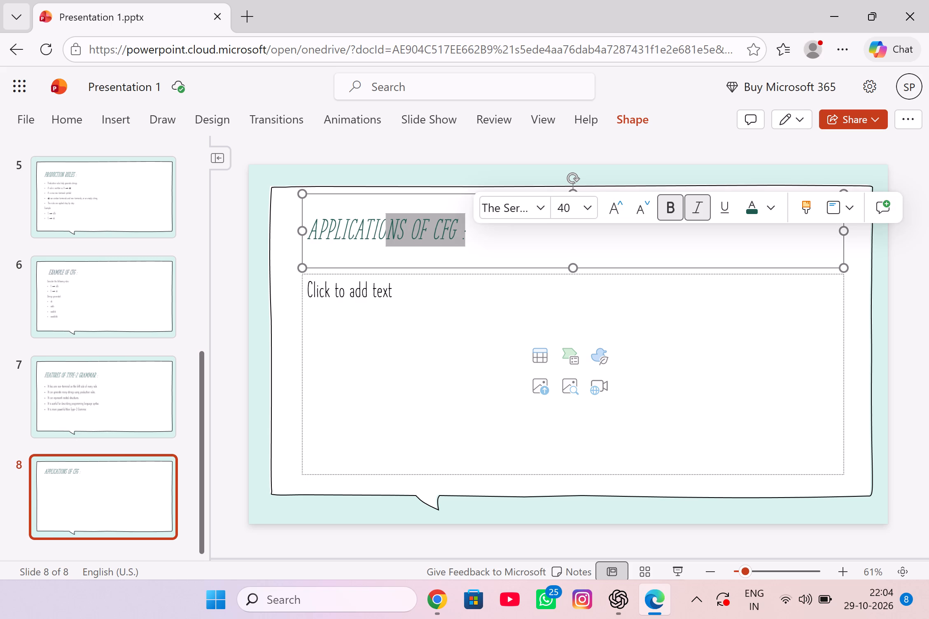
pyautogui.click(492, 237)
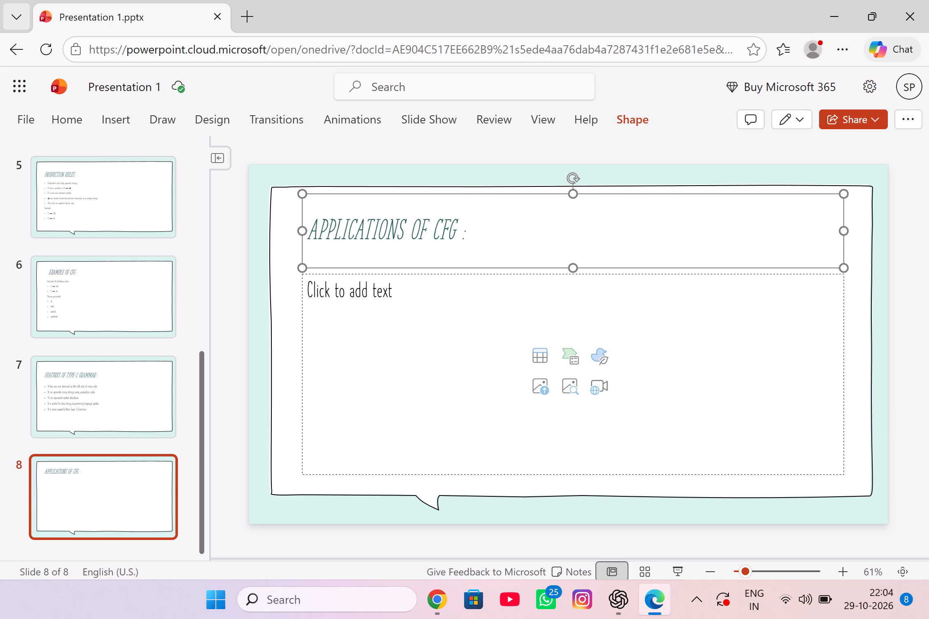
pyautogui.click(455, 396)
pyautogui.click(483, 225)
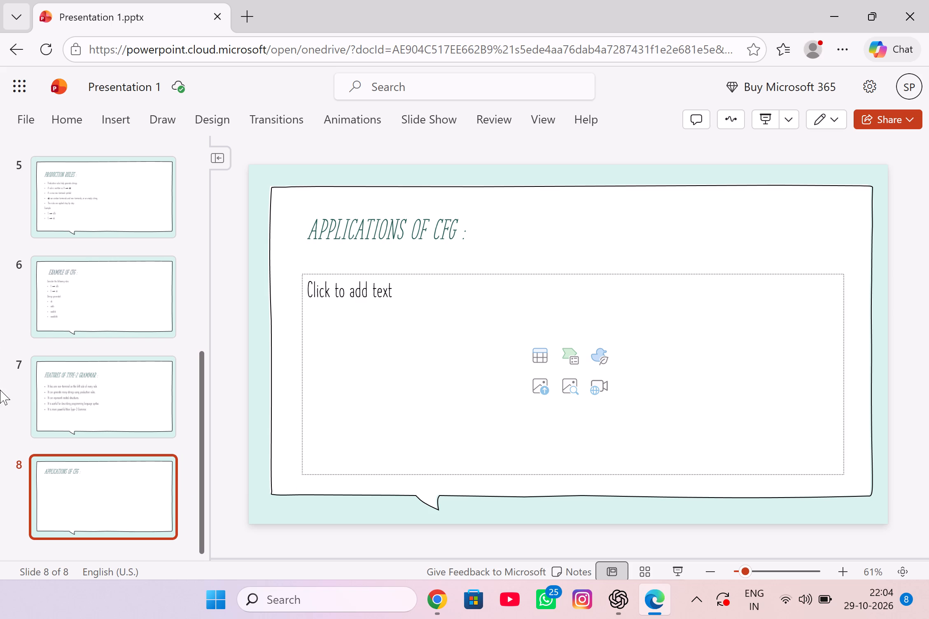
pyautogui.click(134, 390)
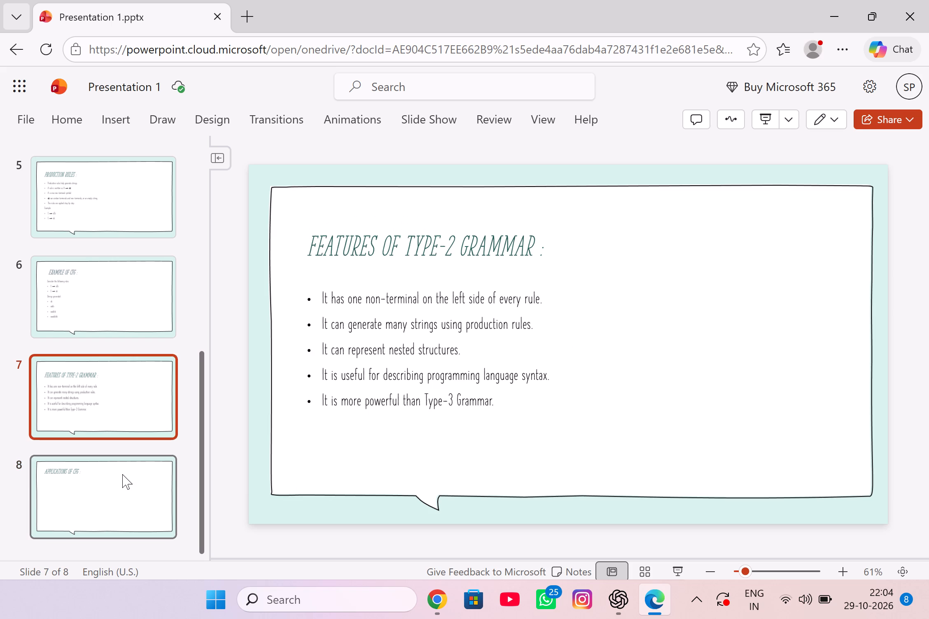
pyautogui.doubleClick(122, 474)
pyautogui.click(500, 215)
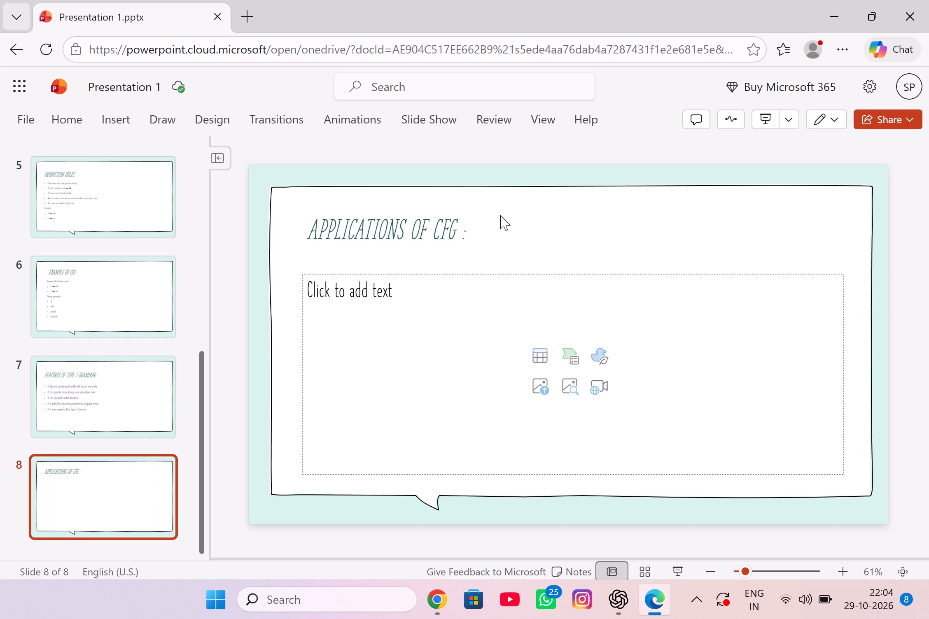
pyautogui.click(469, 230)
pyautogui.click(462, 222)
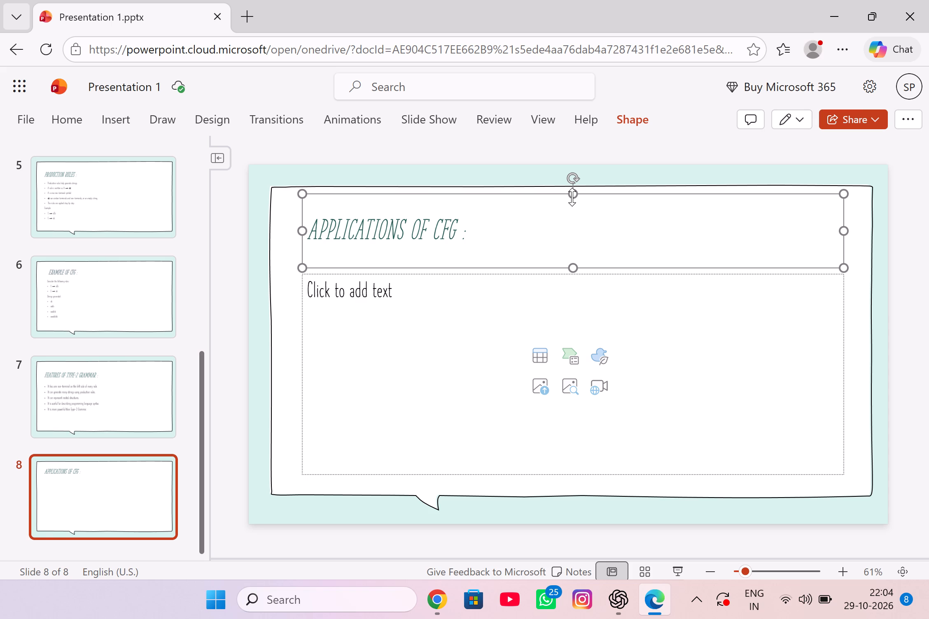
pyautogui.moveTo(573, 197); pyautogui.dragTo(572, 207)
pyautogui.click(572, 207)
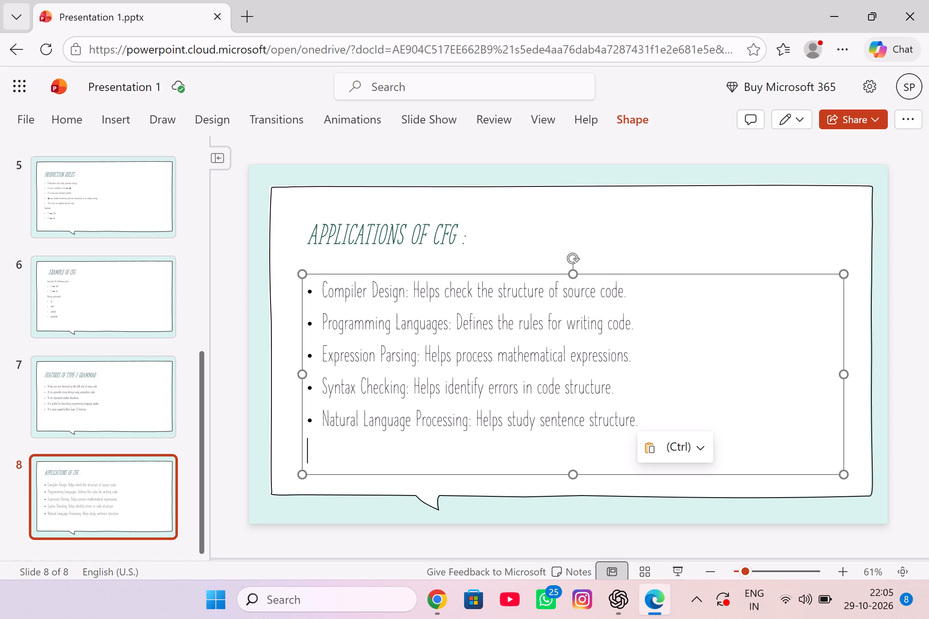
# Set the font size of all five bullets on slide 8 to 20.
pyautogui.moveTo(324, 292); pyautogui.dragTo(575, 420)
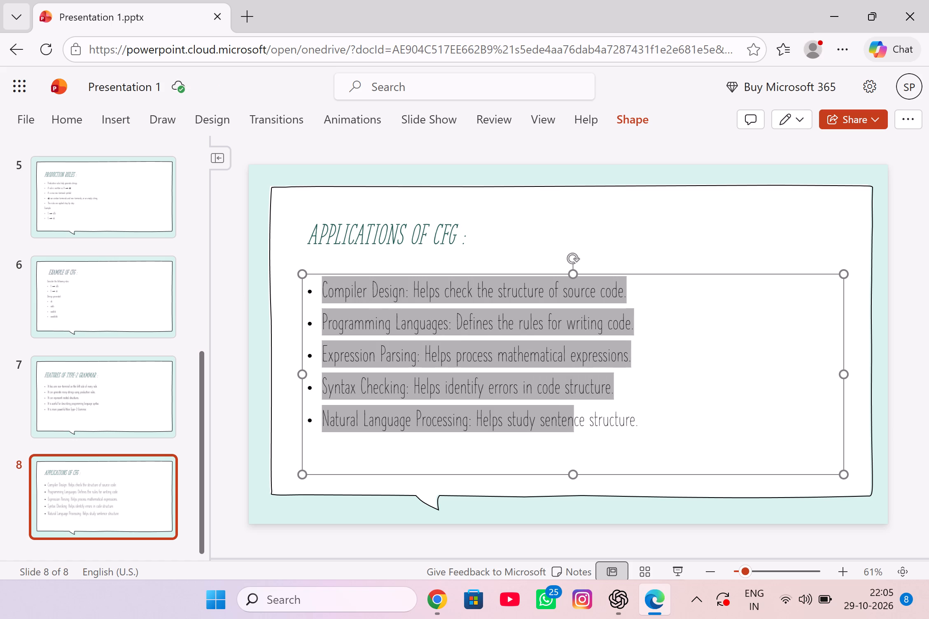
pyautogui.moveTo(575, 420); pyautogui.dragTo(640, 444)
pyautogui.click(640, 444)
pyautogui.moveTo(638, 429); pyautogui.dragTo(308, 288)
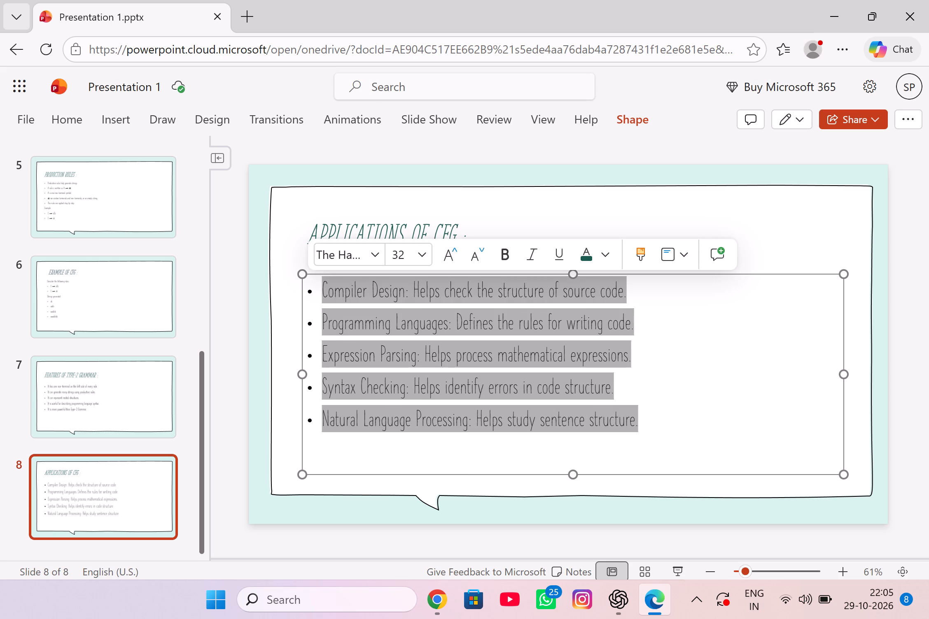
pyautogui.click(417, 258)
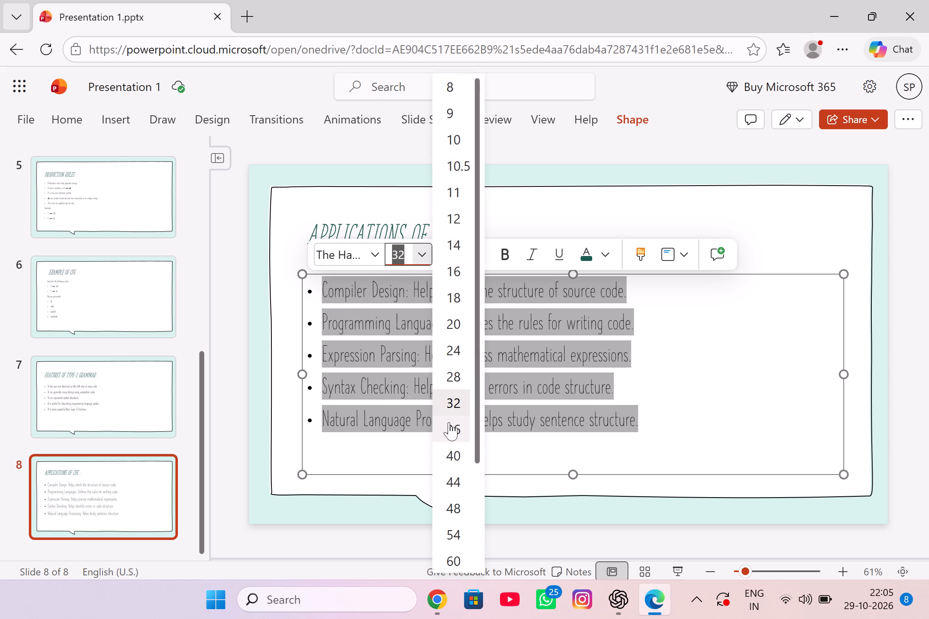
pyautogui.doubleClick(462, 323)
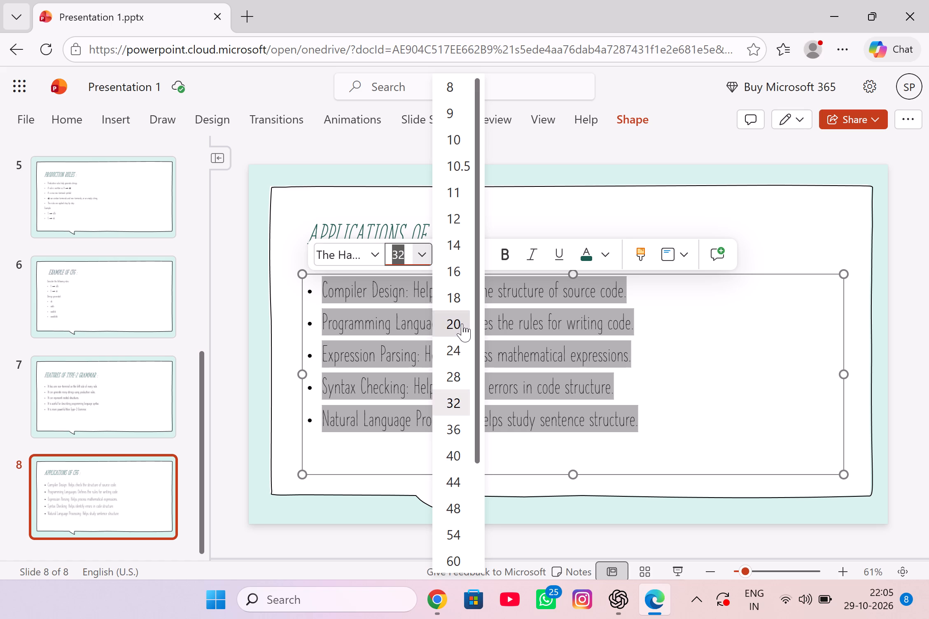
# Make all five bullets on slide 8 bold with a font size of 24.
pyautogui.moveTo(319, 286); pyautogui.dragTo(353, 304)
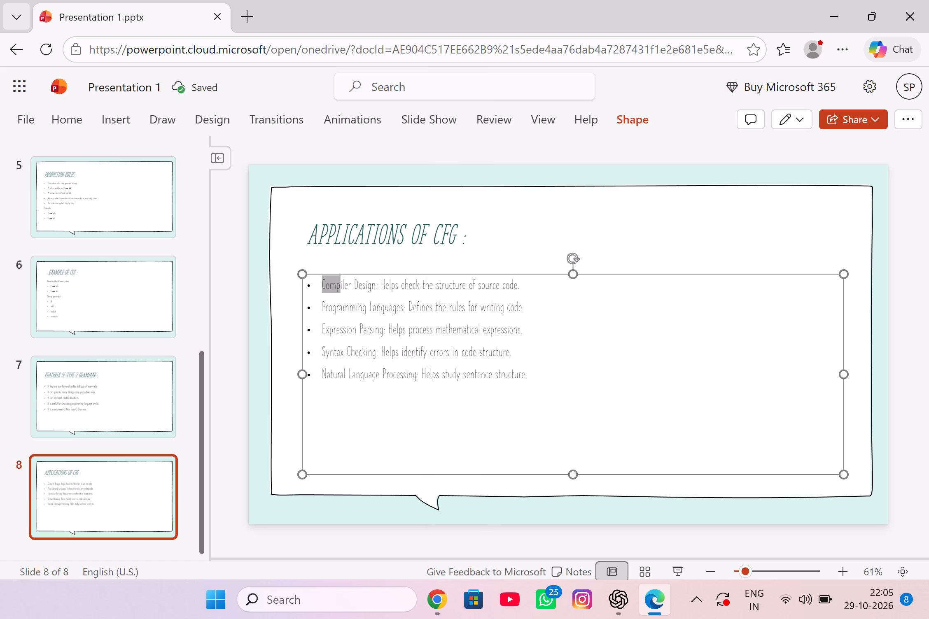
pyautogui.moveTo(353, 304); pyautogui.dragTo(509, 412)
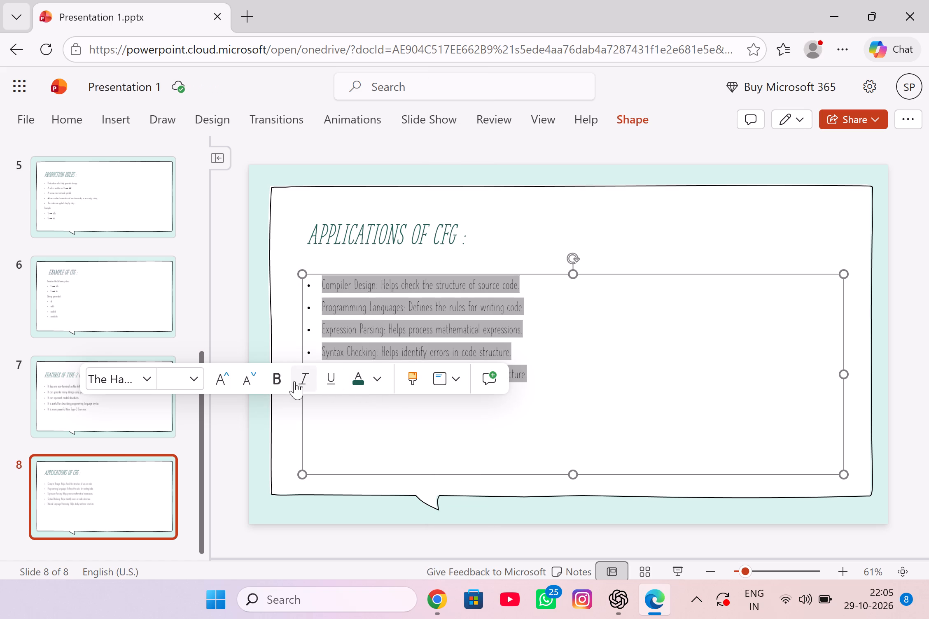
pyautogui.scroll(-1, 257, 382)
pyautogui.click(277, 382)
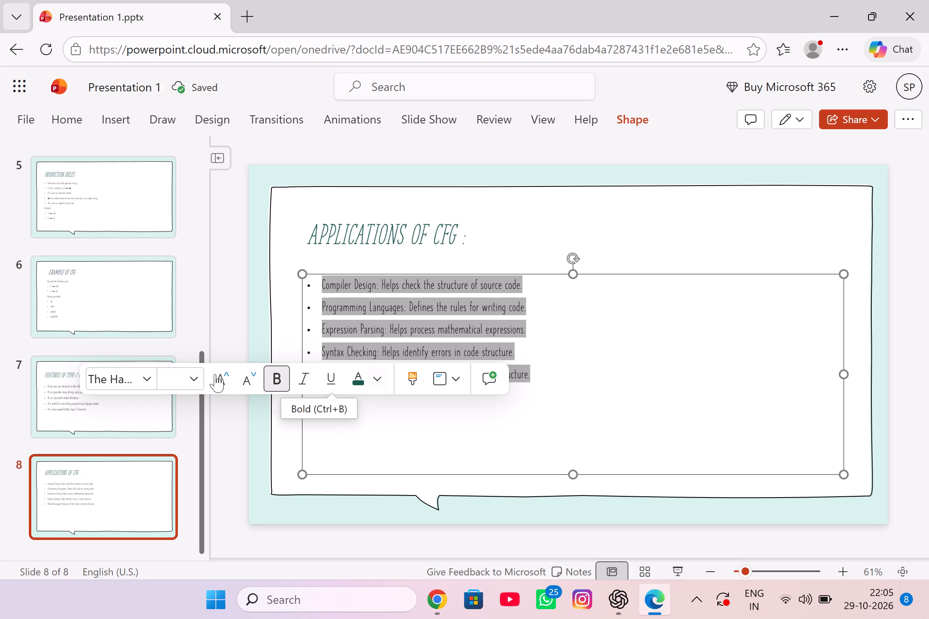
pyautogui.click(196, 382)
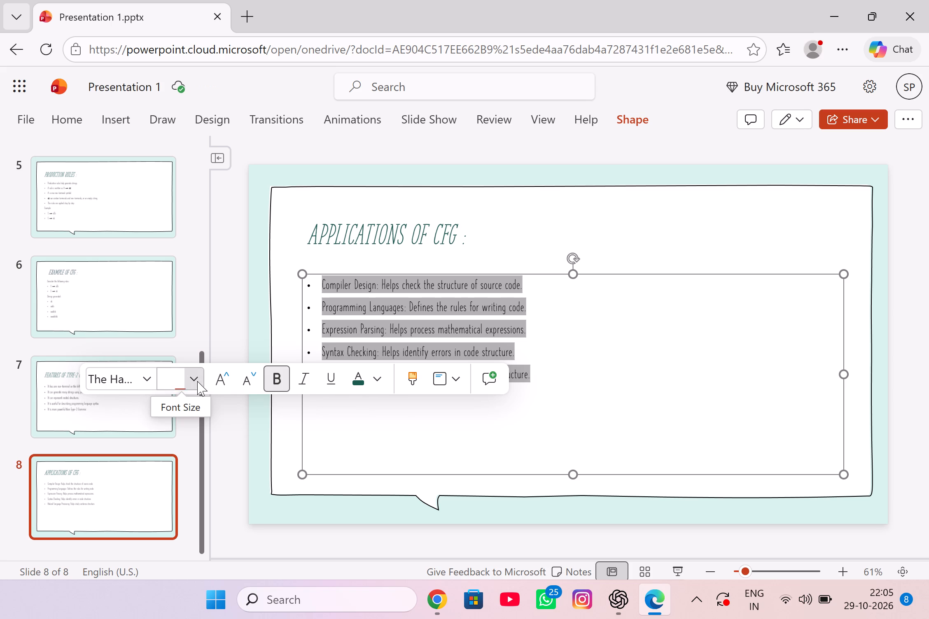
pyautogui.click(229, 354)
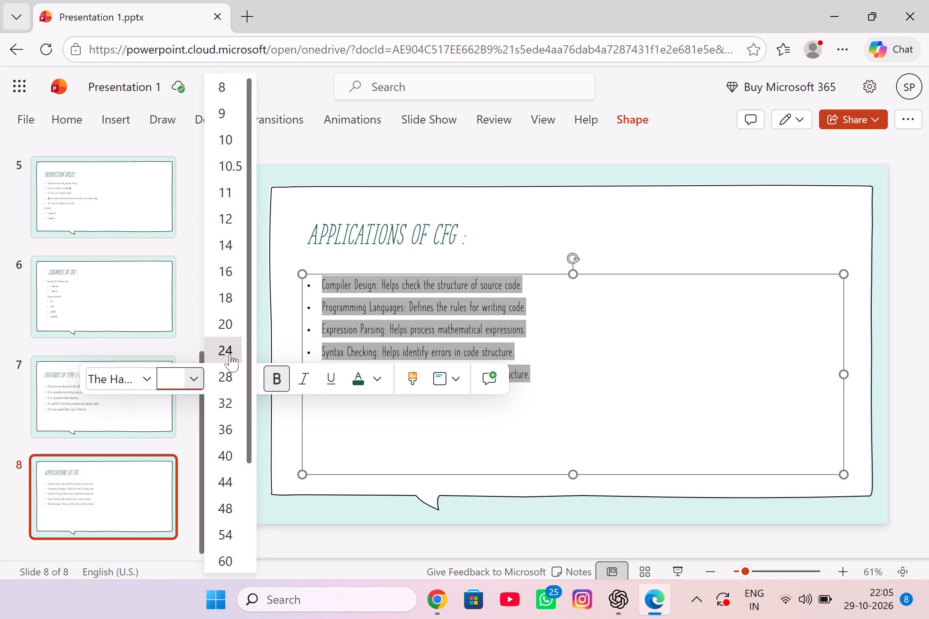
pyautogui.scroll(-2, 149, 460)
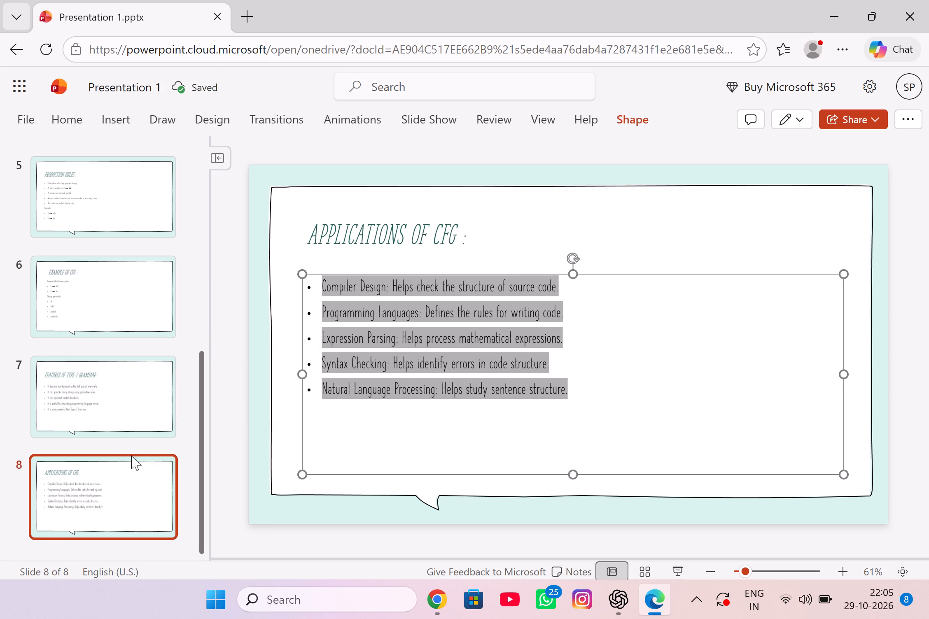
# Compare the title position and bullet layout of slide 8 with slides 6 and 7.
pyautogui.click(134, 404)
pyautogui.click(128, 452)
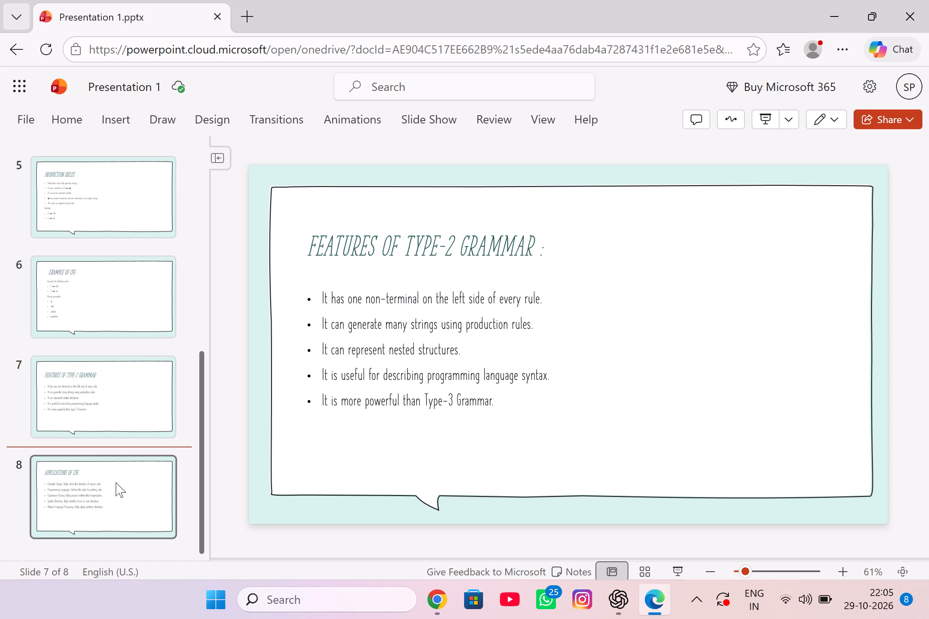
pyautogui.click(116, 482)
pyautogui.click(148, 284)
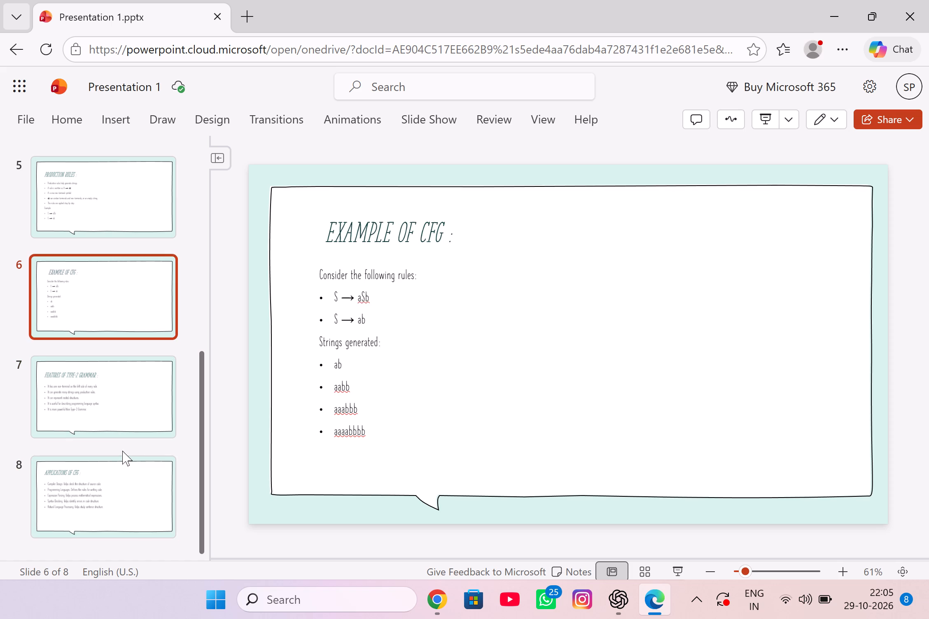
pyautogui.click(117, 470)
pyautogui.click(122, 424)
pyautogui.click(117, 464)
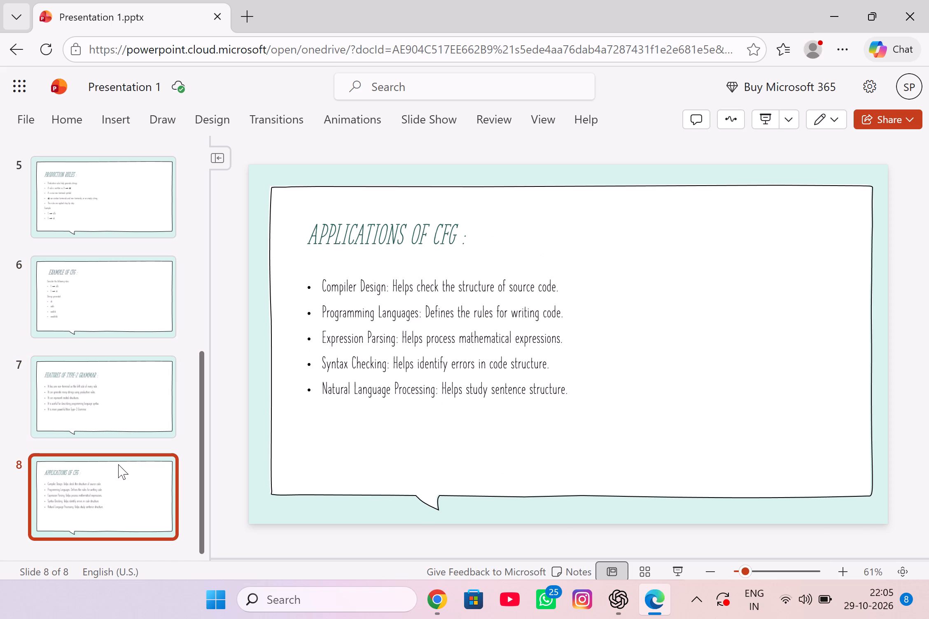
pyautogui.click(143, 381)
pyautogui.moveTo(79, 514); pyautogui.dragTo(88, 510)
# Move the title placeholder "Applications of CFG :" on slide 8 slightly down, toward the bullets.
pyautogui.click(493, 225)
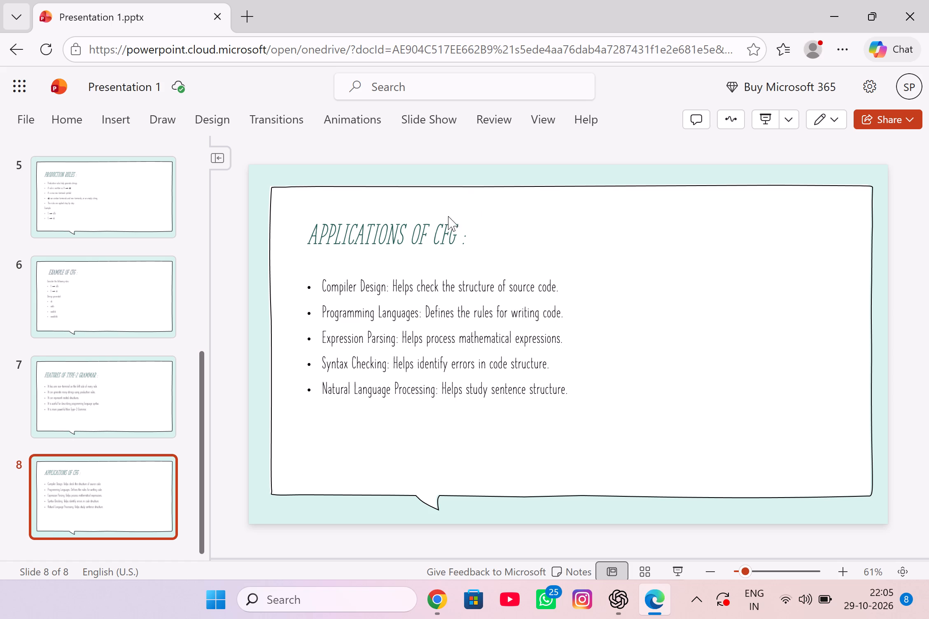
pyautogui.moveTo(469, 204); pyautogui.dragTo(469, 205)
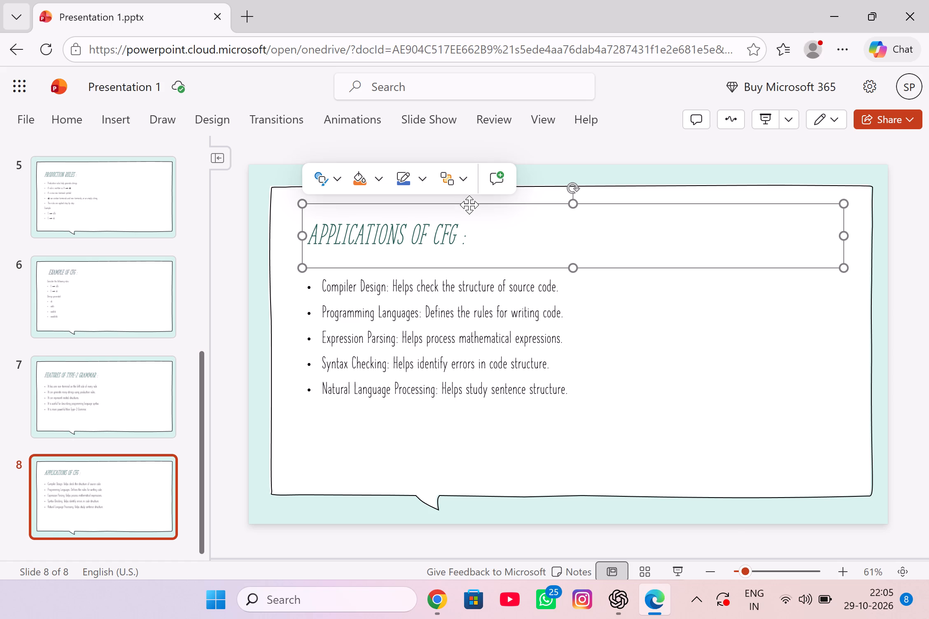
pyautogui.moveTo(469, 205); pyautogui.dragTo(471, 214)
pyautogui.click(471, 214)
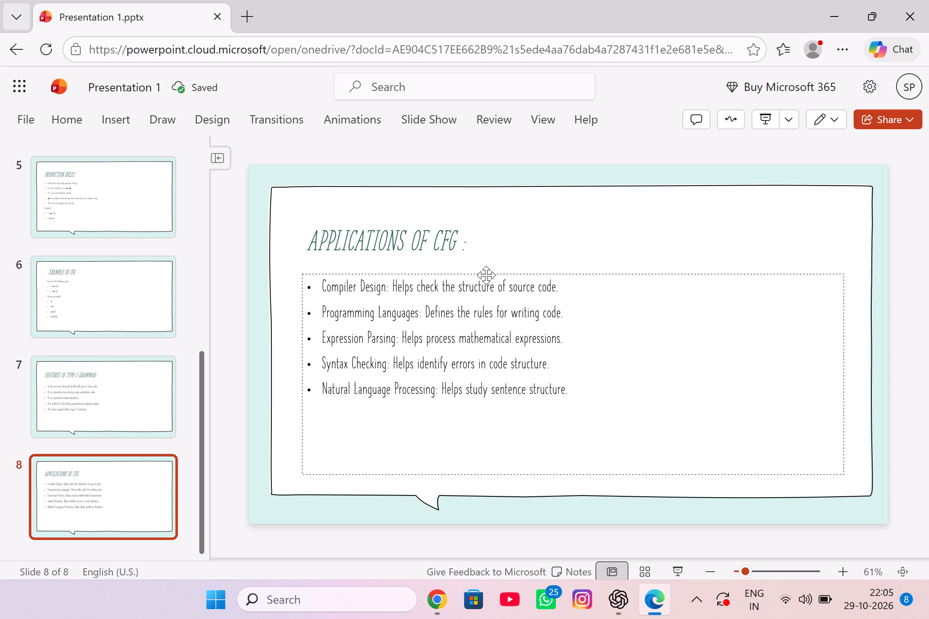
# Shift slide 8's bullet placeholder and title placeholder slightly to the right, keeping their left edges aligned.
pyautogui.moveTo(487, 274); pyautogui.dragTo(497, 273)
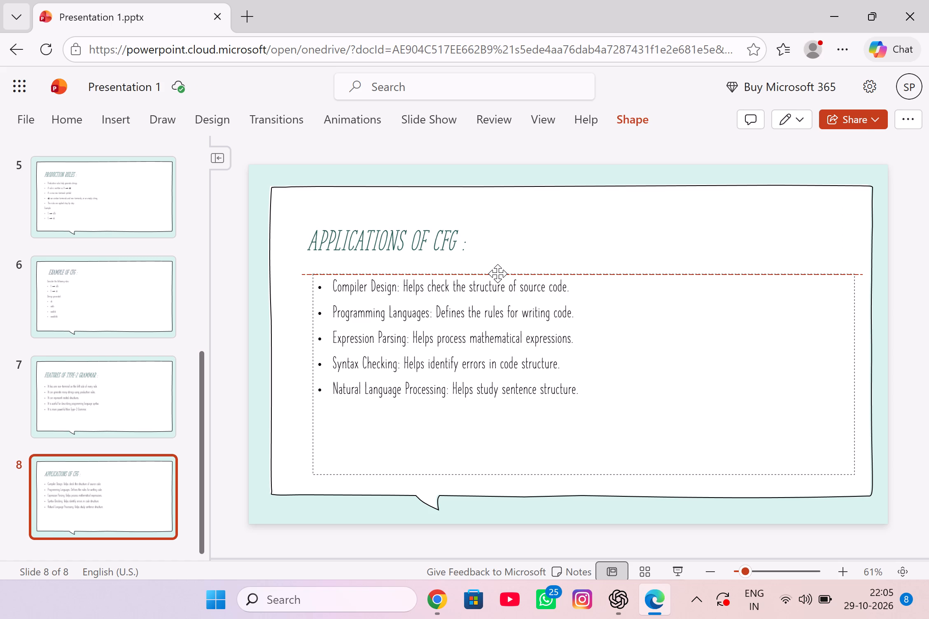
pyautogui.moveTo(497, 273); pyautogui.dragTo(503, 272)
pyautogui.click(503, 272)
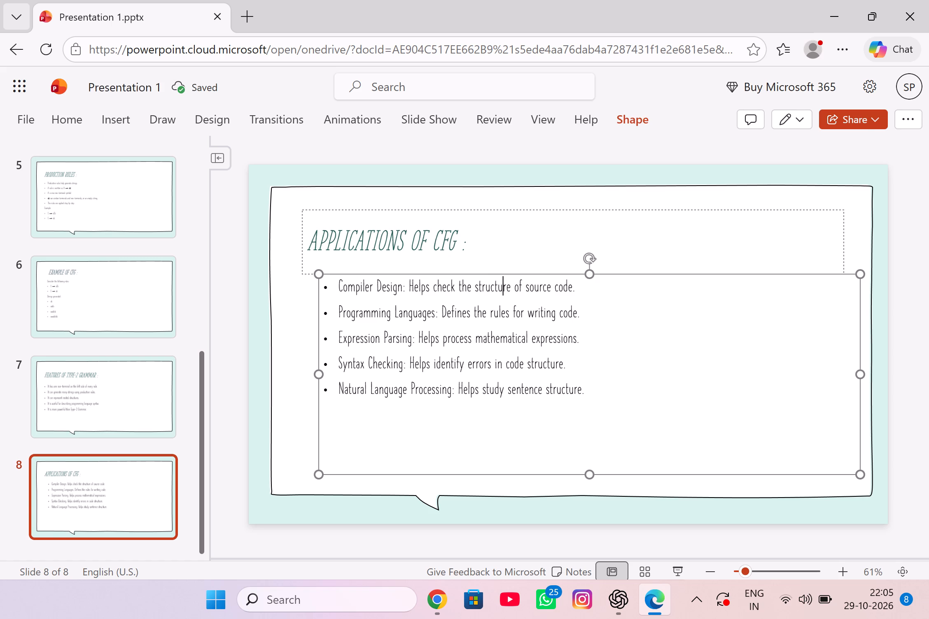
pyautogui.moveTo(300, 246); pyautogui.dragTo(305, 246)
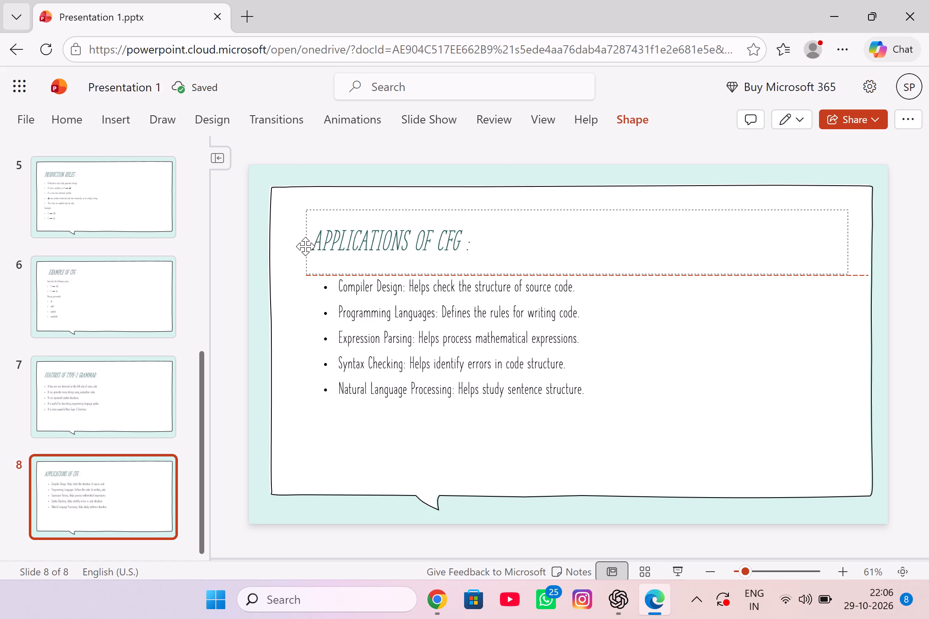
pyautogui.moveTo(305, 246); pyautogui.dragTo(316, 246)
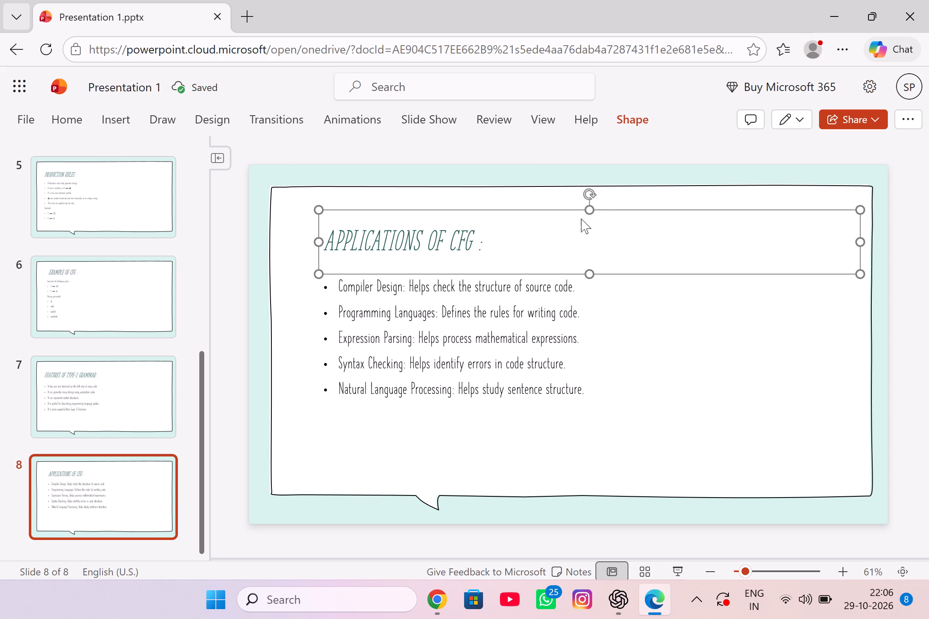
# Lower the top edges of slide 8's title and bullet placeholders slightly so both texts sit a little further down.
pyautogui.moveTo(590, 209); pyautogui.dragTo(593, 215)
pyautogui.click(593, 215)
pyautogui.click(585, 302)
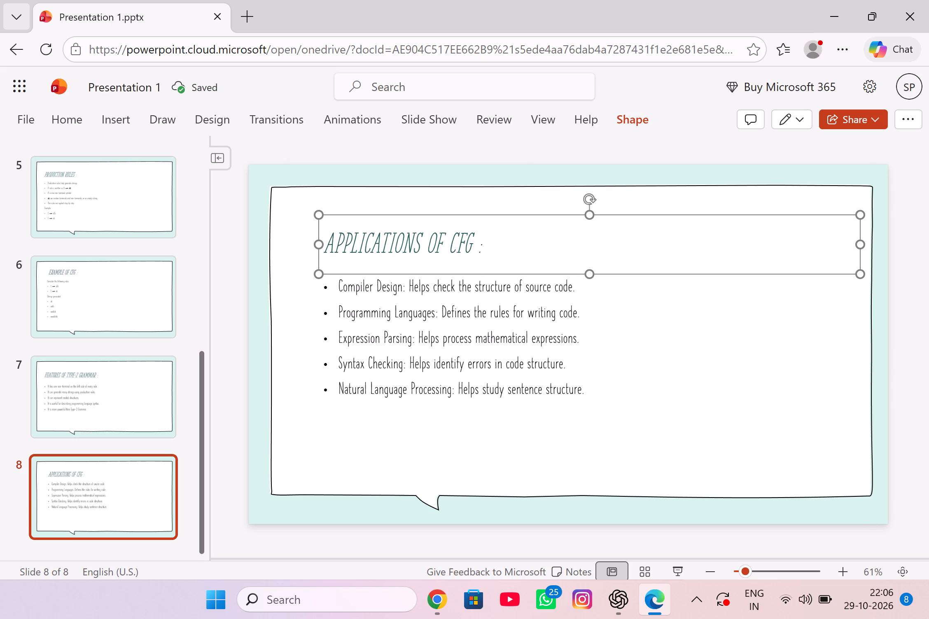
pyautogui.moveTo(590, 277); pyautogui.dragTo(591, 278)
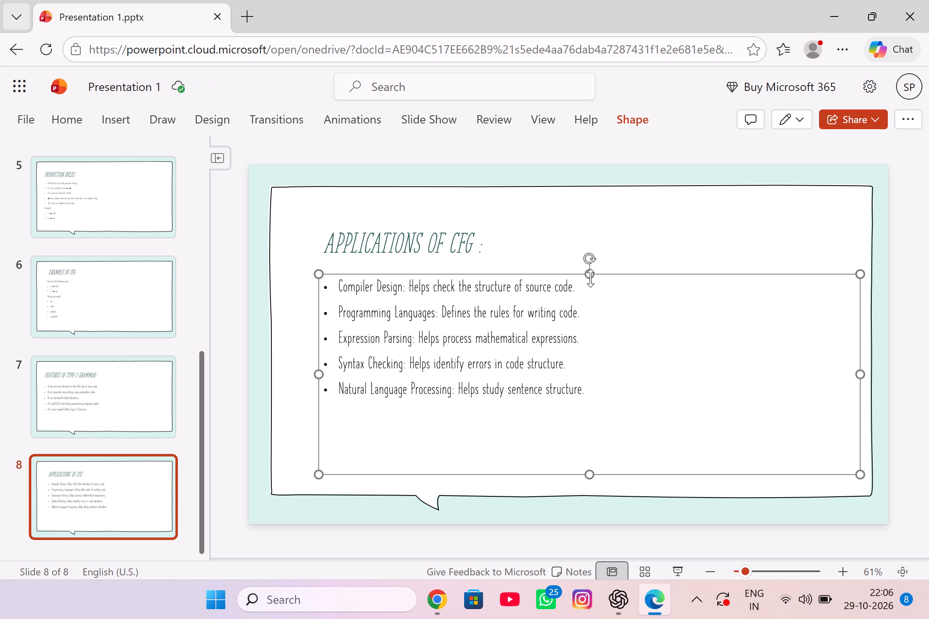
pyautogui.moveTo(591, 278); pyautogui.dragTo(592, 281)
pyautogui.moveTo(591, 278); pyautogui.dragTo(592, 284)
pyautogui.click(602, 318)
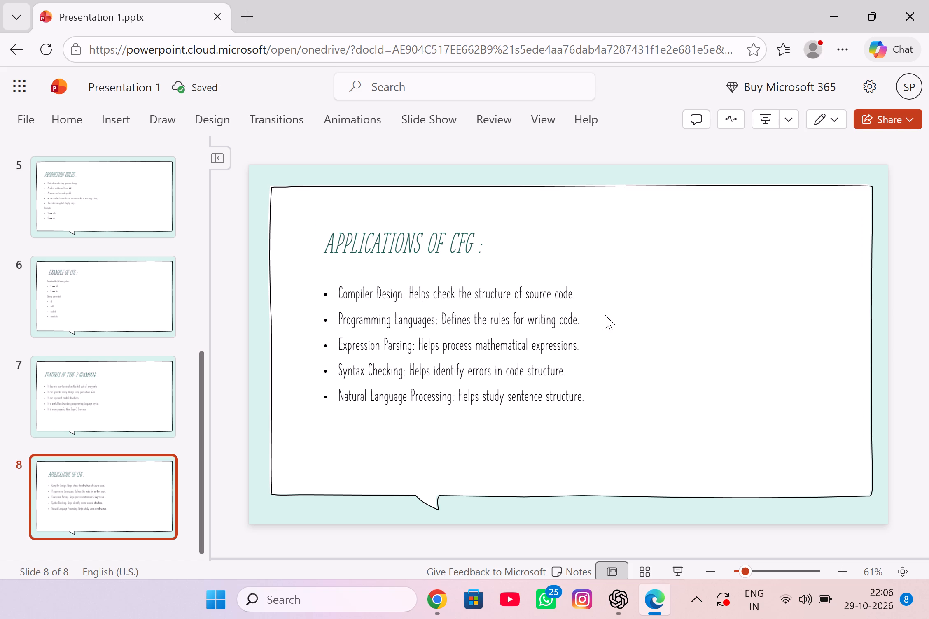
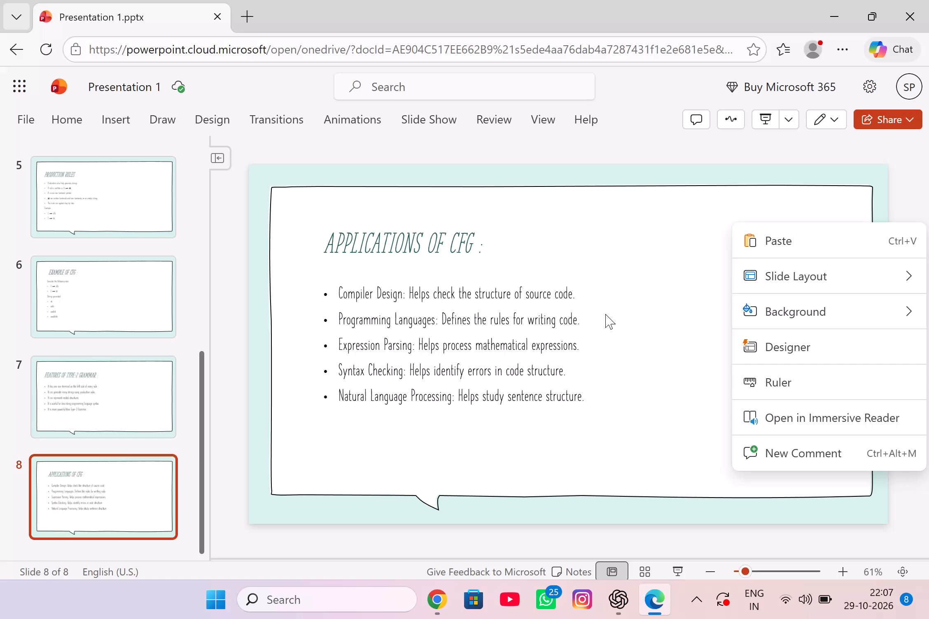
# Add a new slide after slide 8, using the same title-and-content layout.
pyautogui.scroll(1, 537, 608)
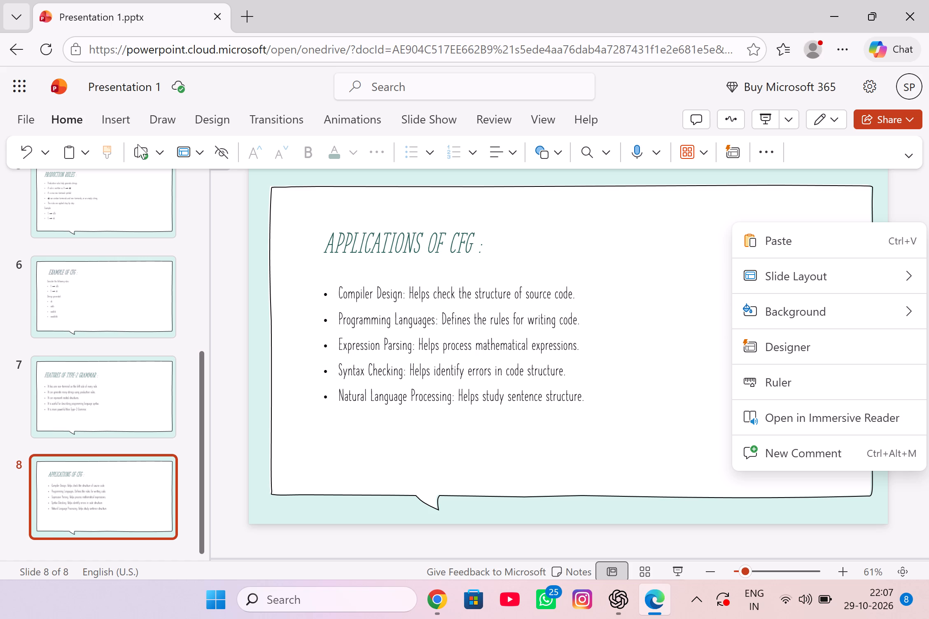
pyautogui.click(148, 157)
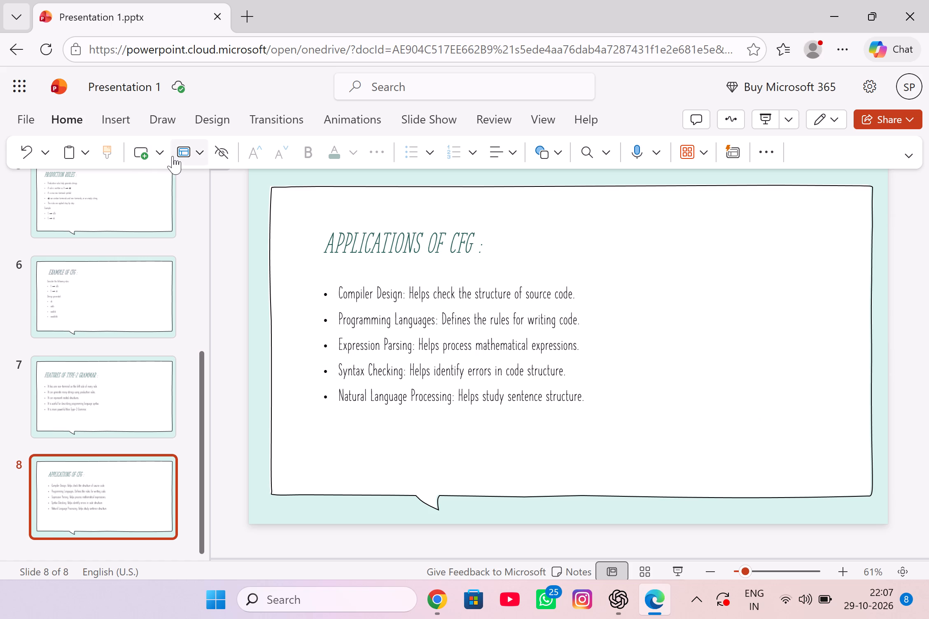
pyautogui.doubleClick(146, 151)
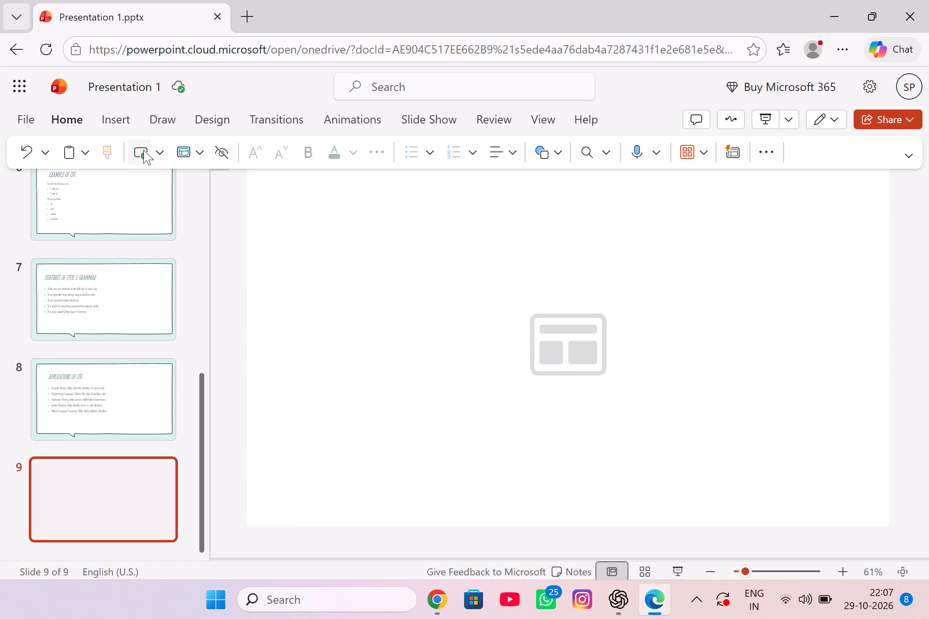
pyautogui.moveTo(424, 256); pyautogui.dragTo(430, 258)
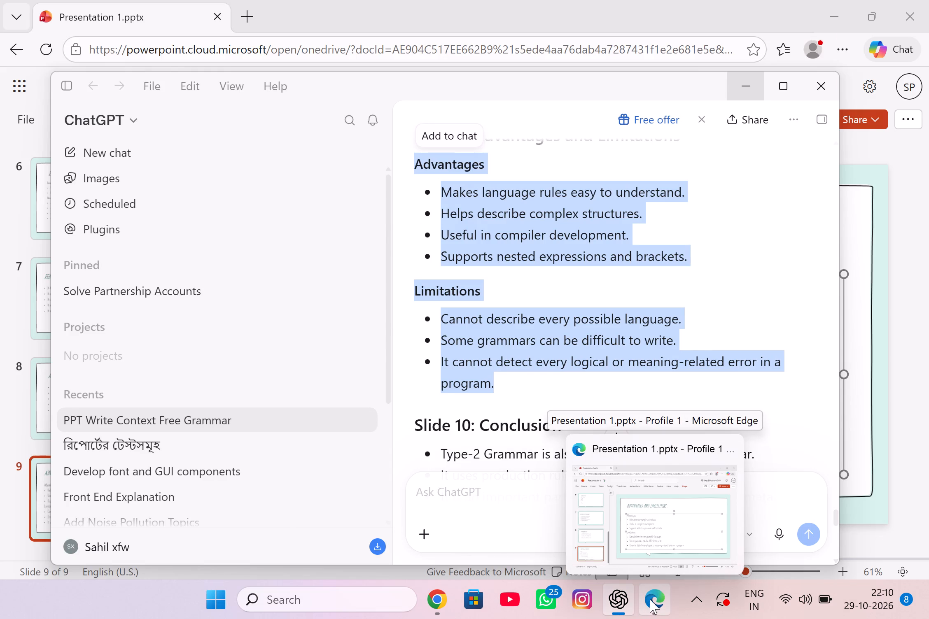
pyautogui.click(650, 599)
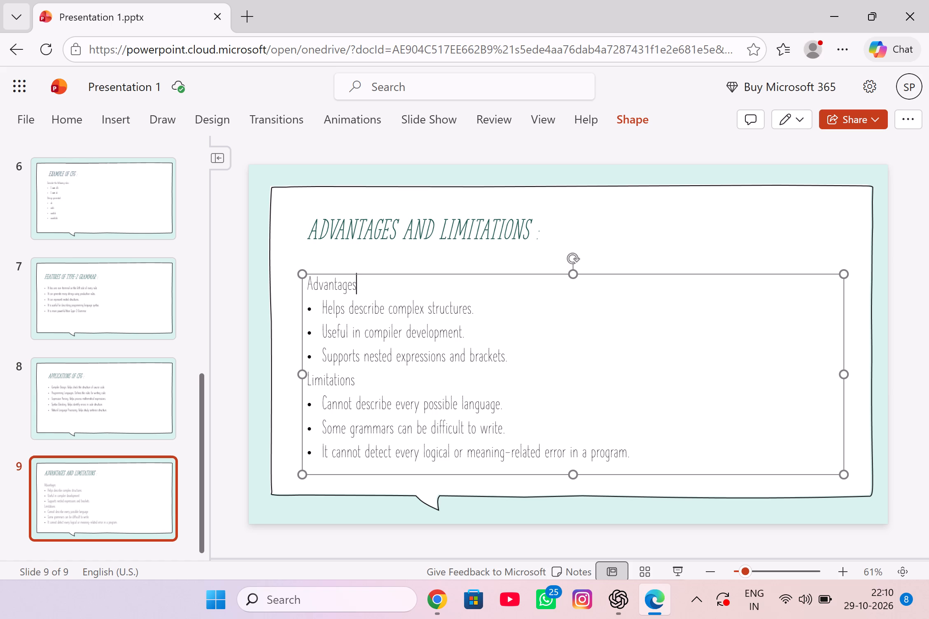
# Set all of slide 9's body text, both headings and their bullets, to font size 20 and bold.
pyautogui.moveTo(311, 283); pyautogui.dragTo(374, 315)
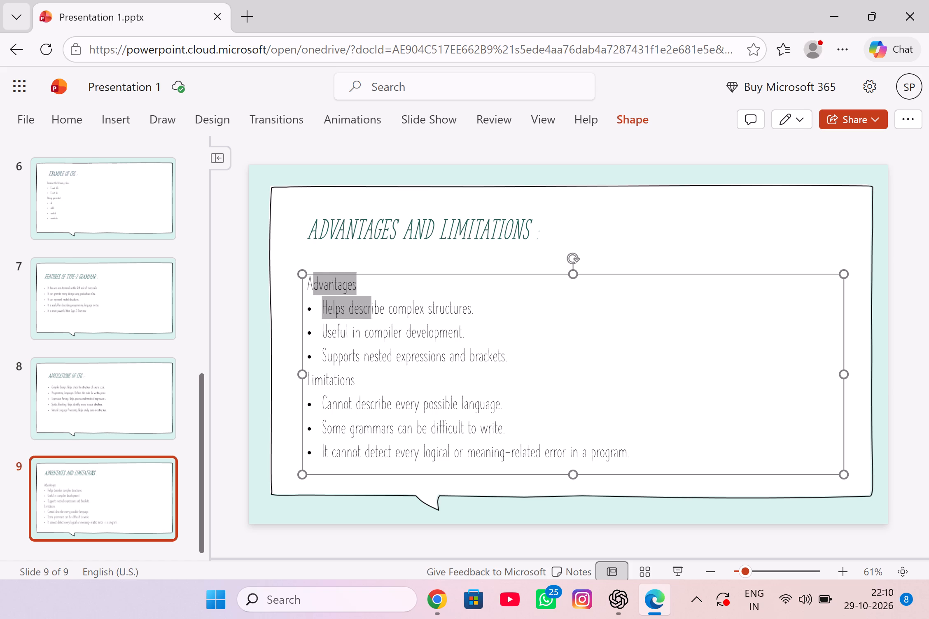
pyautogui.moveTo(374, 315); pyautogui.dragTo(642, 472)
pyautogui.click(640, 394)
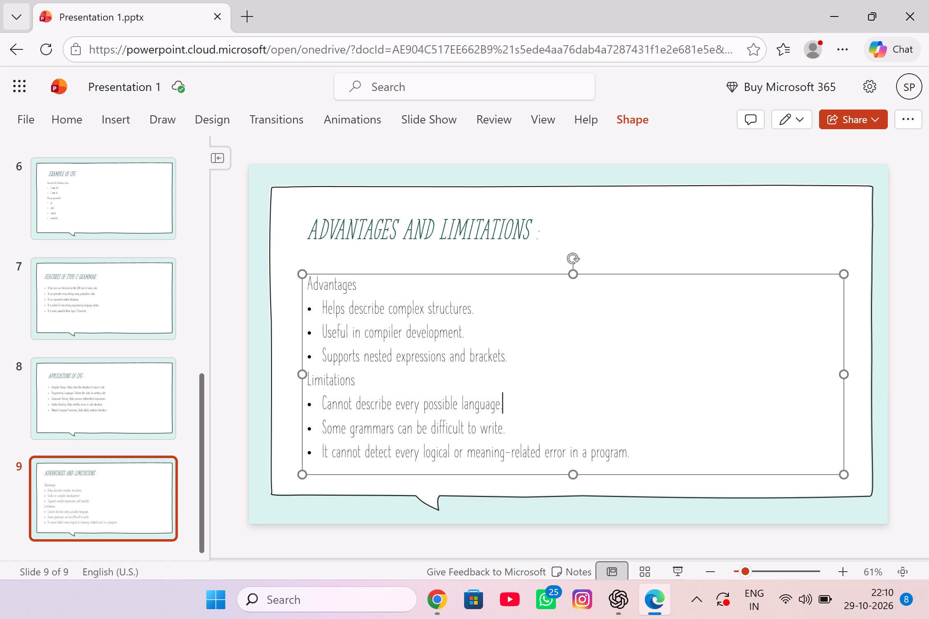
pyautogui.moveTo(649, 449); pyautogui.dragTo(357, 282)
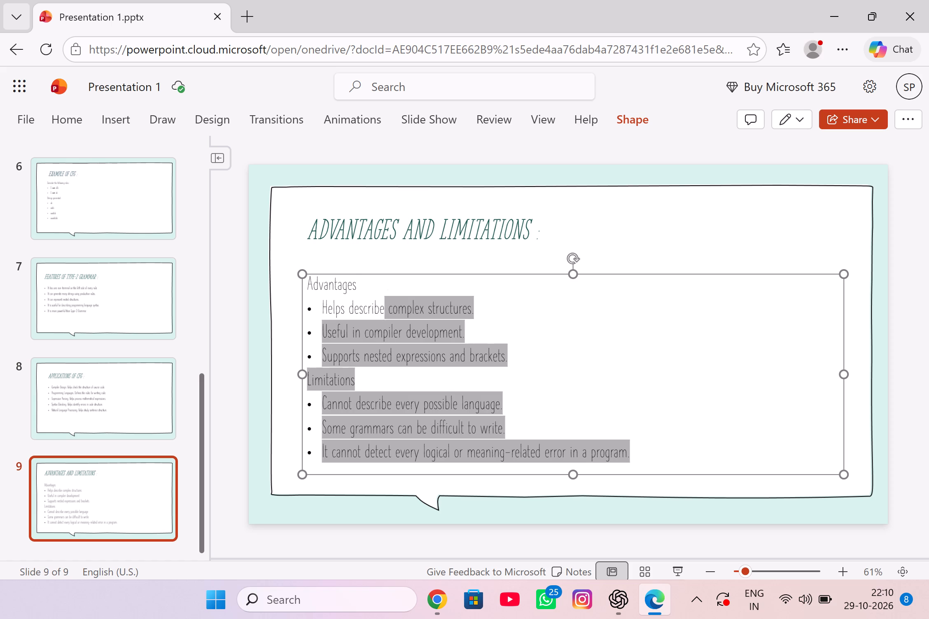
pyautogui.moveTo(357, 282); pyautogui.dragTo(286, 265)
pyautogui.click(404, 231)
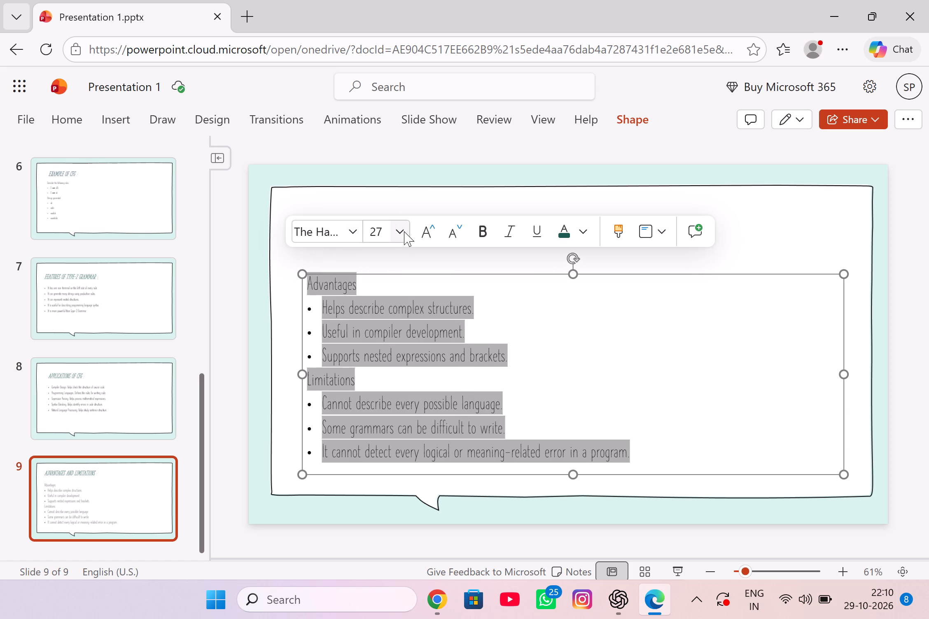
pyautogui.click(441, 326)
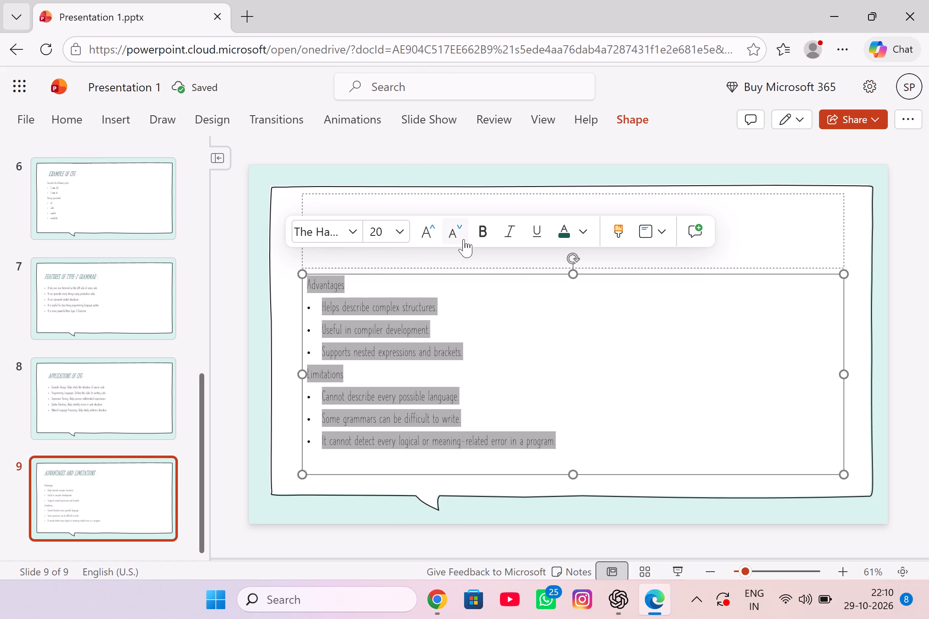
pyautogui.click(482, 234)
pyautogui.click(567, 352)
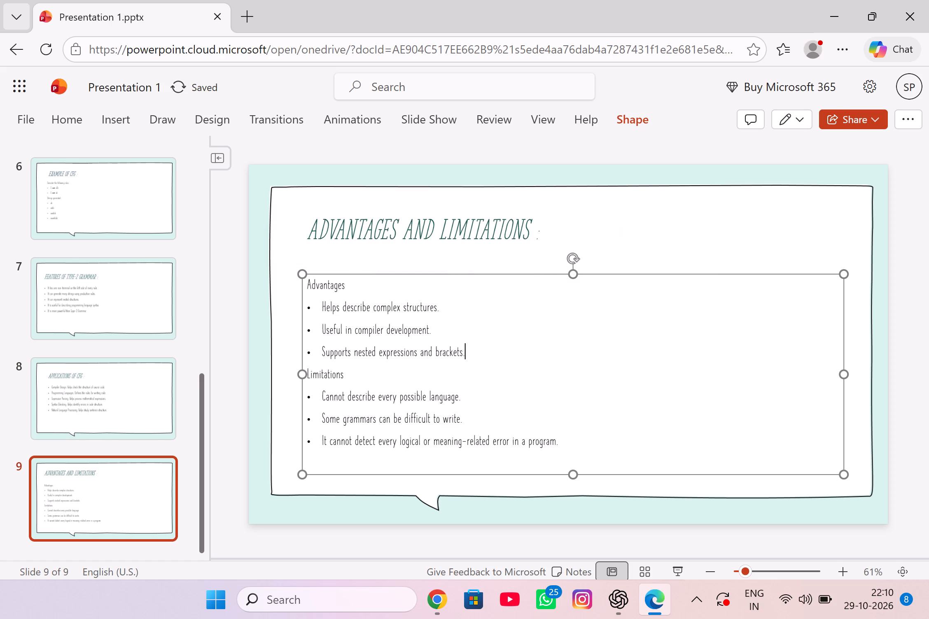
pyautogui.click(582, 328)
# Move slide 9's title box slightly down and to the right, so the title sits closer to the body text.
pyautogui.click(581, 242)
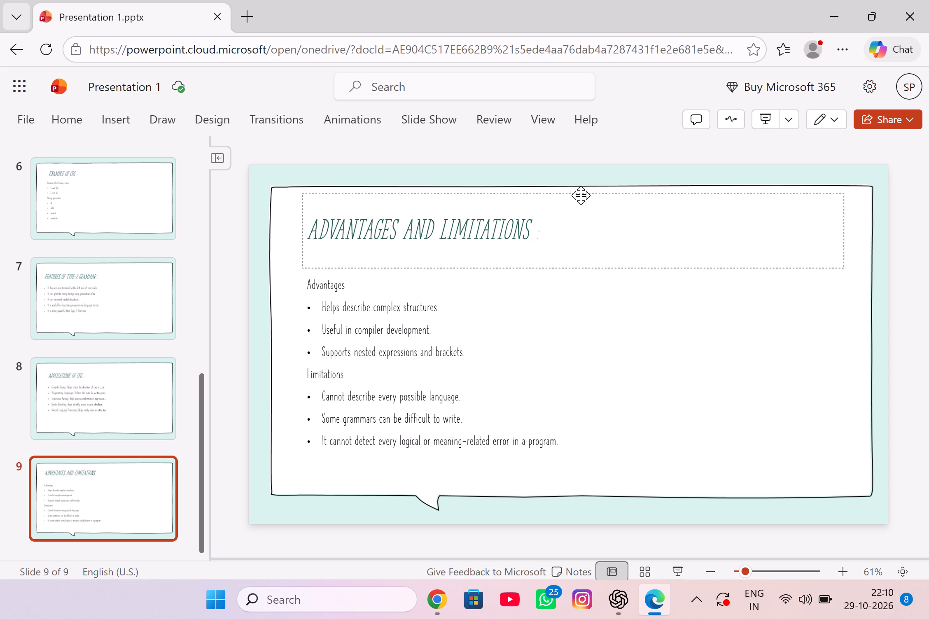
pyautogui.moveTo(581, 194); pyautogui.dragTo(579, 212)
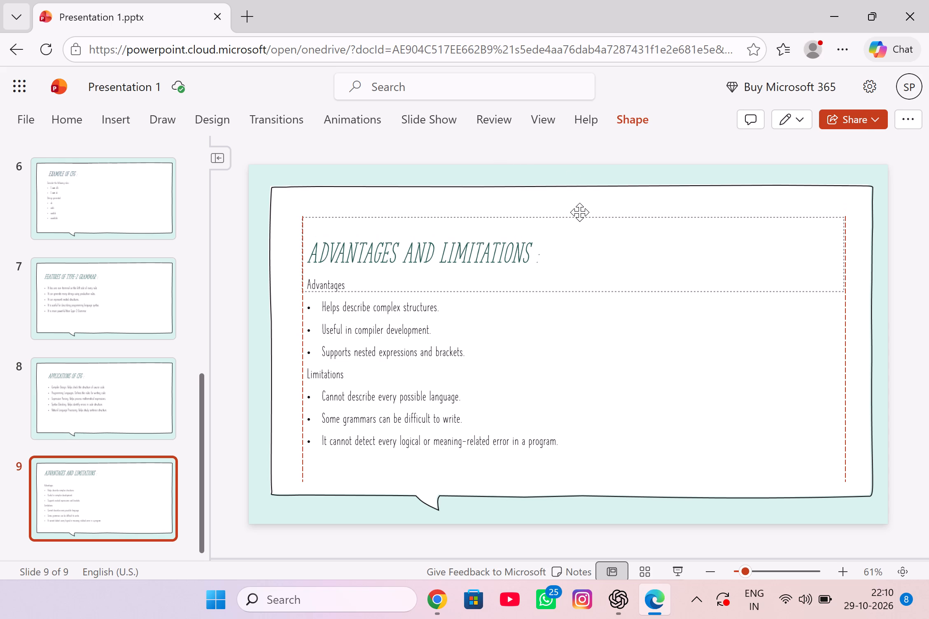
pyautogui.moveTo(579, 212); pyautogui.dragTo(590, 210)
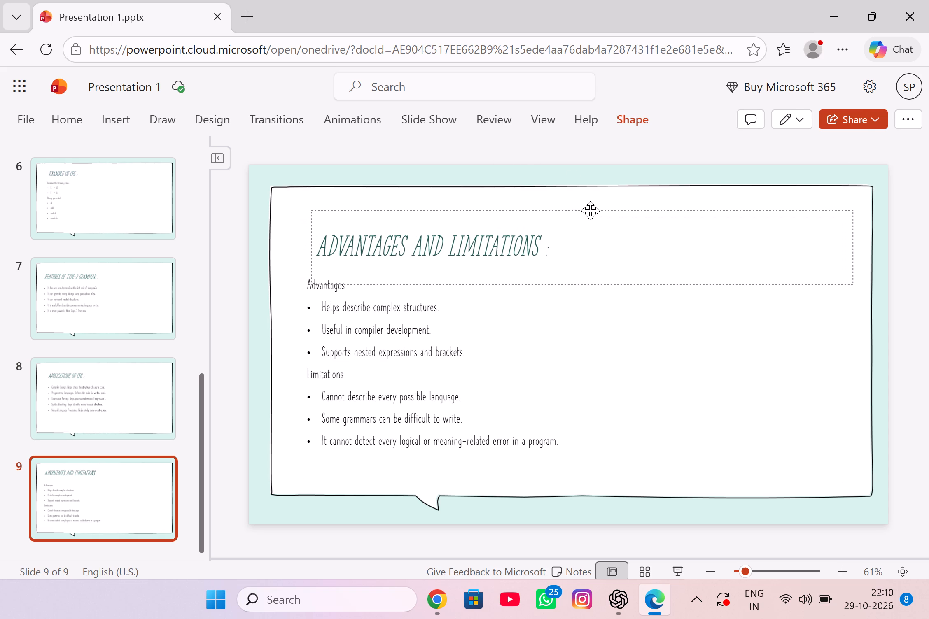
pyautogui.moveTo(590, 210); pyautogui.dragTo(595, 210)
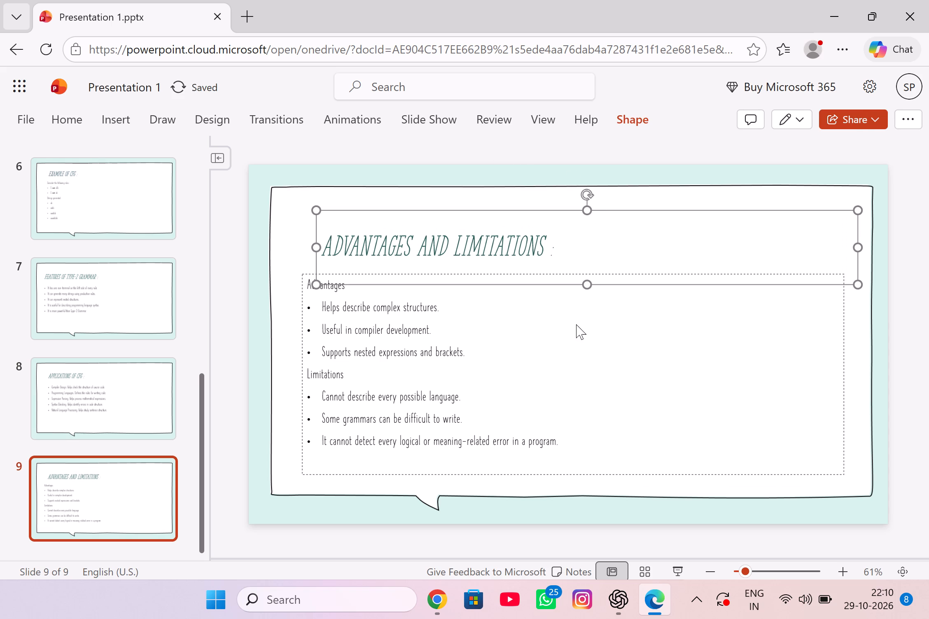
pyautogui.click(576, 324)
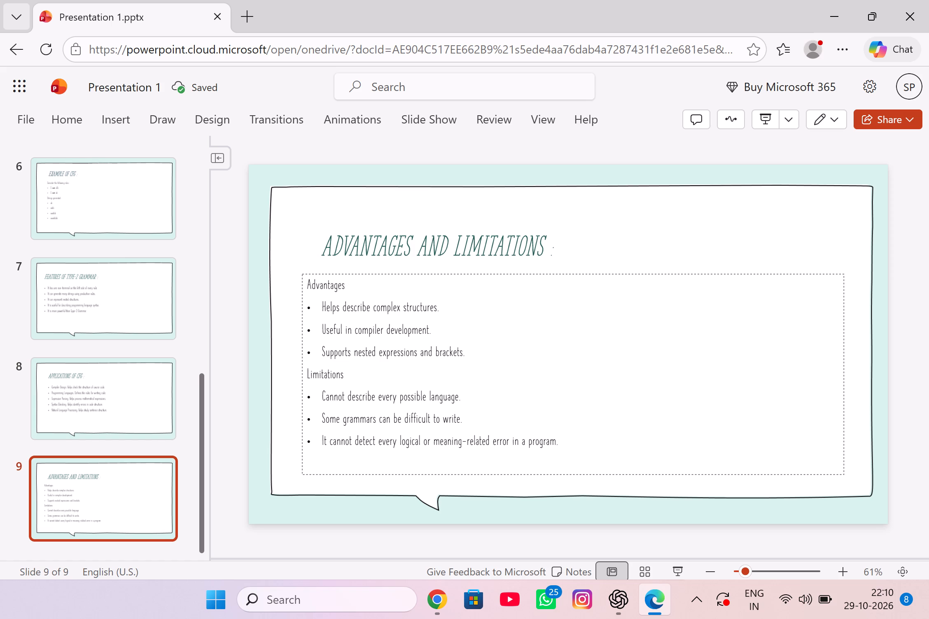
# Move slide 9's body text box slightly to the right so its edges align with the title box, comparing with slide 8.
pyautogui.click(304, 328)
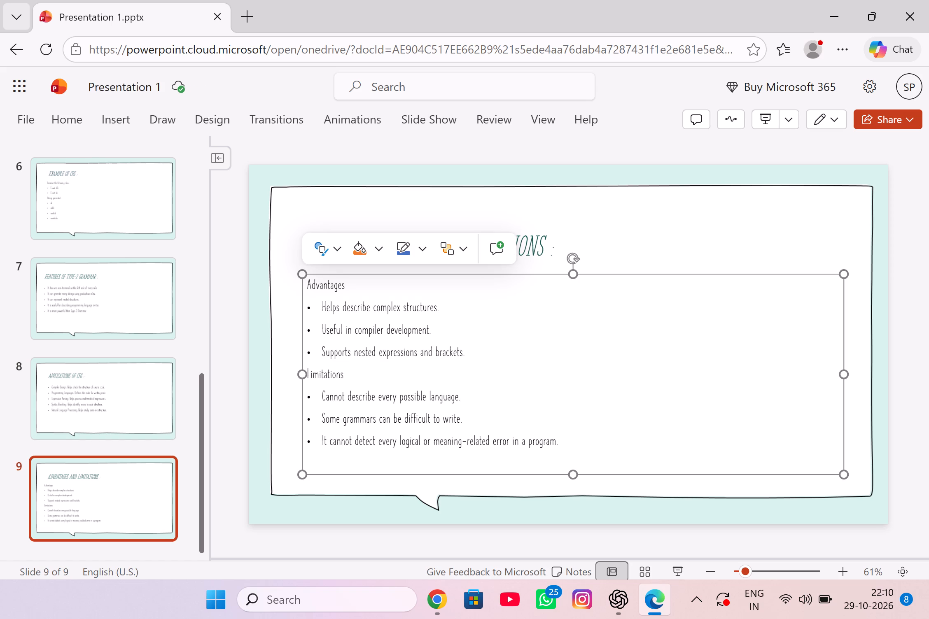
pyautogui.click(306, 328)
pyautogui.click(299, 361)
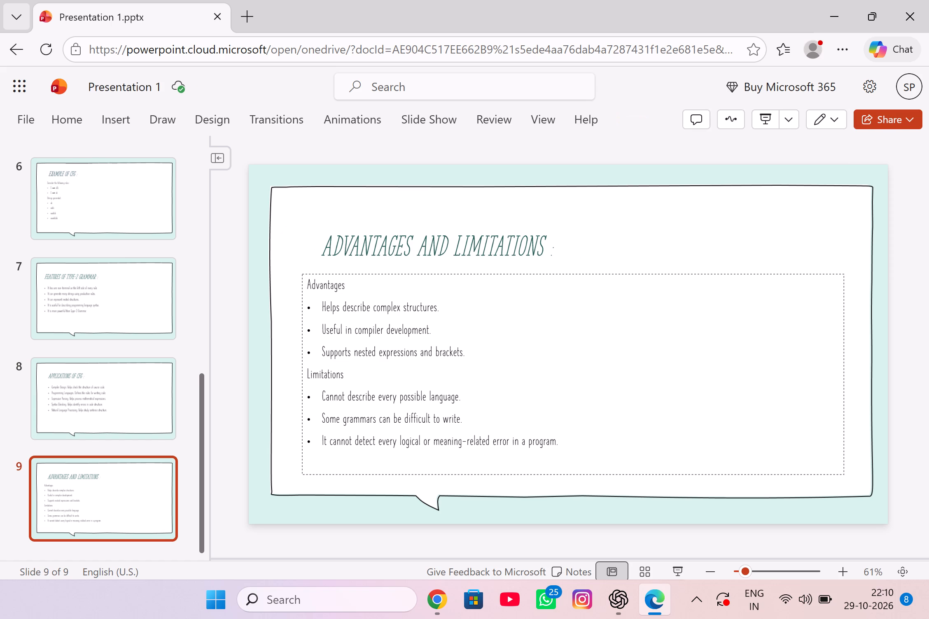
pyautogui.moveTo(301, 369); pyautogui.dragTo(314, 369)
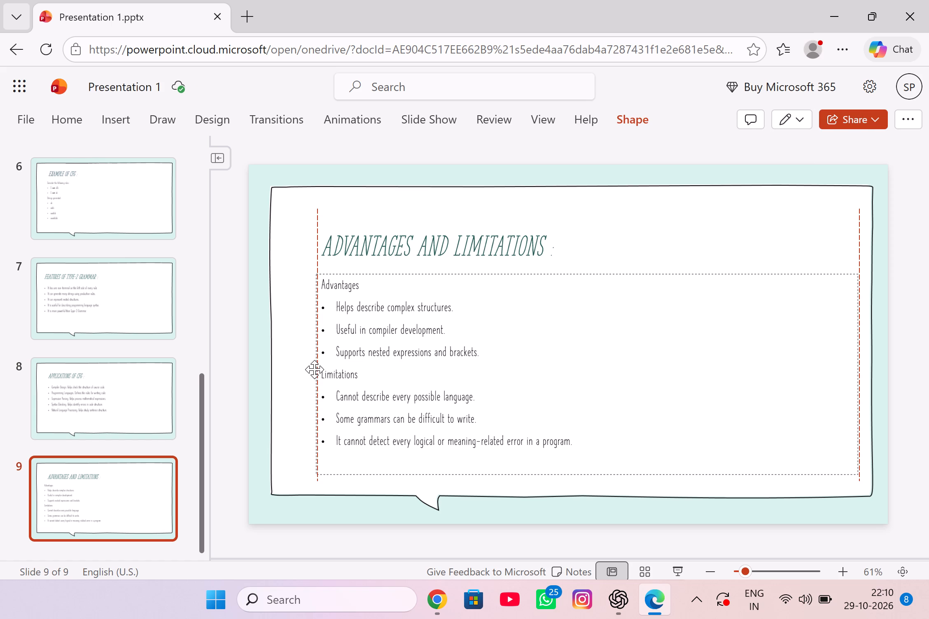
pyautogui.moveTo(314, 369); pyautogui.dragTo(317, 369)
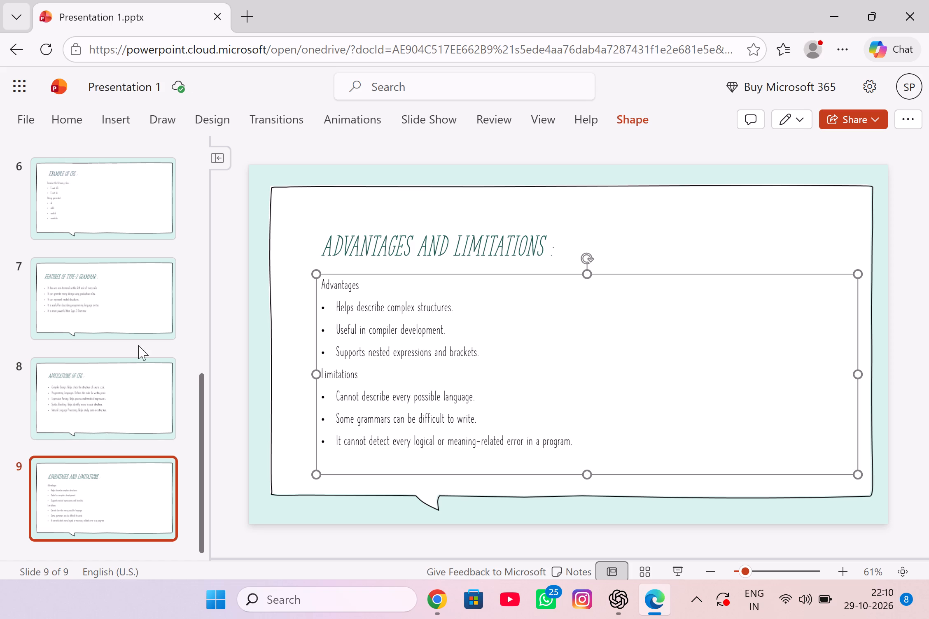
pyautogui.click(131, 383)
pyautogui.click(130, 471)
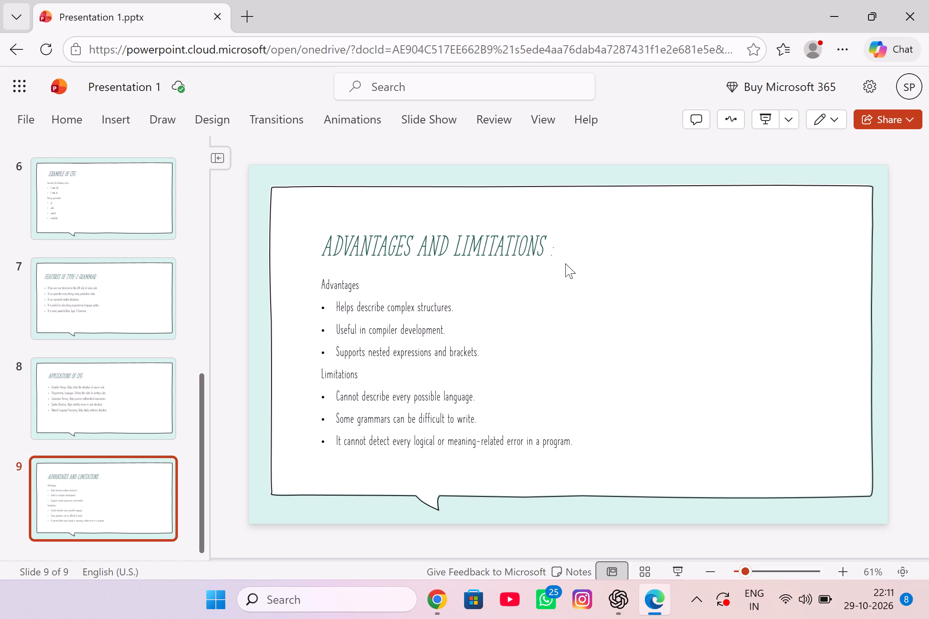
pyautogui.click(559, 254)
pyautogui.click(559, 232)
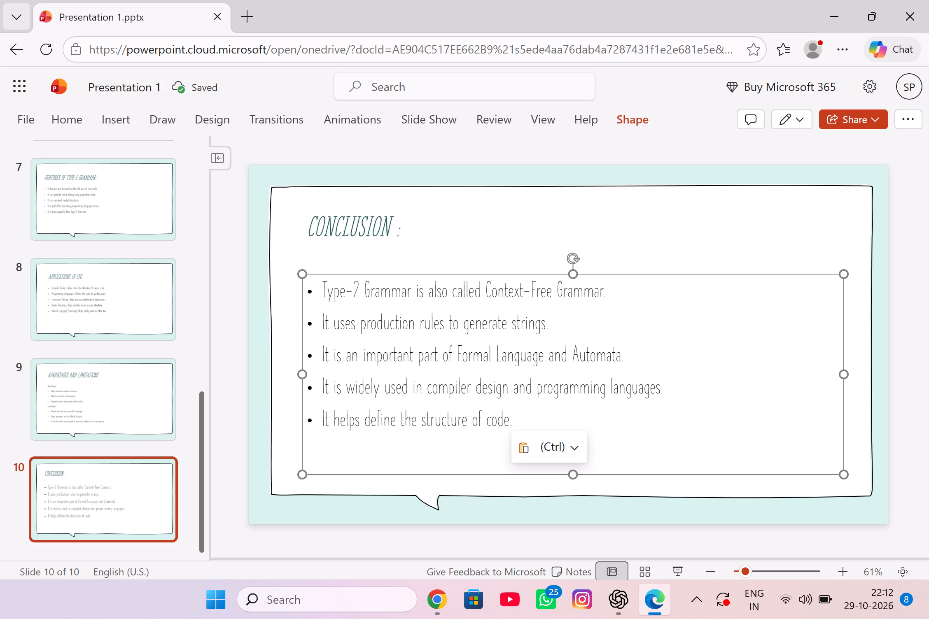
# Delete the first bullet, "Type-2 Grammar is also called Context-Free Grammar.", from slide 10's body.
pyautogui.moveTo(324, 292); pyautogui.dragTo(458, 291)
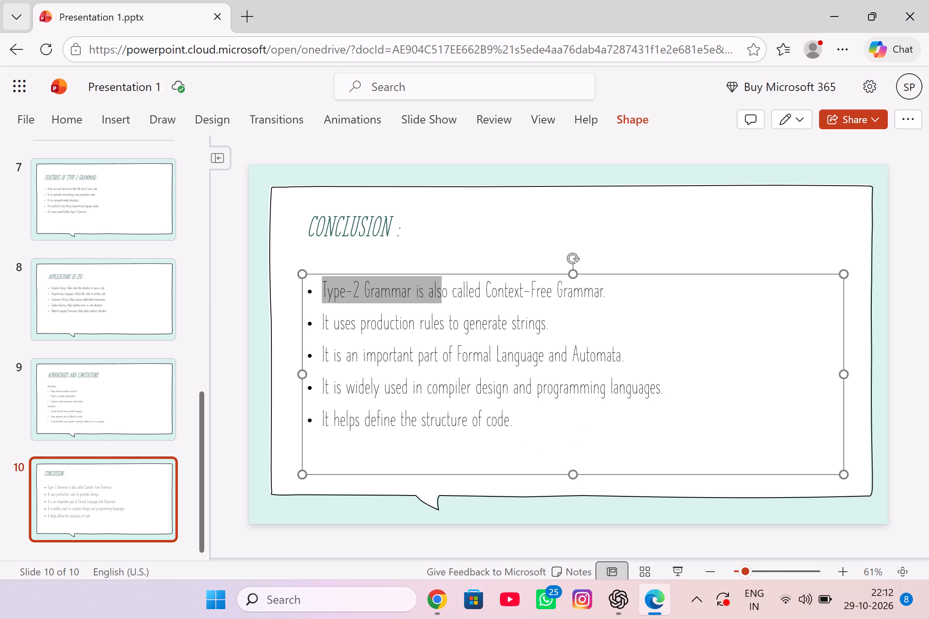
pyautogui.moveTo(458, 291); pyautogui.dragTo(624, 299)
pyautogui.press('BackSpace')
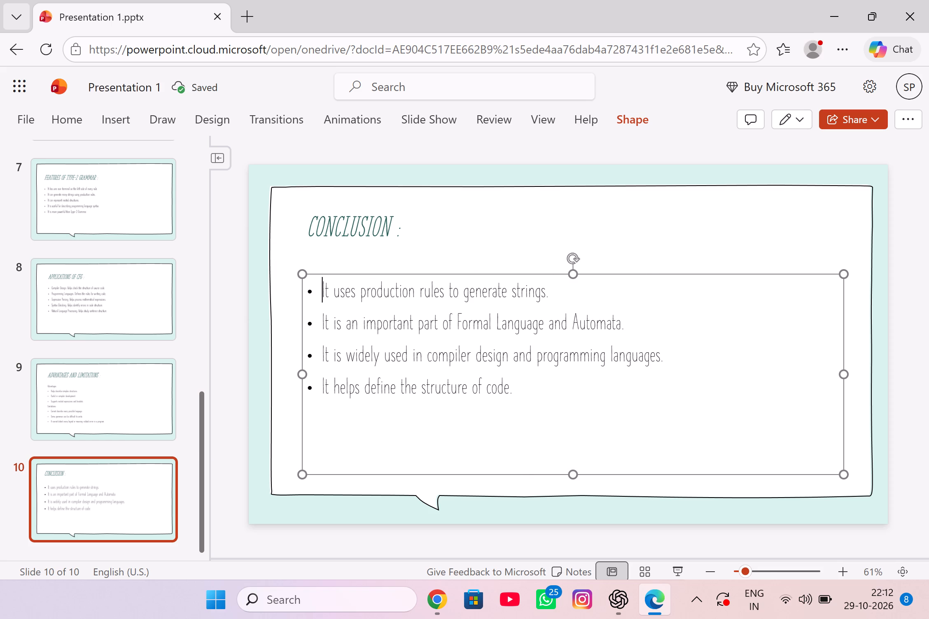
# Format slide 10's four remaining body bullets in bold at font size 24.
pyautogui.moveTo(323, 288); pyautogui.dragTo(544, 399)
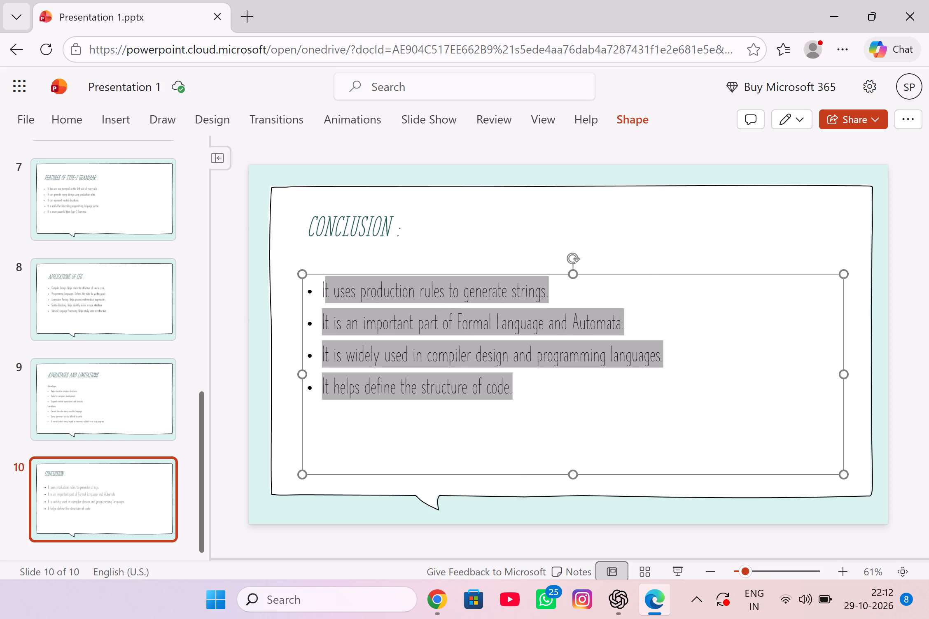
pyautogui.moveTo(544, 399); pyautogui.dragTo(552, 412)
pyautogui.click(552, 412)
pyautogui.moveTo(536, 400); pyautogui.dragTo(277, 292)
pyautogui.moveTo(277, 292); pyautogui.dragTo(277, 292)
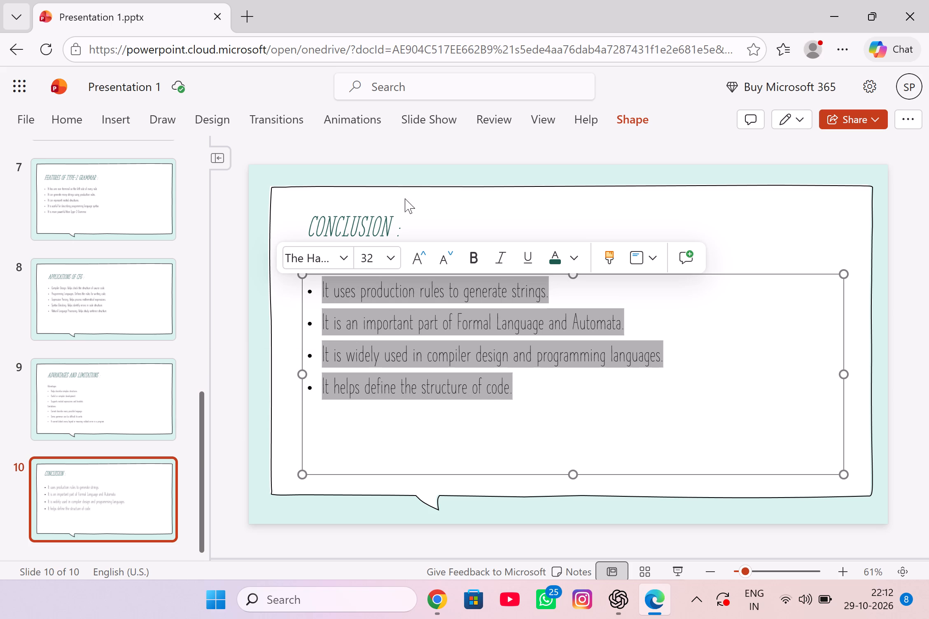
pyautogui.click(481, 268)
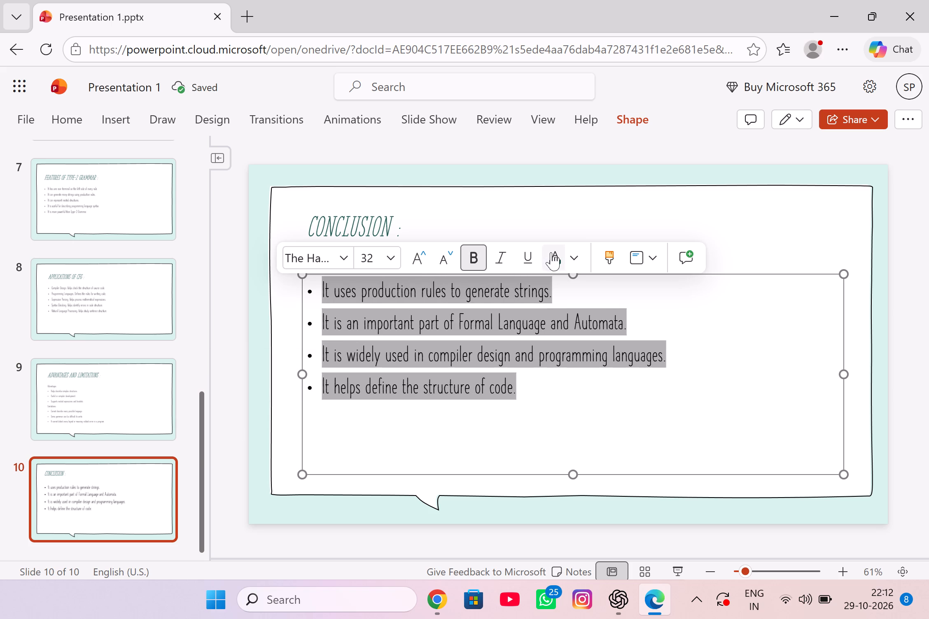
pyautogui.click(396, 262)
pyautogui.scroll(-1, 440, 282)
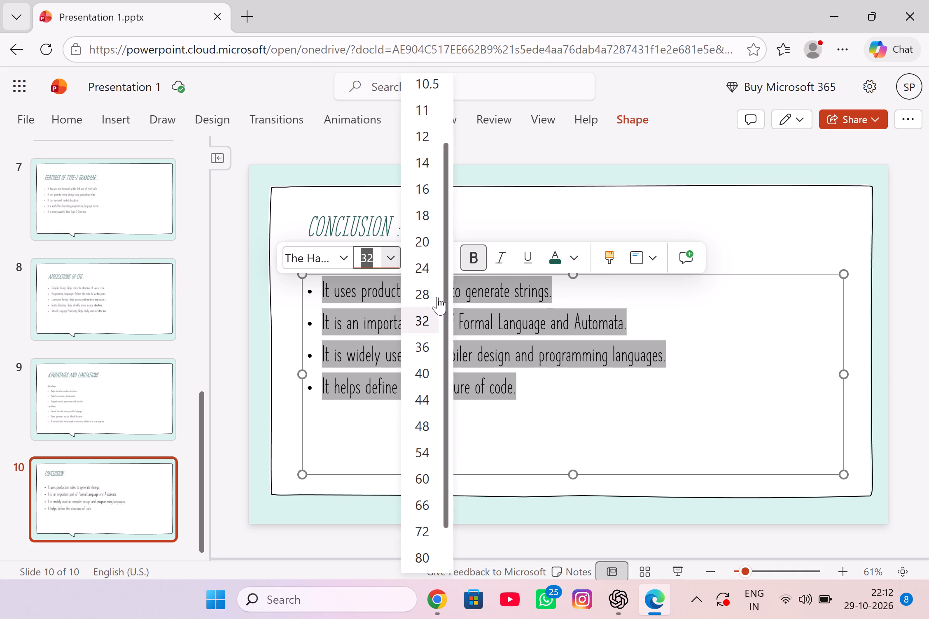
pyautogui.click(416, 239)
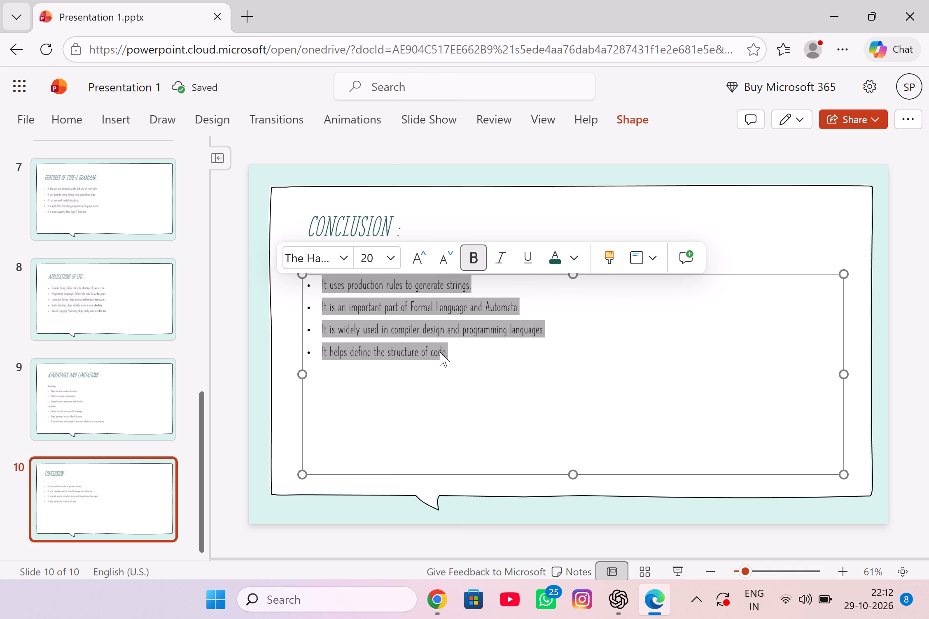
pyautogui.click(388, 256)
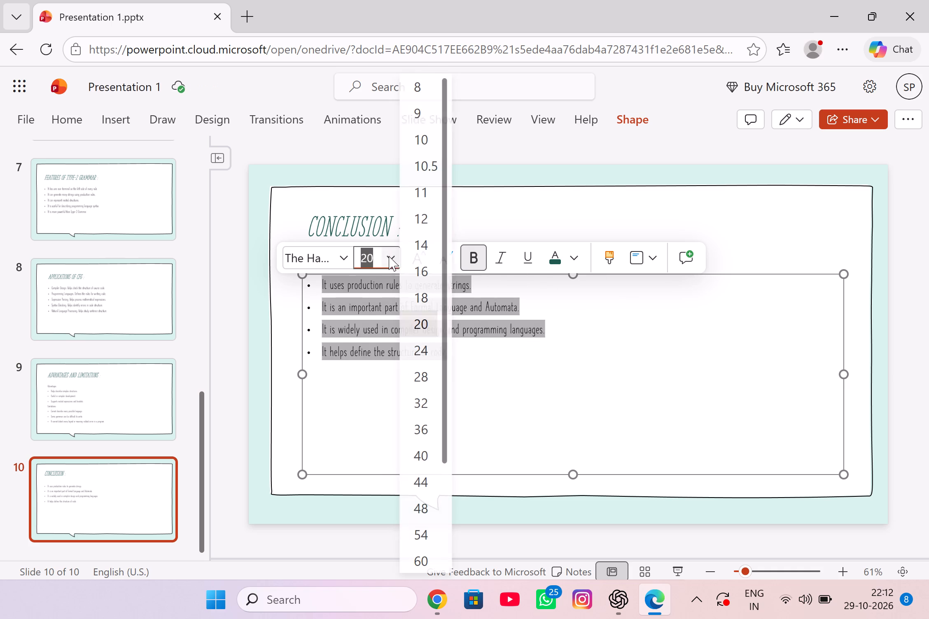
pyautogui.click(433, 342)
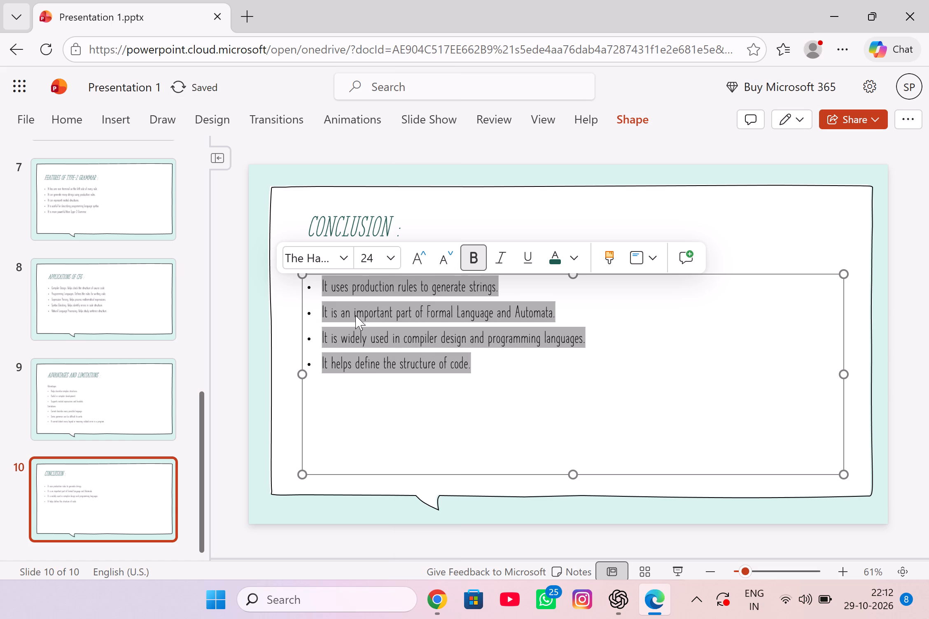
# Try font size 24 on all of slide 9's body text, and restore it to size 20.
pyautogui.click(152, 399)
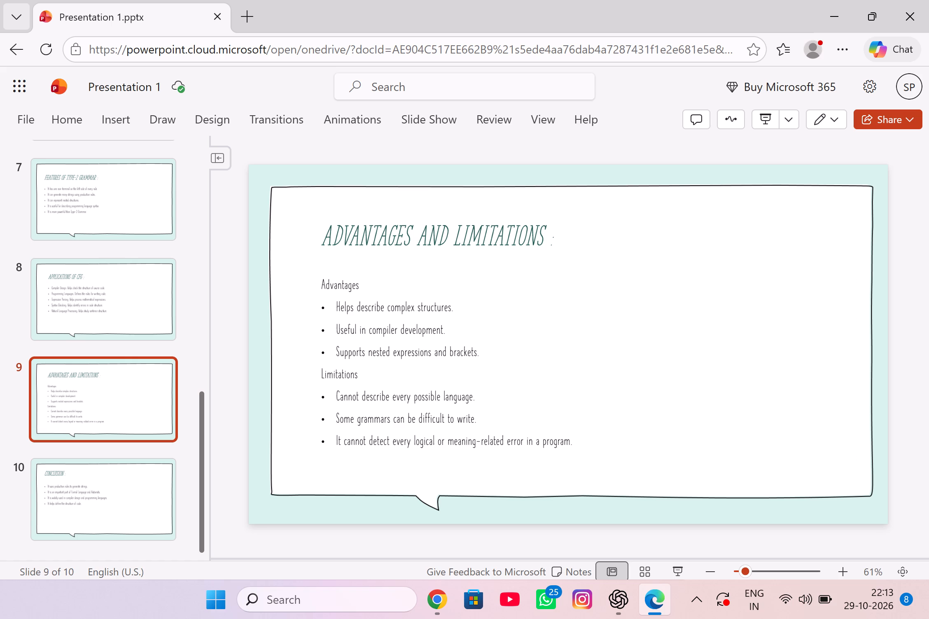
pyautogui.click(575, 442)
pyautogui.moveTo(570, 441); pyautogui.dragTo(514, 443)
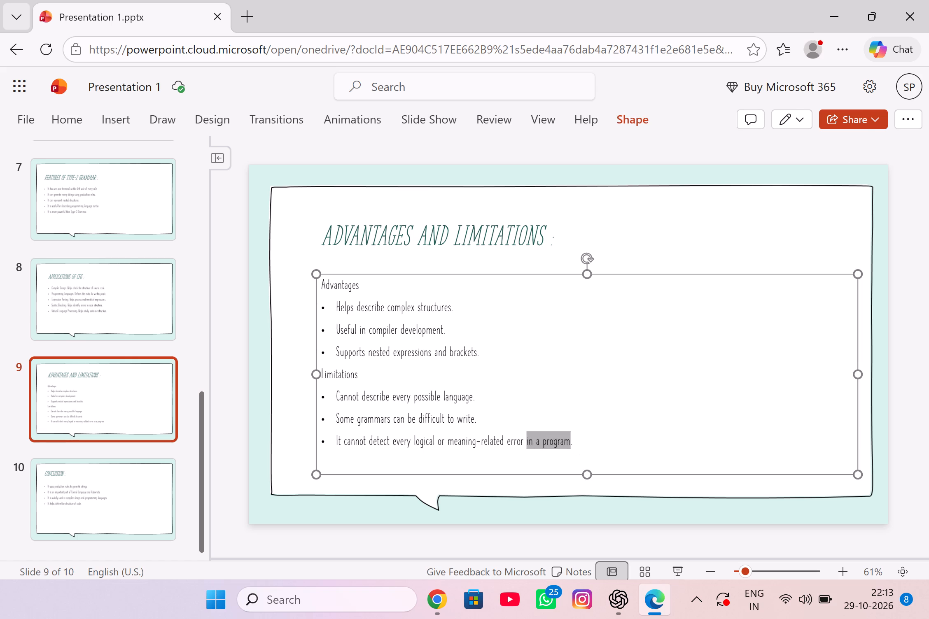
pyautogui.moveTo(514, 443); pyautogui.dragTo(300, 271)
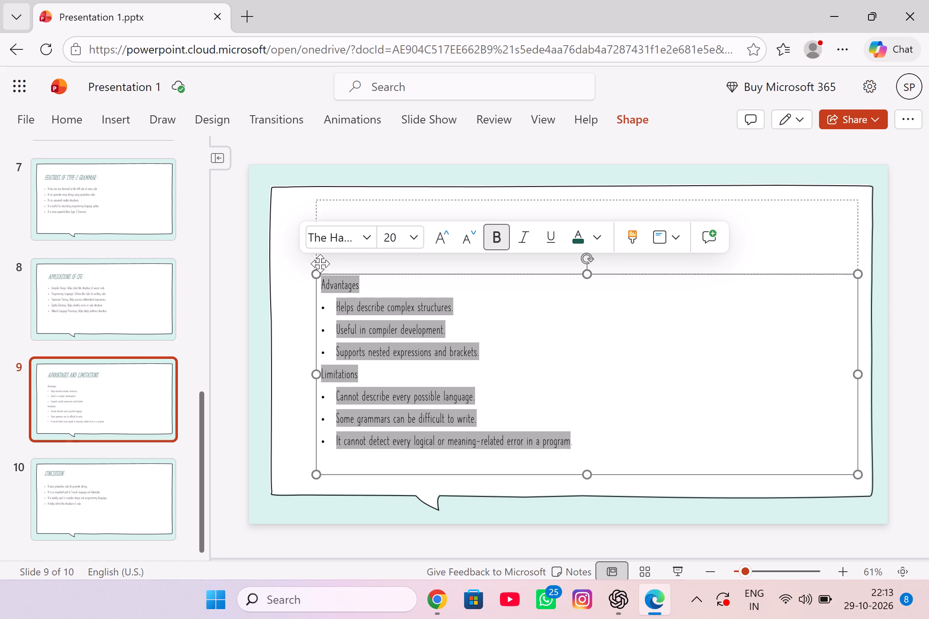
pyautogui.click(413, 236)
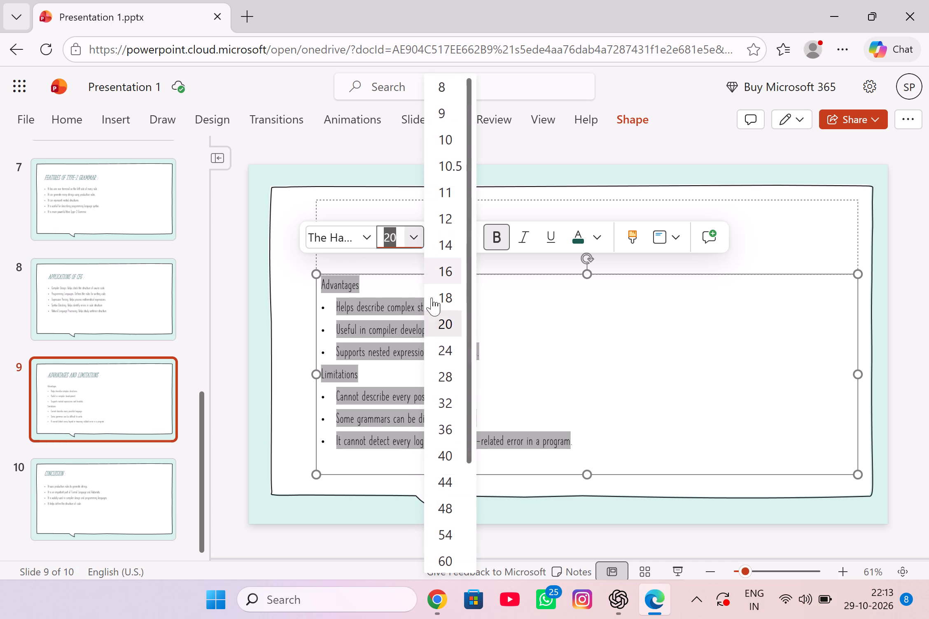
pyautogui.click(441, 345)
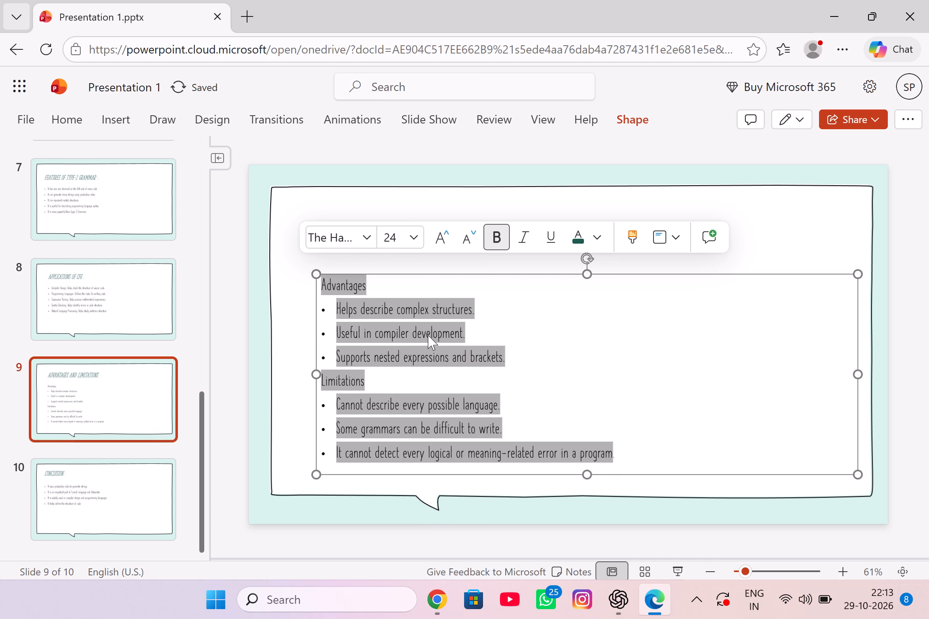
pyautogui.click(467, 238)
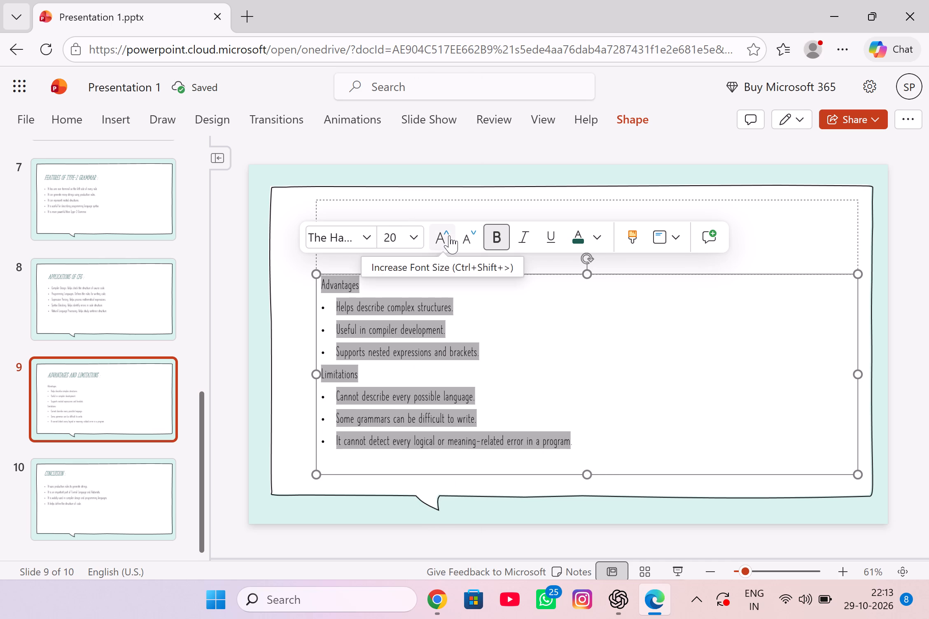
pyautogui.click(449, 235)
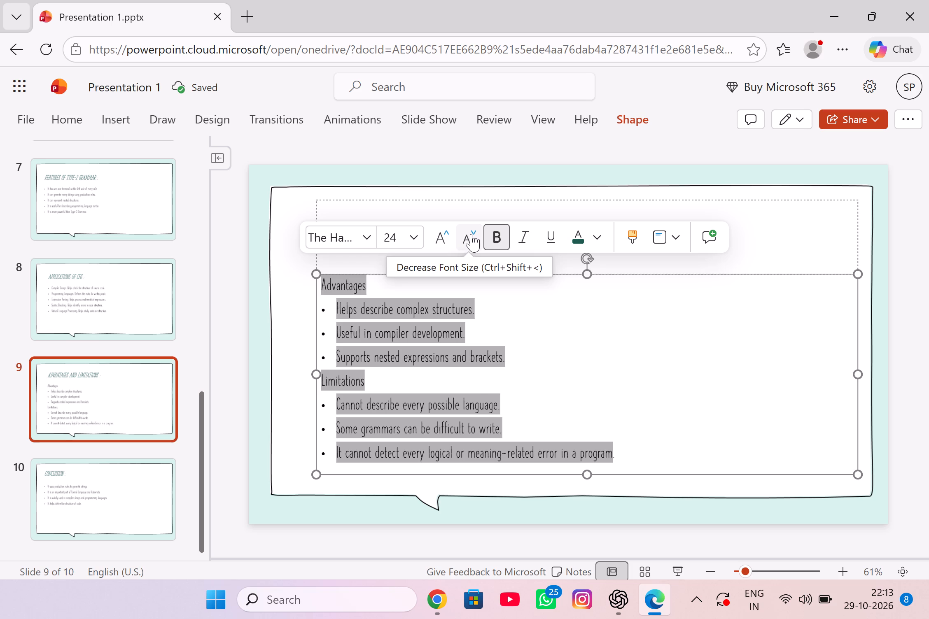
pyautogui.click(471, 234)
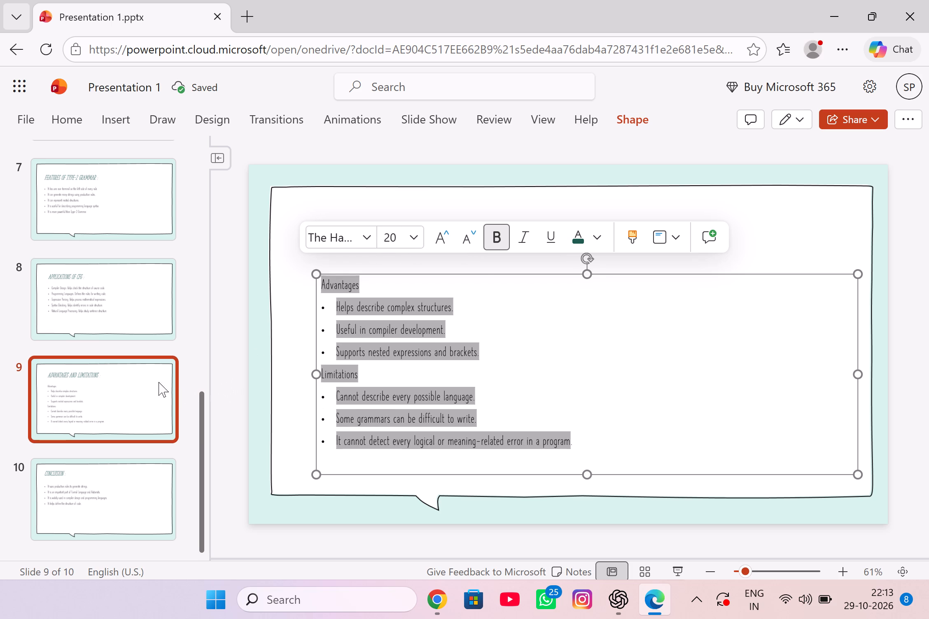
# Check the font size of slide 8's body bullets for comparison, and return to slide 10.
pyautogui.click(142, 380)
pyautogui.click(126, 294)
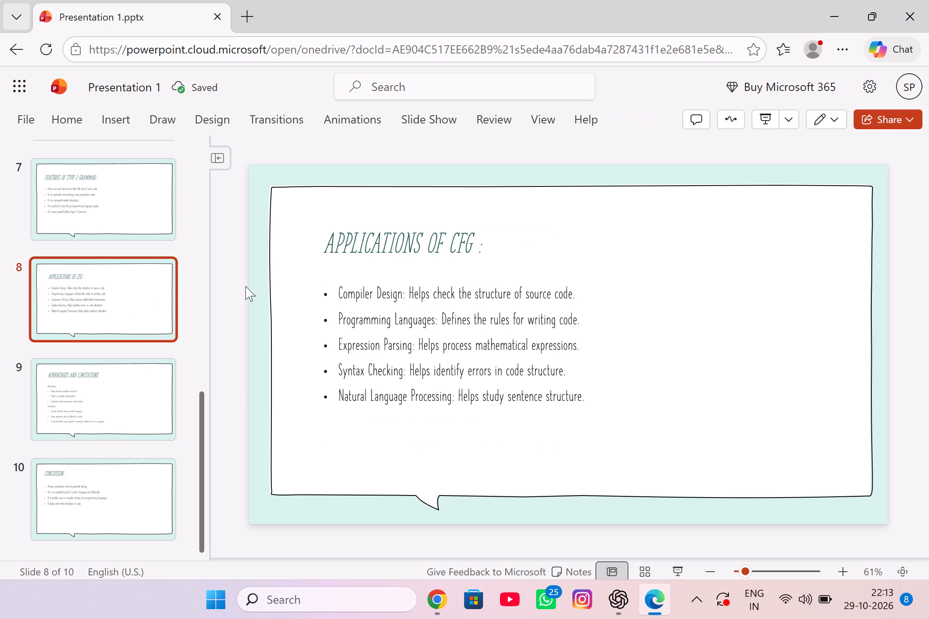
pyautogui.moveTo(551, 395); pyautogui.dragTo(443, 362)
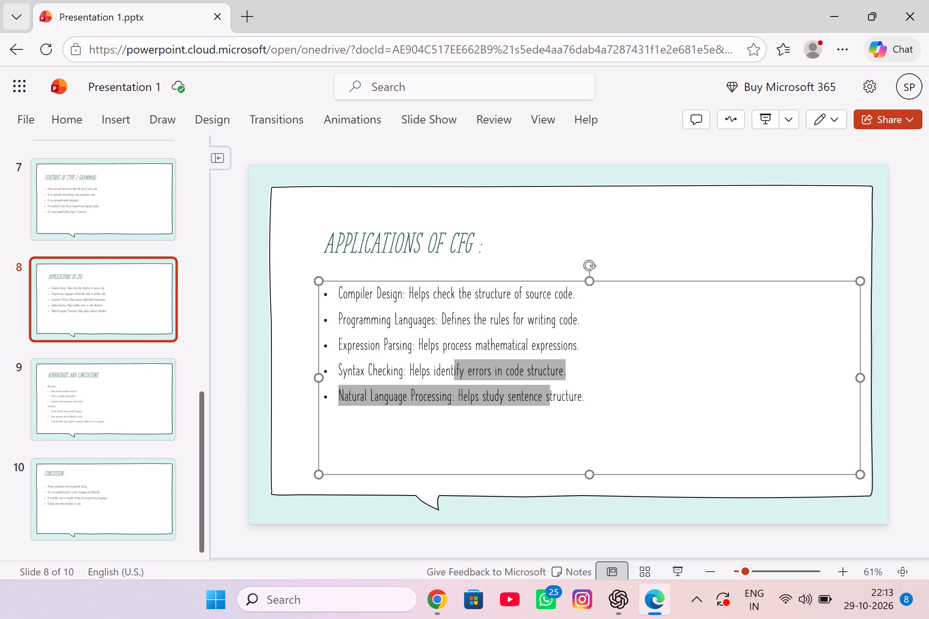
pyautogui.moveTo(443, 362); pyautogui.dragTo(397, 299)
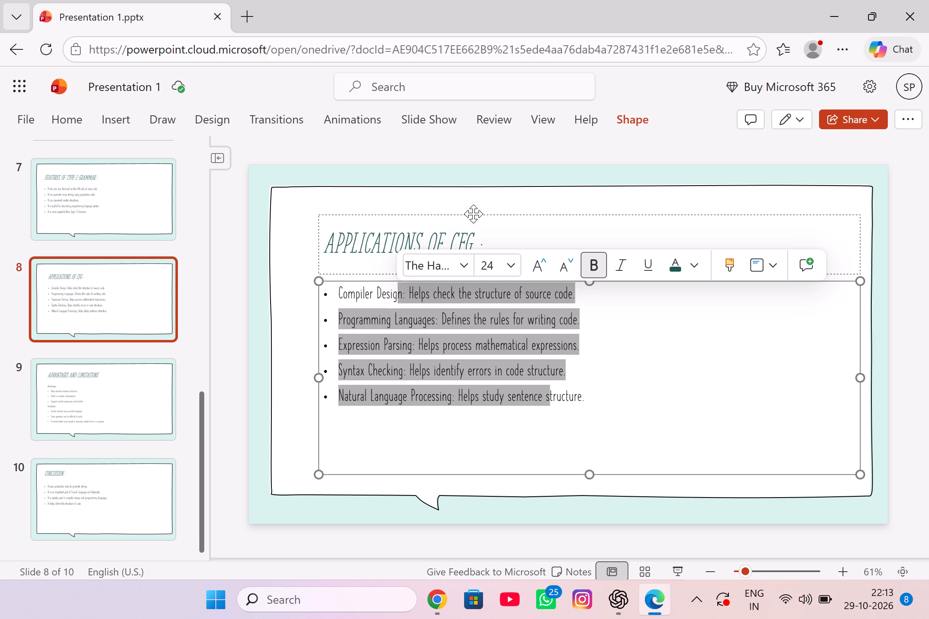
pyautogui.click(135, 479)
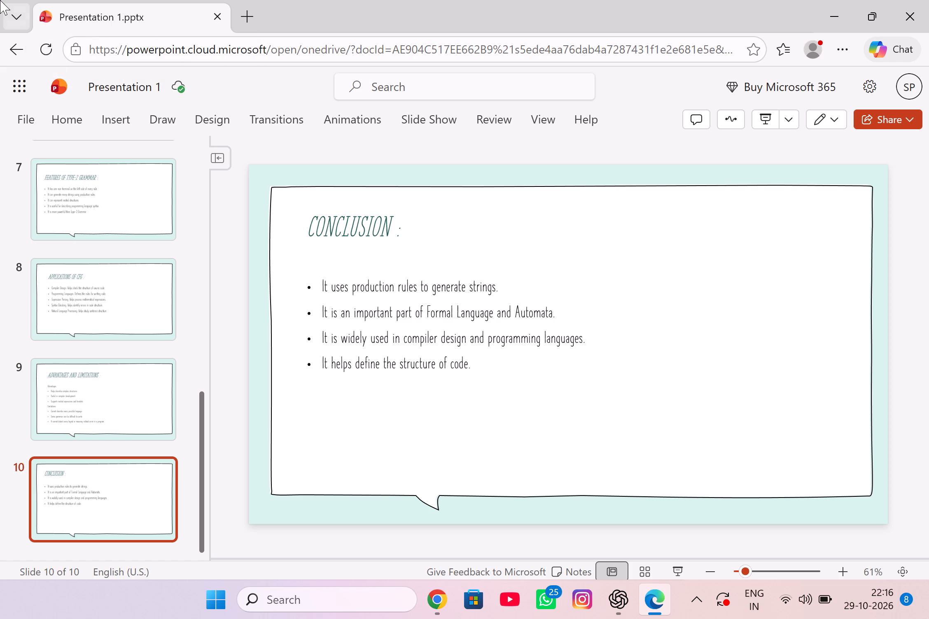
# Add a new slide 11 after the Conclusion slide and set its layout to Title Slide.
pyautogui.scroll(-2, 12, 0)
pyautogui.scroll(-4, 64, 475)
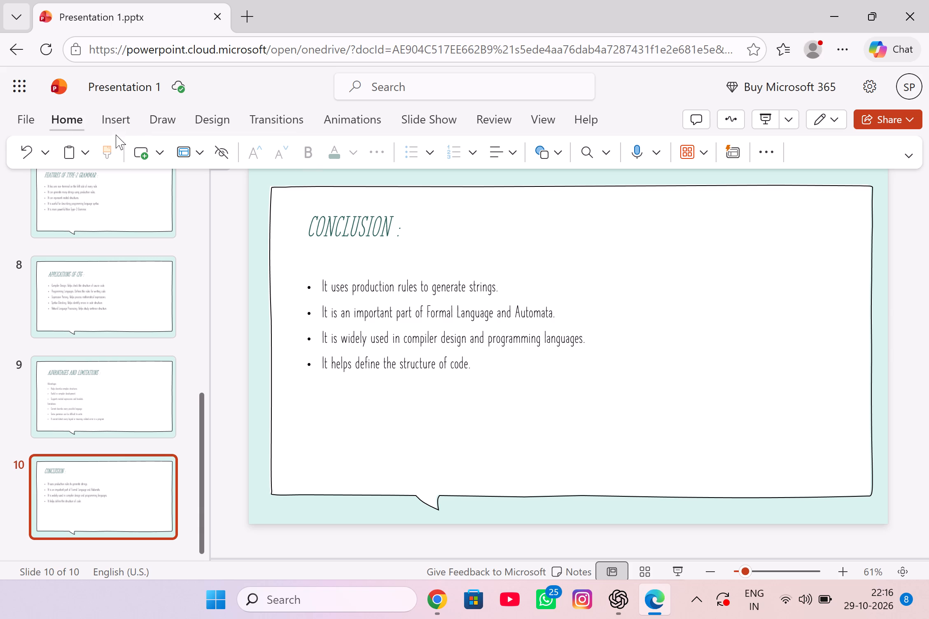
pyautogui.click(151, 151)
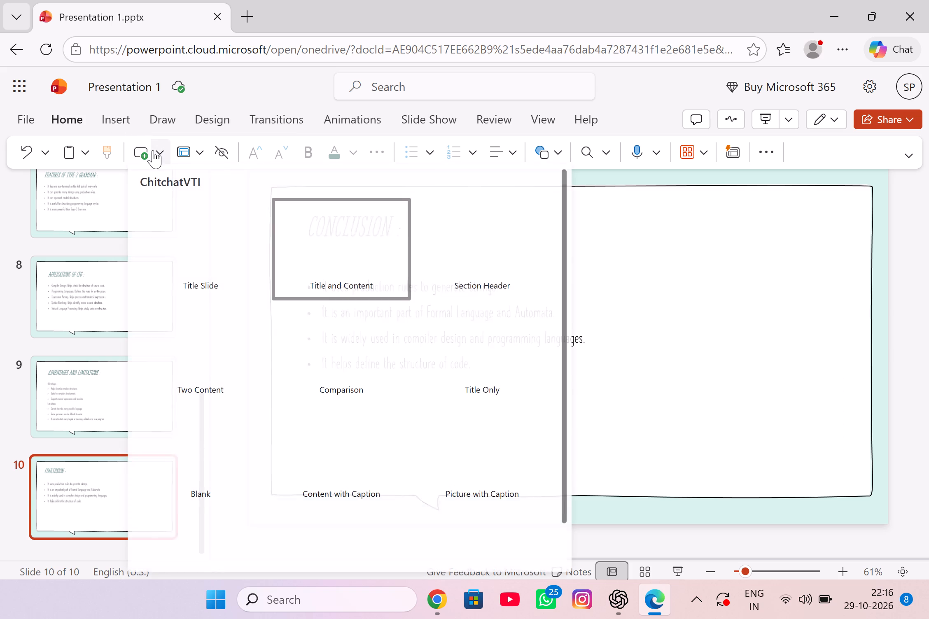
pyautogui.click(142, 151)
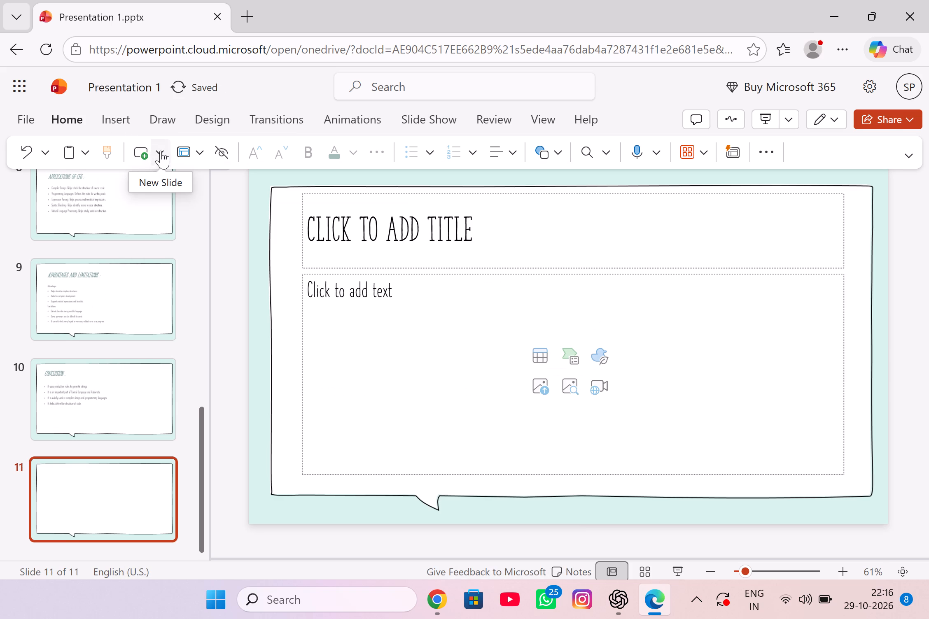
pyautogui.click(178, 148)
pyautogui.click(299, 226)
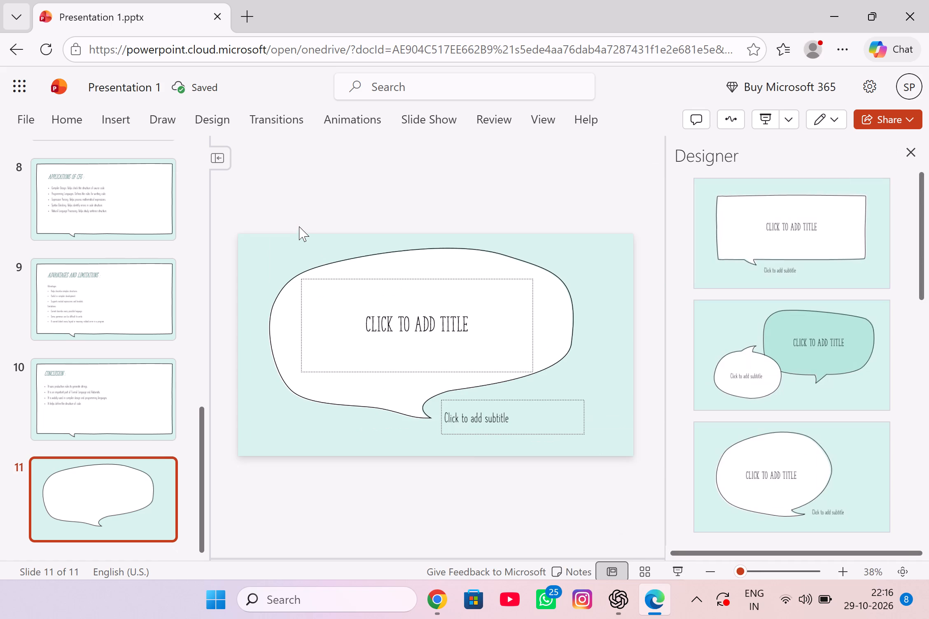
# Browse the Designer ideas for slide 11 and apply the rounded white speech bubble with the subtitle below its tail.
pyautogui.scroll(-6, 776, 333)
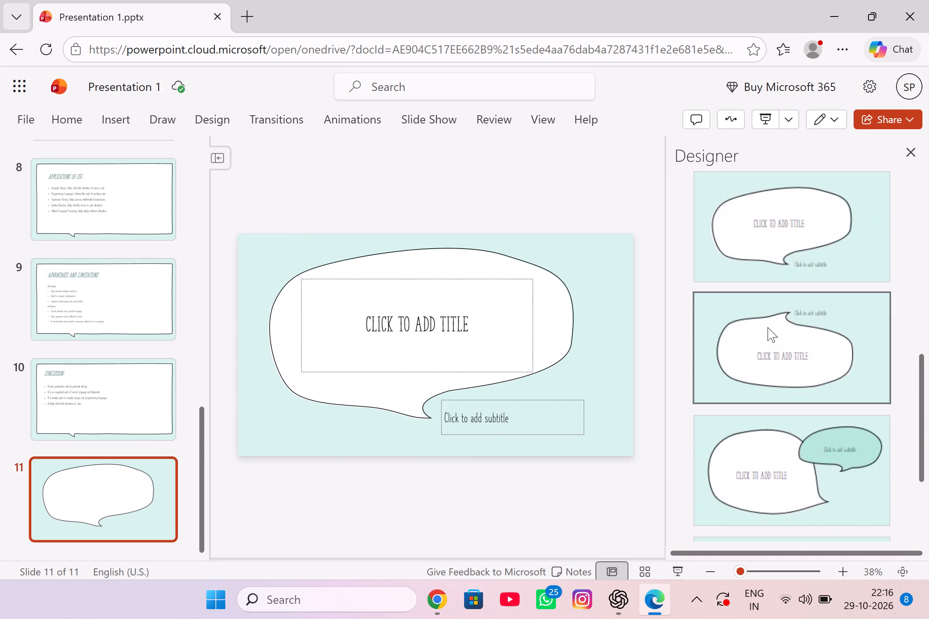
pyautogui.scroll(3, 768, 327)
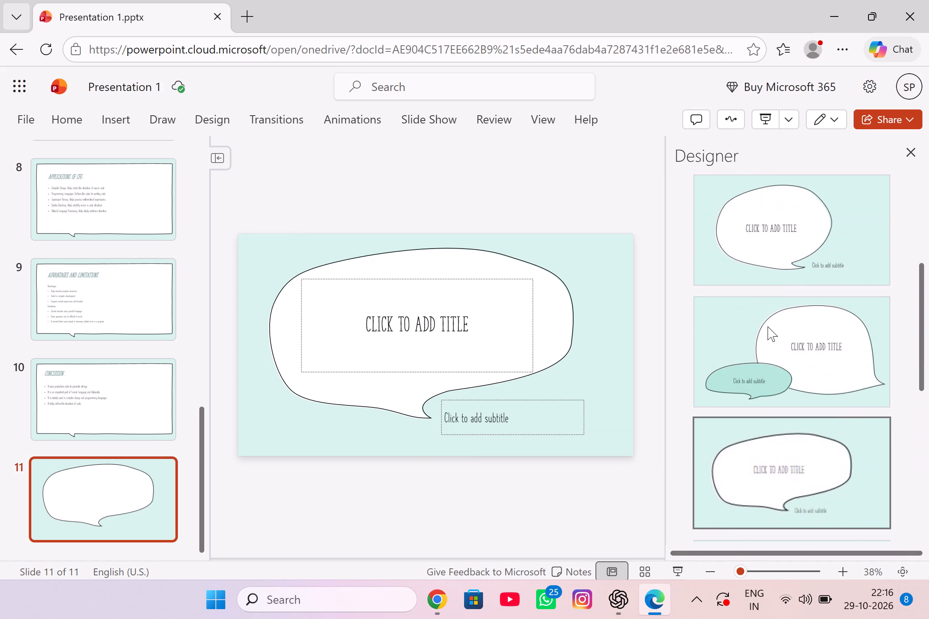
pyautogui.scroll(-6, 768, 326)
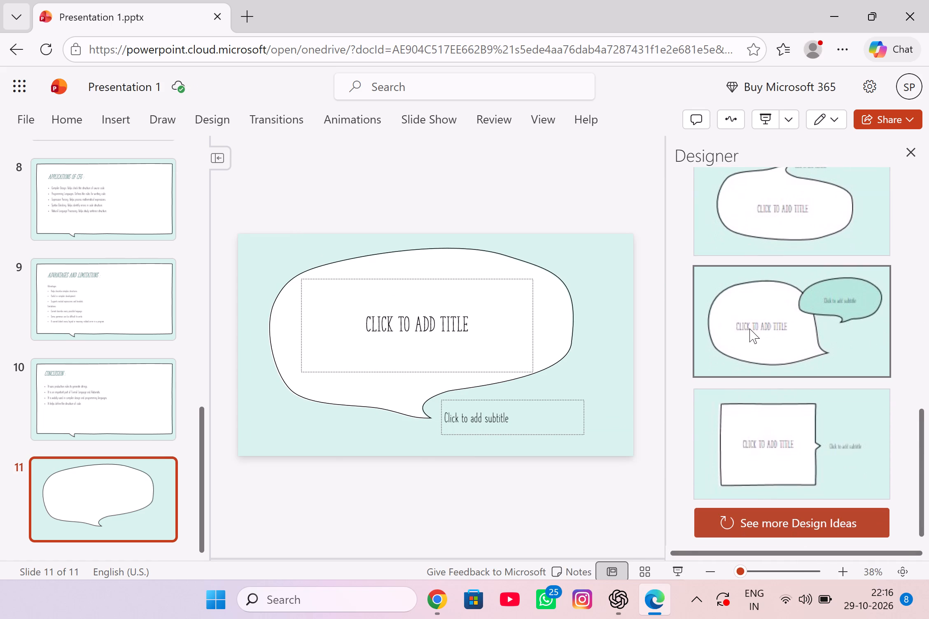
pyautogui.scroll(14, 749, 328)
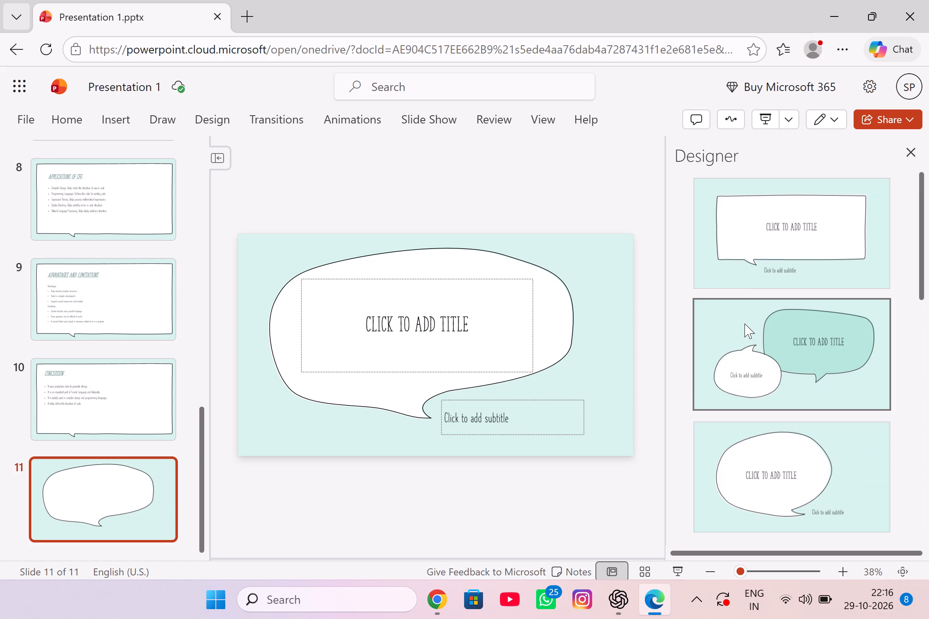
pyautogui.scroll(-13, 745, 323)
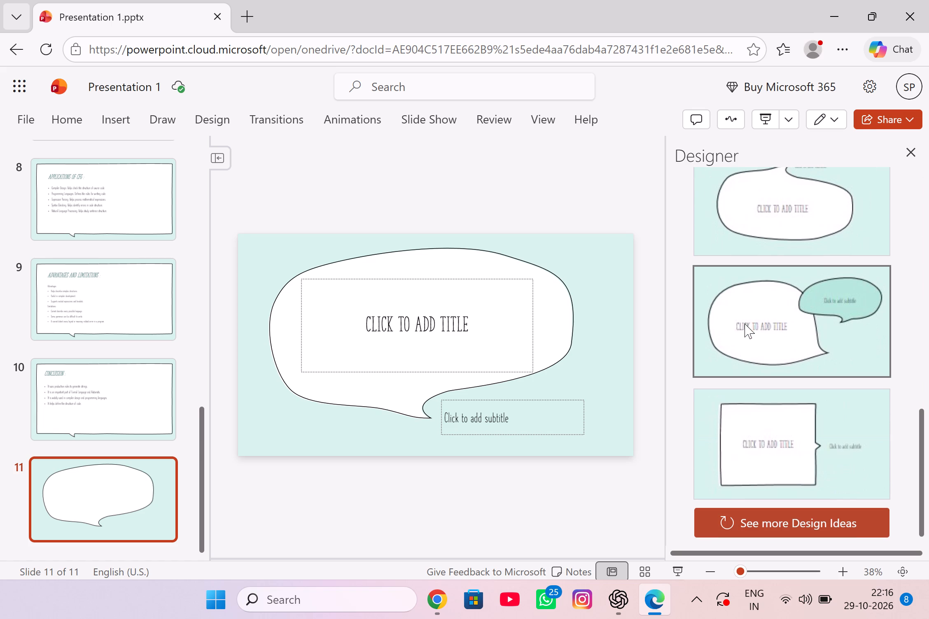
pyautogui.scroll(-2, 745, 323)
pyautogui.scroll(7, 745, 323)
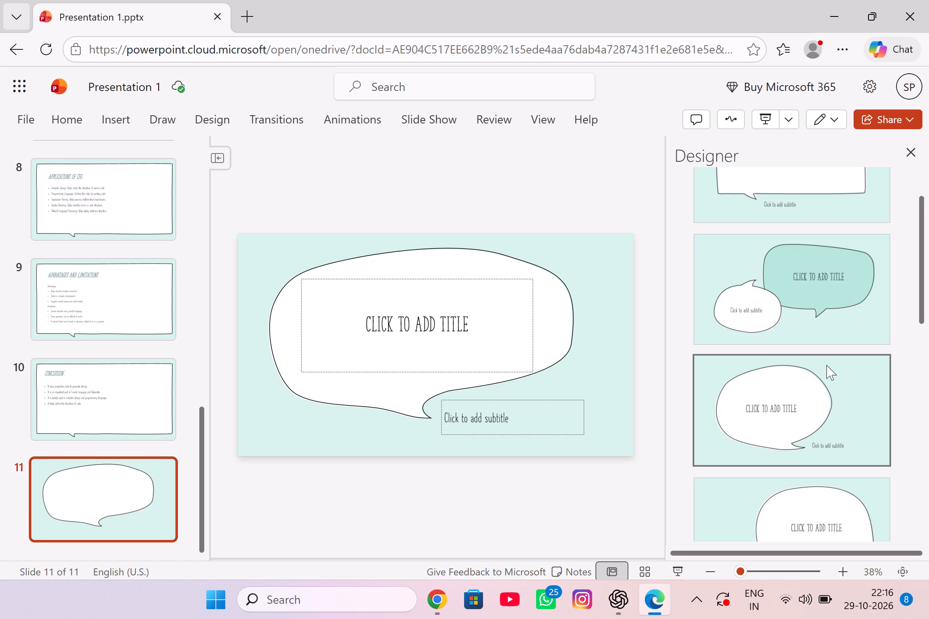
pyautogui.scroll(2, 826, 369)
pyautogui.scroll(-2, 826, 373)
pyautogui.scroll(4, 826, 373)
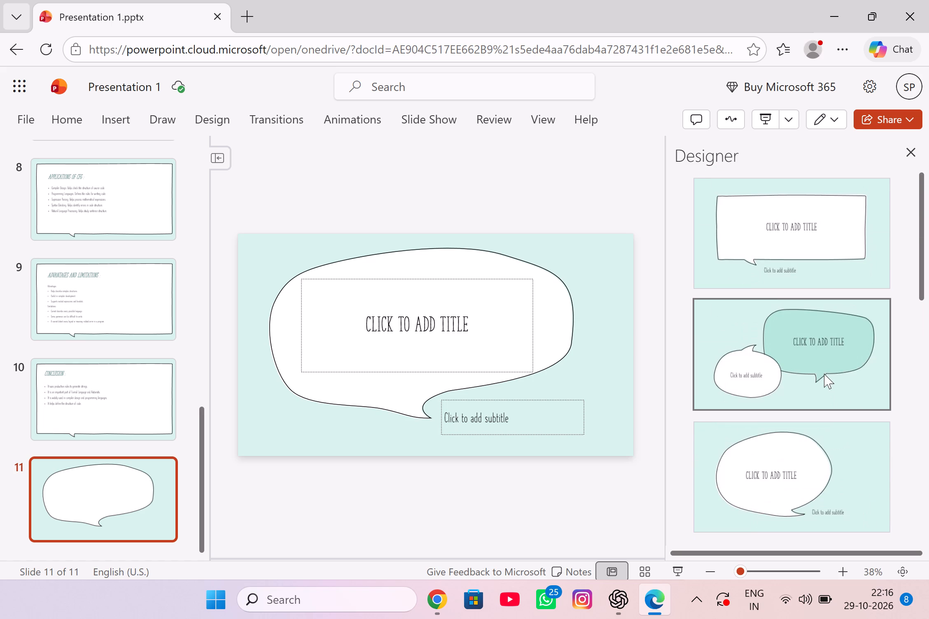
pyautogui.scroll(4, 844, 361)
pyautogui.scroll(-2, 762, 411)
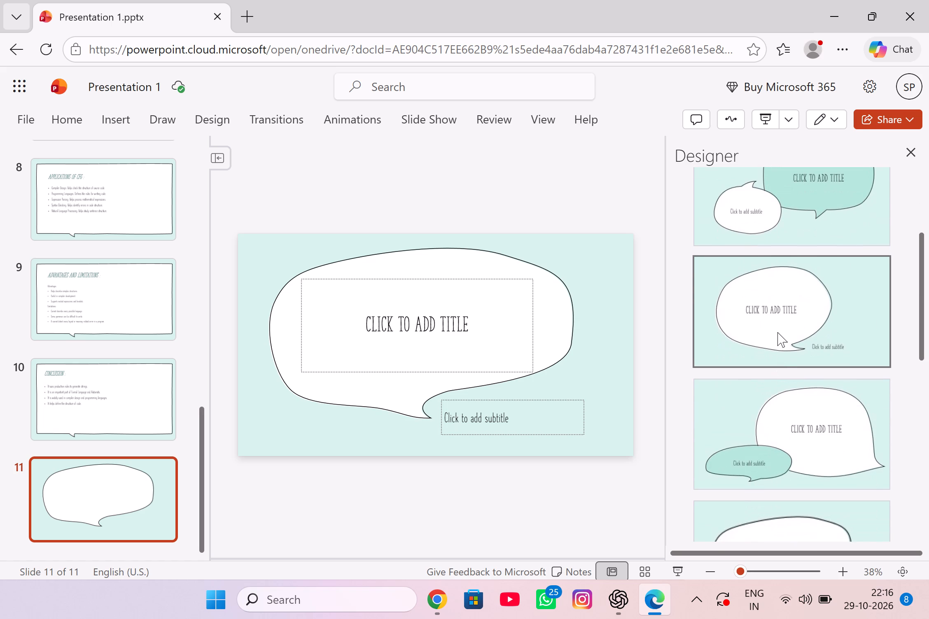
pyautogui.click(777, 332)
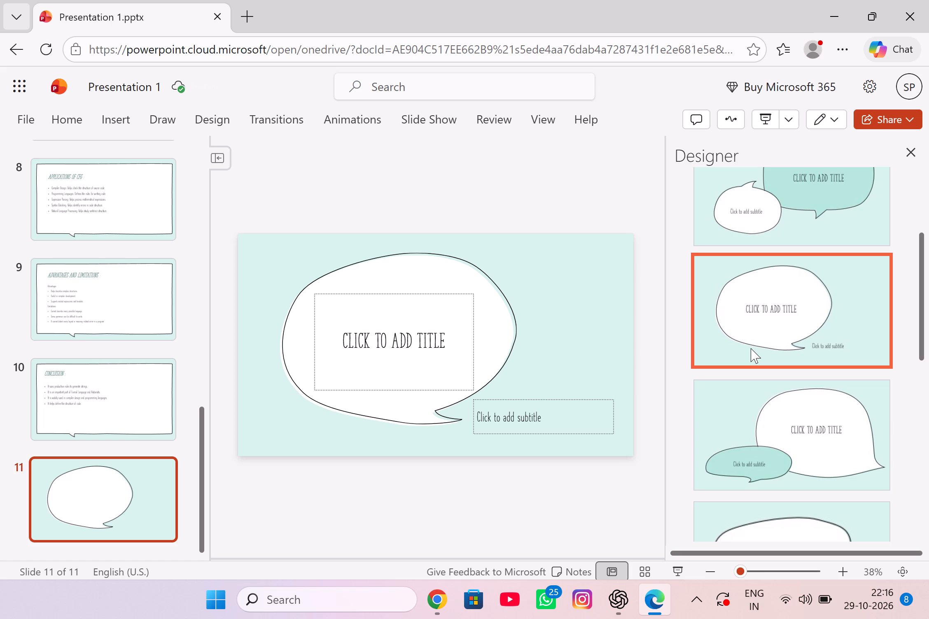
# Enter "Thank you !" as slide 11's title.
pyautogui.press('t')
pyautogui.click(392, 329)
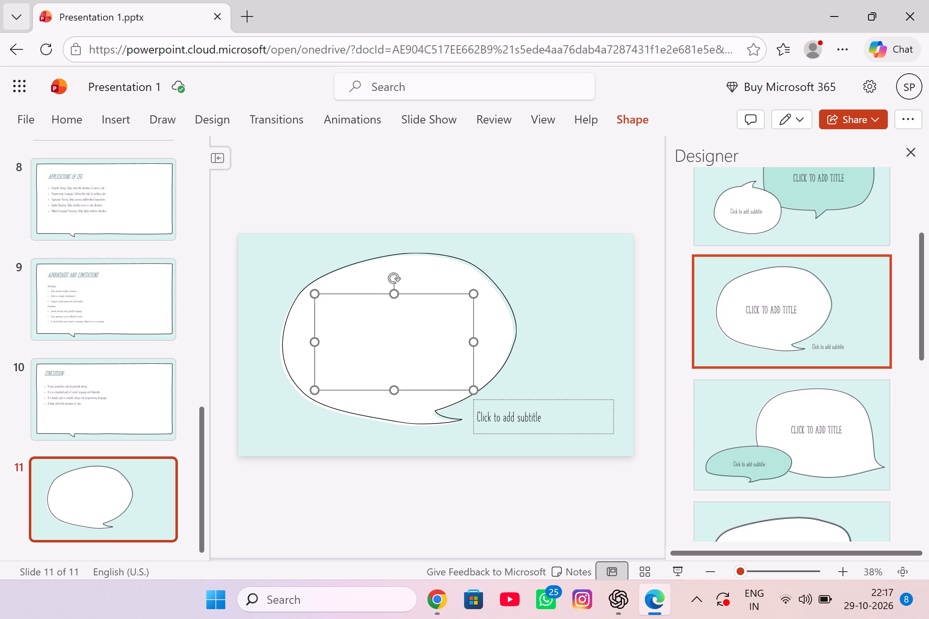
pyautogui.write('th')
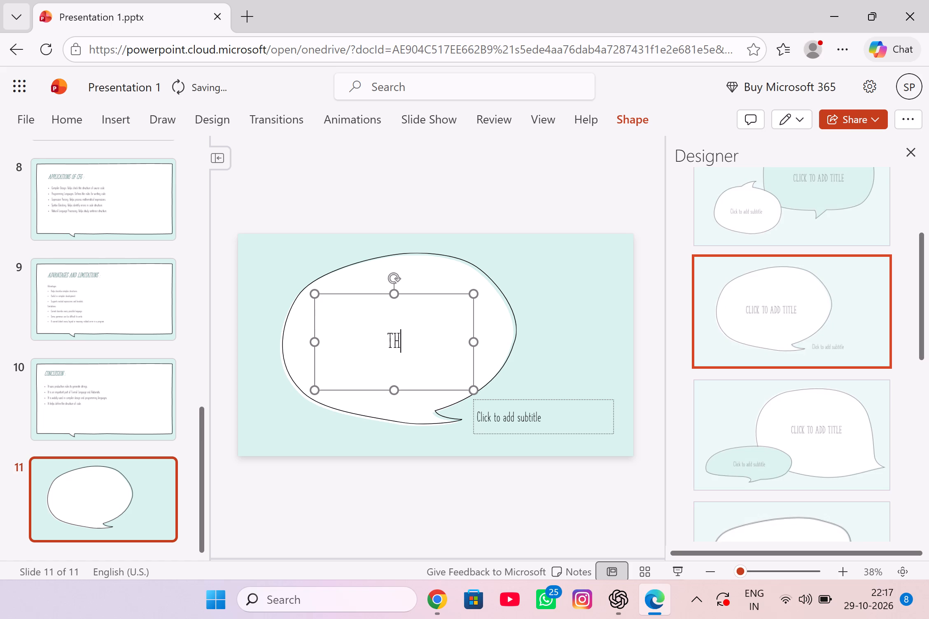
pyautogui.write('ank')
pyautogui.press('space')
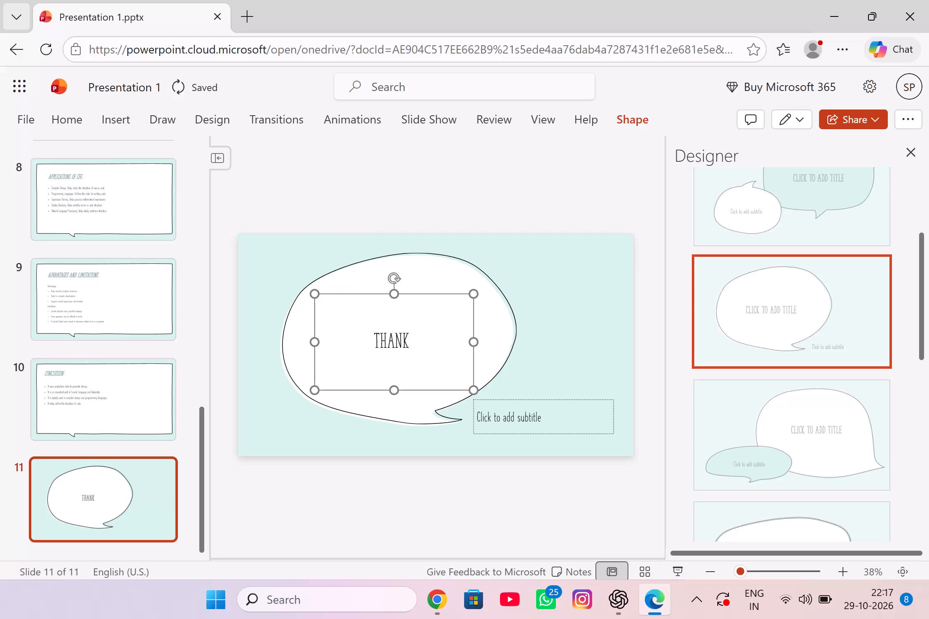
pyautogui.press('y')
pyautogui.press('o')
pyautogui.press('u')
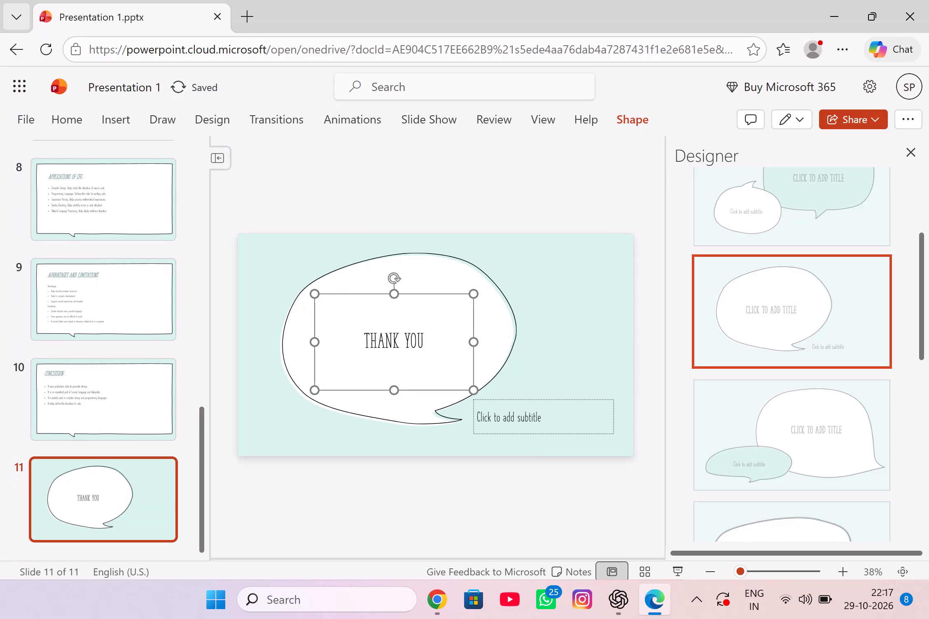
pyautogui.press('space')
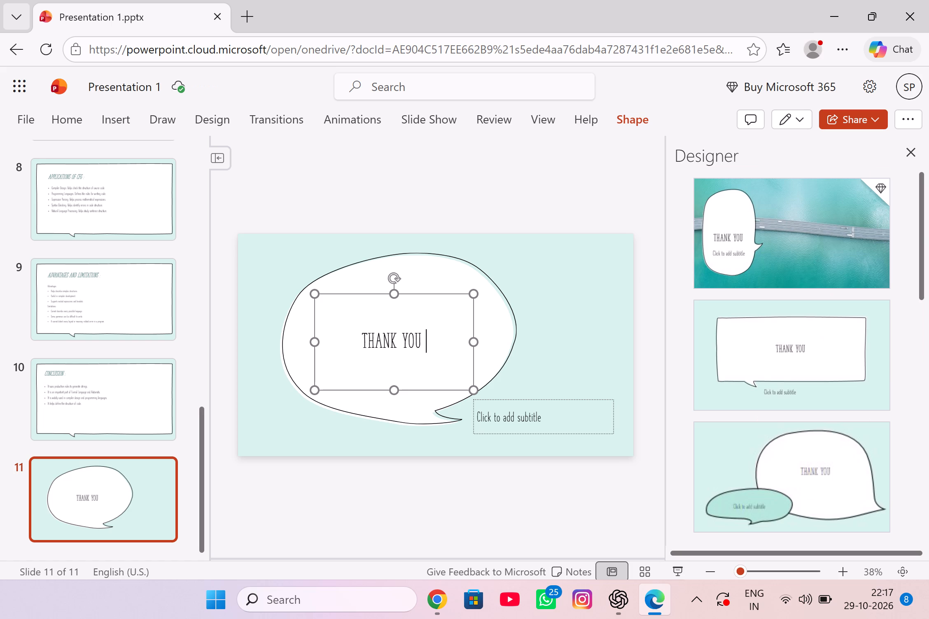
pyautogui.hotkey('shift', '!')
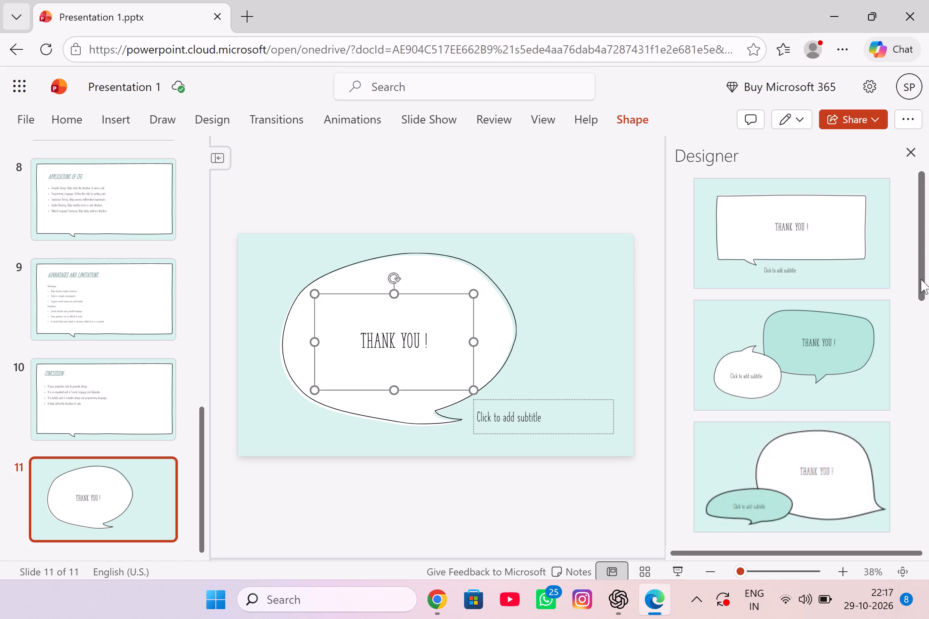
# Try other Designer ideas on slide 11 and apply the square speech bubble with the subtitle beside it.
pyautogui.moveTo(919, 279); pyautogui.dragTo(928, 585)
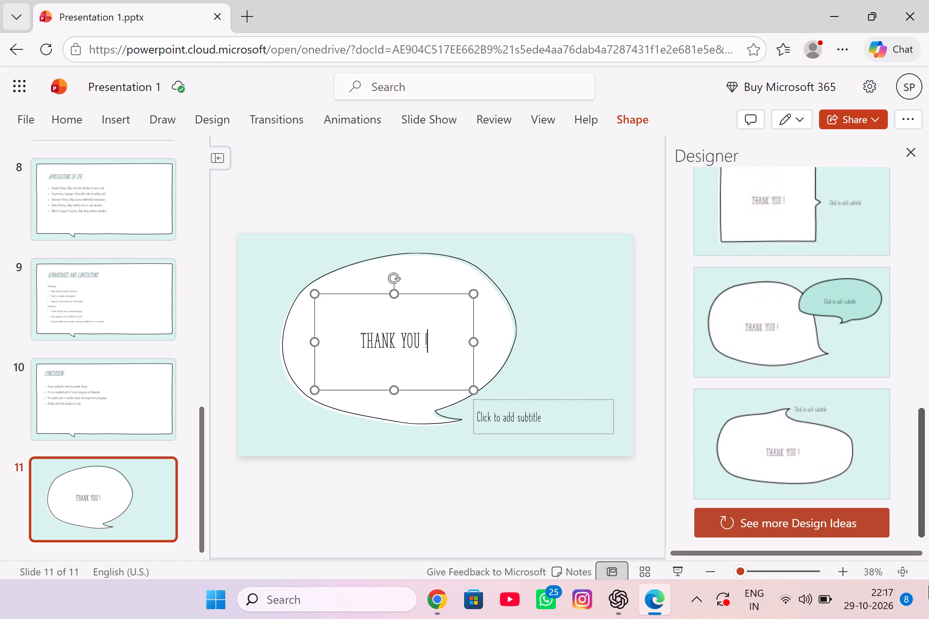
pyautogui.moveTo(928, 585); pyautogui.dragTo(928, 330)
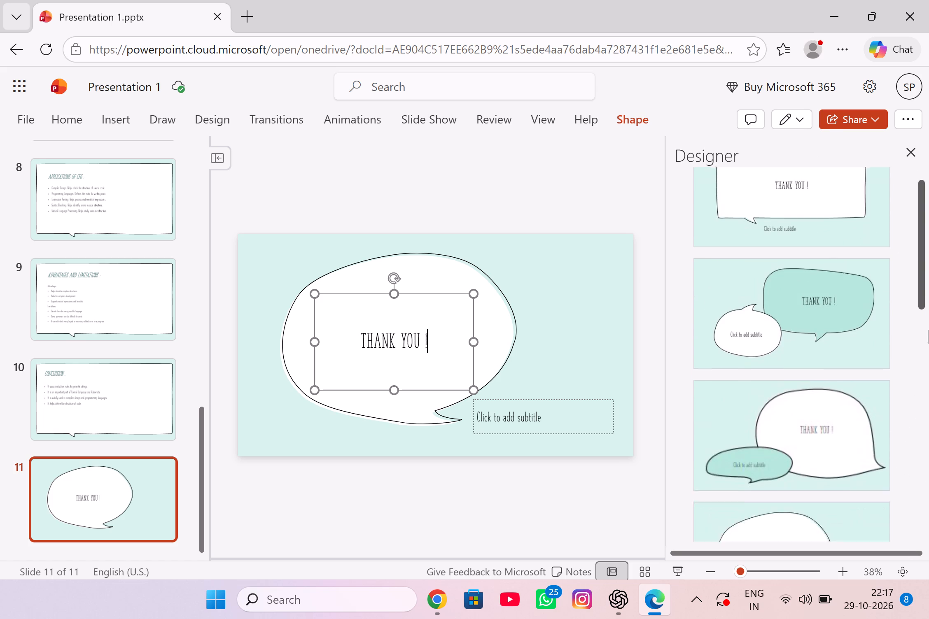
pyautogui.moveTo(928, 330); pyautogui.dragTo(919, 567)
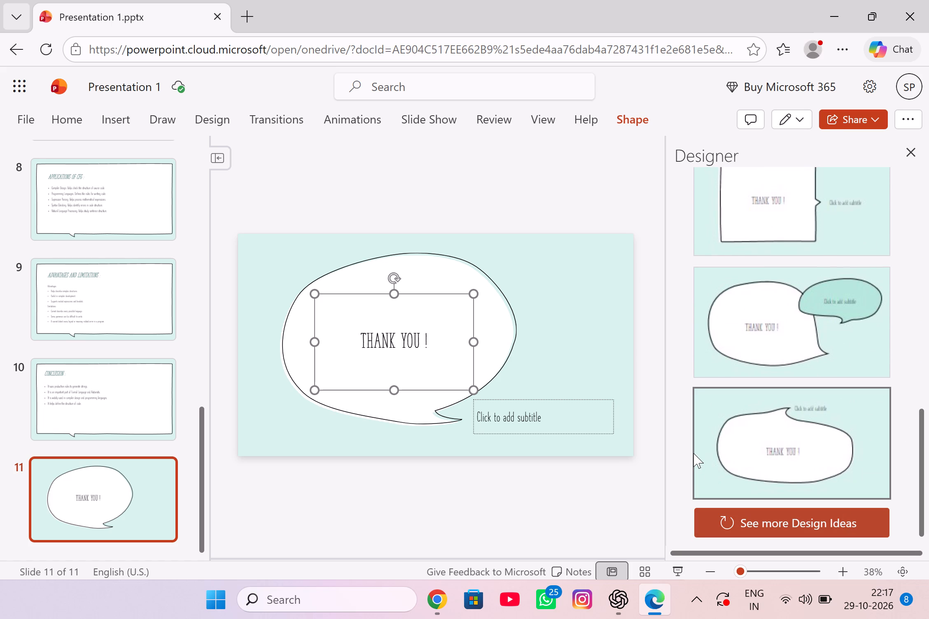
pyautogui.click(693, 453)
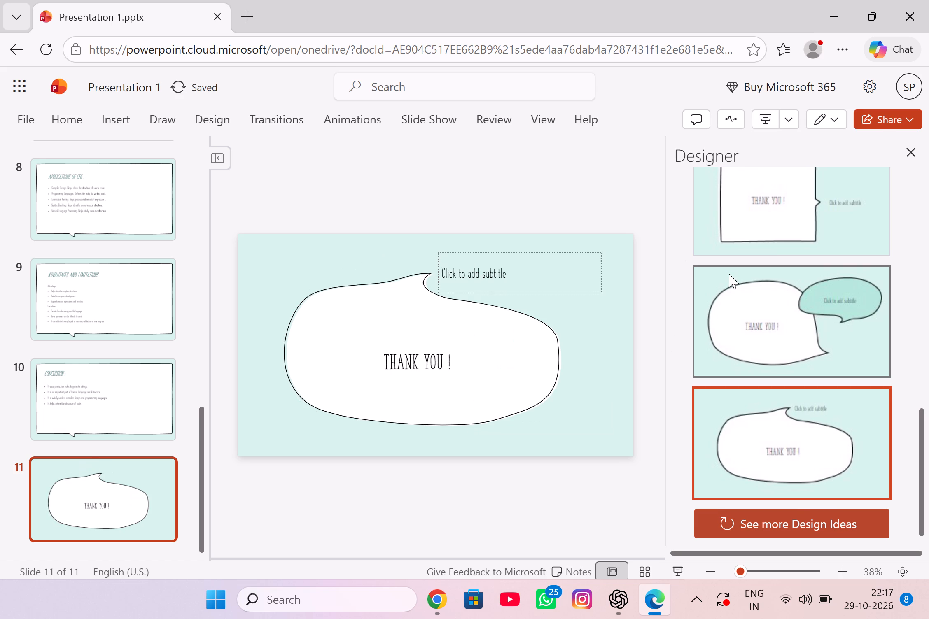
pyautogui.click(729, 279)
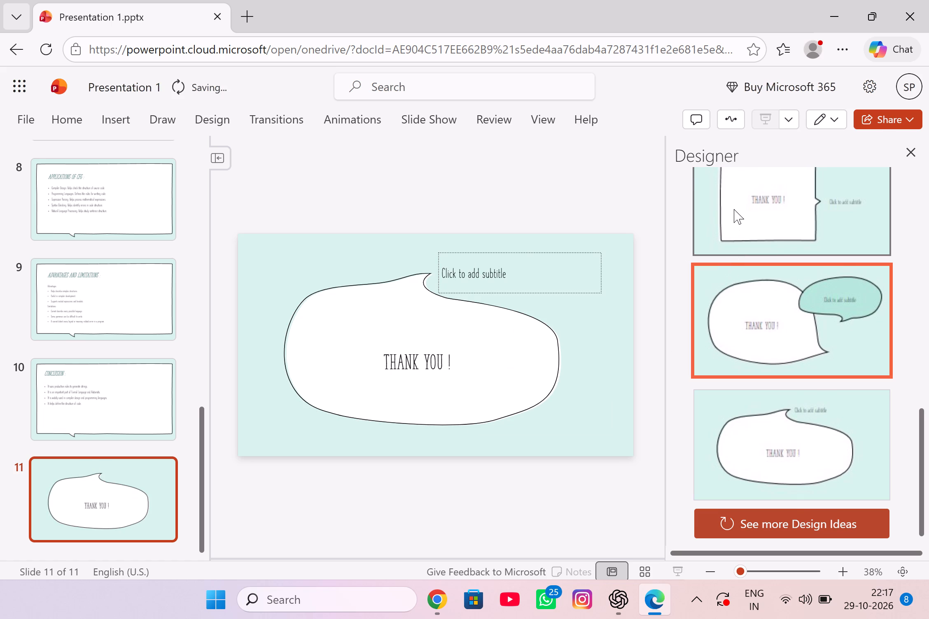
pyautogui.click(734, 209)
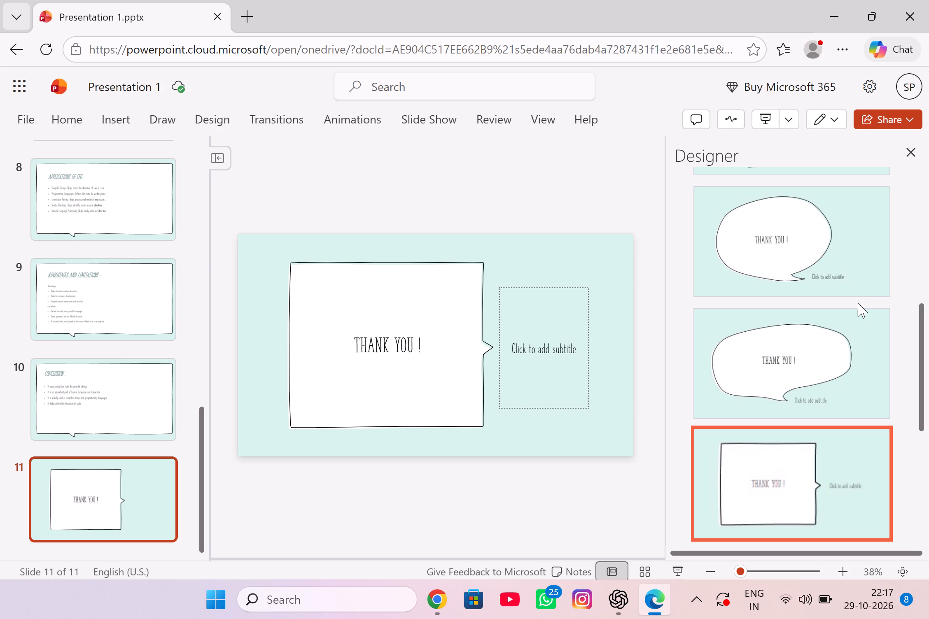
# Request more design ideas for slide 11 and look through the Designer suggestions for alternatives.
pyautogui.scroll(9, 858, 303)
pyautogui.scroll(-5, 858, 303)
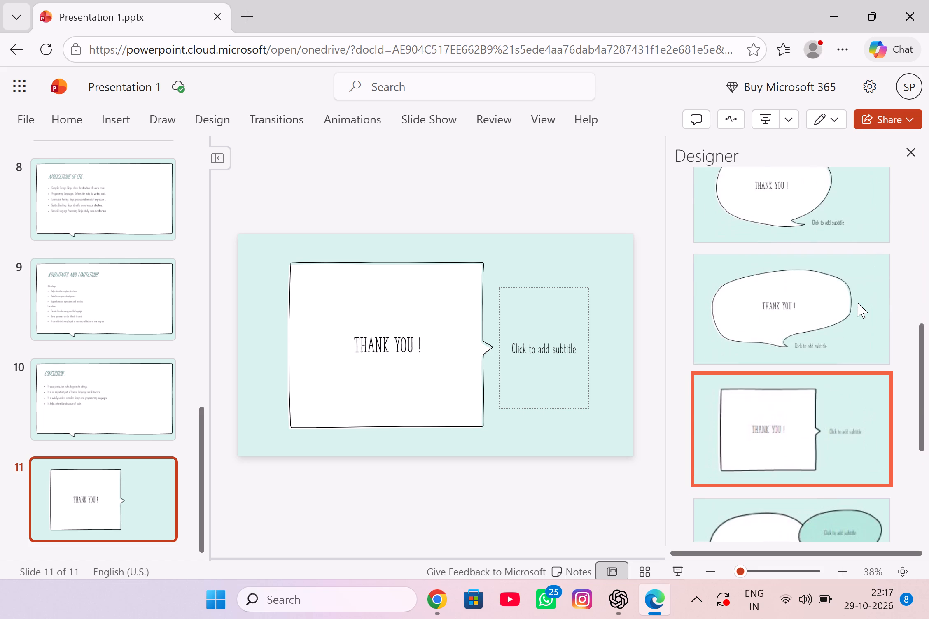
pyautogui.scroll(-9, 858, 305)
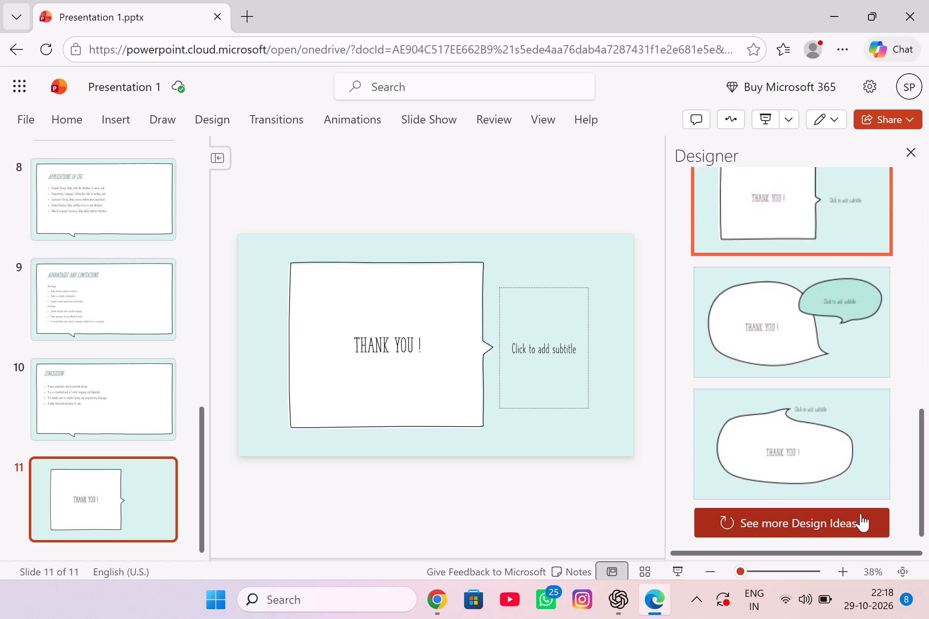
pyautogui.click(861, 514)
pyautogui.scroll(-5, 861, 514)
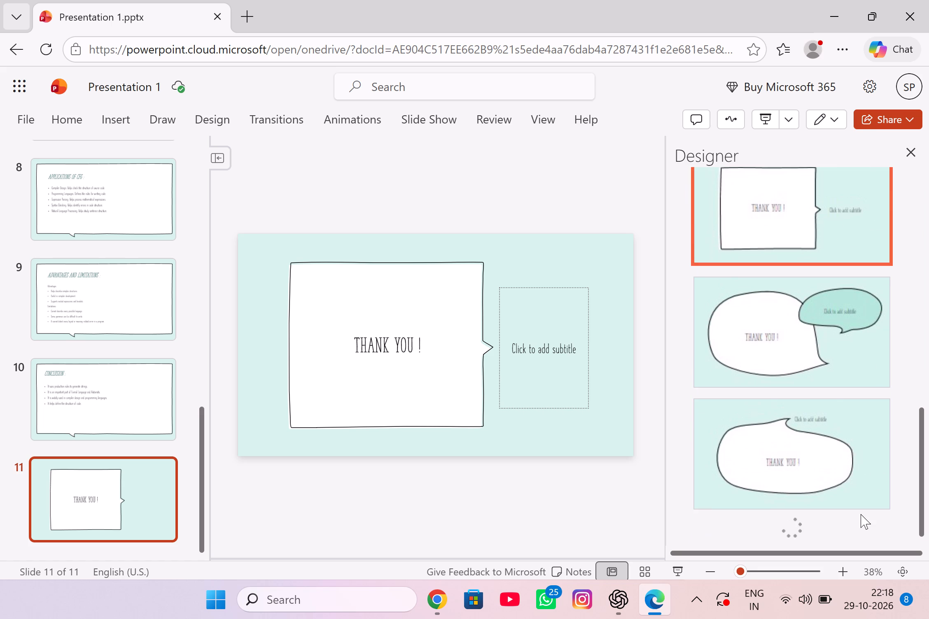
pyautogui.scroll(-5, 925, 454)
pyautogui.scroll(8, 925, 458)
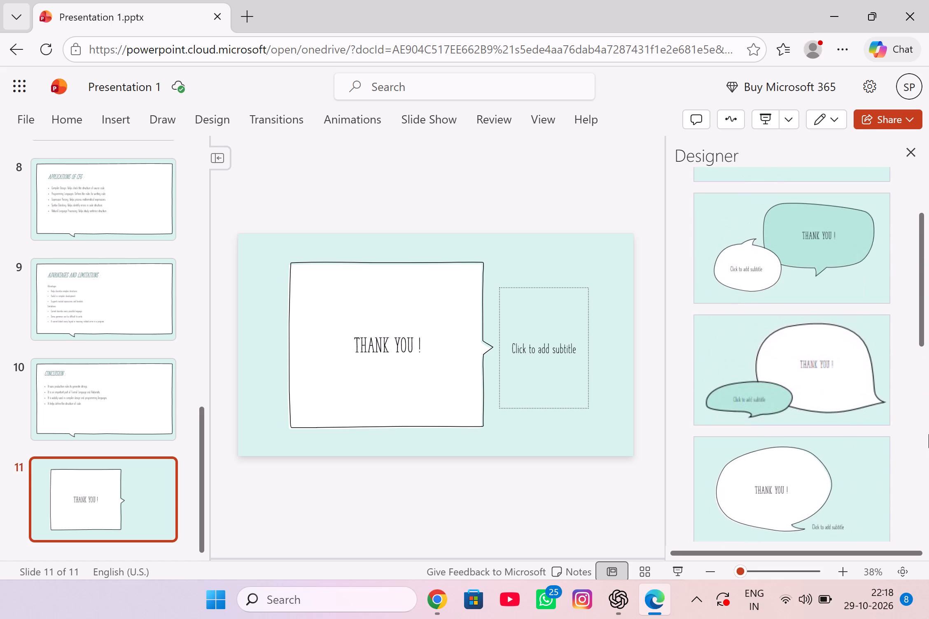
pyautogui.scroll(10, 928, 434)
pyautogui.scroll(-1, 928, 331)
pyautogui.scroll(10, 925, 335)
pyautogui.scroll(-18, 925, 335)
pyautogui.scroll(-5, 925, 335)
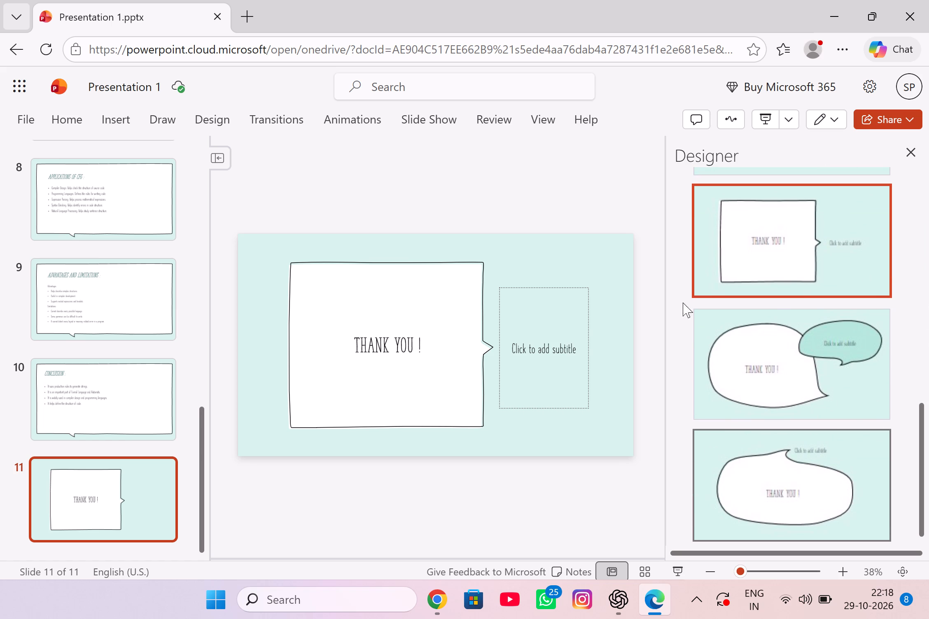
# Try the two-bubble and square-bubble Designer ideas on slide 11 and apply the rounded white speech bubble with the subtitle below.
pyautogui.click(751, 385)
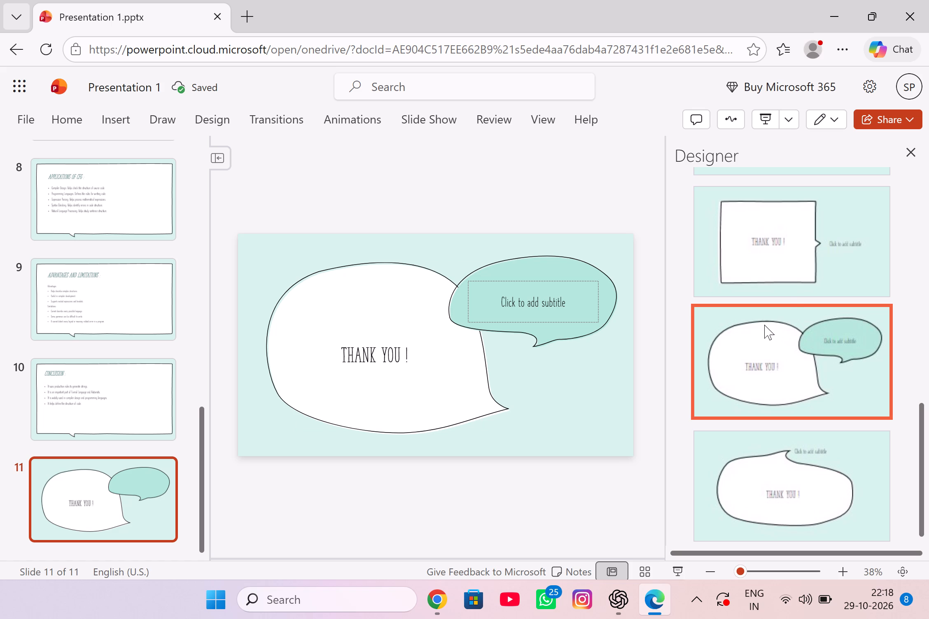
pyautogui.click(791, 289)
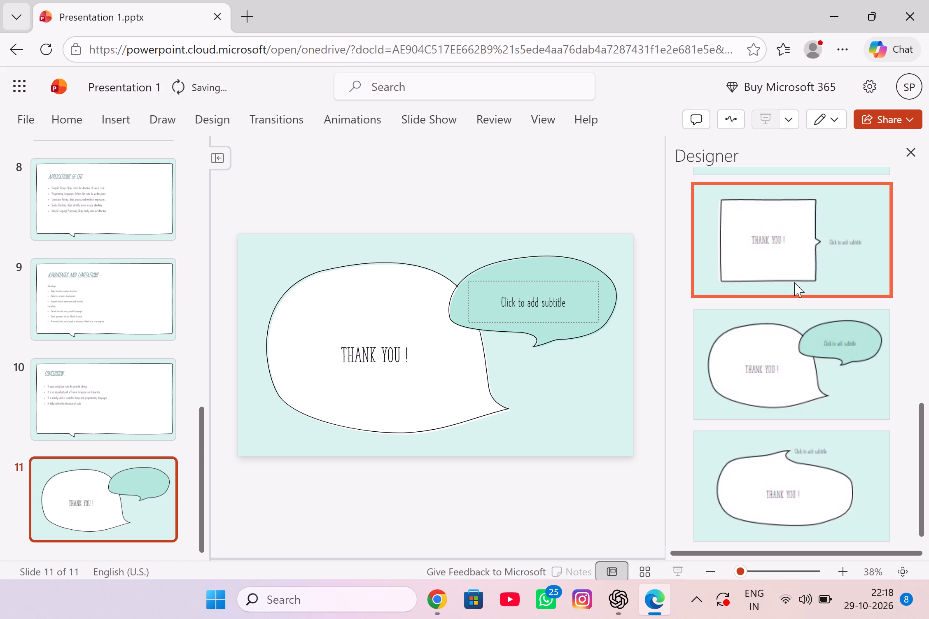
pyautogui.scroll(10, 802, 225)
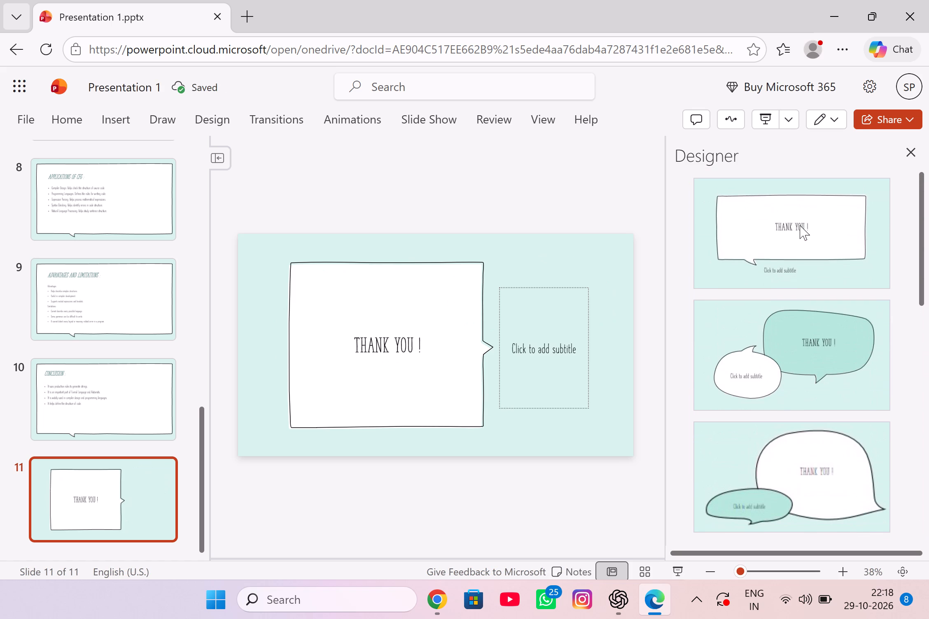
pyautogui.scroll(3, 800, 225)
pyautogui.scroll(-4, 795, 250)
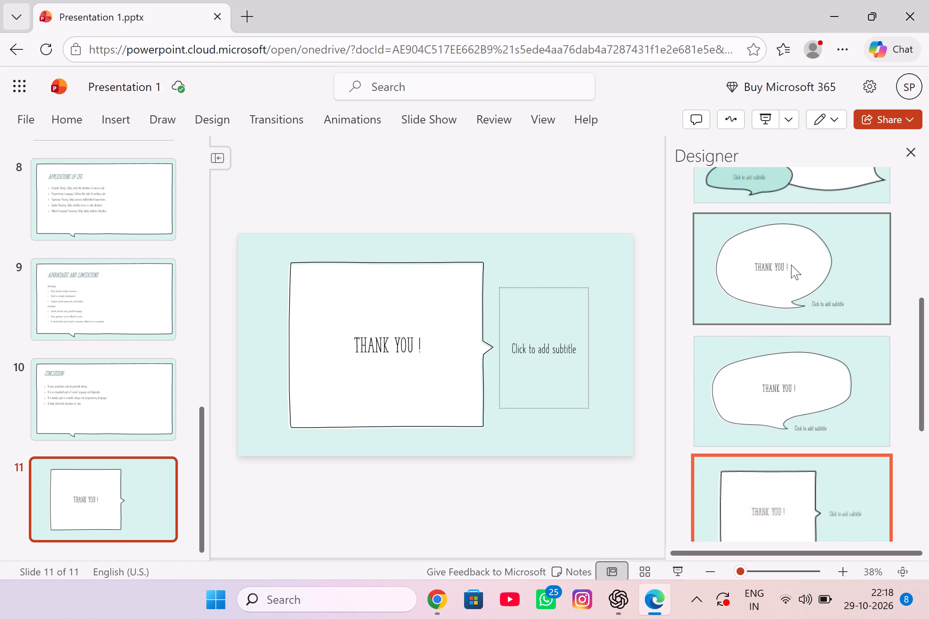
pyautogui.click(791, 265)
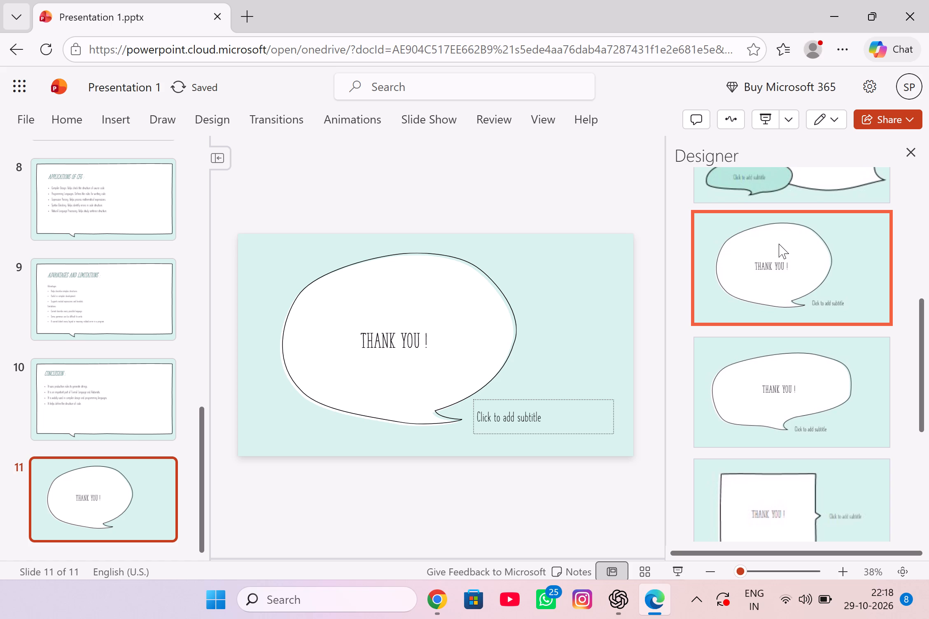
# Delete the "Thank you !" slide 11.
pyautogui.click(790, 118)
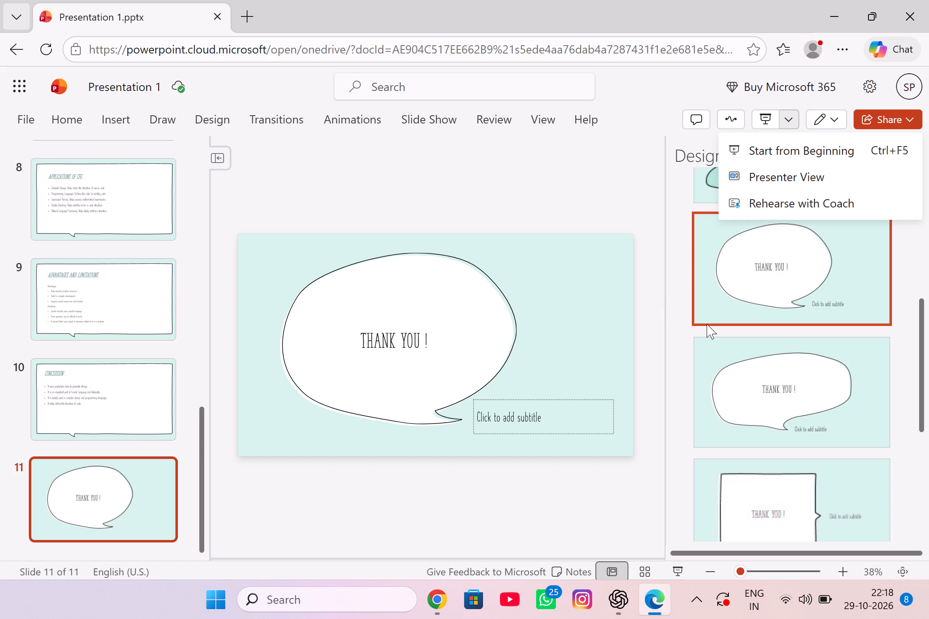
pyautogui.rightClick(138, 507)
pyautogui.click(240, 273)
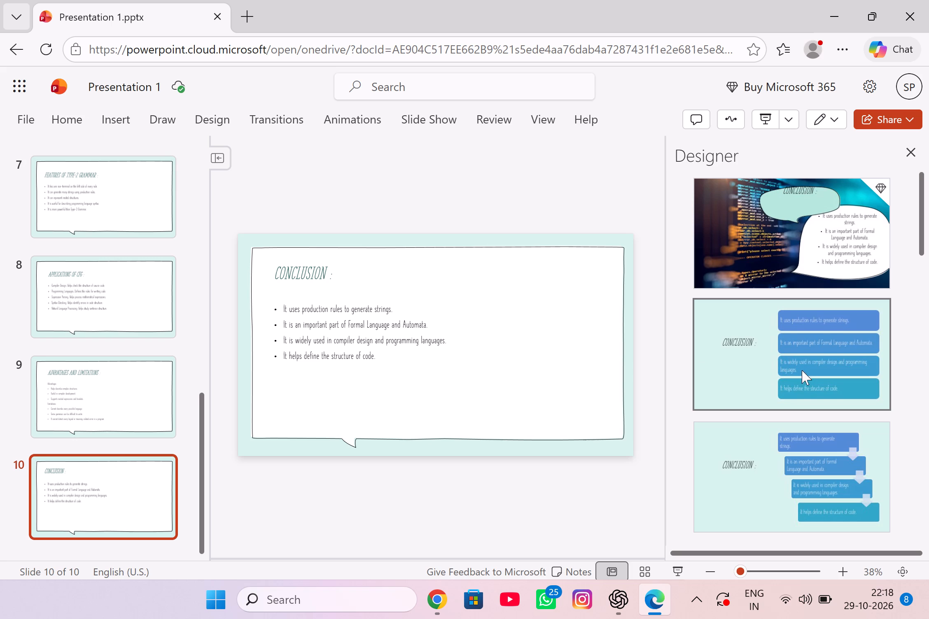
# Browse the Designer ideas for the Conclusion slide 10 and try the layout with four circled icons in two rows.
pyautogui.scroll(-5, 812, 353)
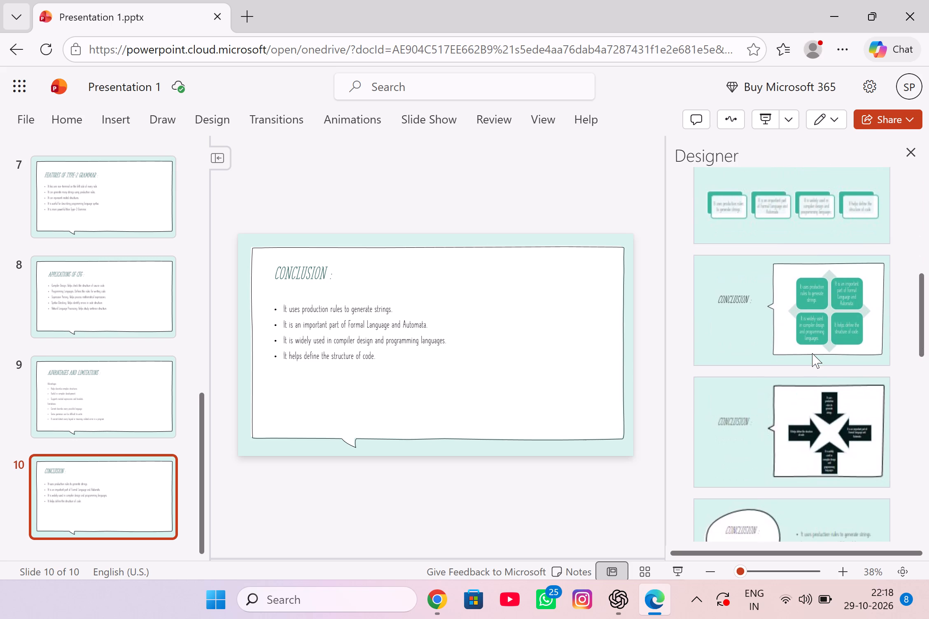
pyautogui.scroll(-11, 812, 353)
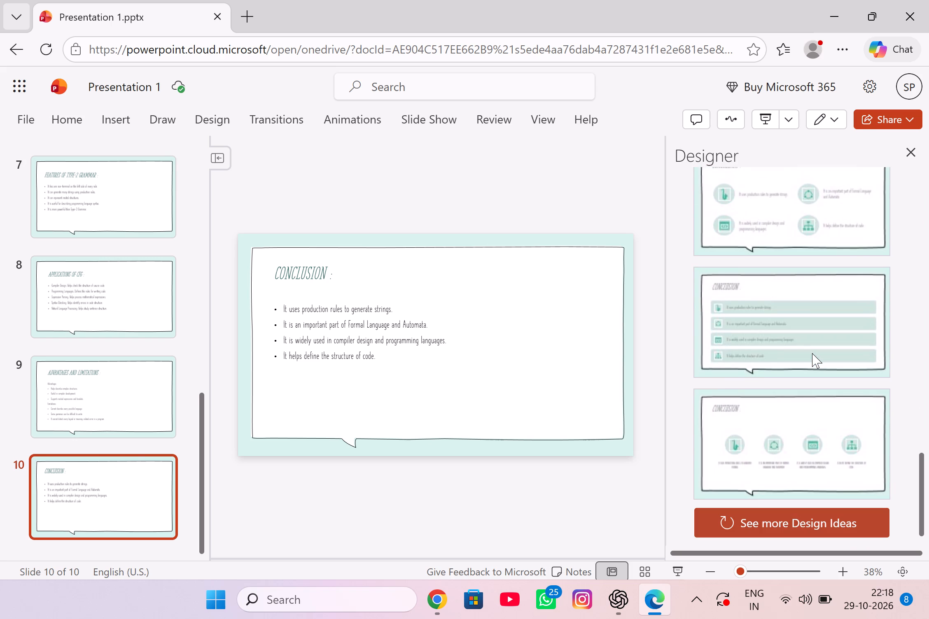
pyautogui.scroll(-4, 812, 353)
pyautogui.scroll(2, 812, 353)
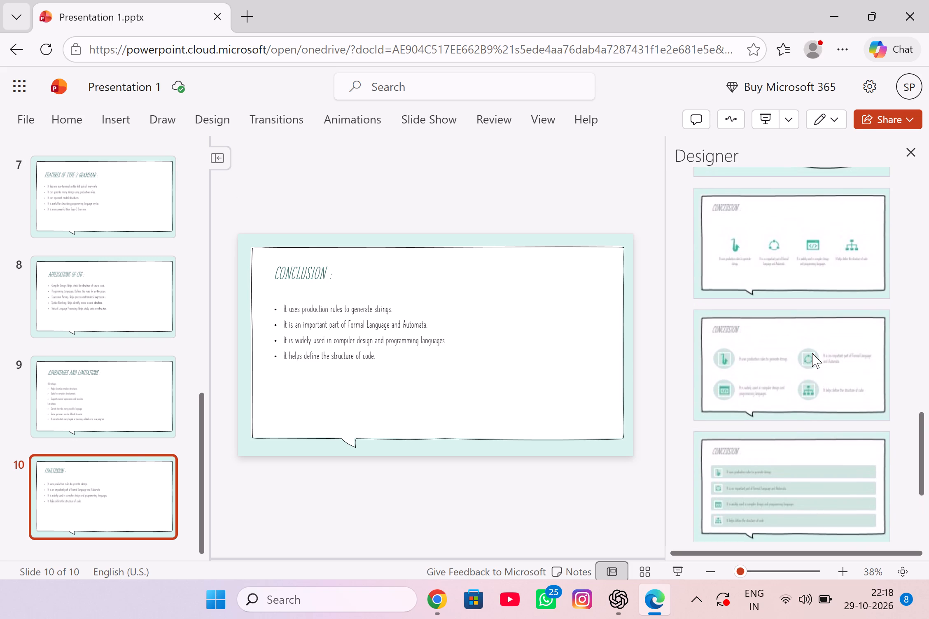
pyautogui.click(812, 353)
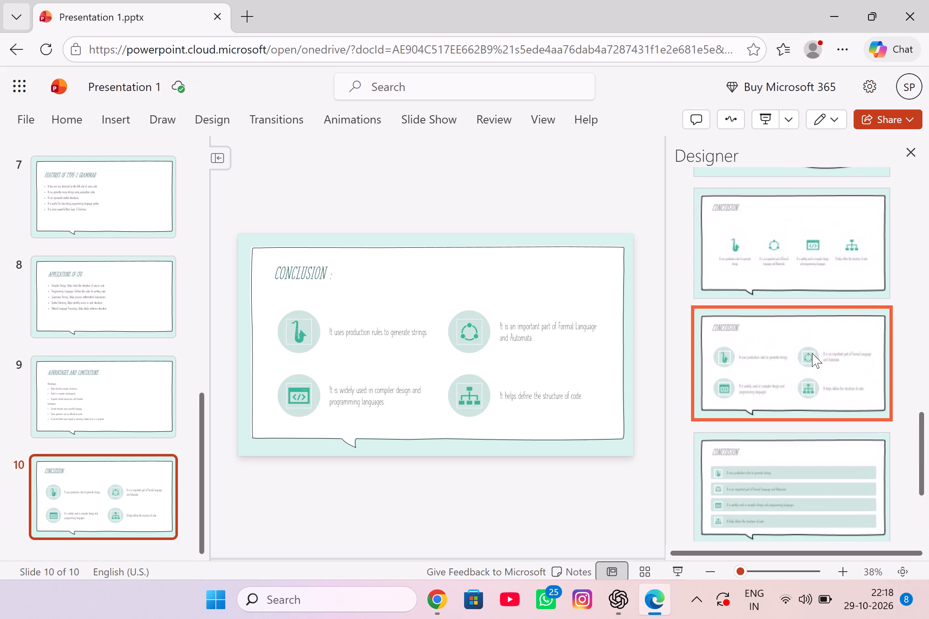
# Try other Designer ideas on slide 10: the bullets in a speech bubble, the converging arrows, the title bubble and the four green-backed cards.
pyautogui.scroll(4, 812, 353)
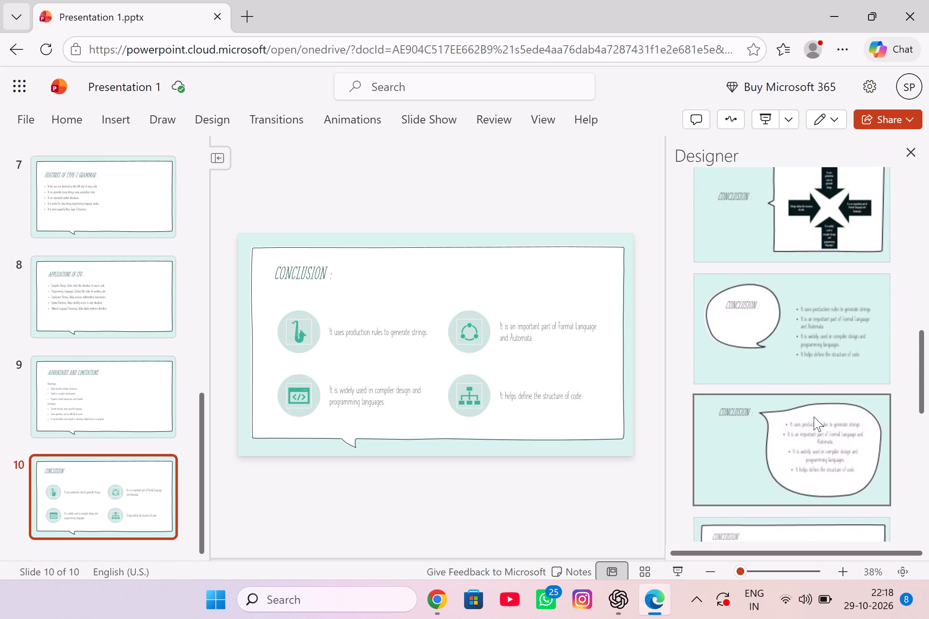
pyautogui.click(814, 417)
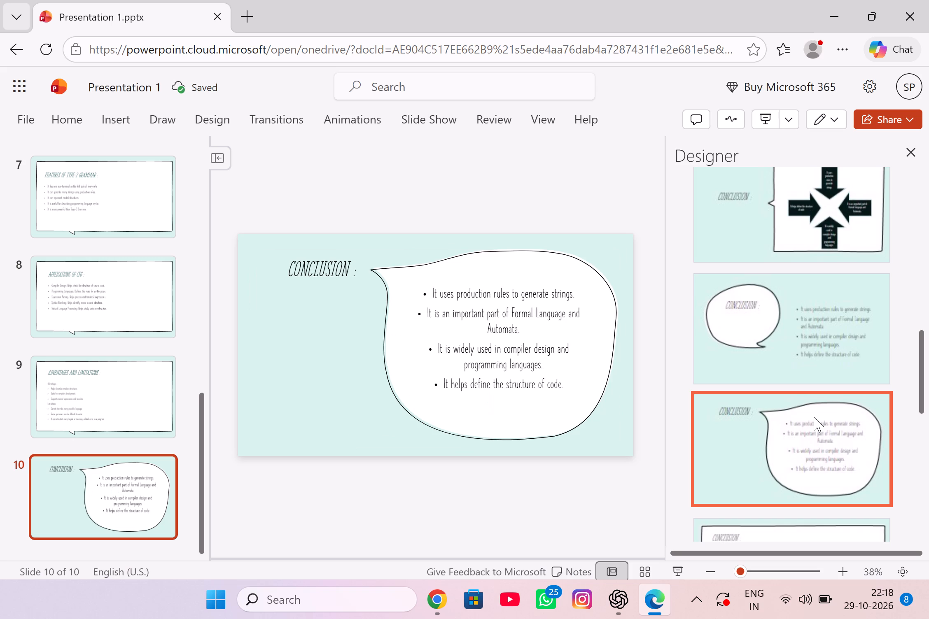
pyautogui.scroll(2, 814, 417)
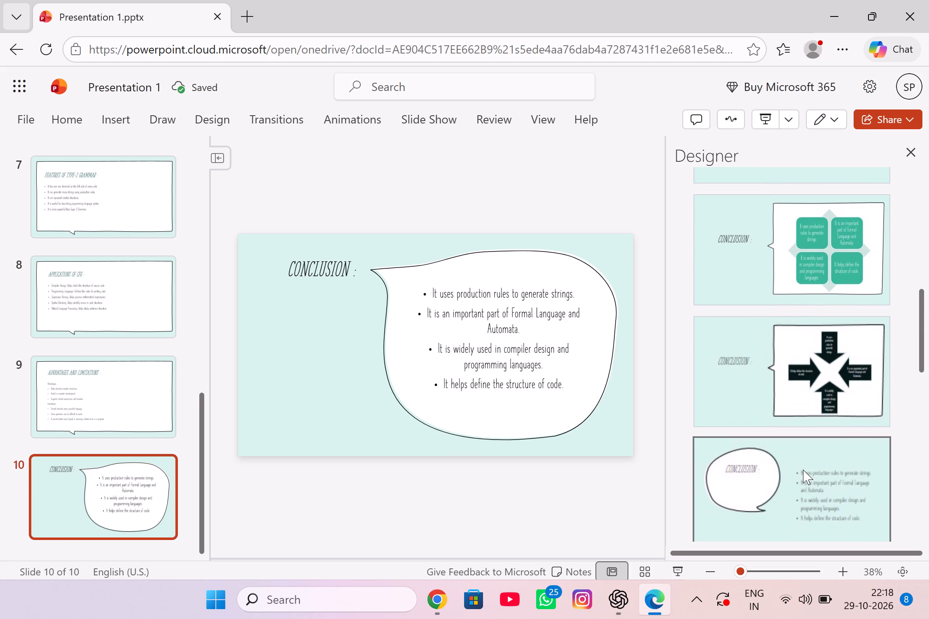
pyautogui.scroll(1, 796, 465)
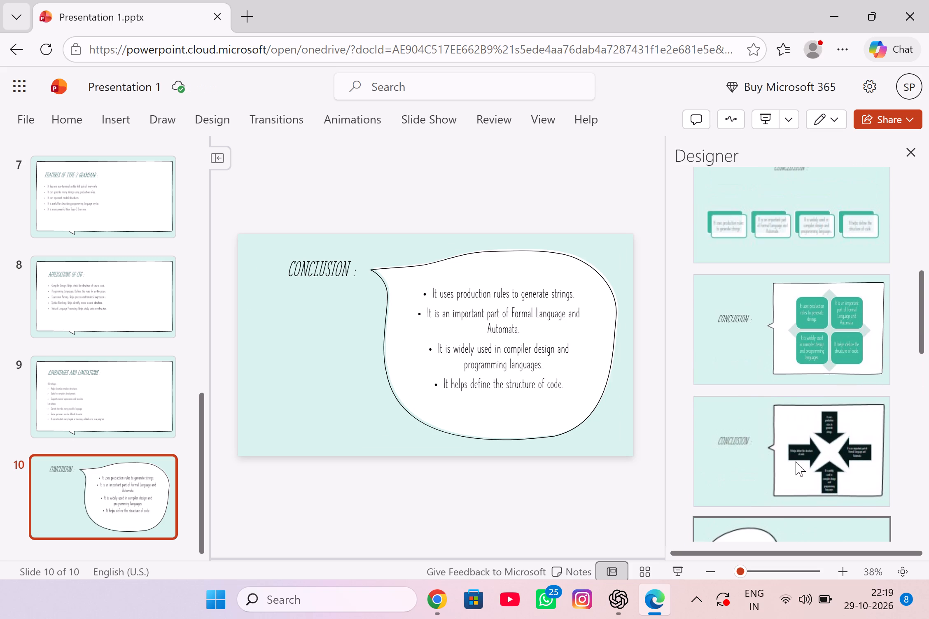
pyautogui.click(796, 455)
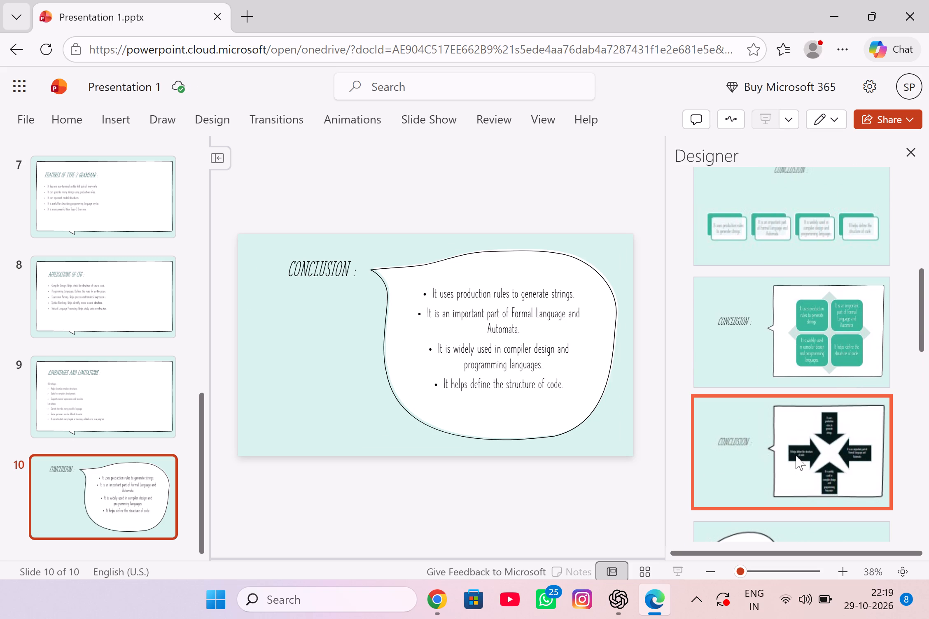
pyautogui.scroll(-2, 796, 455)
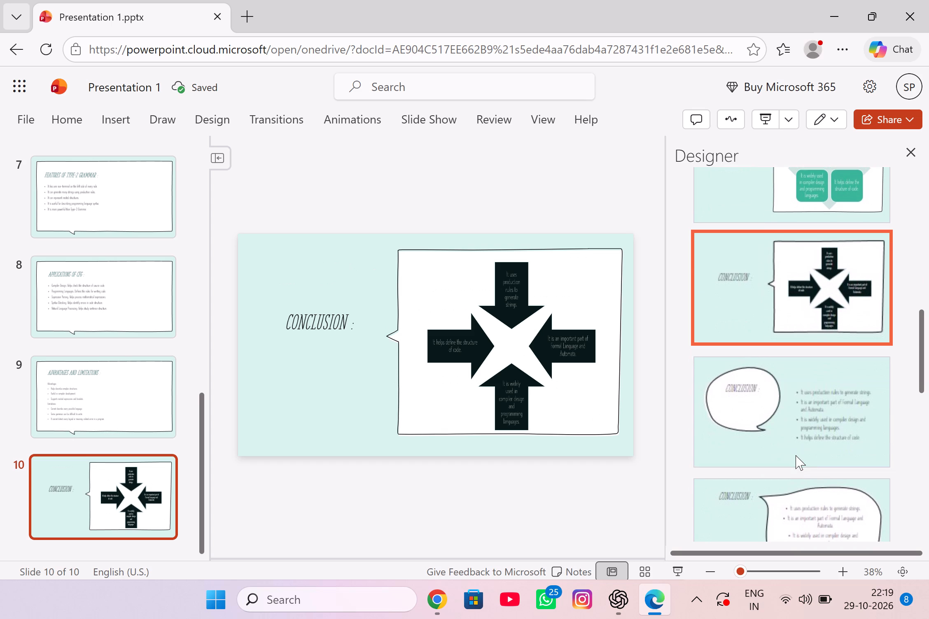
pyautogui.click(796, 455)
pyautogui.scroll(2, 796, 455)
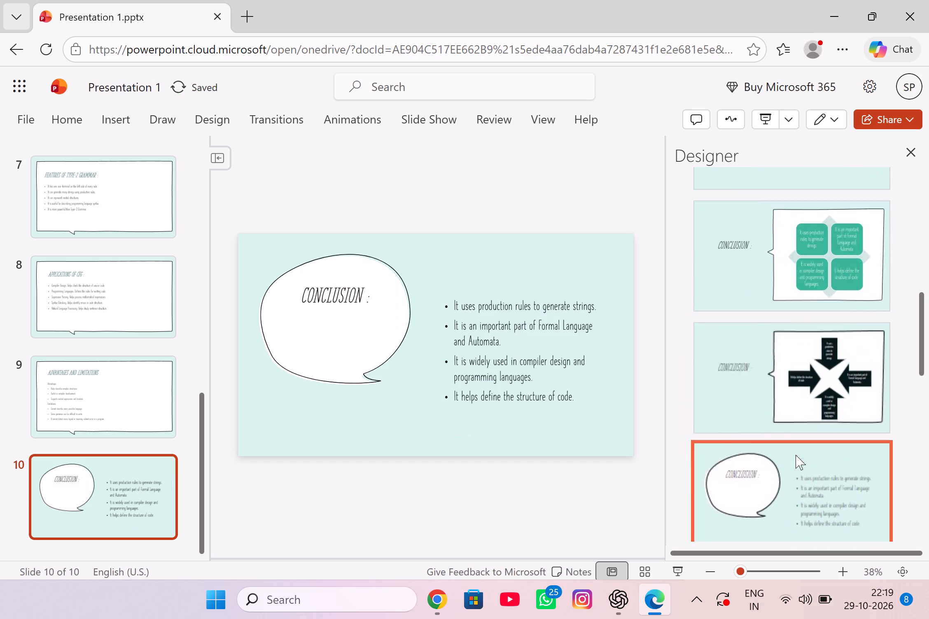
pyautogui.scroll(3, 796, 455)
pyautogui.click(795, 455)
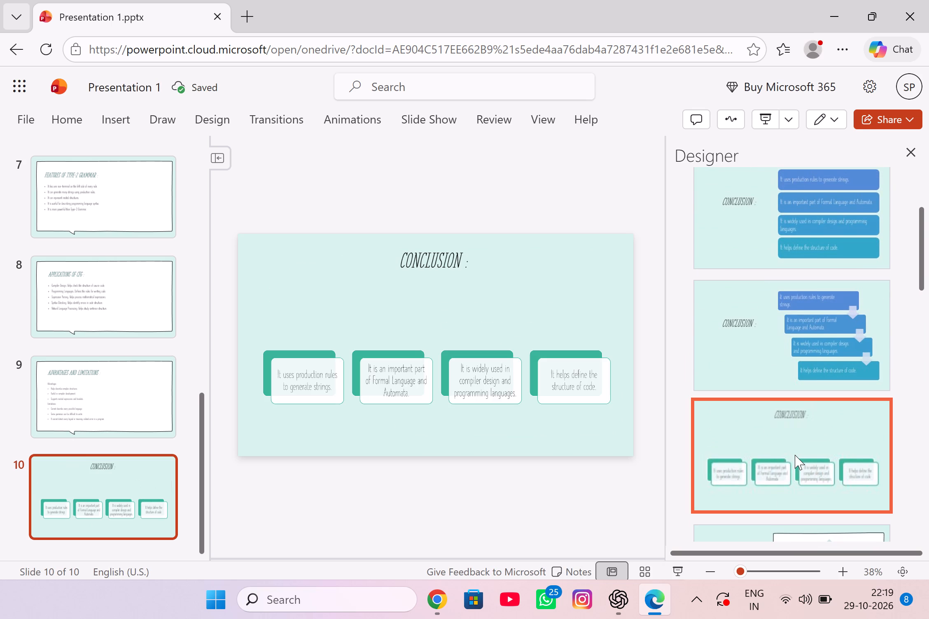
# Apply the Designer idea to slide 10 that puts "Conclusion" in a rounded speech bubble with the bullets beside it.
pyautogui.scroll(-2, 795, 455)
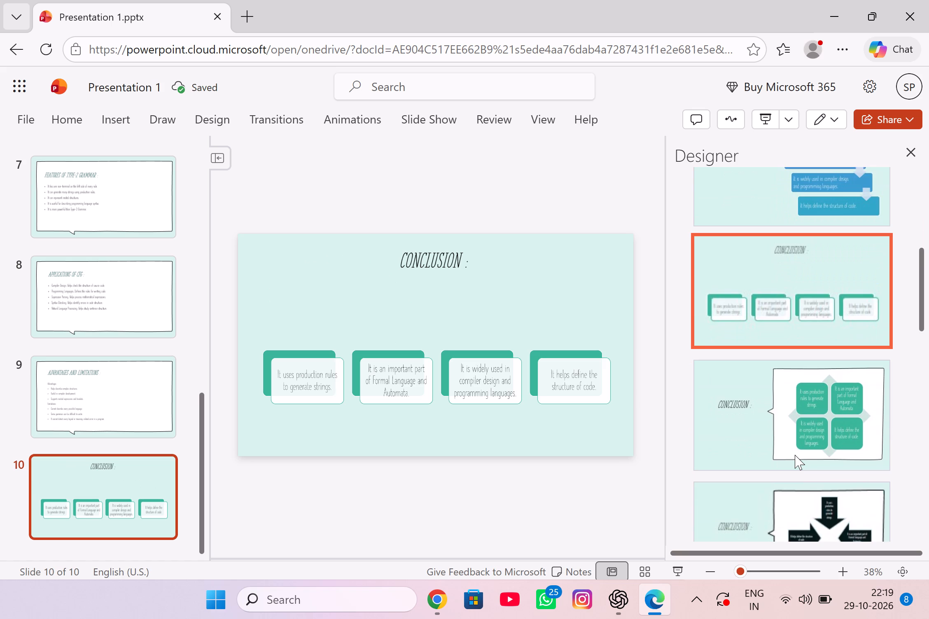
pyautogui.scroll(-3, 795, 455)
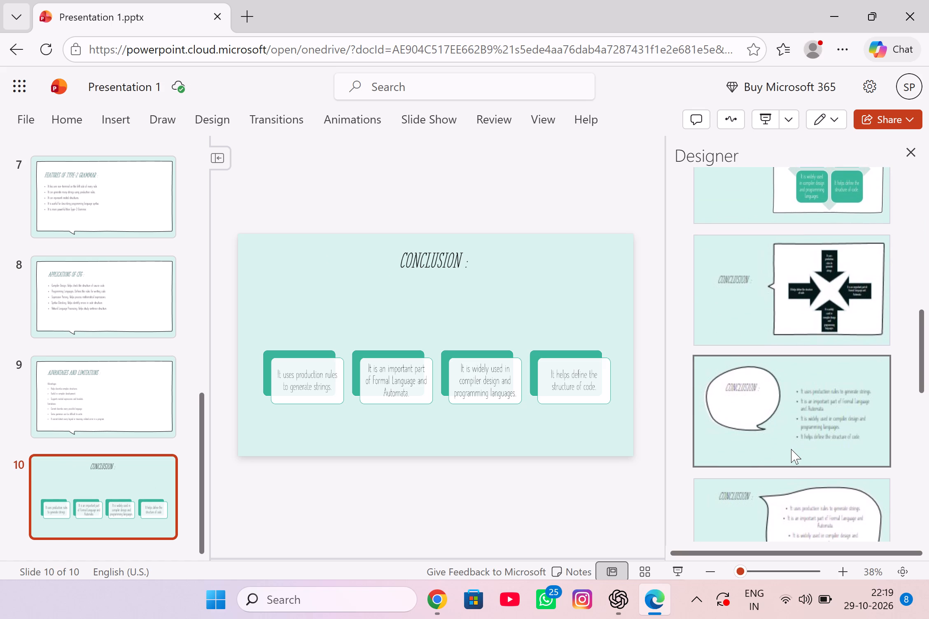
pyautogui.click(791, 447)
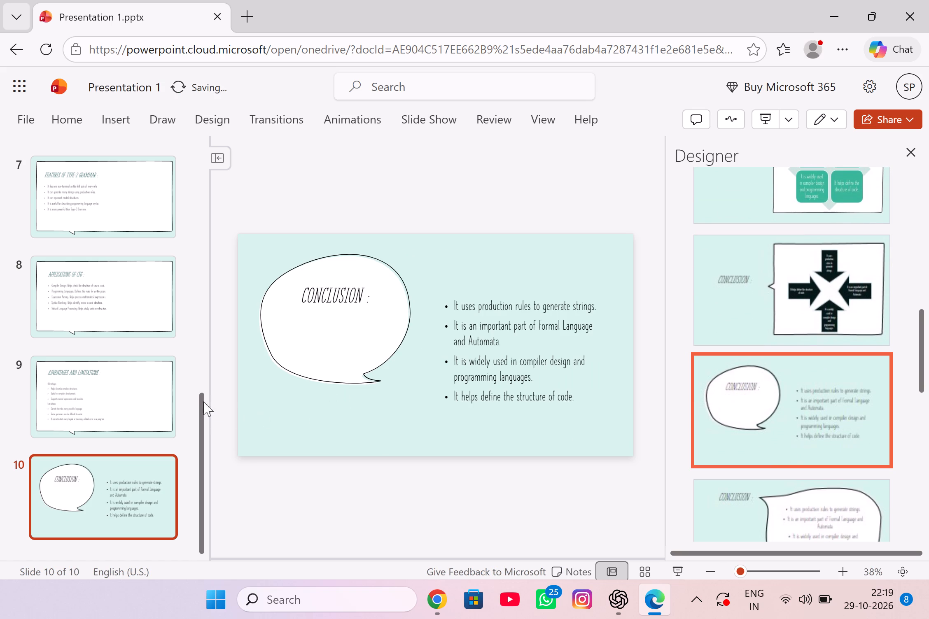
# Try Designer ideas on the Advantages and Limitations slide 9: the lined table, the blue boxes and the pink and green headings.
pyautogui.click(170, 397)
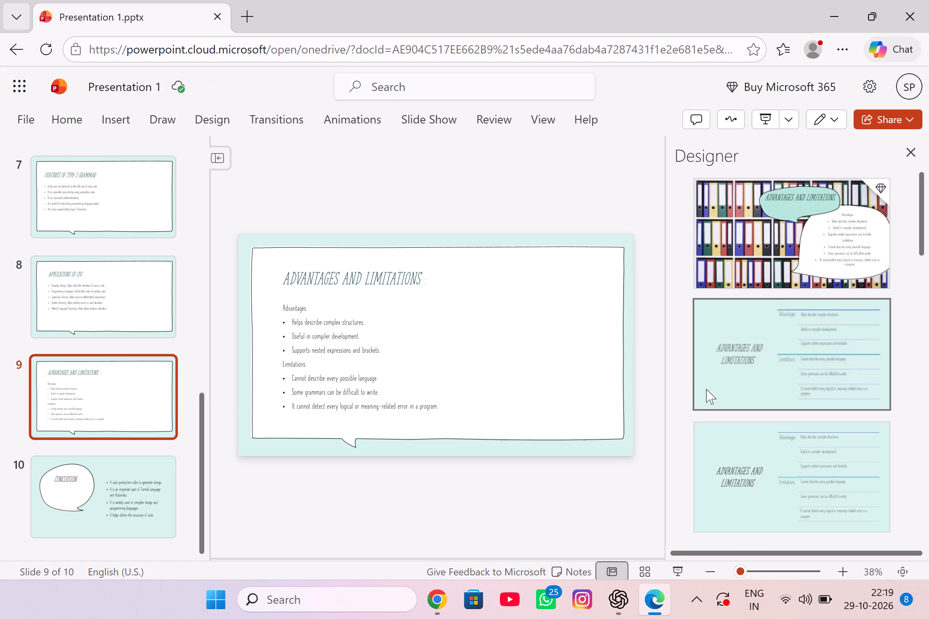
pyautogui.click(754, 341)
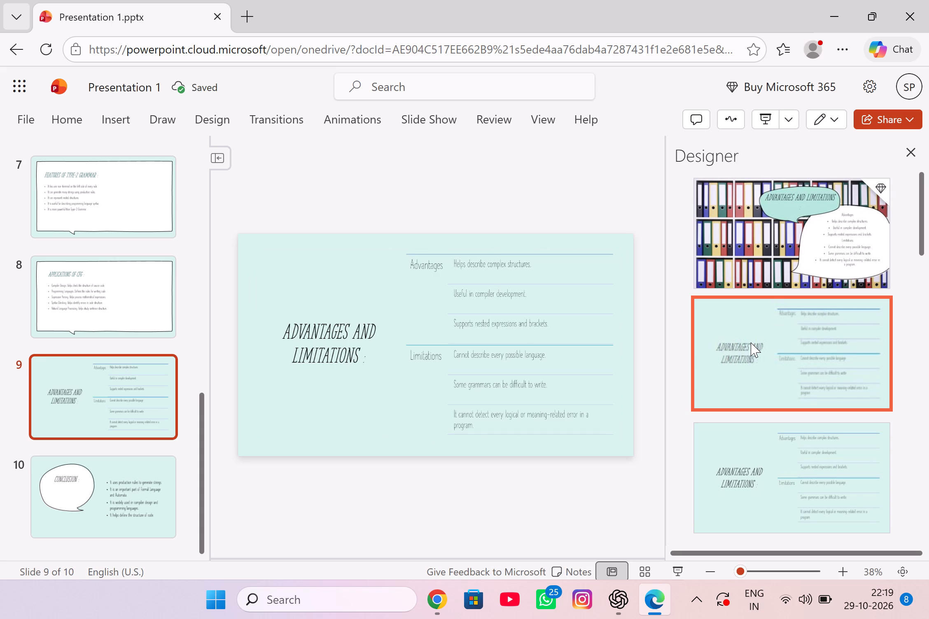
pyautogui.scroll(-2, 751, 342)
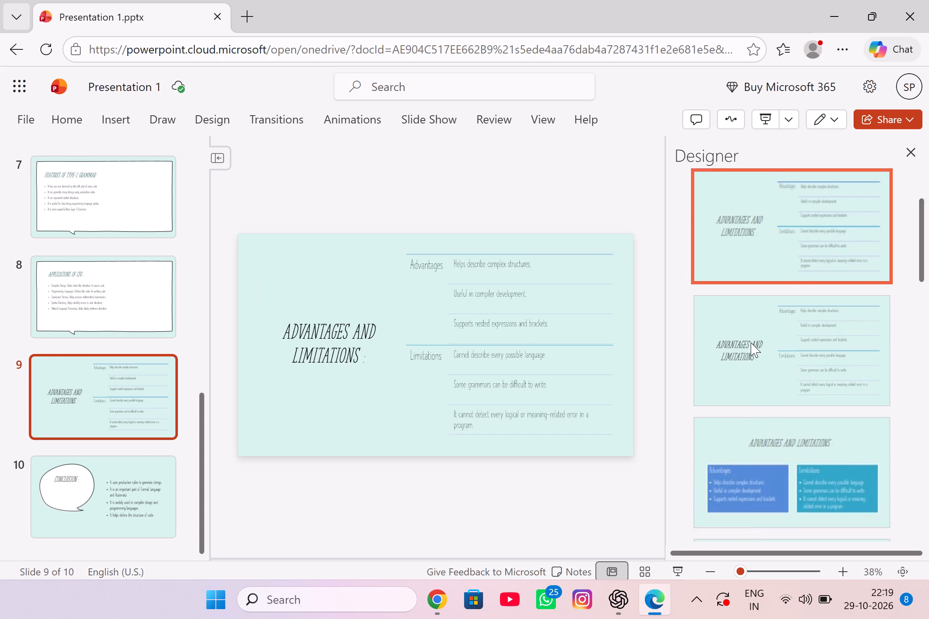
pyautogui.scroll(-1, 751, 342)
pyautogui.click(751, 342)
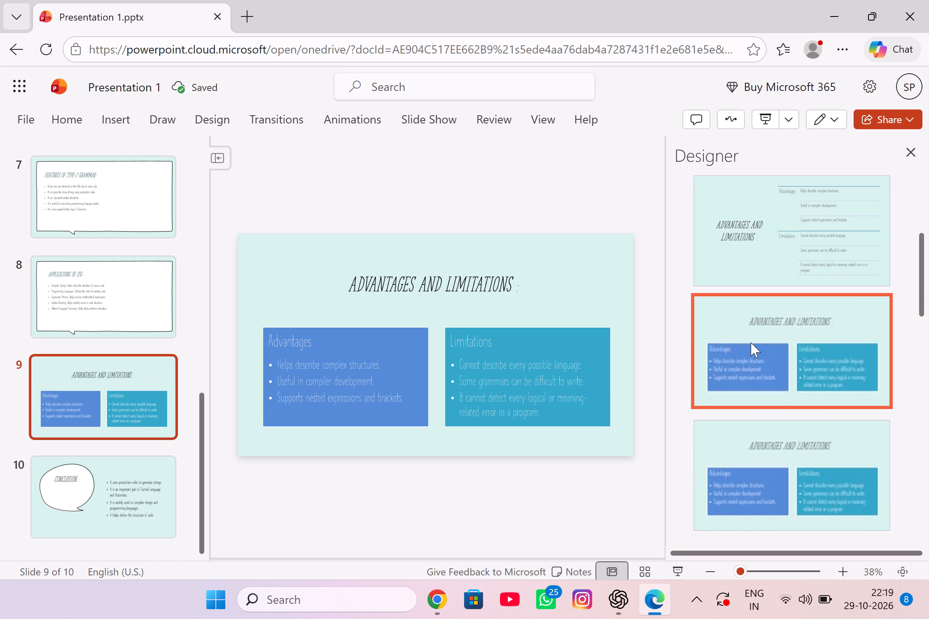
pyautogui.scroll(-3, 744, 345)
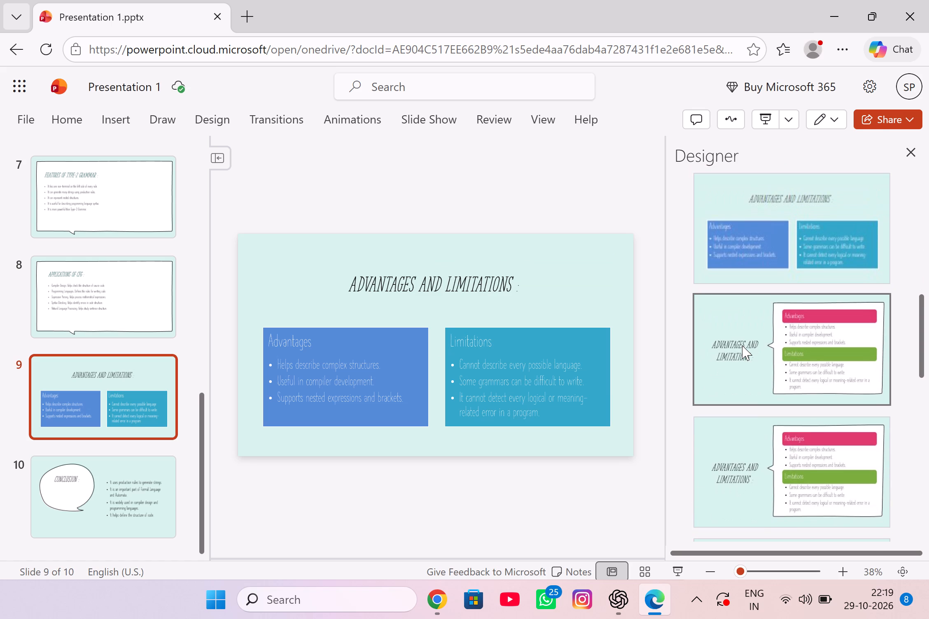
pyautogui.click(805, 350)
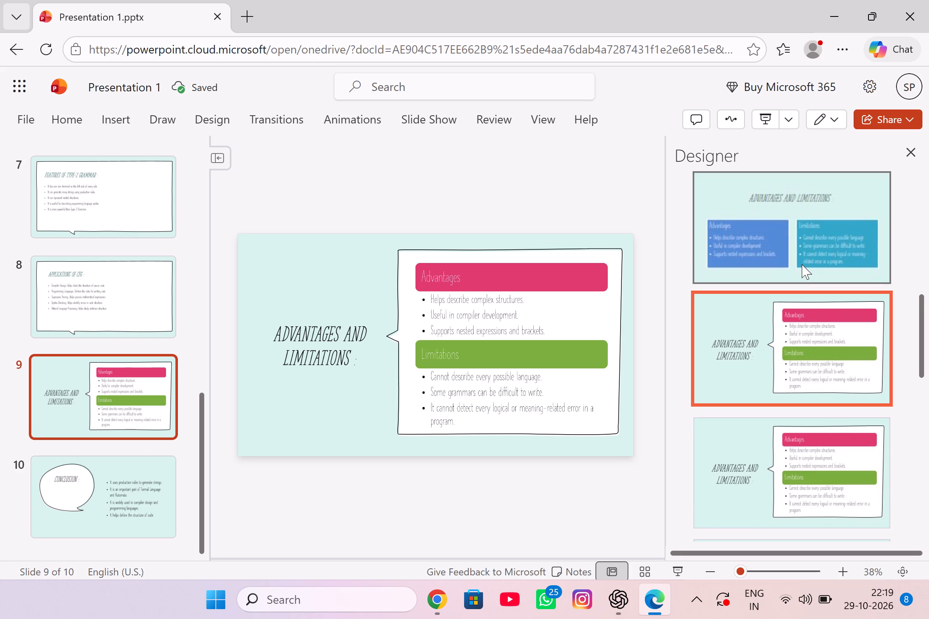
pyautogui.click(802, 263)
# Apply the framed Designer layout with side-by-side green Advantages and Limitations boxes to slide 9, and check the remaining ideas.
pyautogui.scroll(-5, 802, 263)
pyautogui.scroll(1, 802, 263)
pyautogui.scroll(-1, 802, 263)
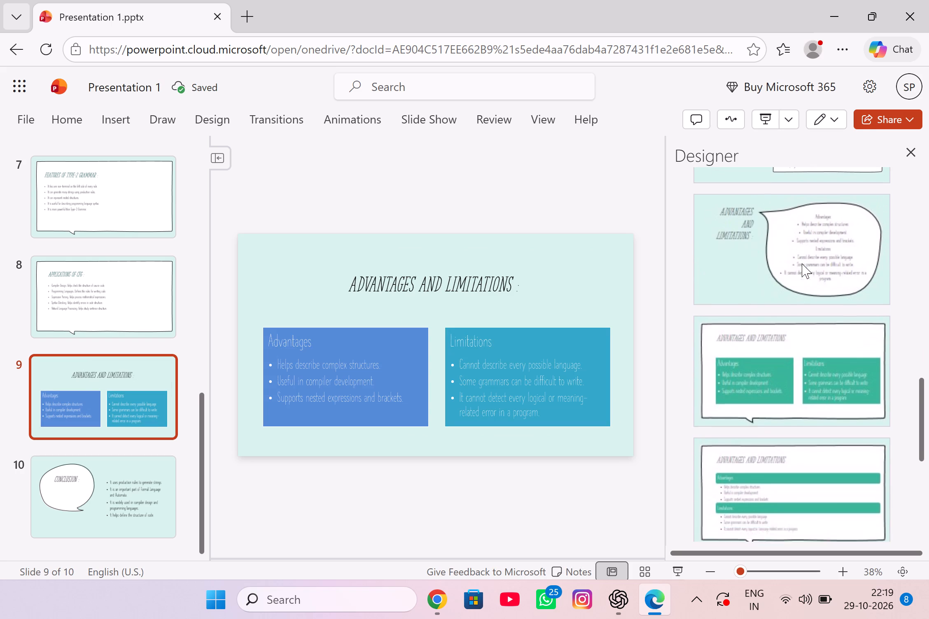
pyautogui.scroll(-1, 802, 263)
pyautogui.click(801, 254)
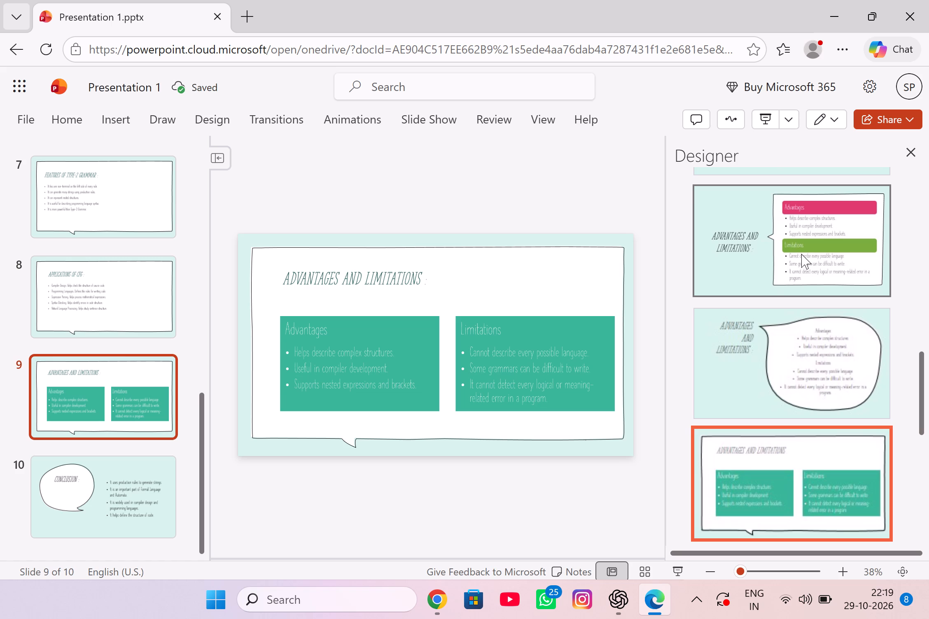
pyautogui.scroll(-4, 801, 254)
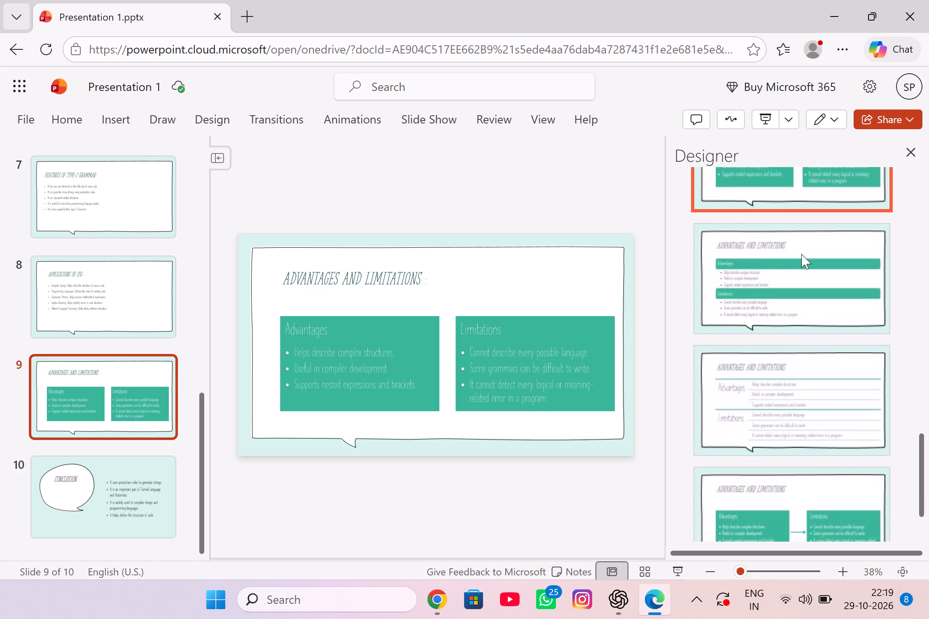
pyautogui.scroll(-4, 801, 254)
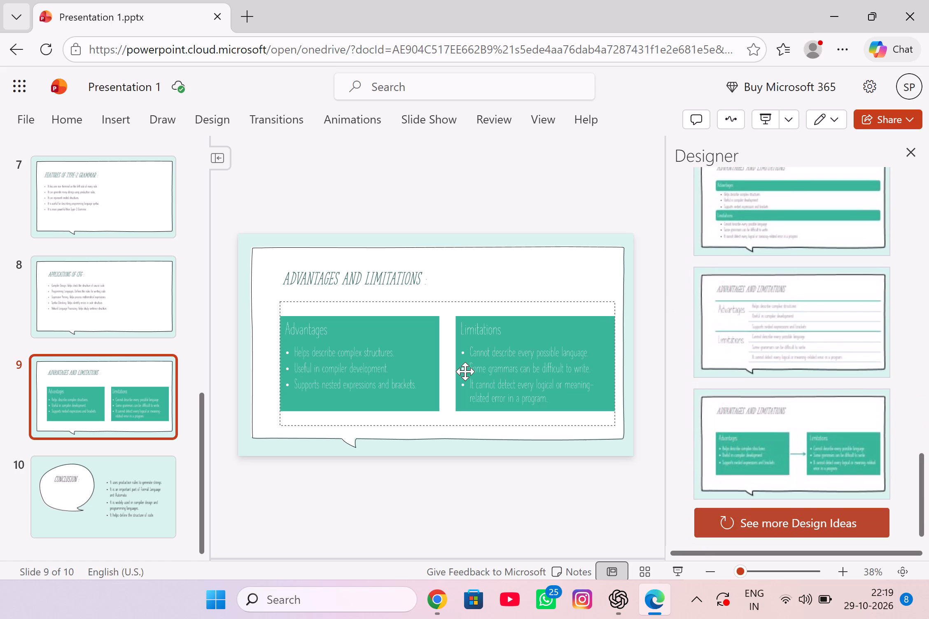
# Recolor the Advantages and Limitations SmartArt on slide 9 with the outlined Accent 1 variant.
pyautogui.click(331, 365)
pyautogui.rightClick(368, 324)
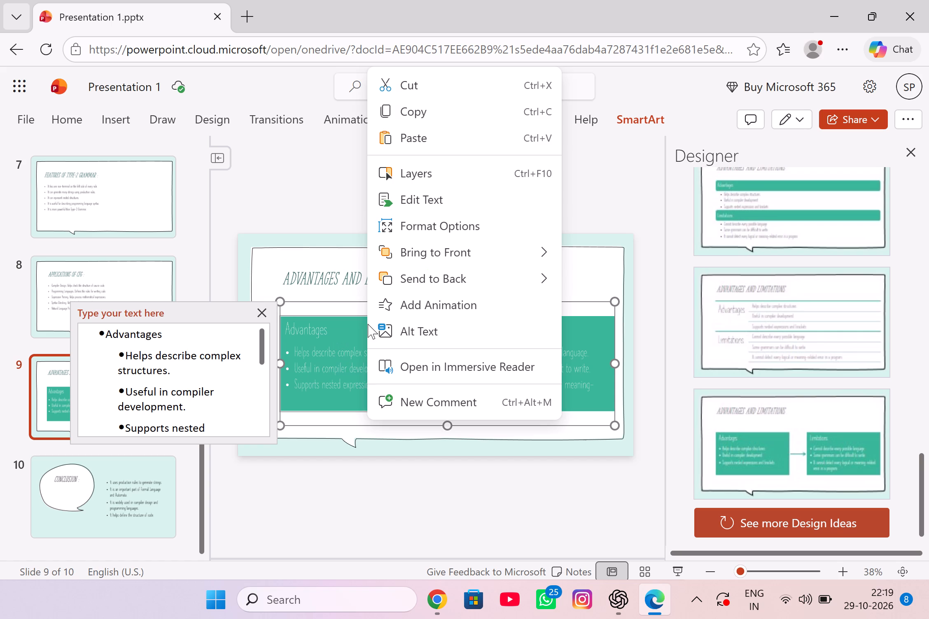
pyautogui.click(331, 327)
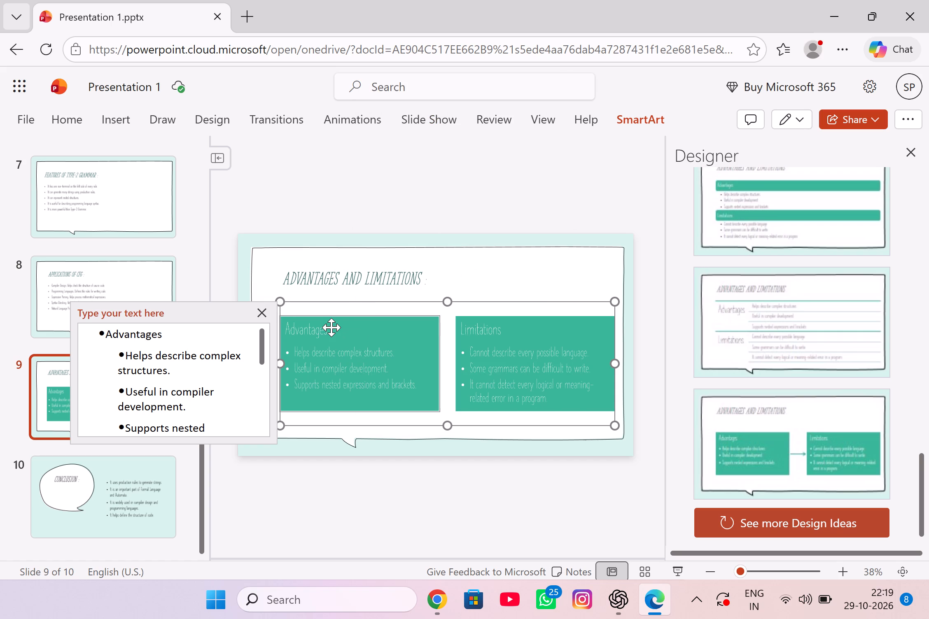
pyautogui.click(325, 341)
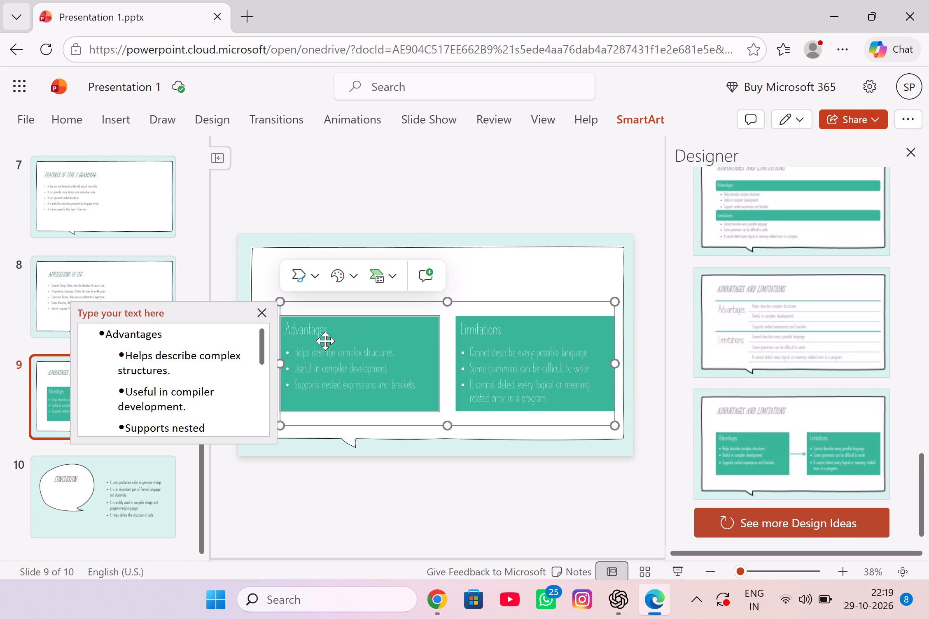
pyautogui.rightClick(325, 341)
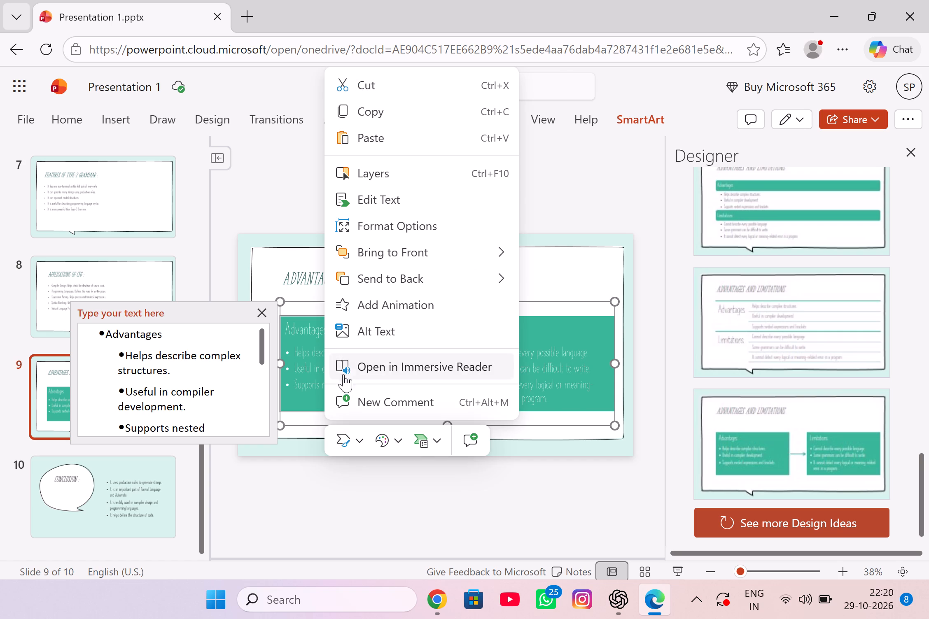
pyautogui.click(394, 437)
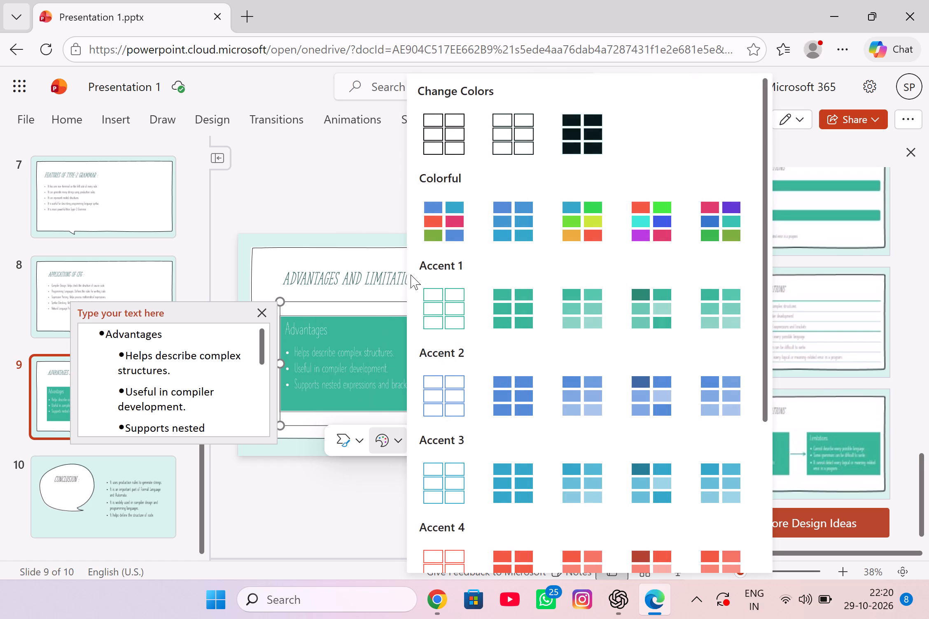
pyautogui.click(464, 303)
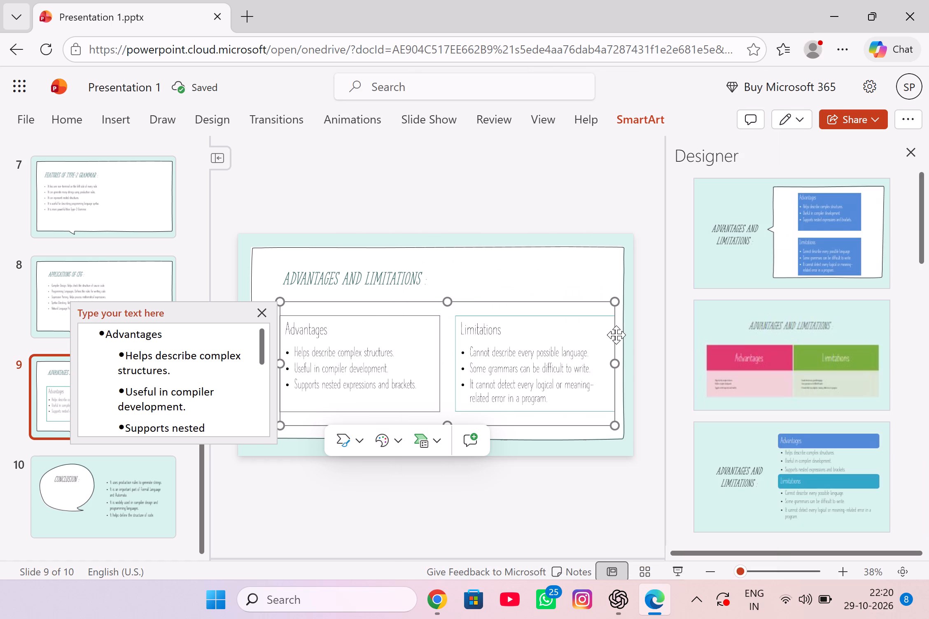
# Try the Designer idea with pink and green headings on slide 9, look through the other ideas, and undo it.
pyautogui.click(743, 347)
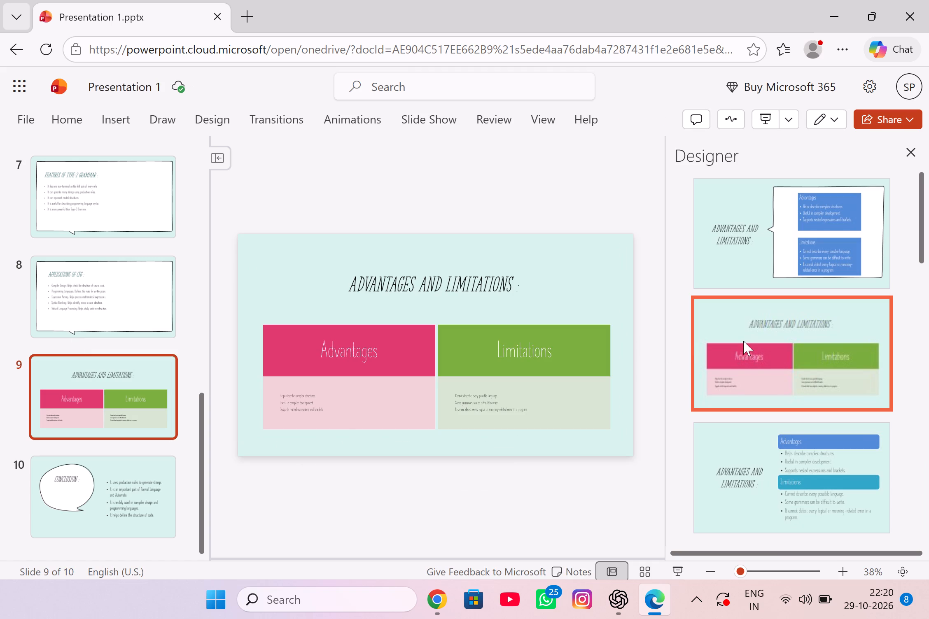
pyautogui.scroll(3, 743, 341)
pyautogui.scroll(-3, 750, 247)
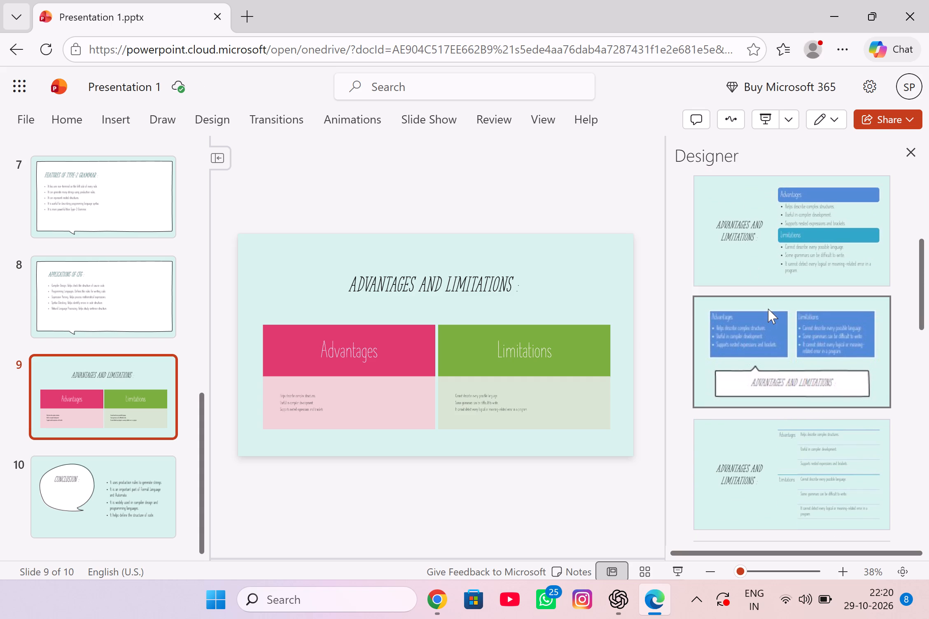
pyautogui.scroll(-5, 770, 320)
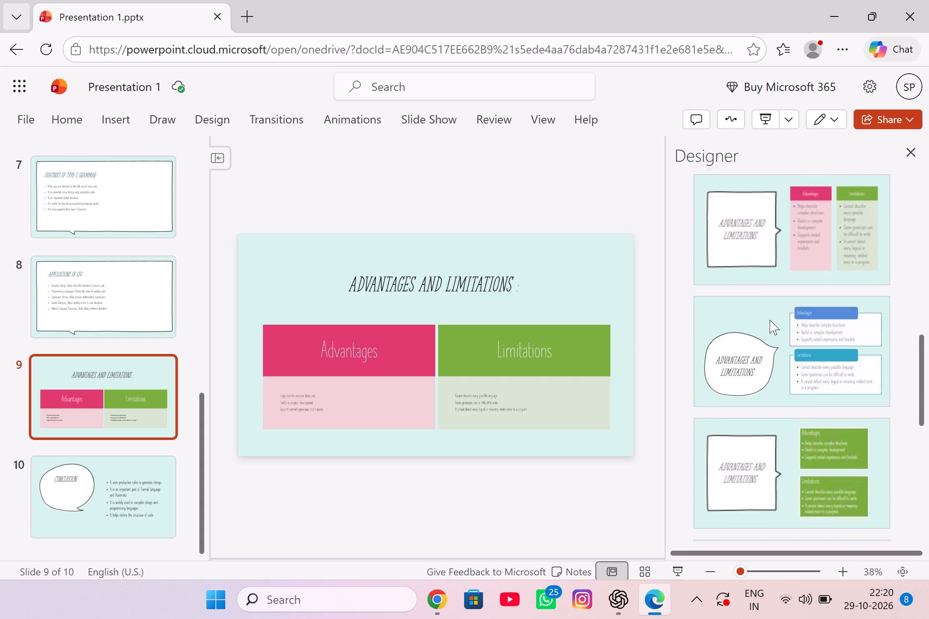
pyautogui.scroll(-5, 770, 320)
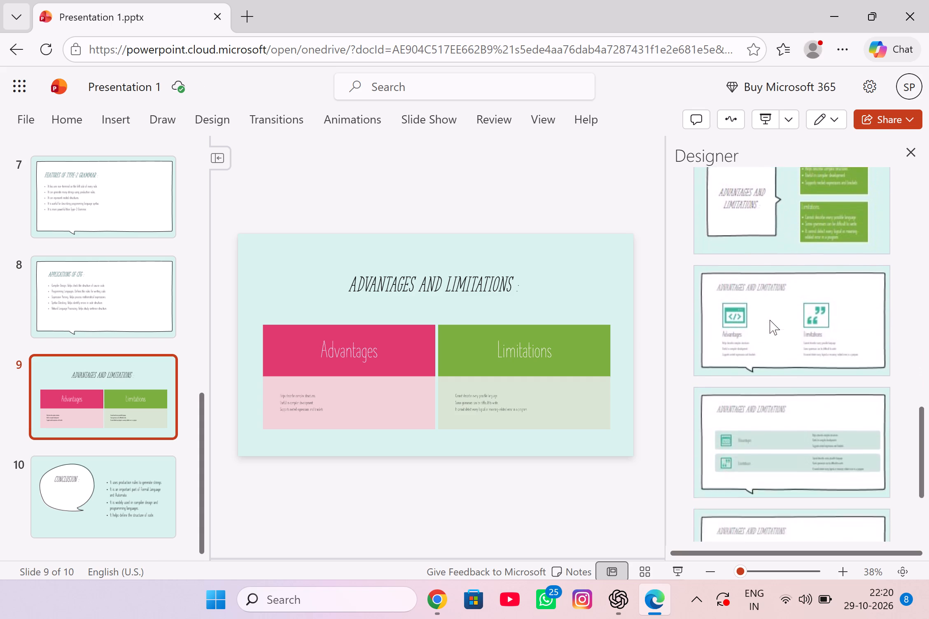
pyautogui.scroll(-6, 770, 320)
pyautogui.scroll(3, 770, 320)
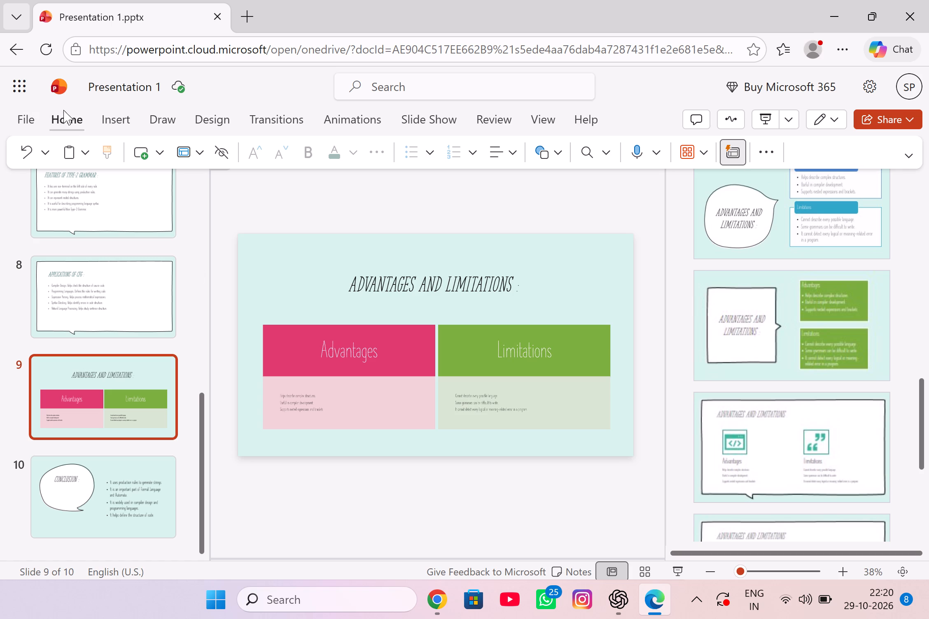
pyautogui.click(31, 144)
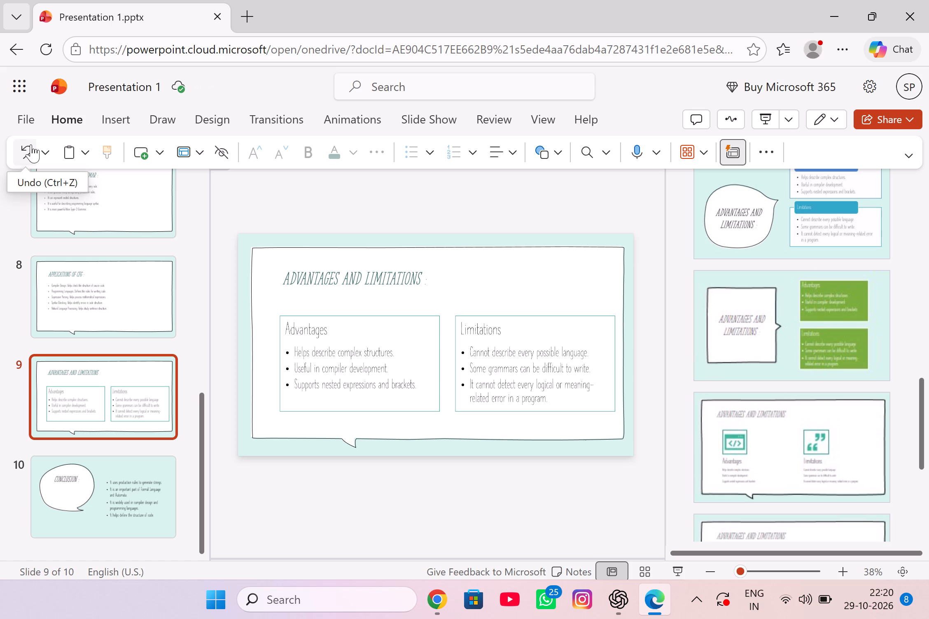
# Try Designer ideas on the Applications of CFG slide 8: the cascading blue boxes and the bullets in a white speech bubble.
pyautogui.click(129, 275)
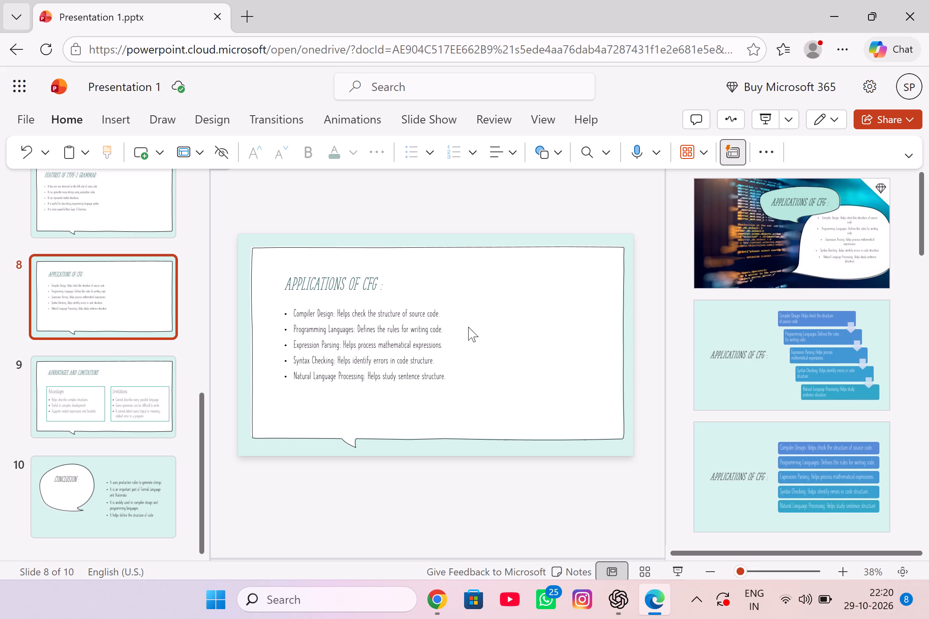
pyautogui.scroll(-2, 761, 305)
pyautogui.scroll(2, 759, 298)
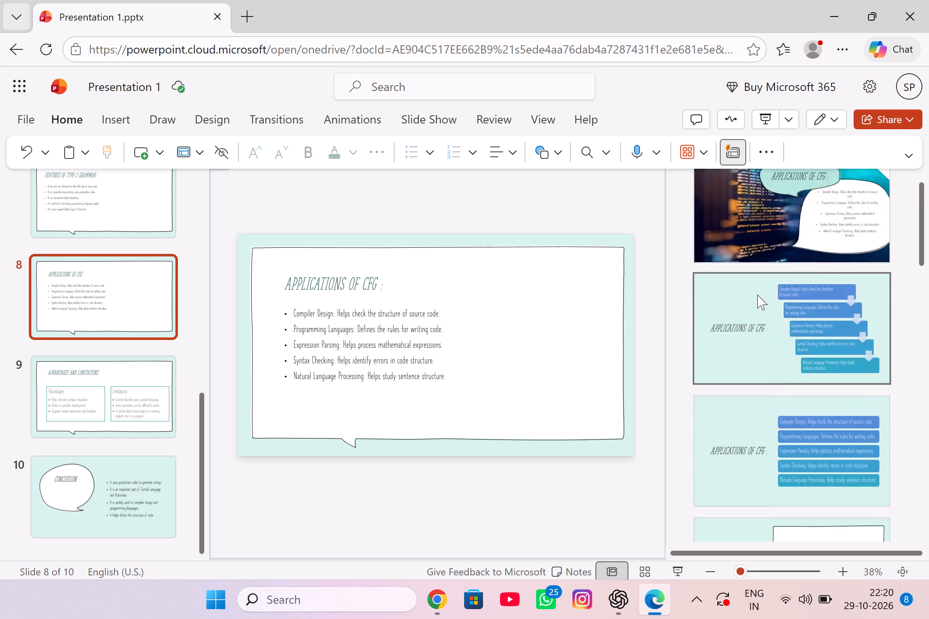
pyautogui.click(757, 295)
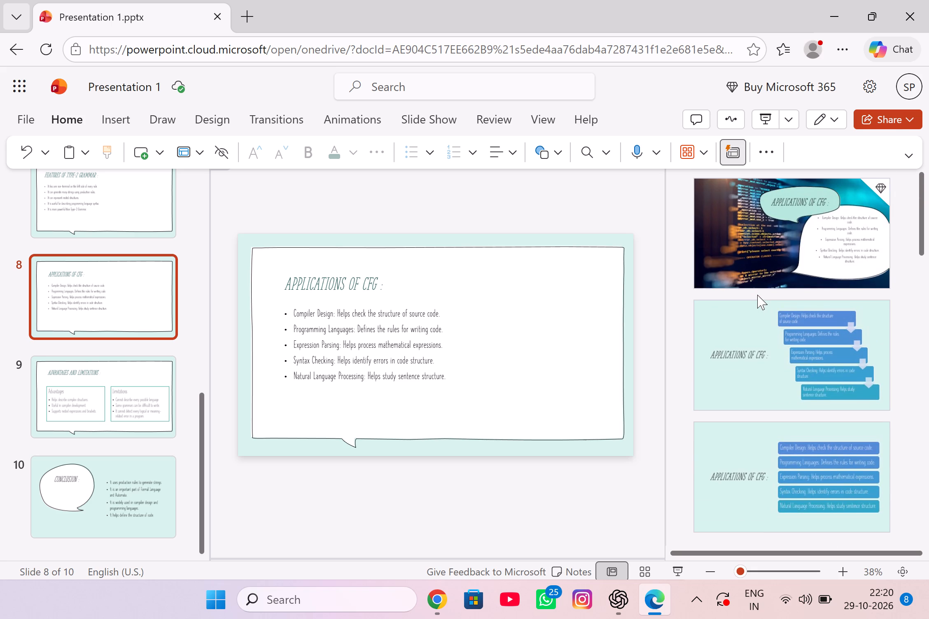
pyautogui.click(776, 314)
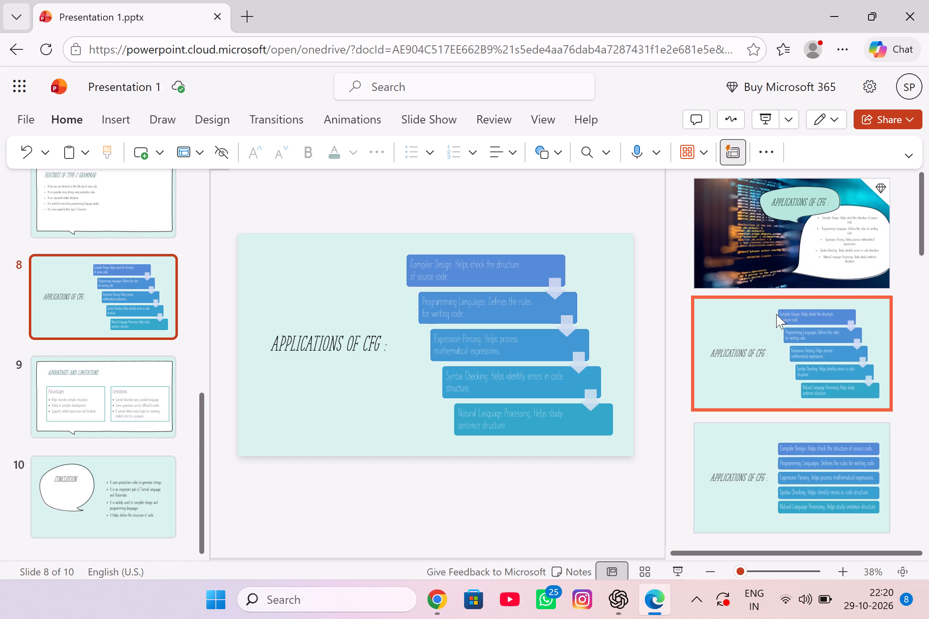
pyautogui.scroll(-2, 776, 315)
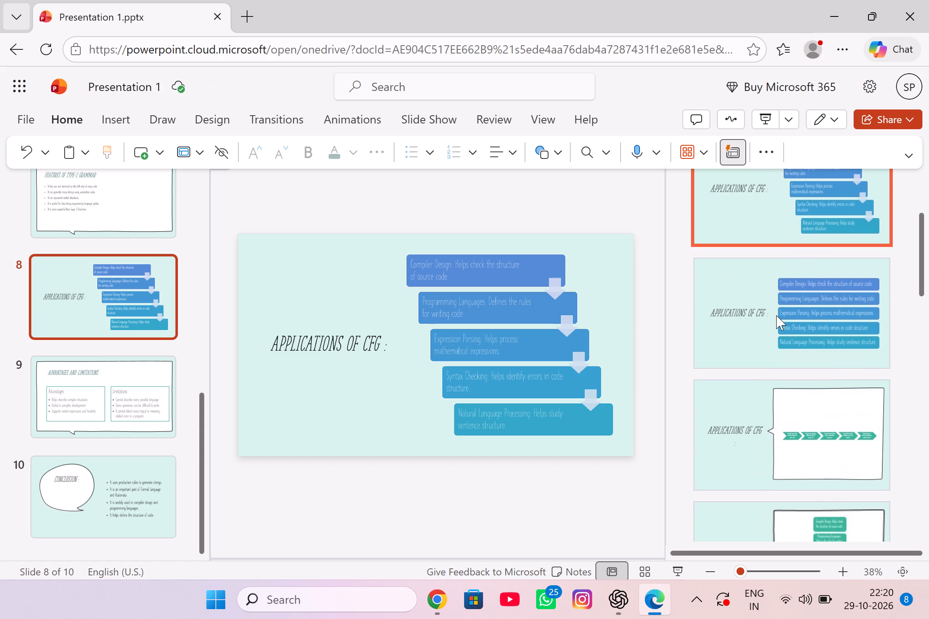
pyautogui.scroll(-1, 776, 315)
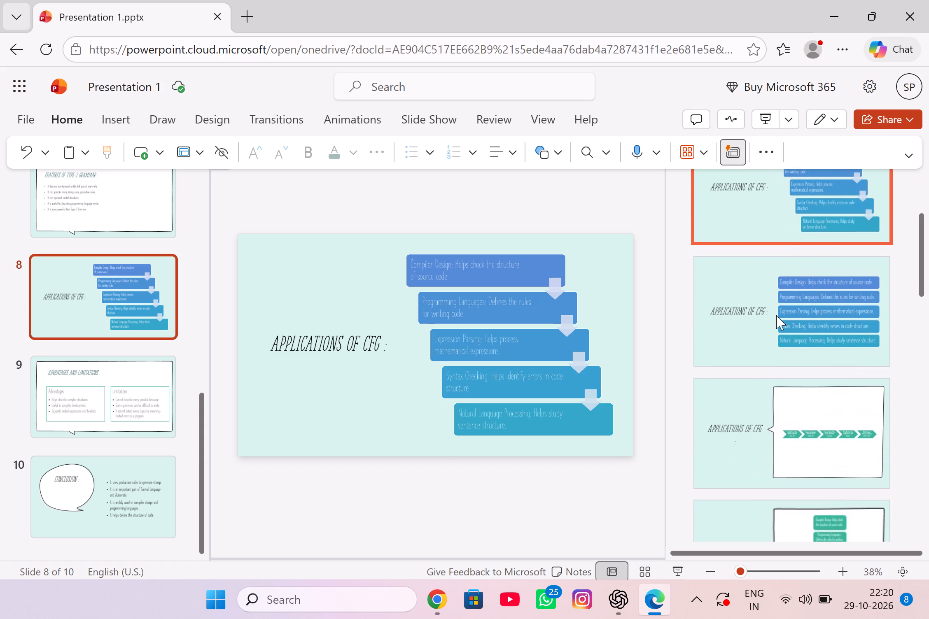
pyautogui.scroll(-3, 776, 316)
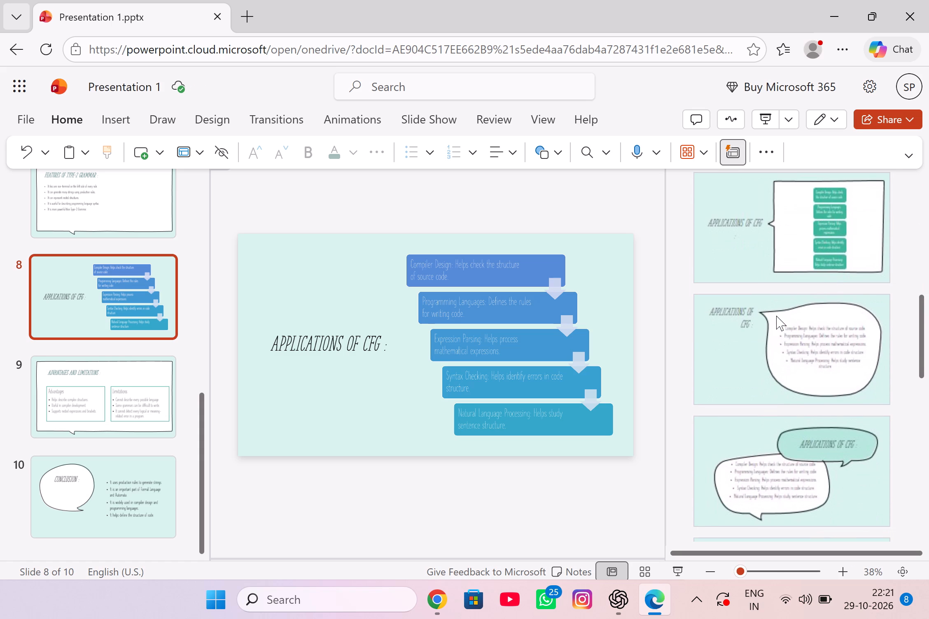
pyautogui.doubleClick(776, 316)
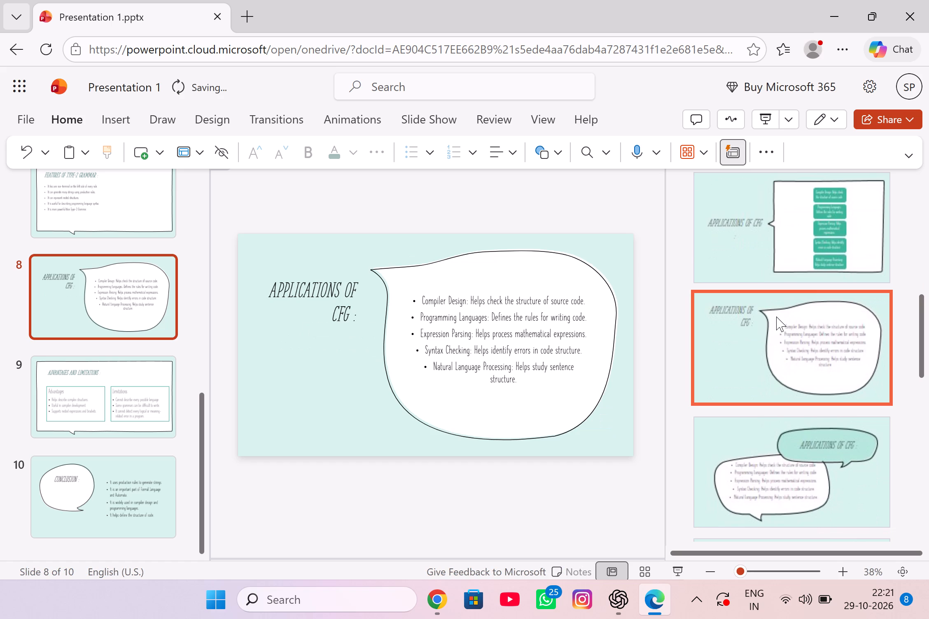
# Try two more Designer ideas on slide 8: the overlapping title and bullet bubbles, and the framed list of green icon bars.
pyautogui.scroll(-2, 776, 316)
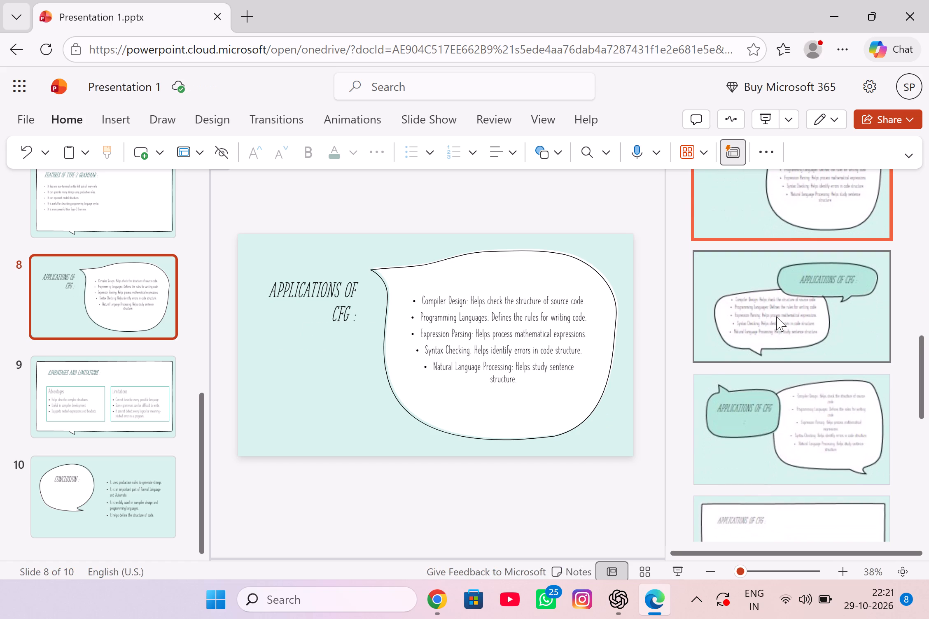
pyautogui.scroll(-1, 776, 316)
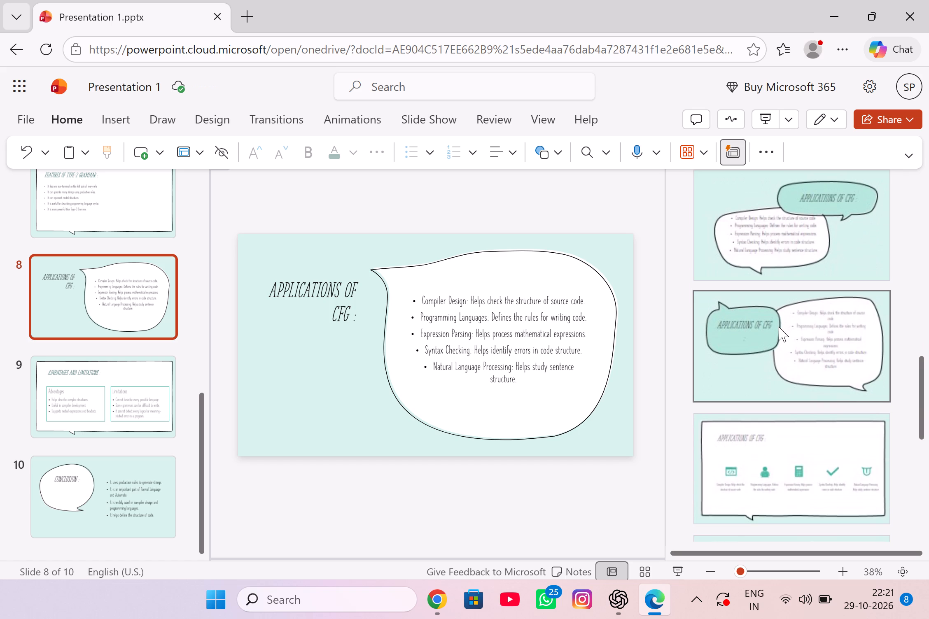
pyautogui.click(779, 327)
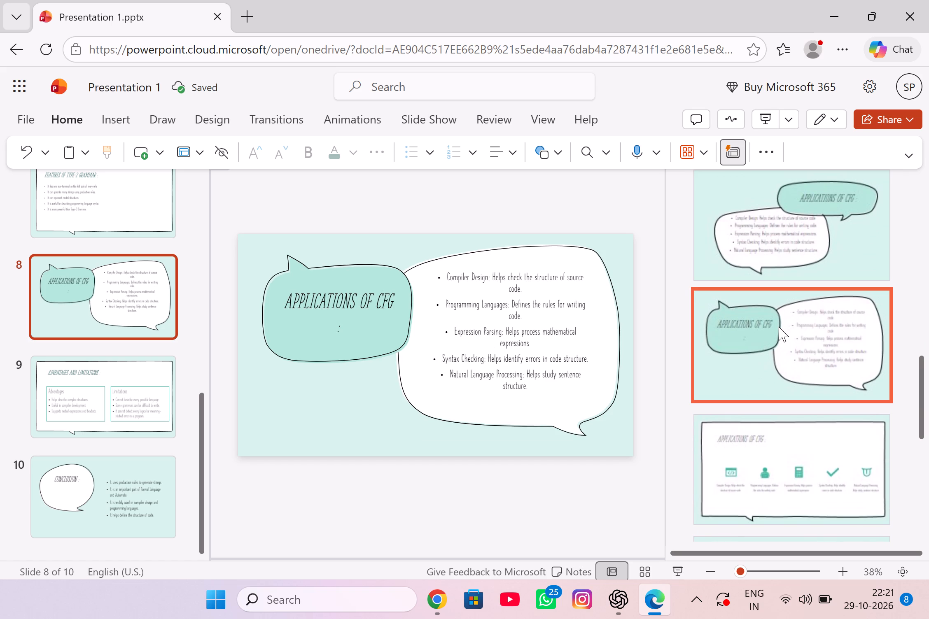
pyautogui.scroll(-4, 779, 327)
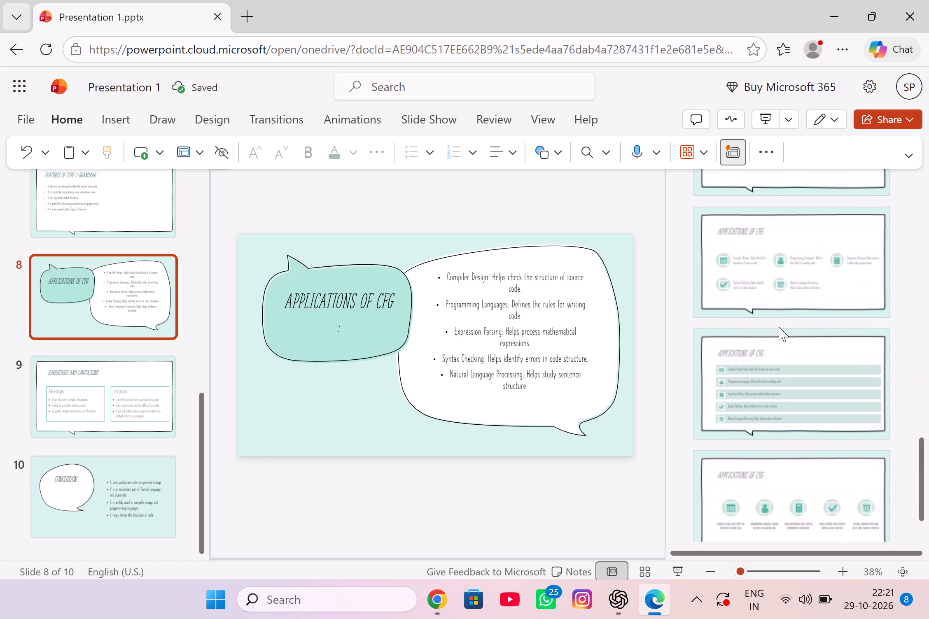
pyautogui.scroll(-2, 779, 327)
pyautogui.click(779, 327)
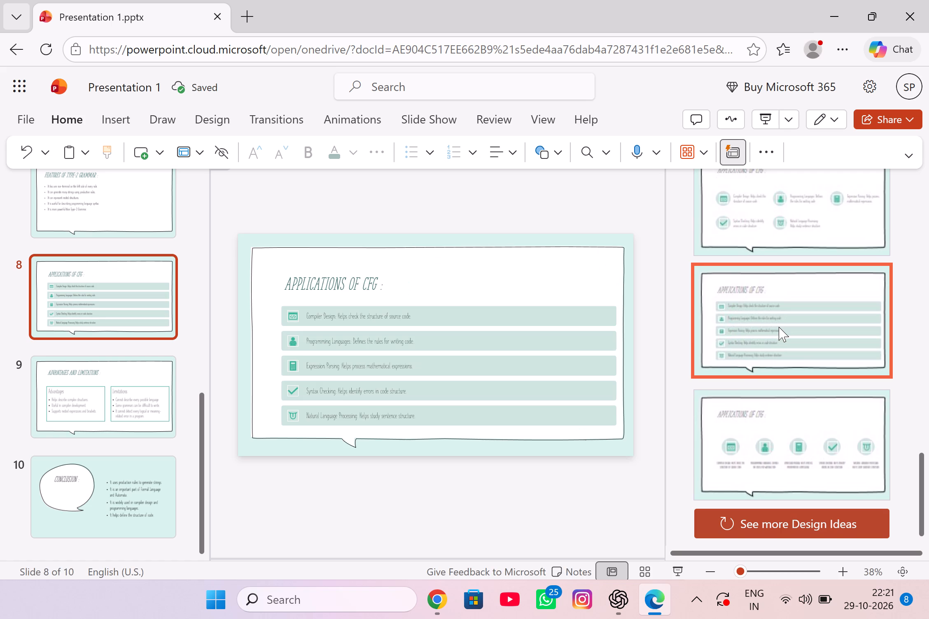
# Apply the Designer idea to slide 8 that puts the title in a green speech bubble overlapping a white bubble of bullets.
pyautogui.scroll(-7, 779, 327)
pyautogui.scroll(1, 777, 328)
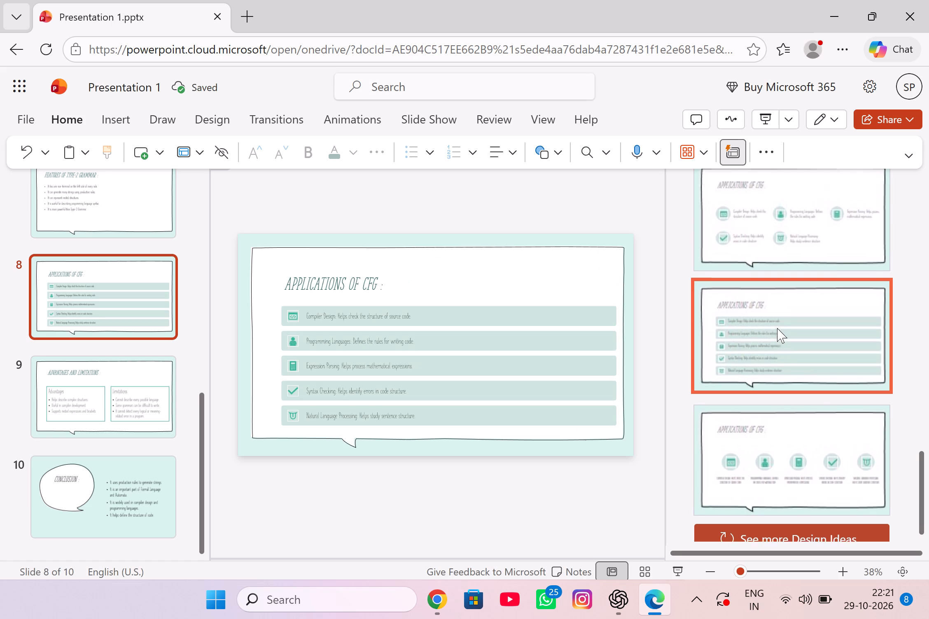
pyautogui.scroll(5, 777, 328)
pyautogui.scroll(-1, 777, 328)
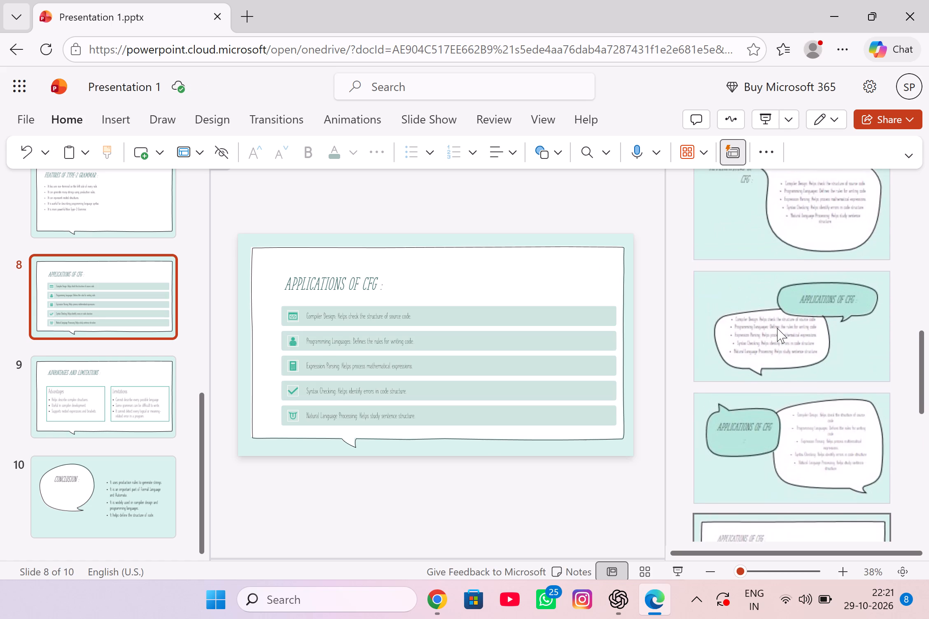
pyautogui.scroll(-1, 777, 328)
pyautogui.click(768, 303)
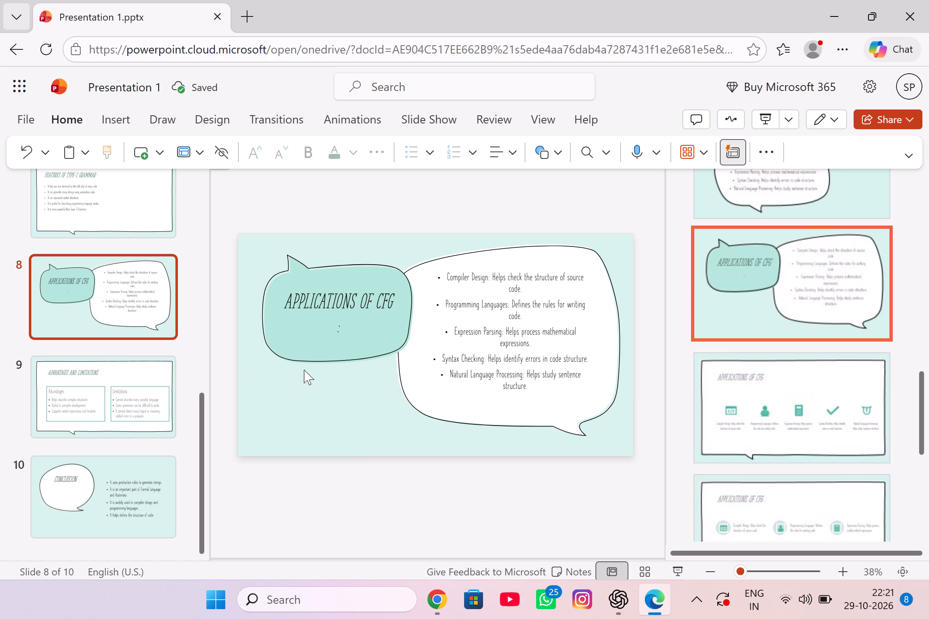
# Apply the Designer layout with five green boxes under the title to the Features of Type-2 Grammar slide 7, and check the remaining ideas.
pyautogui.scroll(2, 75, 264)
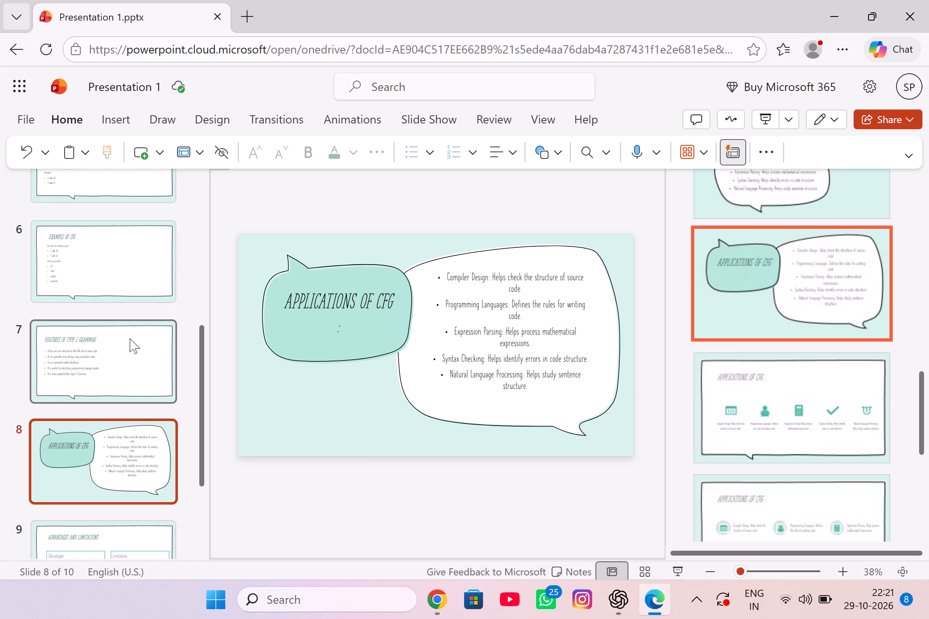
pyautogui.click(130, 338)
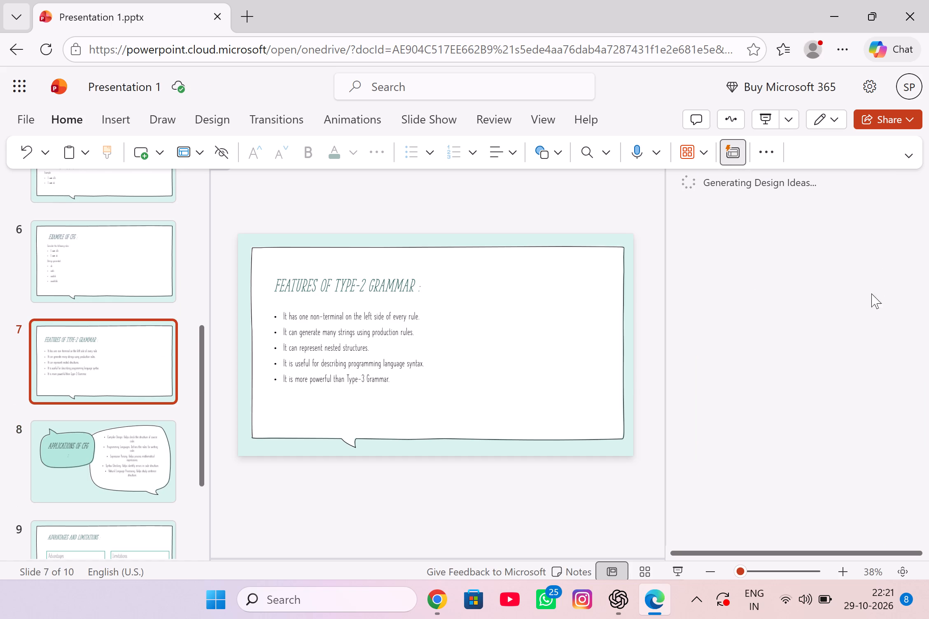
pyautogui.scroll(-1, 845, 326)
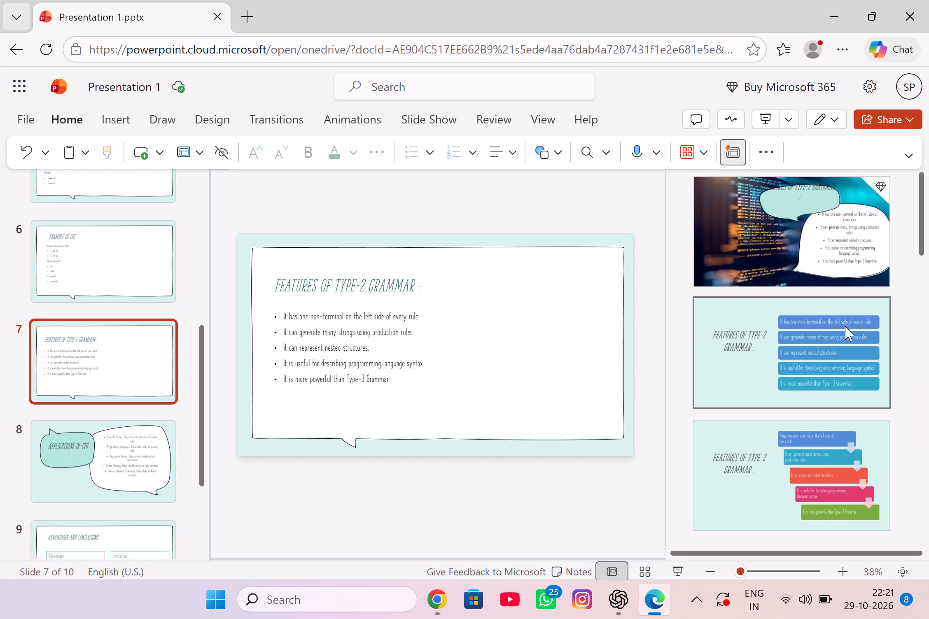
pyautogui.scroll(-6, 845, 326)
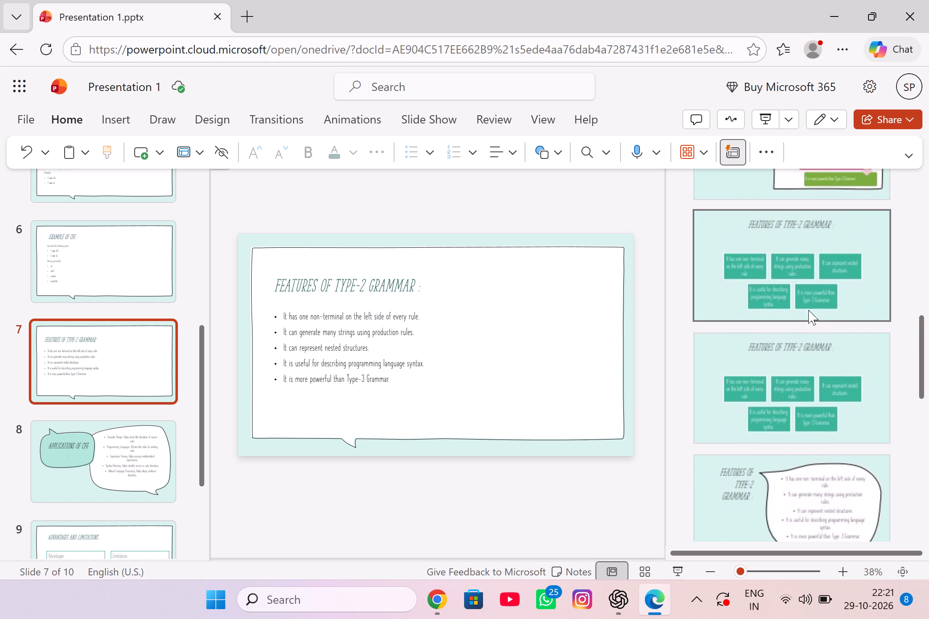
pyautogui.click(798, 295)
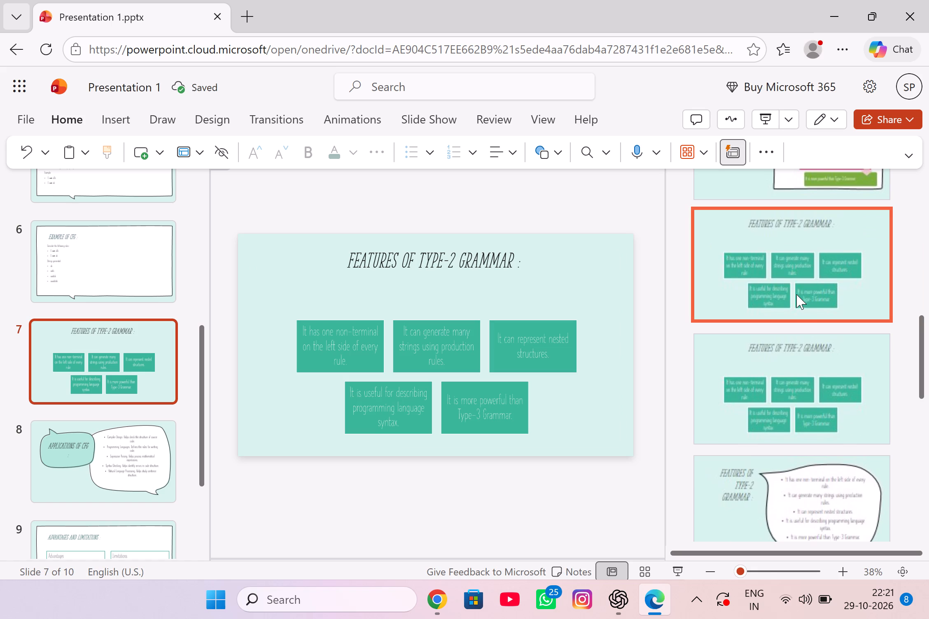
pyautogui.scroll(-7, 796, 294)
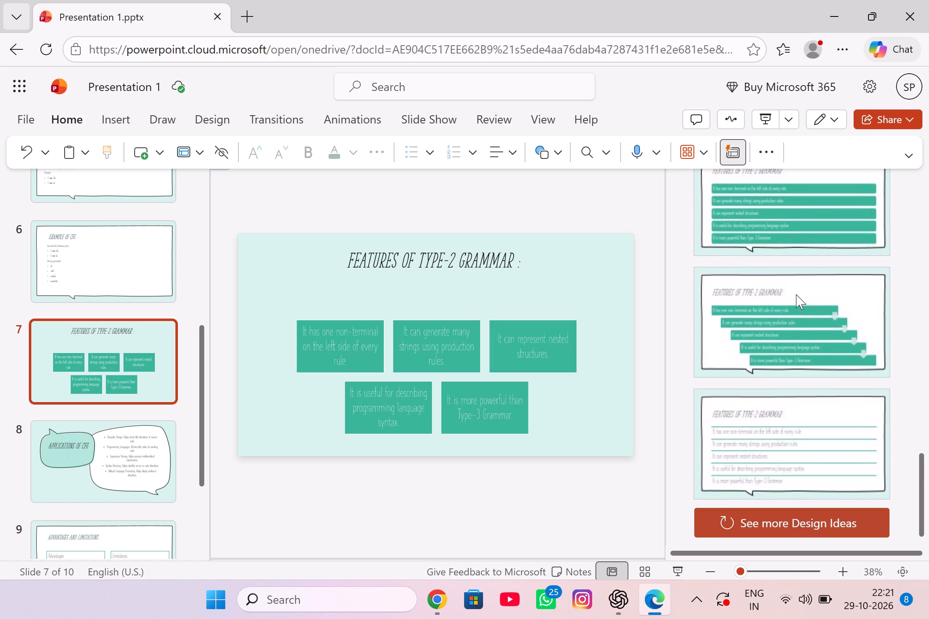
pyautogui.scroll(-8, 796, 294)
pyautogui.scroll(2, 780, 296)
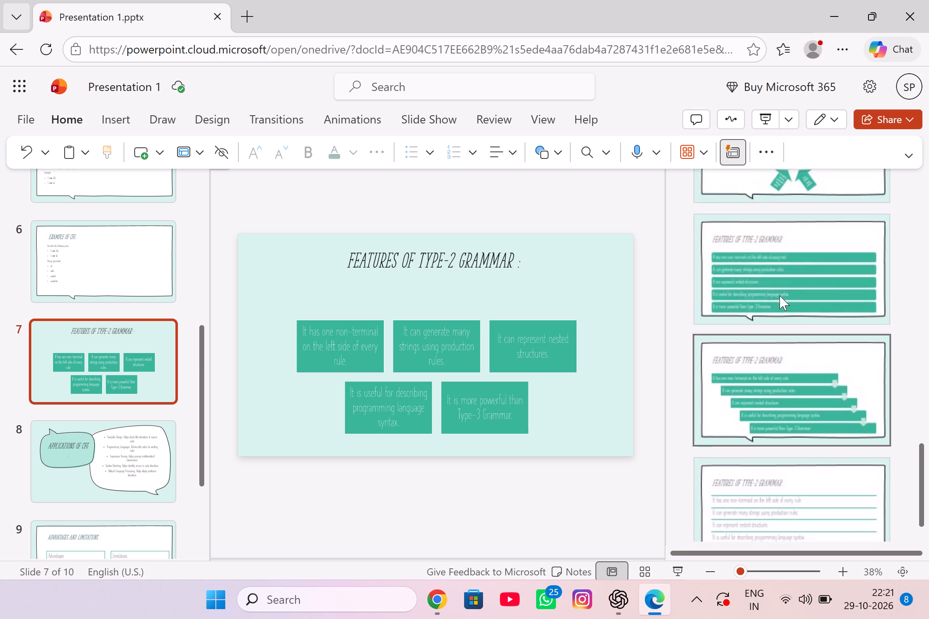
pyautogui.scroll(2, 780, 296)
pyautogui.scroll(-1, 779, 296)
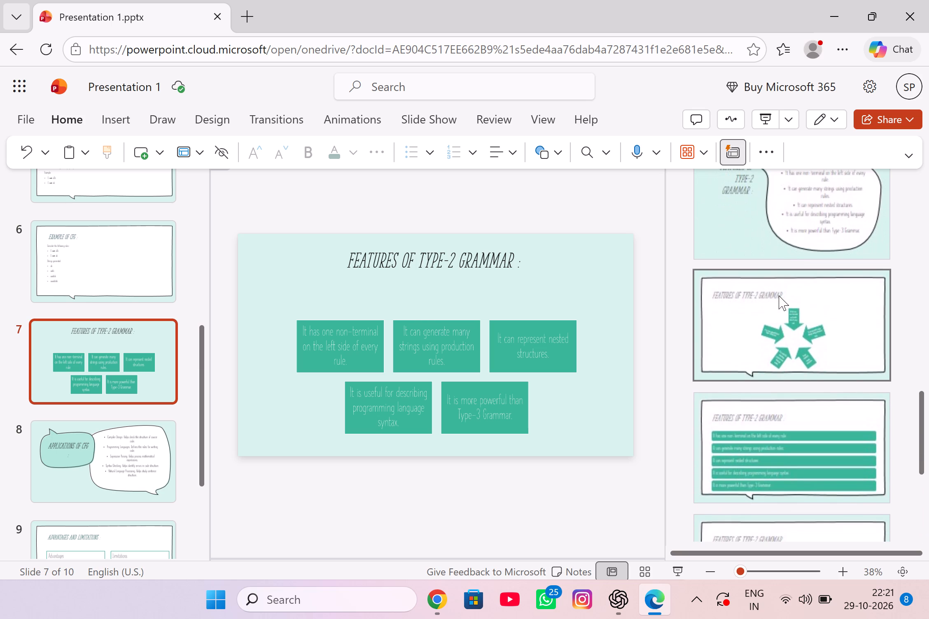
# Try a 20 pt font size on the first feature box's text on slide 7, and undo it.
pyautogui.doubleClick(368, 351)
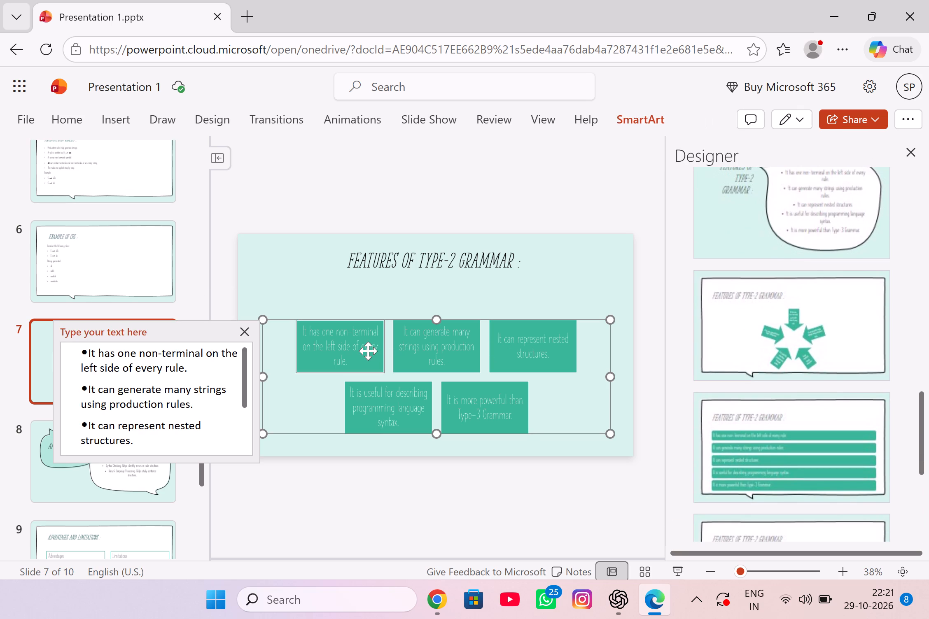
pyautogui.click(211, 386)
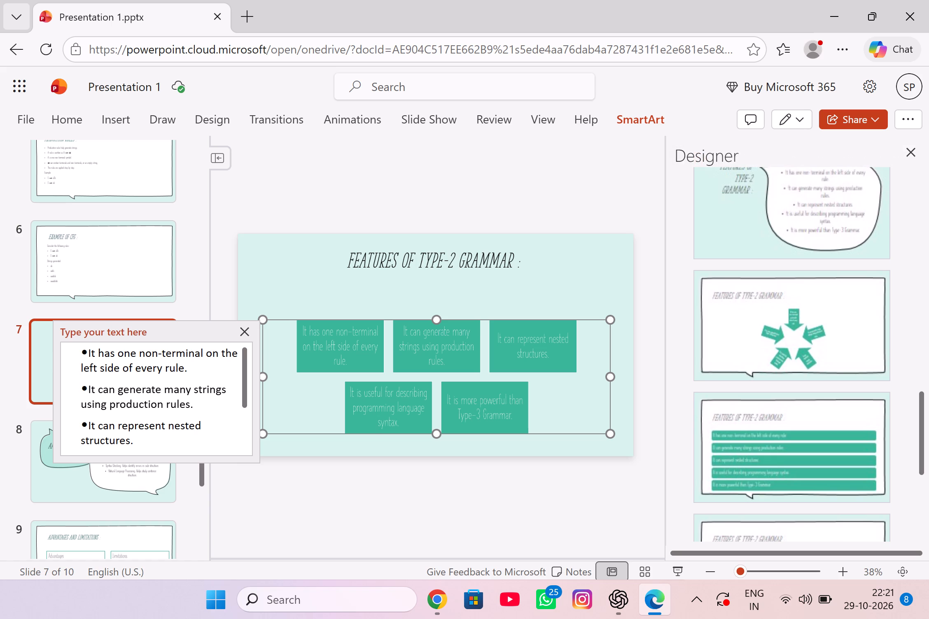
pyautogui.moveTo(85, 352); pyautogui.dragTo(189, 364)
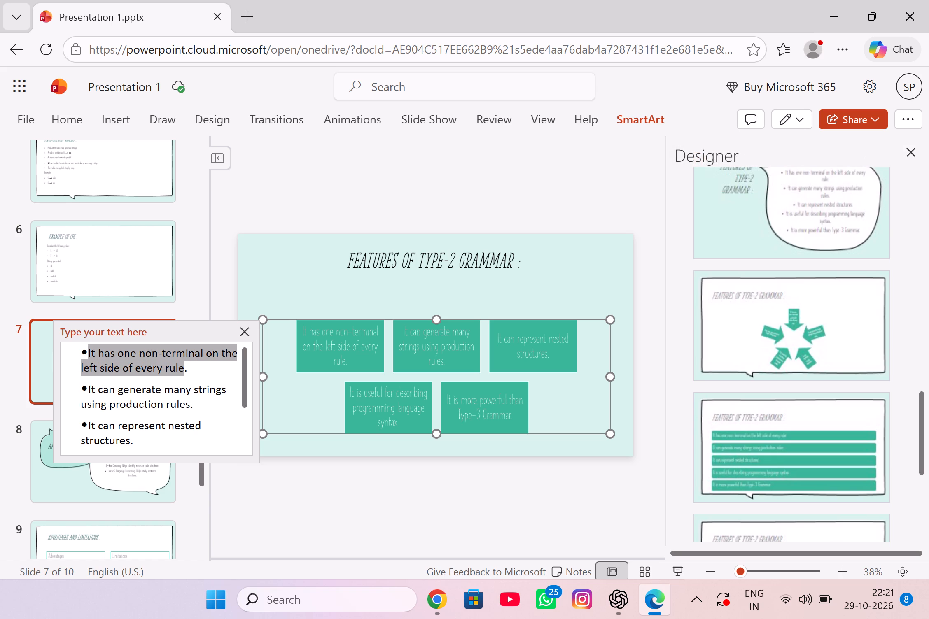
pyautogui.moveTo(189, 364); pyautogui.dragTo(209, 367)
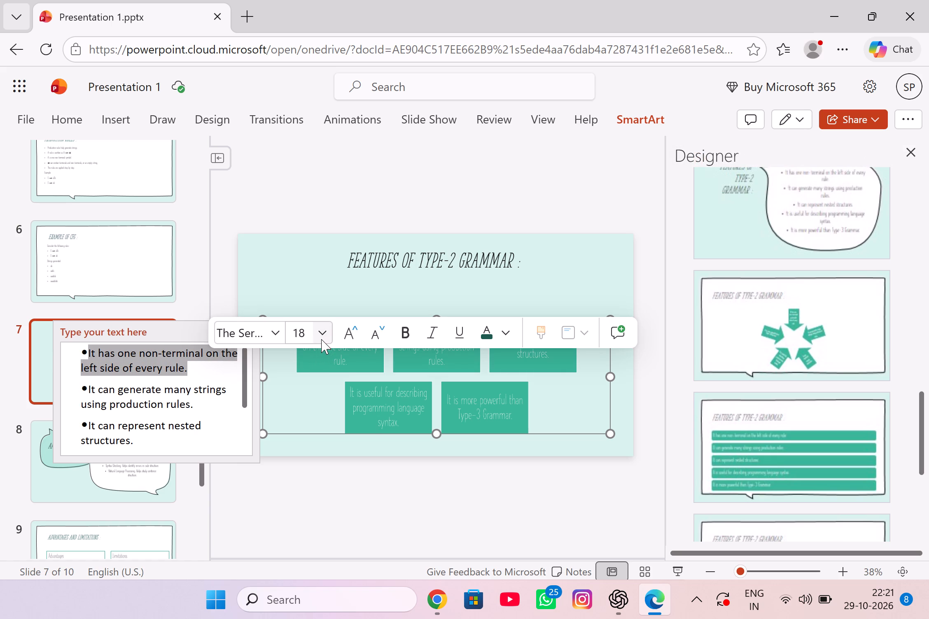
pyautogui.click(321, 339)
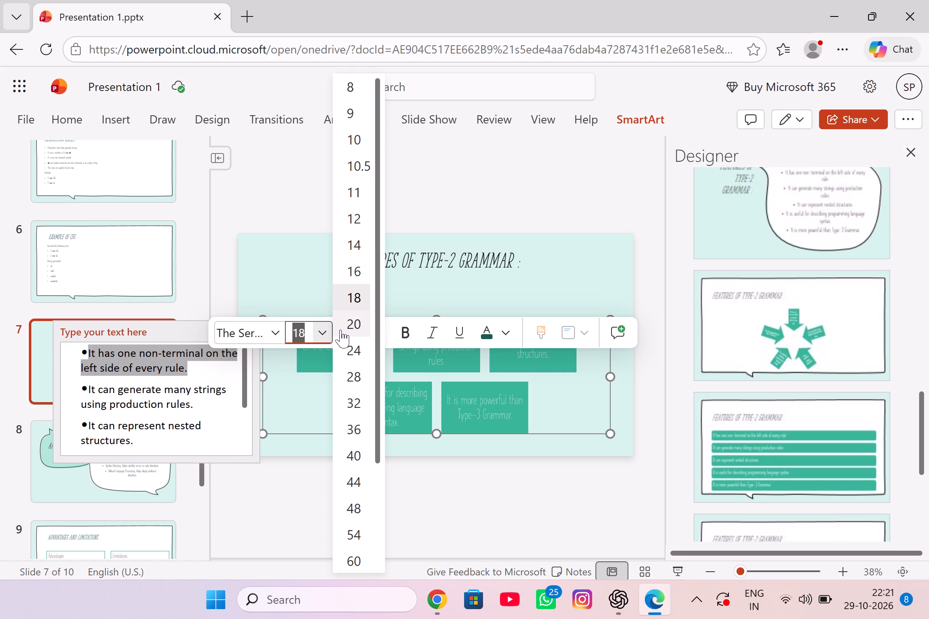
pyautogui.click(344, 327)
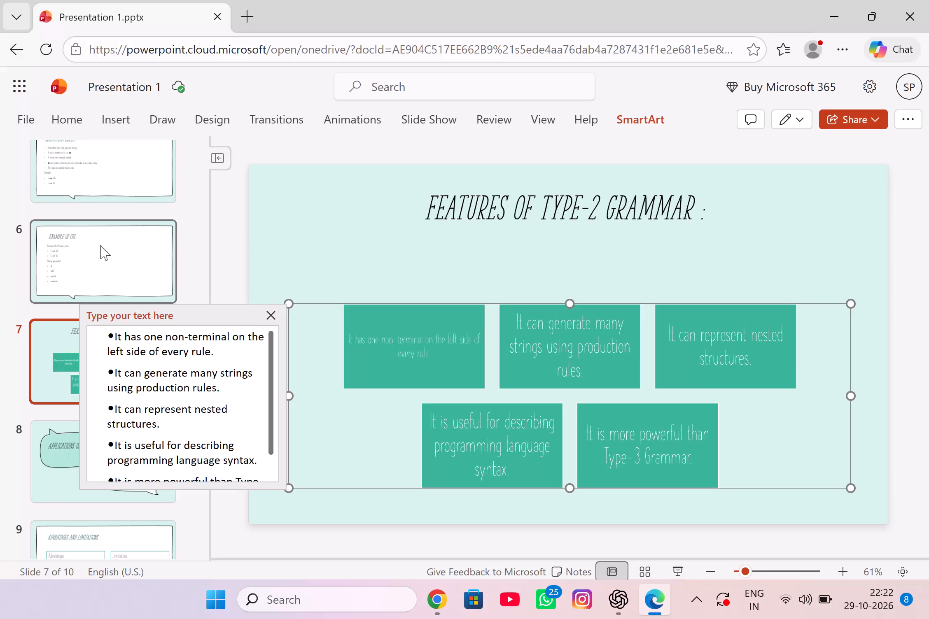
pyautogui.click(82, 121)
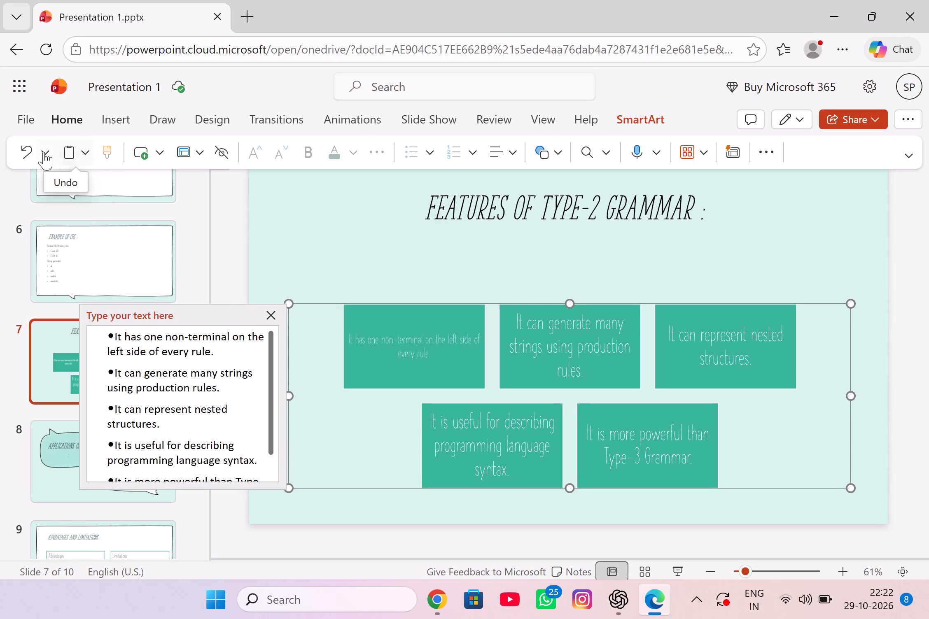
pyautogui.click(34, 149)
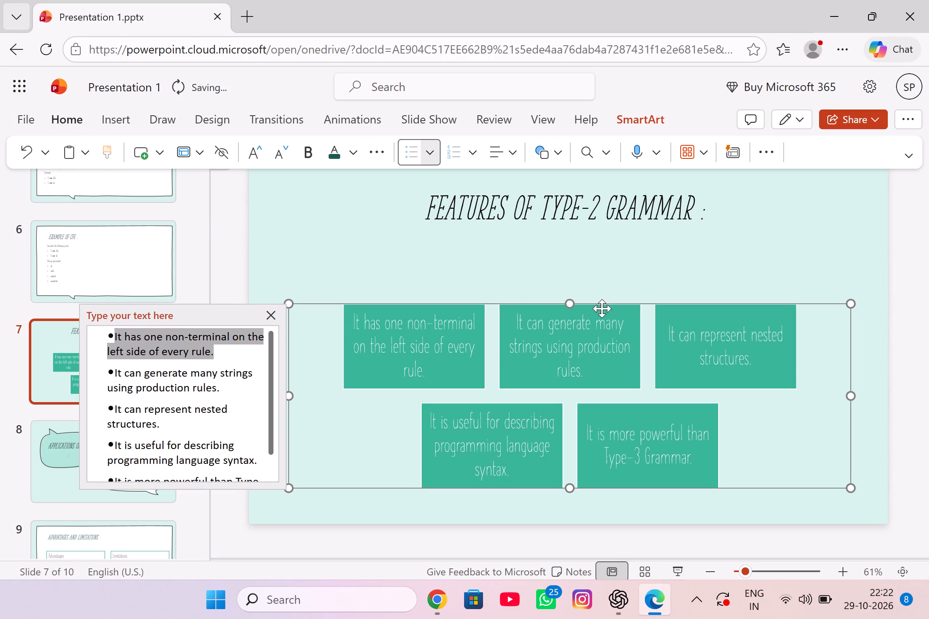
# Recolour all five feature boxes' text on slide 7, trying white and its 5% darker shade before applying the light mint theme colour.
pyautogui.click(356, 323)
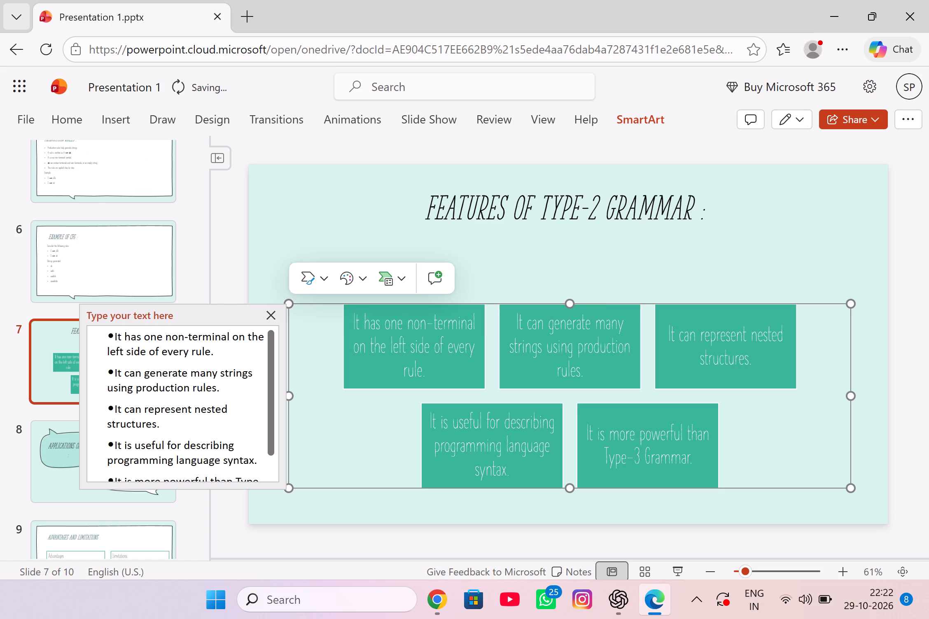
pyautogui.moveTo(111, 336); pyautogui.dragTo(173, 362)
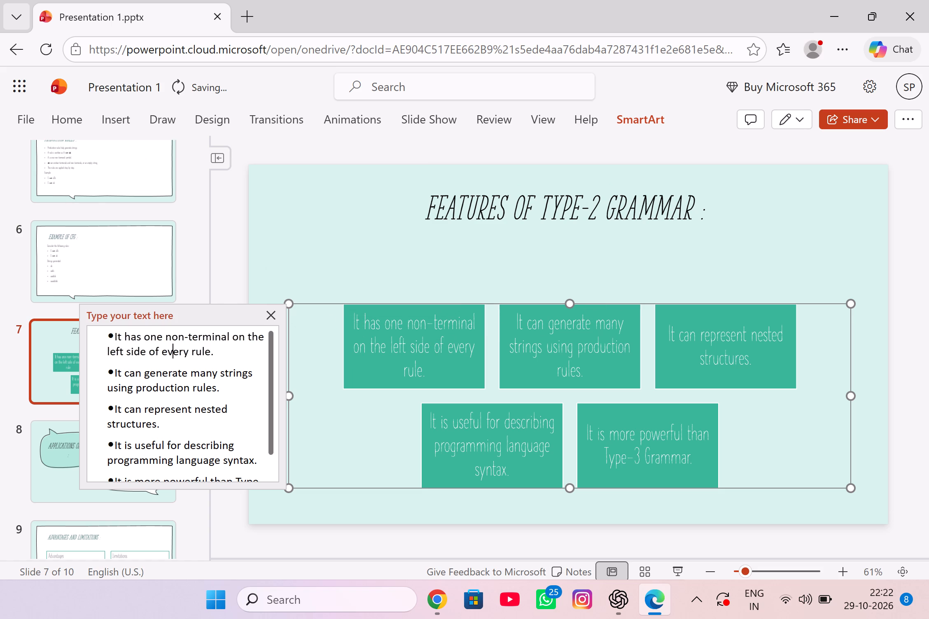
pyautogui.moveTo(115, 337); pyautogui.dragTo(282, 504)
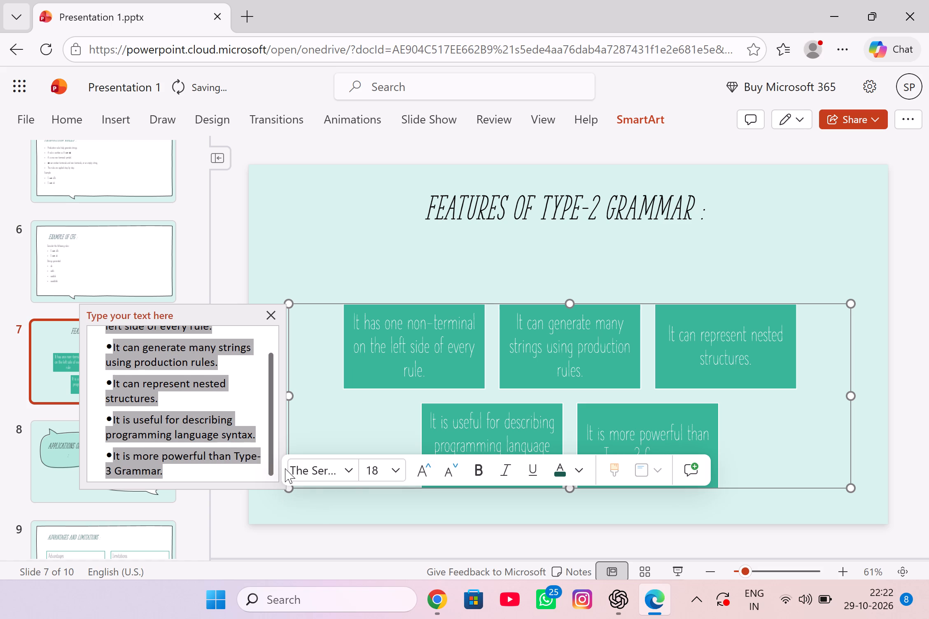
pyautogui.click(576, 470)
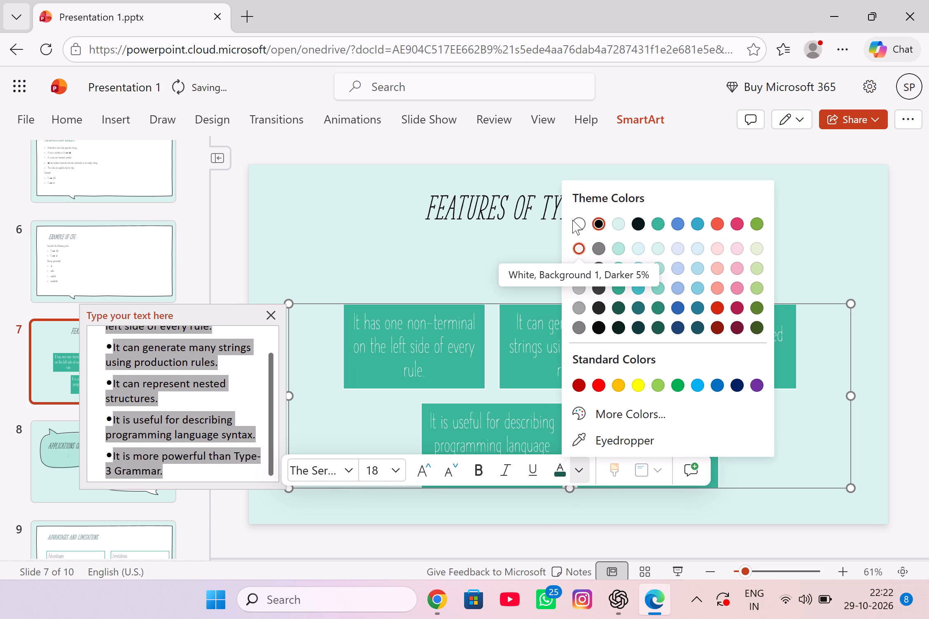
pyautogui.click(575, 220)
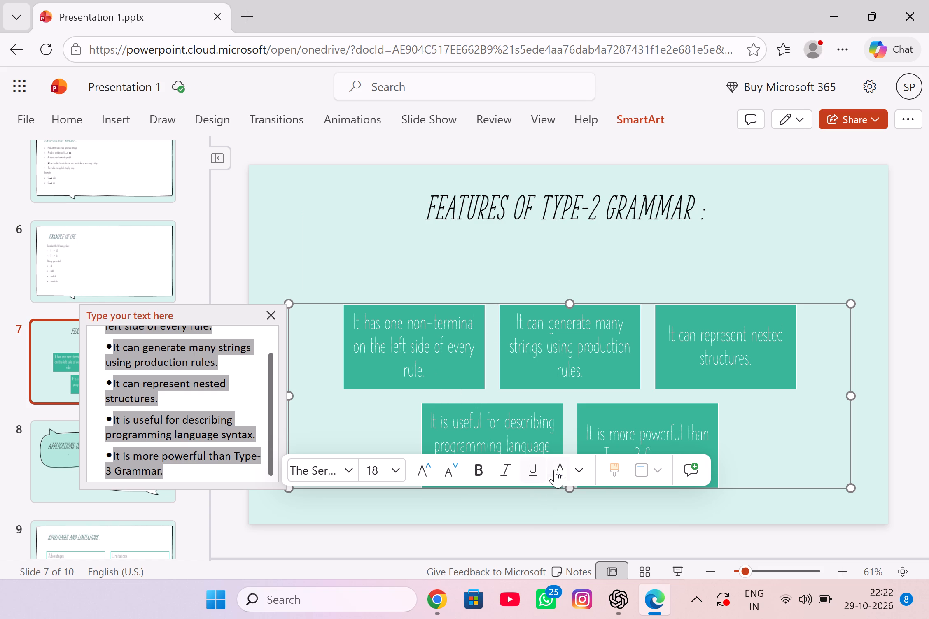
pyautogui.click(575, 468)
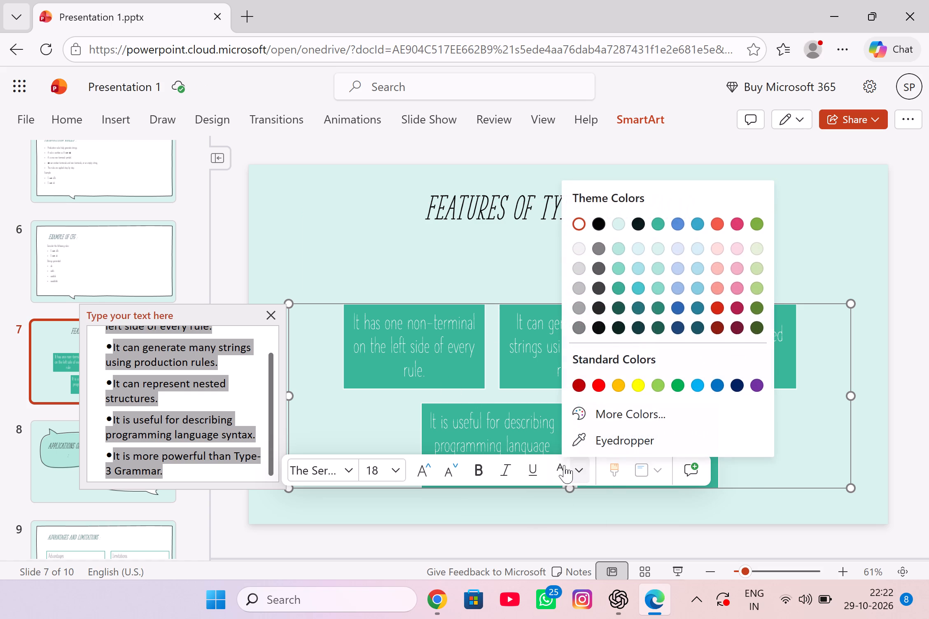
pyautogui.click(579, 246)
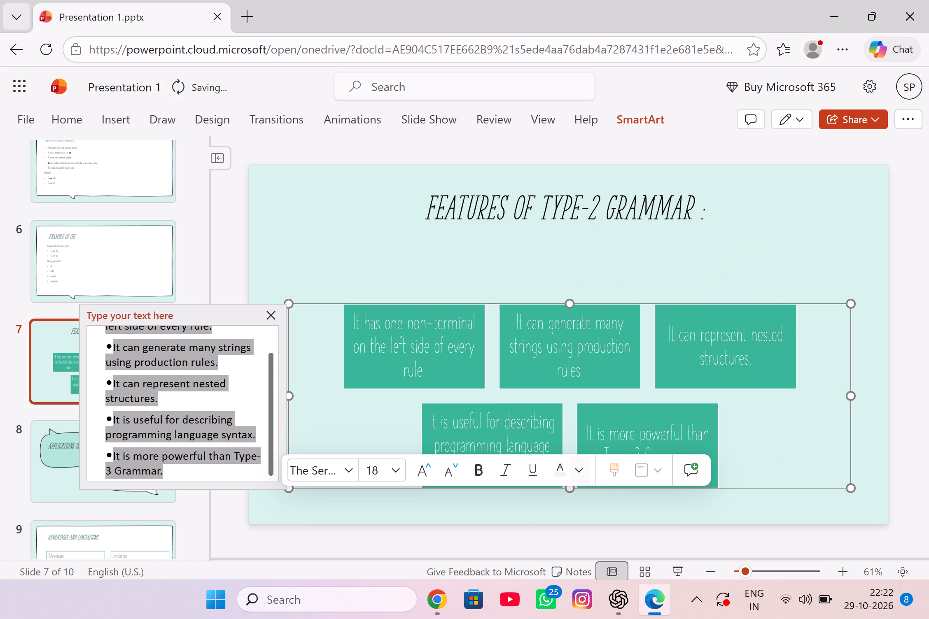
pyautogui.click(572, 472)
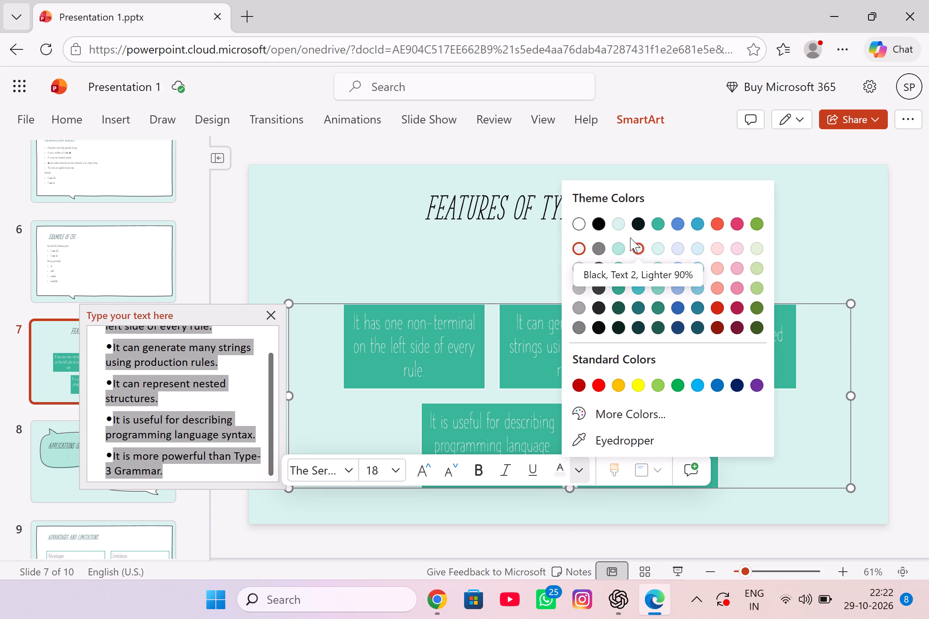
pyautogui.click(620, 225)
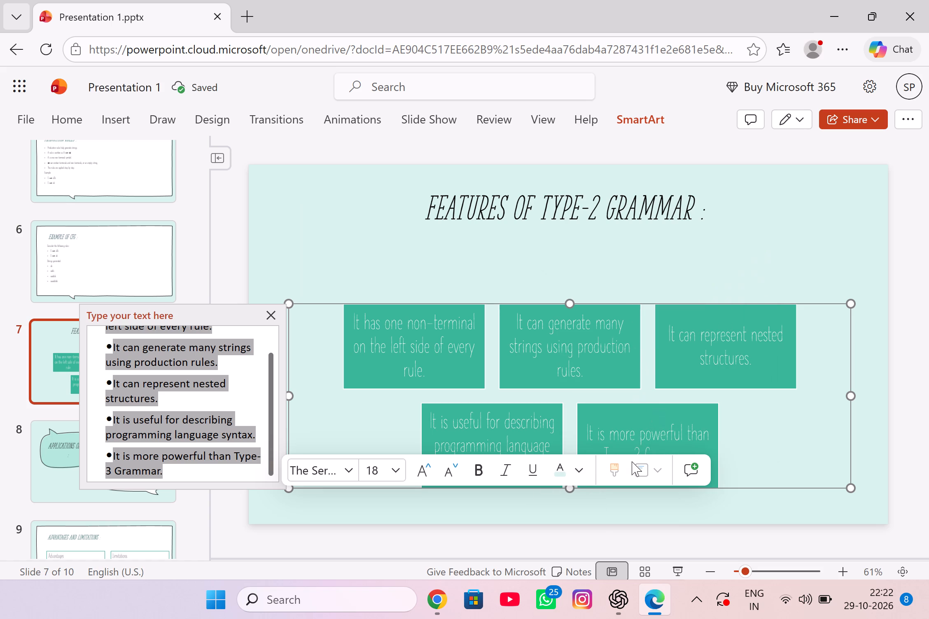
pyautogui.click(572, 474)
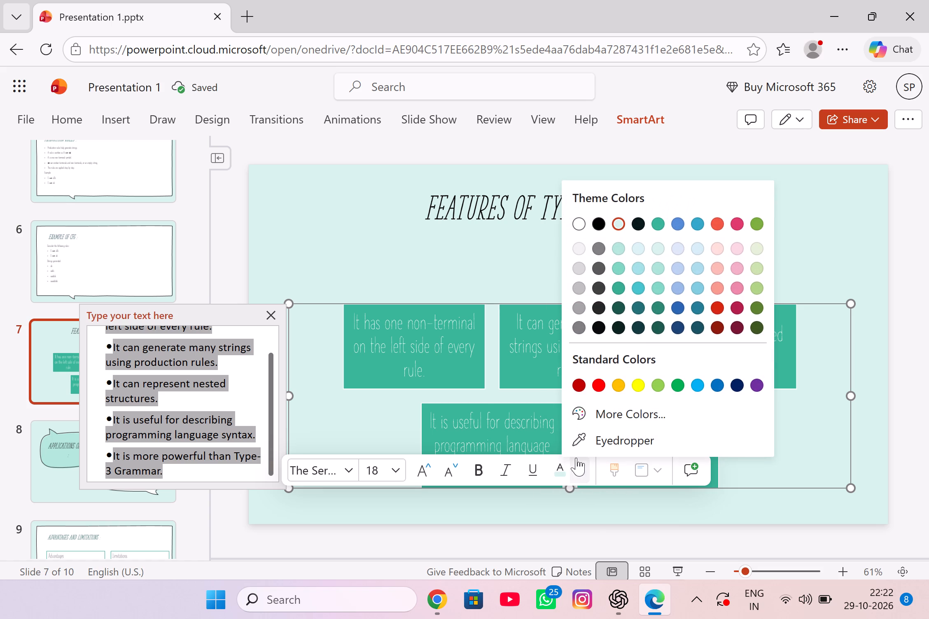
pyautogui.click(465, 258)
pyautogui.click(286, 250)
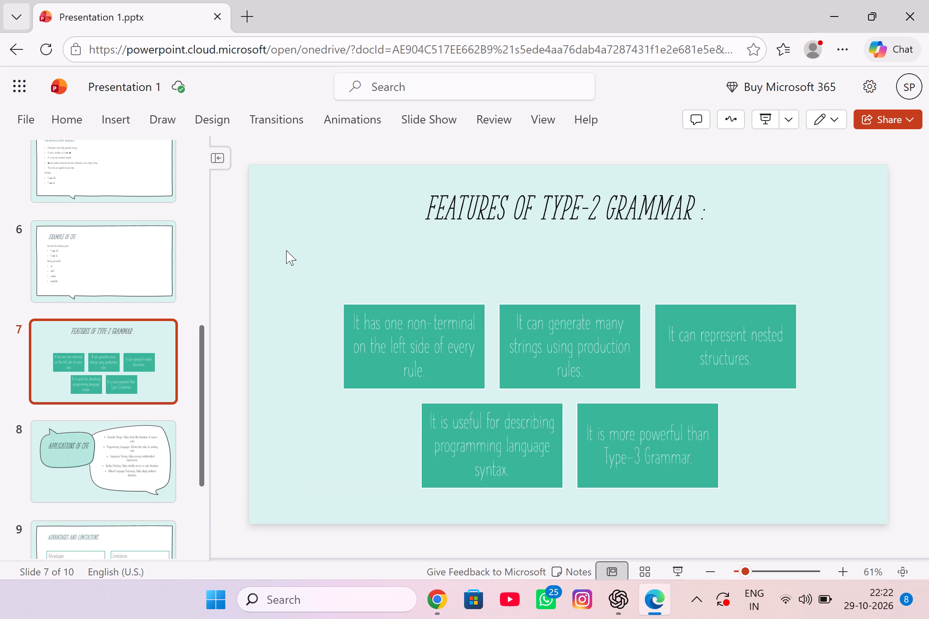
# Move the Features of Type-2 Grammar title on slide 7 slightly lower, closer to the boxes.
pyautogui.click(114, 268)
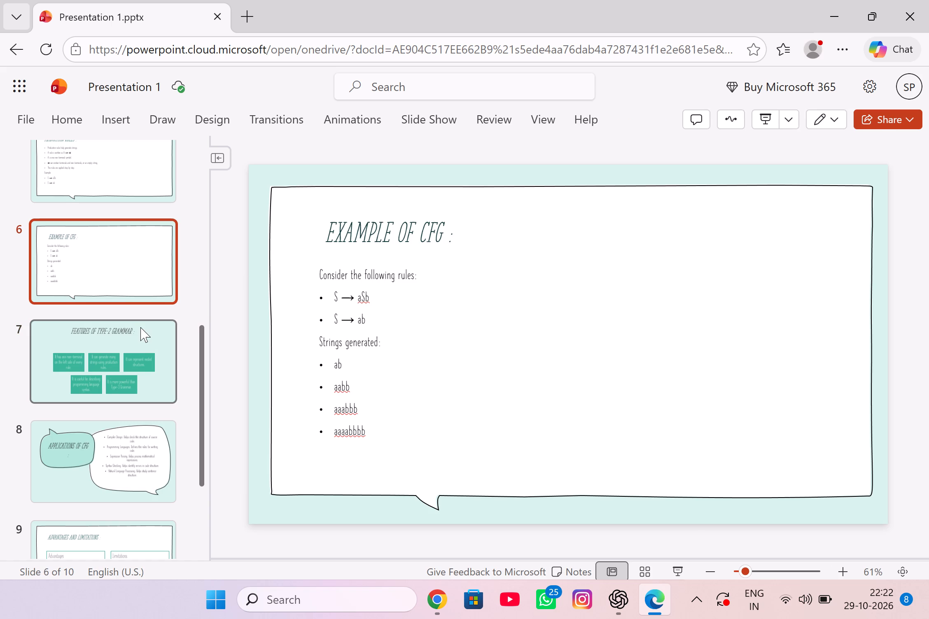
pyautogui.click(140, 340)
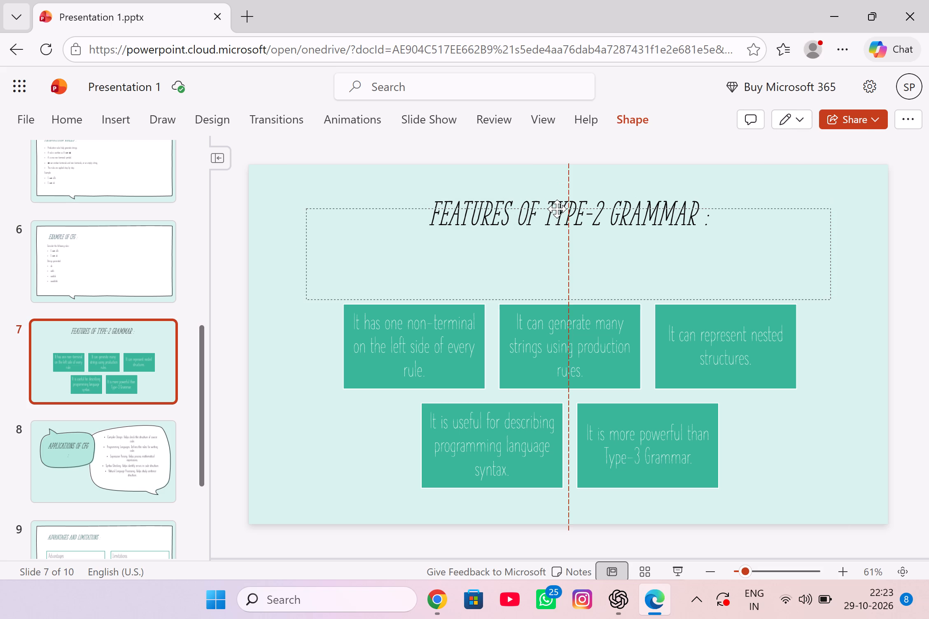
pyautogui.click(535, 217)
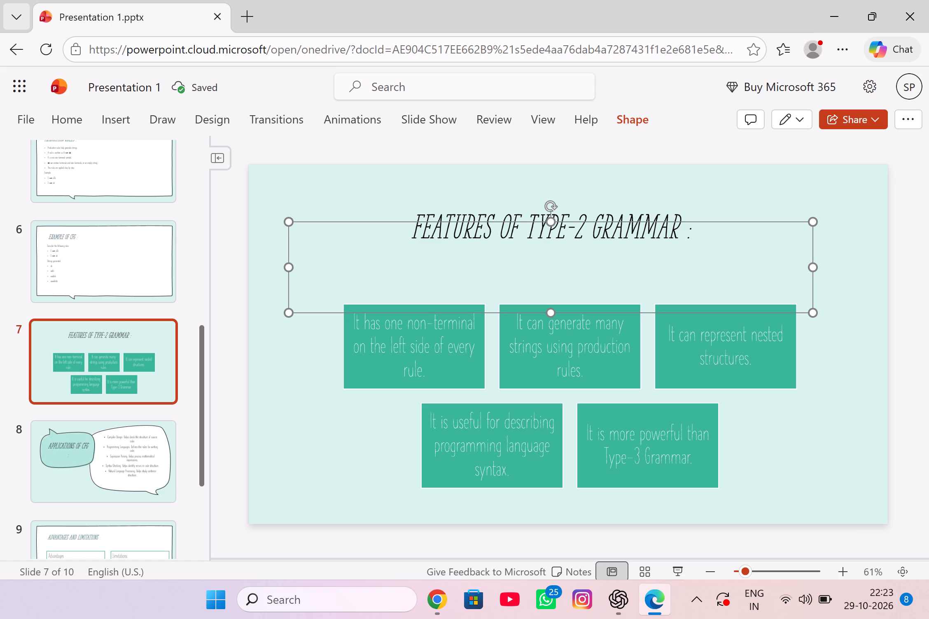
# Set the font size of the whole Features of Type-2 Grammar title to 40.
pyautogui.click(525, 262)
pyautogui.click(395, 275)
pyautogui.moveTo(411, 230); pyautogui.dragTo(585, 231)
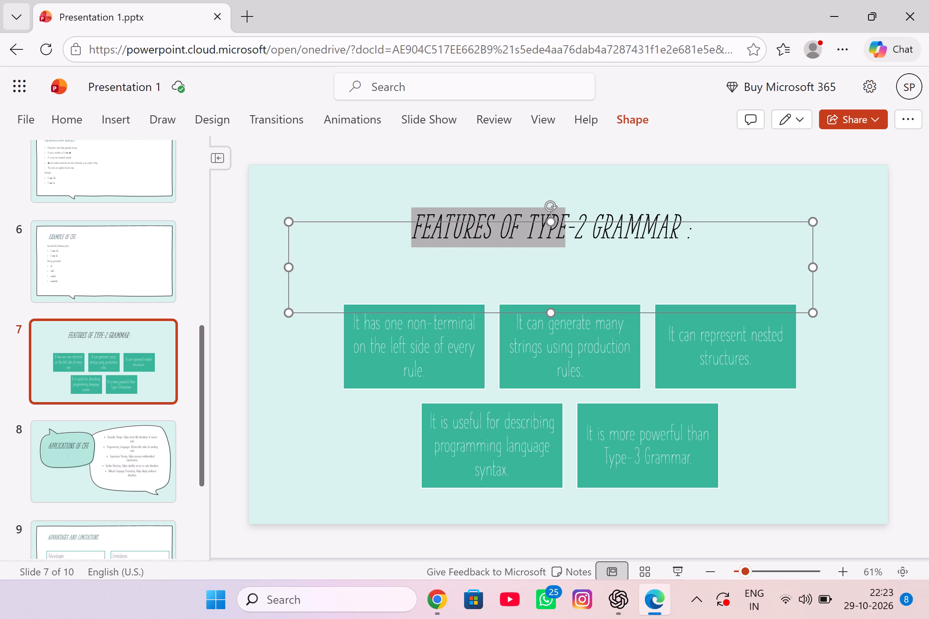
pyautogui.moveTo(585, 231); pyautogui.dragTo(705, 230)
pyautogui.click(705, 230)
pyautogui.click(704, 230)
pyautogui.moveTo(694, 230); pyautogui.dragTo(574, 242)
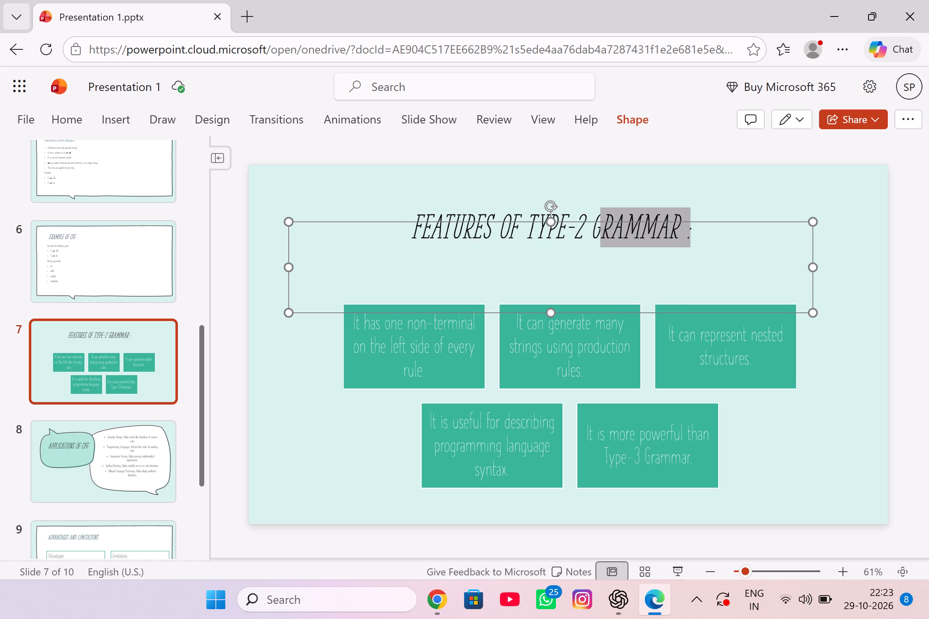
pyautogui.moveTo(574, 242); pyautogui.dragTo(390, 258)
pyautogui.moveTo(392, 251); pyautogui.dragTo(401, 234)
pyautogui.doubleClick(402, 233)
pyautogui.click(405, 230)
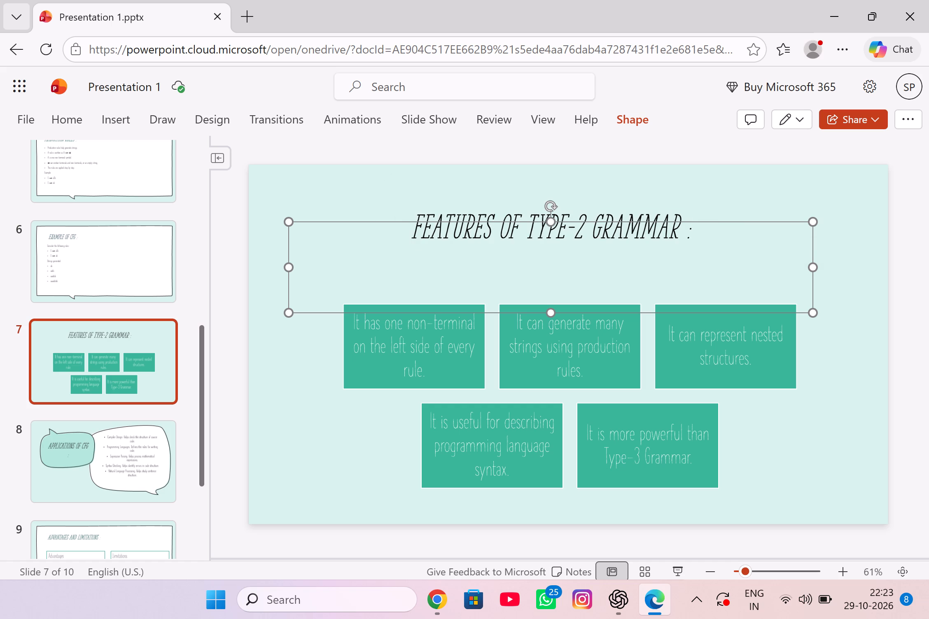
pyautogui.moveTo(405, 230); pyautogui.dragTo(411, 226)
pyautogui.moveTo(411, 226); pyautogui.dragTo(701, 217)
pyautogui.click(701, 217)
pyautogui.moveTo(701, 217); pyautogui.dragTo(427, 234)
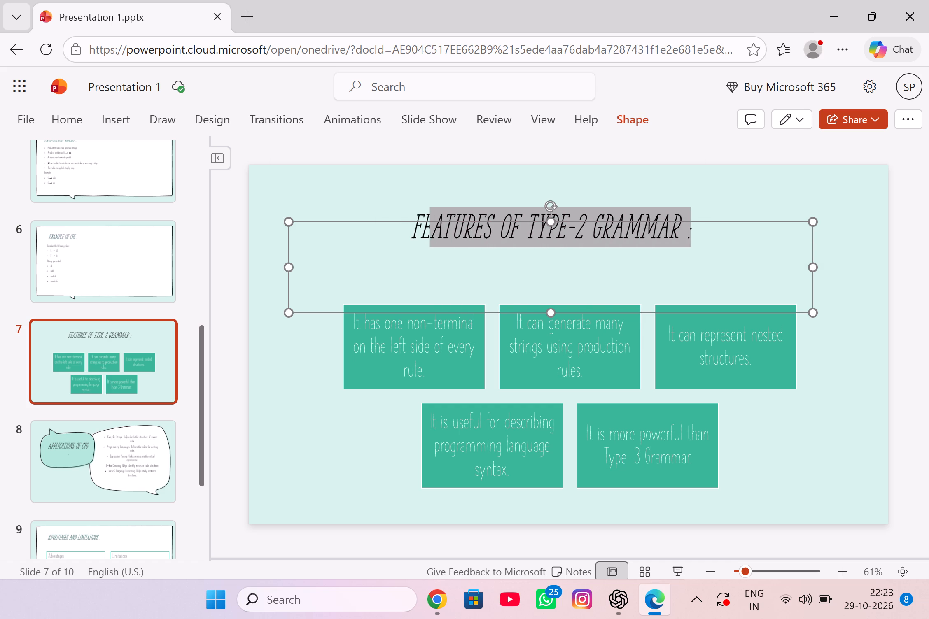
pyautogui.moveTo(427, 234); pyautogui.dragTo(407, 234)
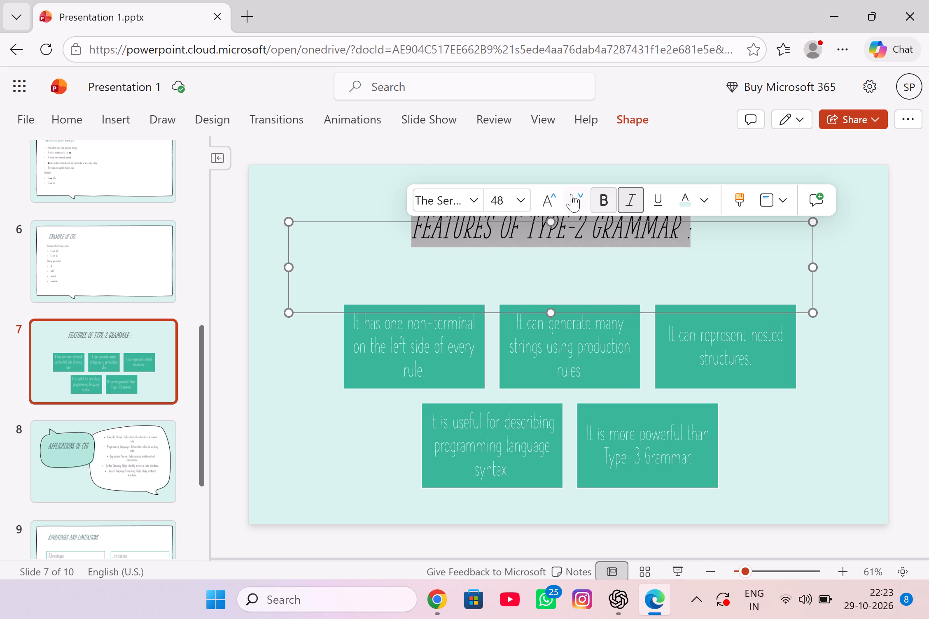
pyautogui.click(520, 198)
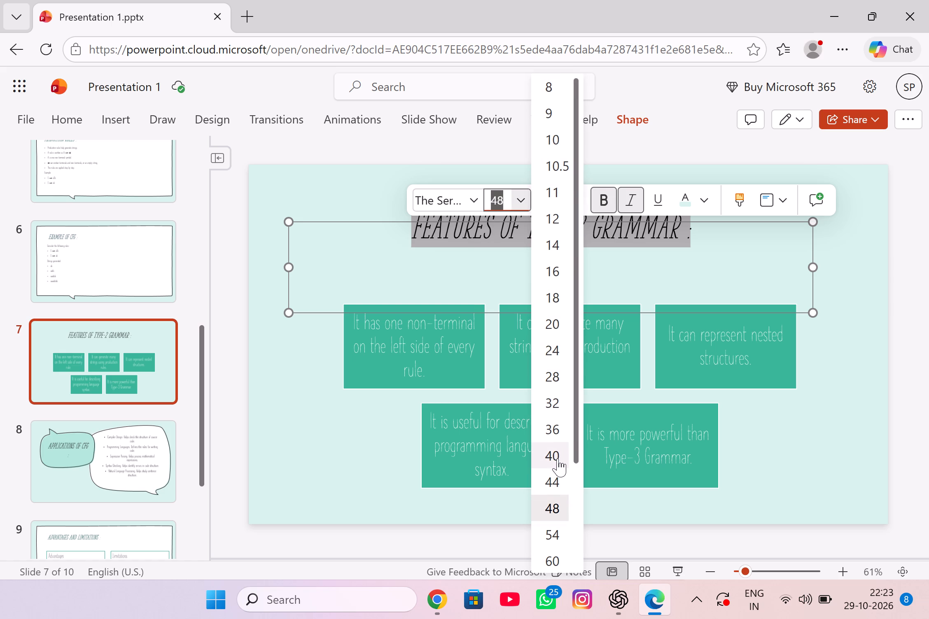
pyautogui.click(558, 458)
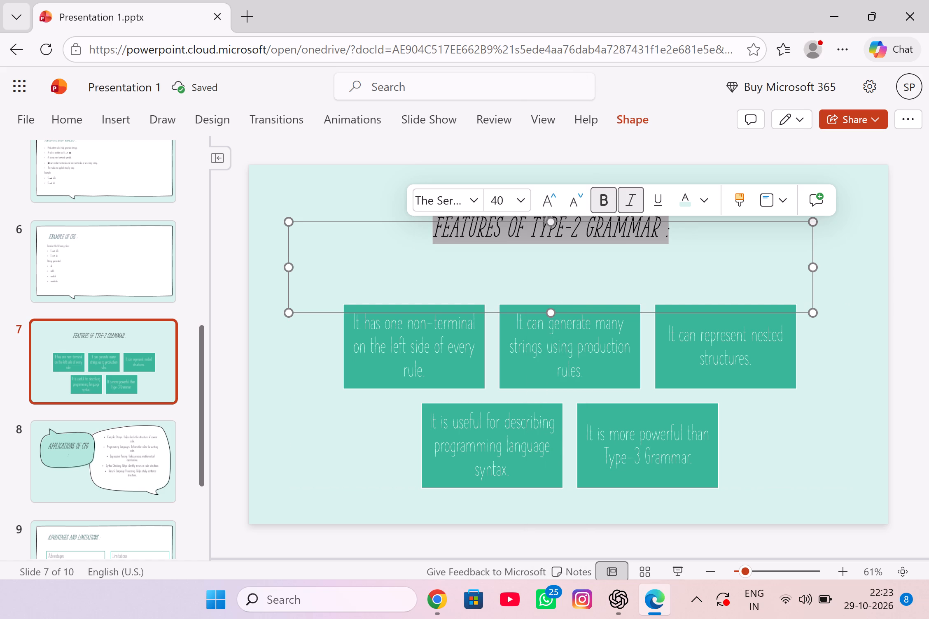
# Move the group of five green feature boxes up, closer beneath the slide 7 title.
pyautogui.moveTo(563, 310); pyautogui.dragTo(559, 303)
pyautogui.click(559, 303)
pyautogui.moveTo(559, 303); pyautogui.dragTo(556, 295)
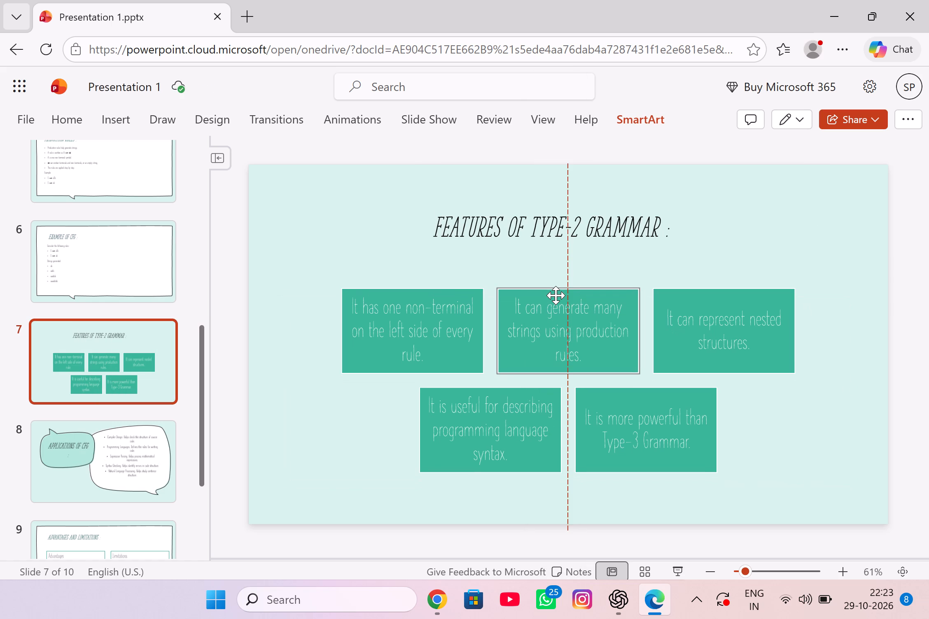
pyautogui.moveTo(556, 295); pyautogui.dragTo(560, 287)
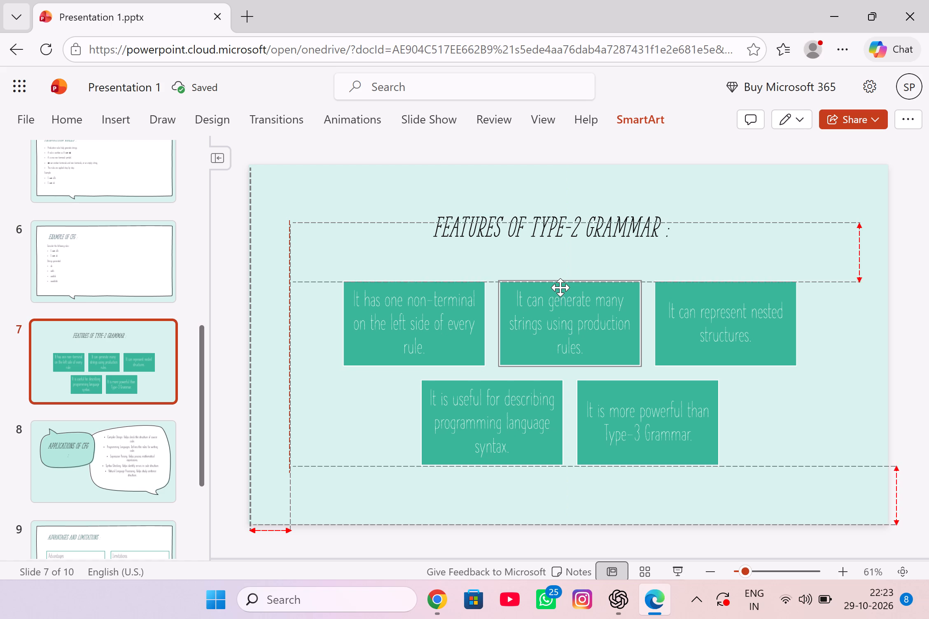
pyautogui.moveTo(560, 287); pyautogui.dragTo(560, 286)
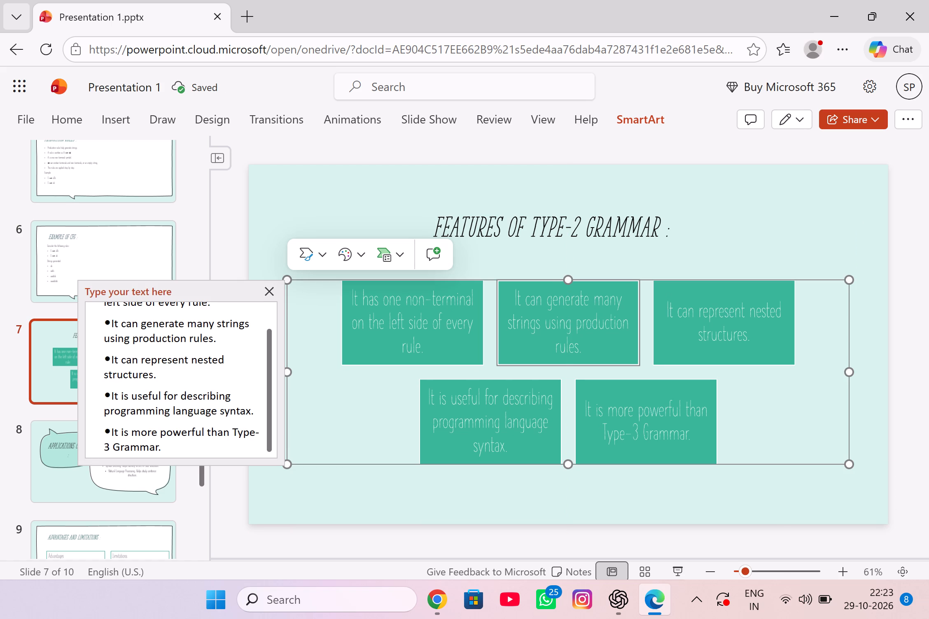
# Recolour the Features of Type-2 Grammar title on slide 7 to Green, Accent 1, Darker 51%.
pyautogui.doubleClick(600, 239)
pyautogui.click(682, 212)
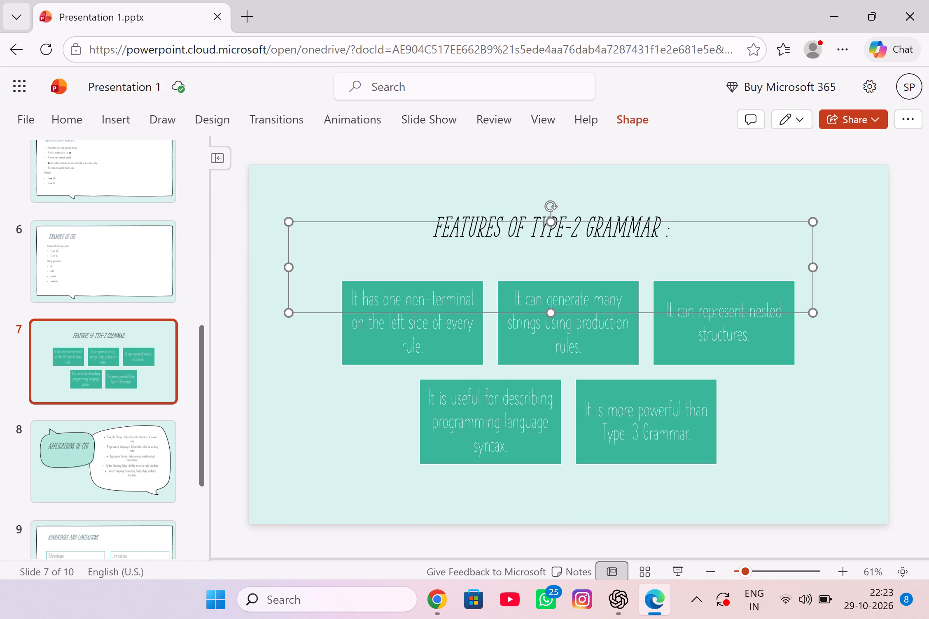
pyautogui.moveTo(436, 225); pyautogui.dragTo(696, 230)
pyautogui.click(696, 230)
pyautogui.moveTo(696, 230); pyautogui.dragTo(433, 233)
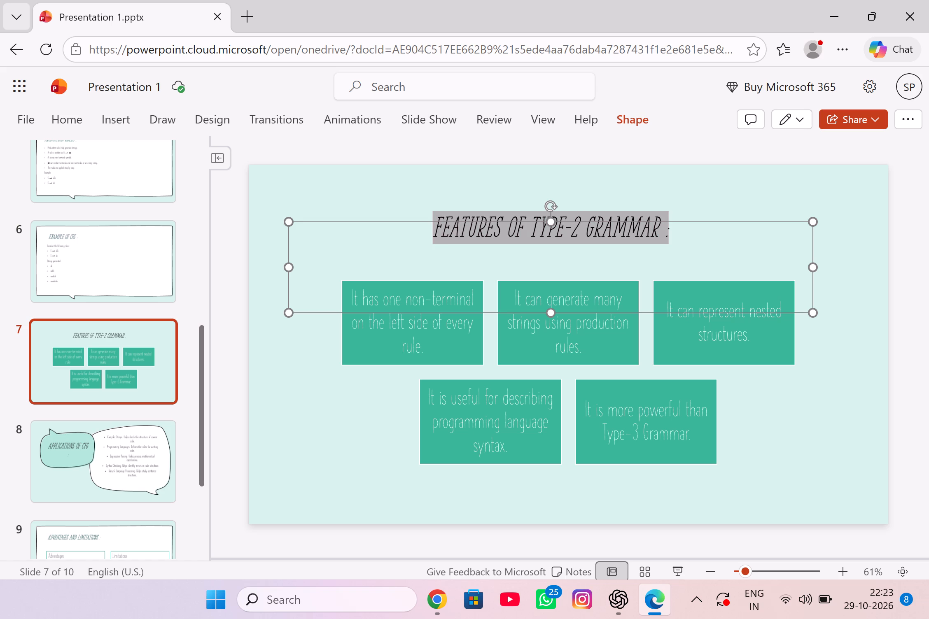
pyautogui.moveTo(433, 233); pyautogui.dragTo(436, 236)
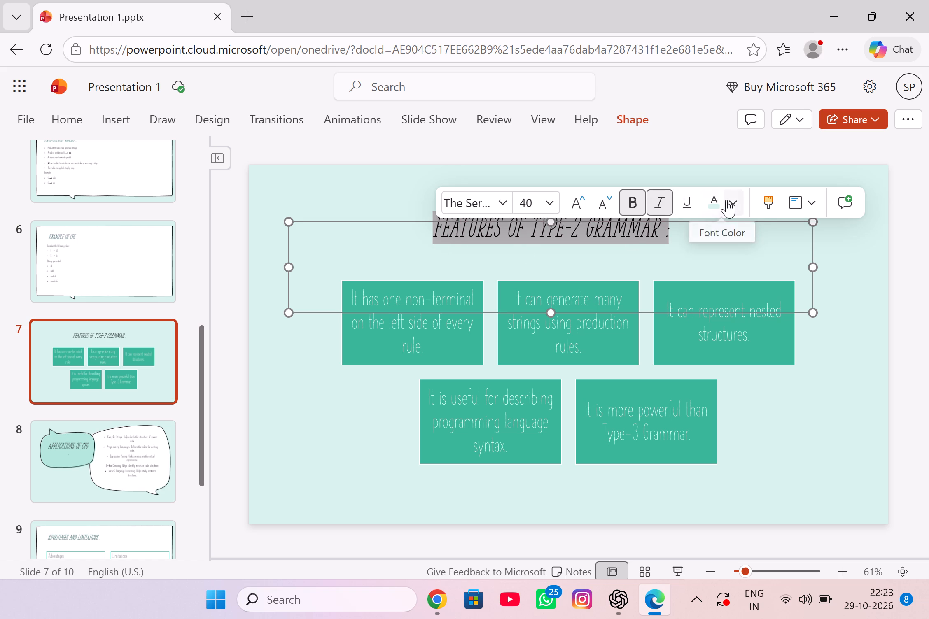
pyautogui.click(728, 200)
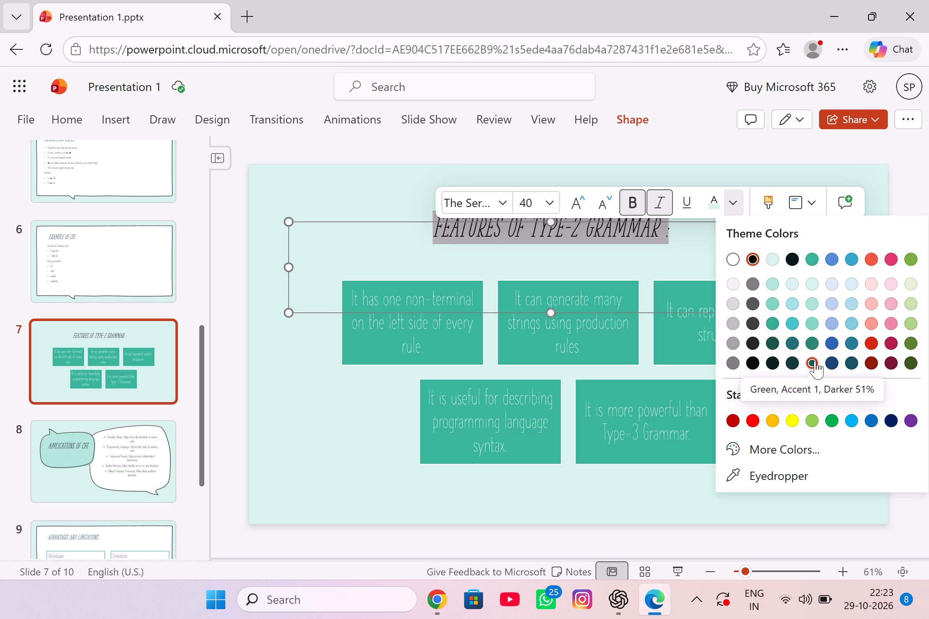
pyautogui.doubleClick(815, 361)
pyautogui.click(345, 230)
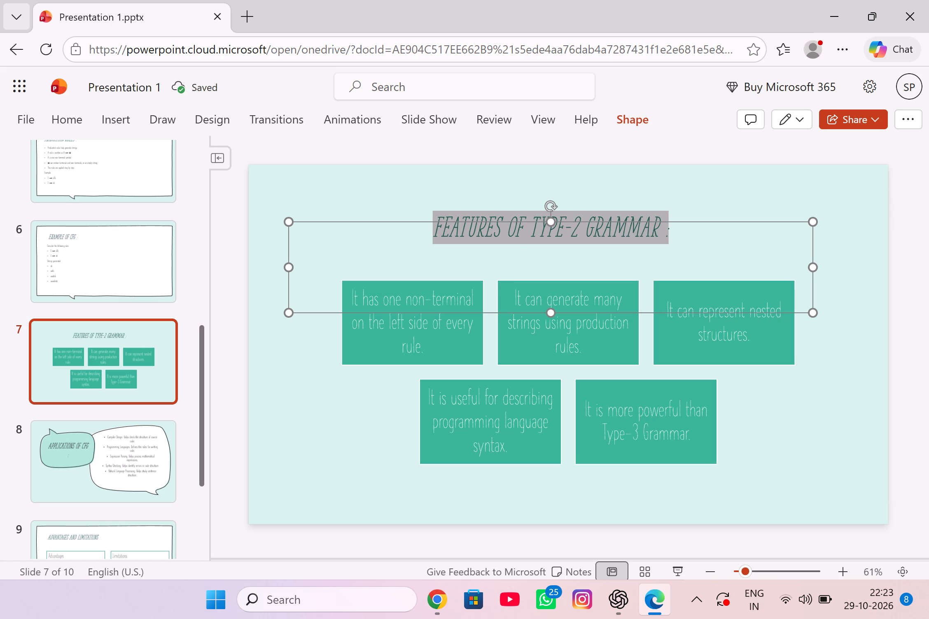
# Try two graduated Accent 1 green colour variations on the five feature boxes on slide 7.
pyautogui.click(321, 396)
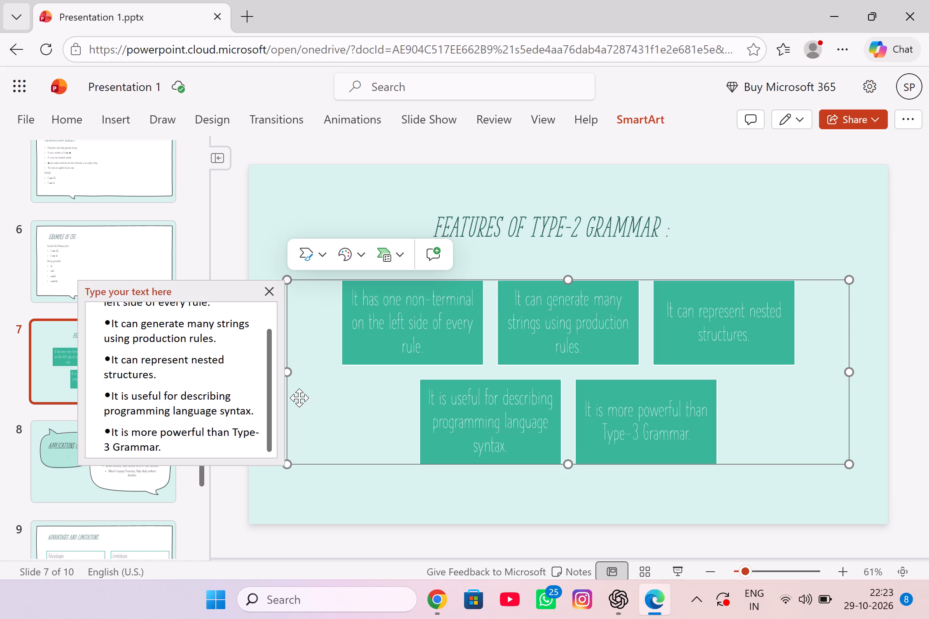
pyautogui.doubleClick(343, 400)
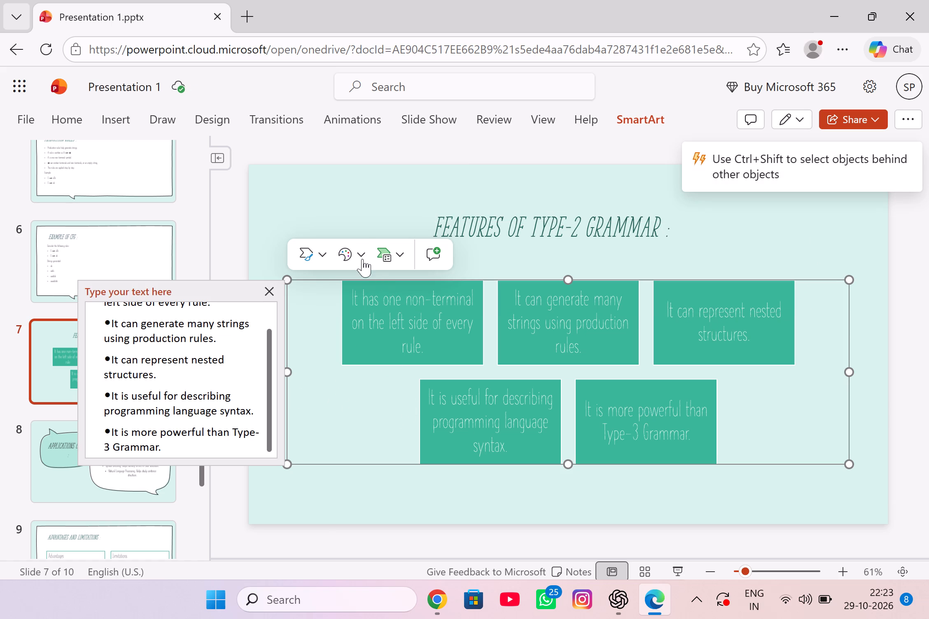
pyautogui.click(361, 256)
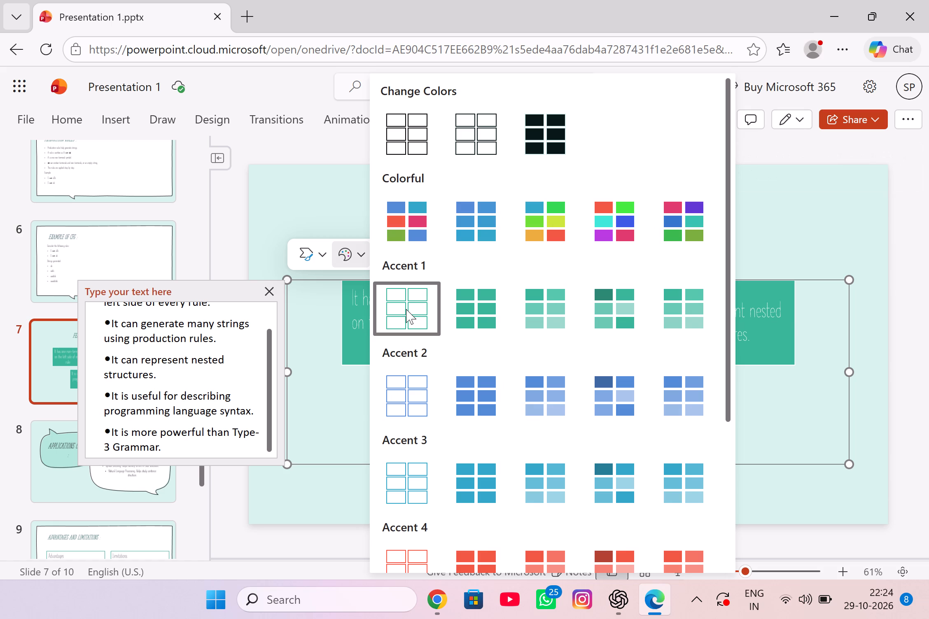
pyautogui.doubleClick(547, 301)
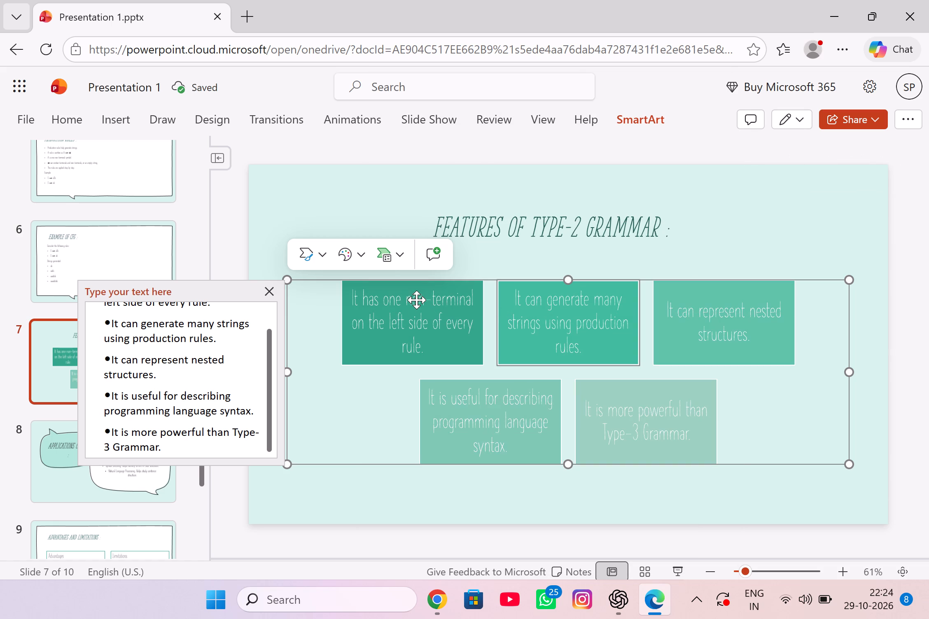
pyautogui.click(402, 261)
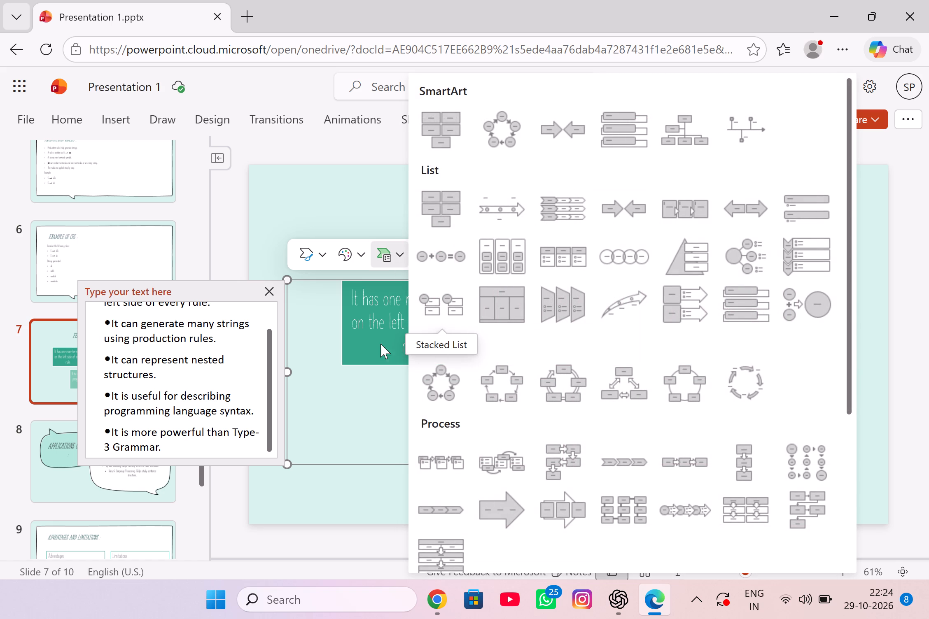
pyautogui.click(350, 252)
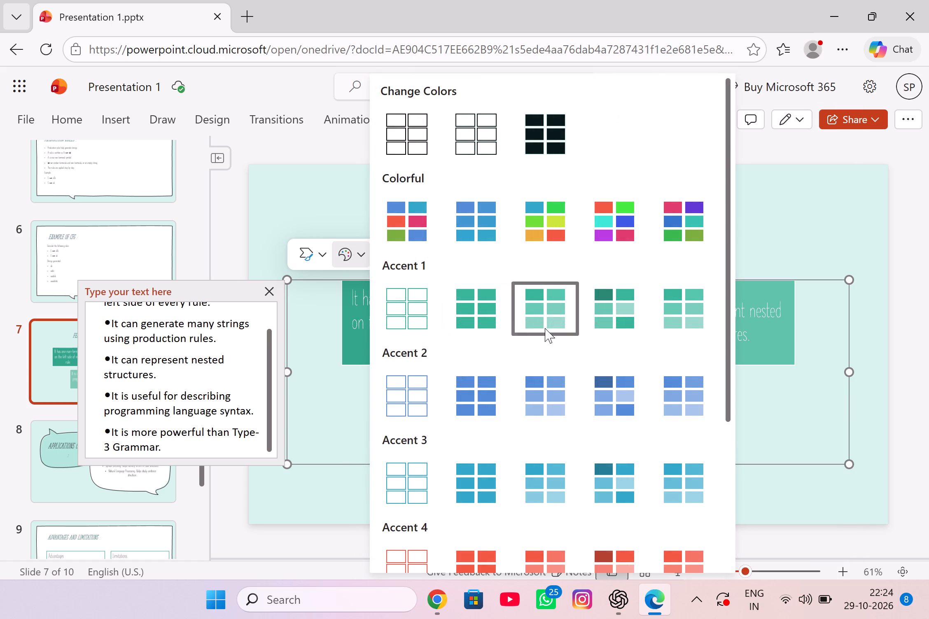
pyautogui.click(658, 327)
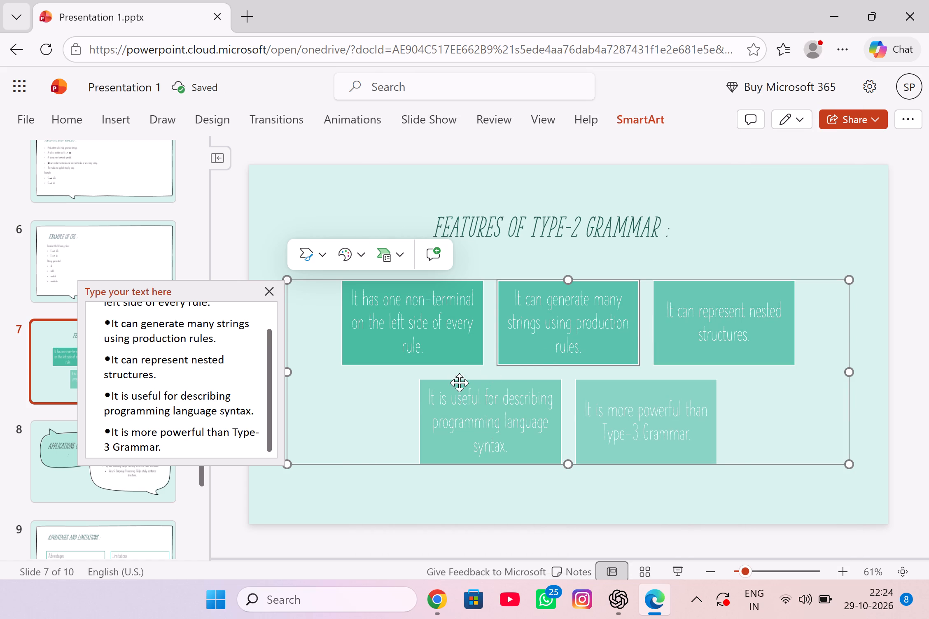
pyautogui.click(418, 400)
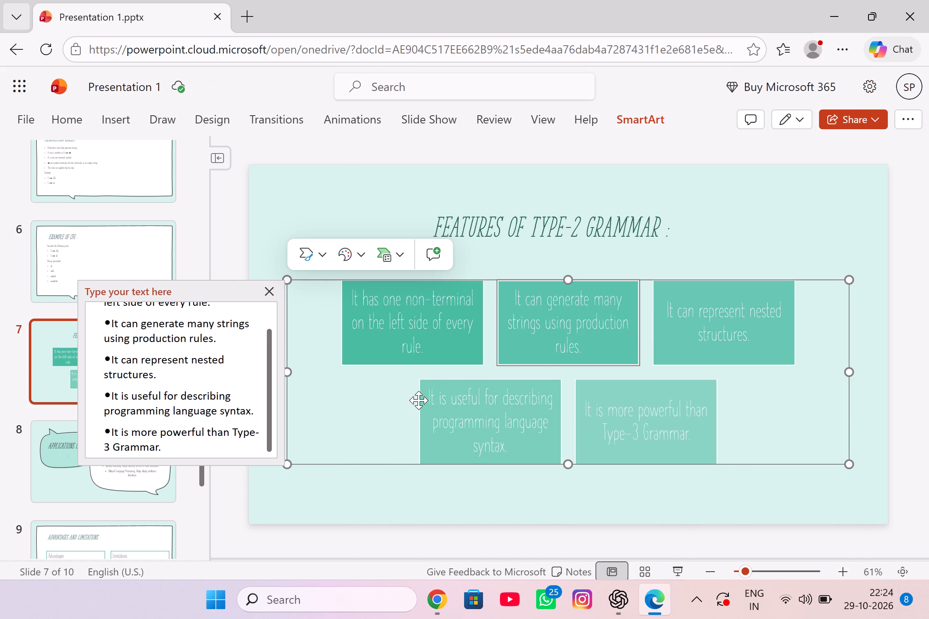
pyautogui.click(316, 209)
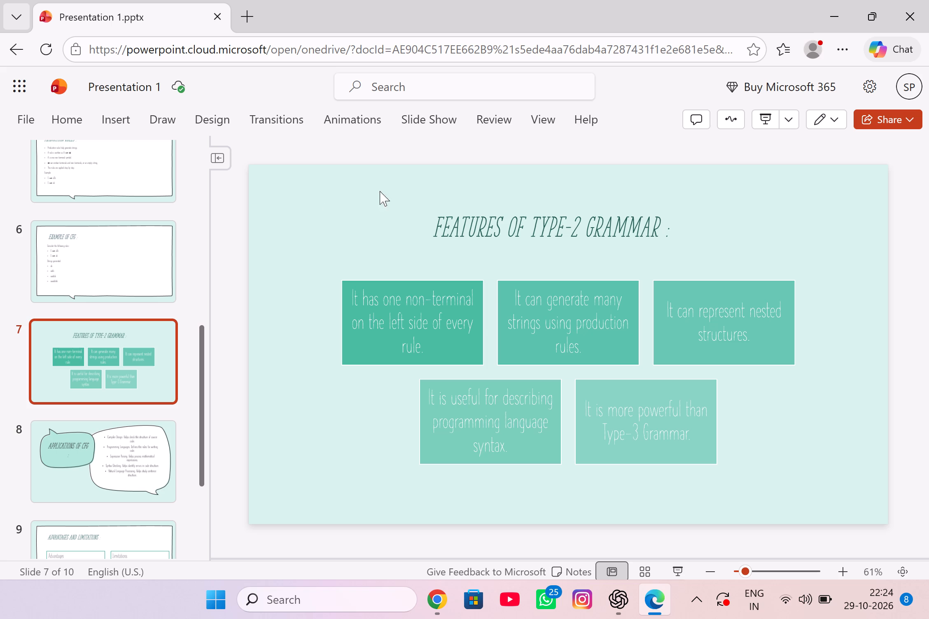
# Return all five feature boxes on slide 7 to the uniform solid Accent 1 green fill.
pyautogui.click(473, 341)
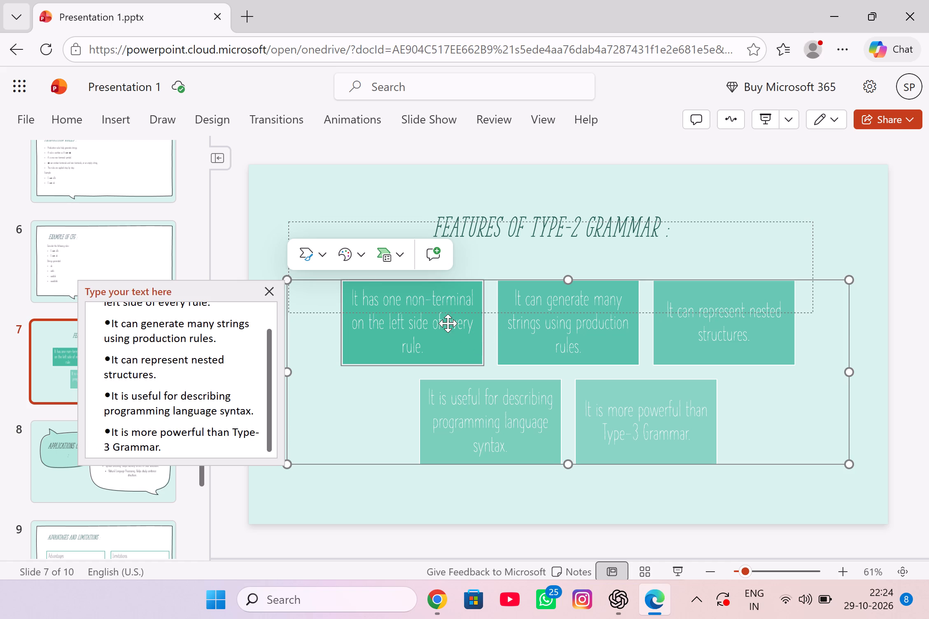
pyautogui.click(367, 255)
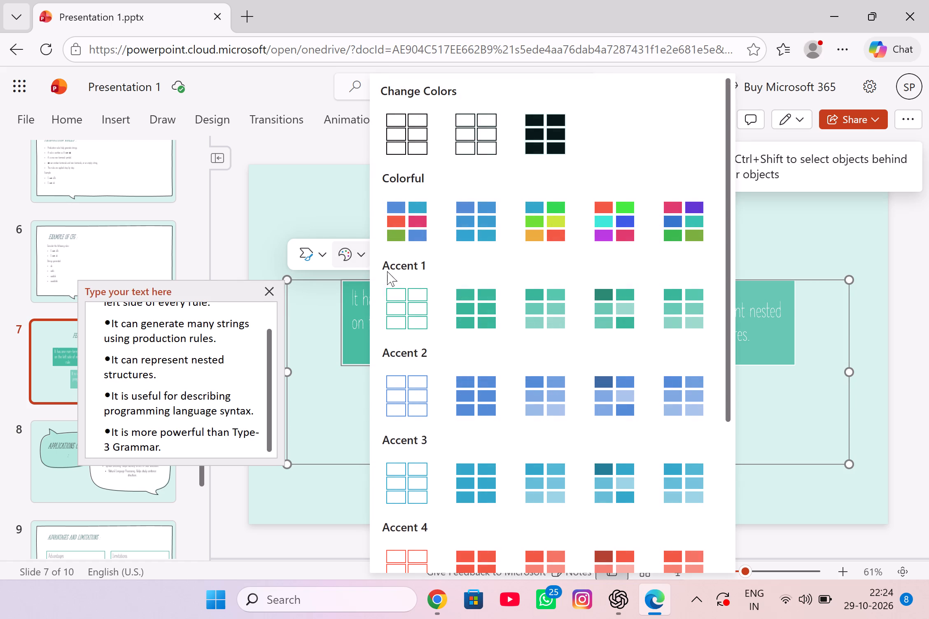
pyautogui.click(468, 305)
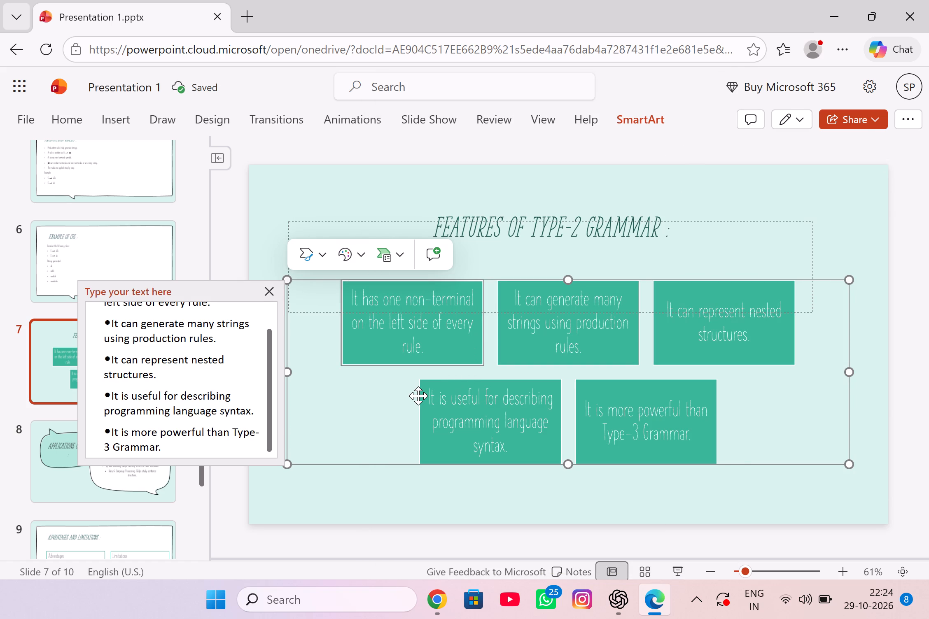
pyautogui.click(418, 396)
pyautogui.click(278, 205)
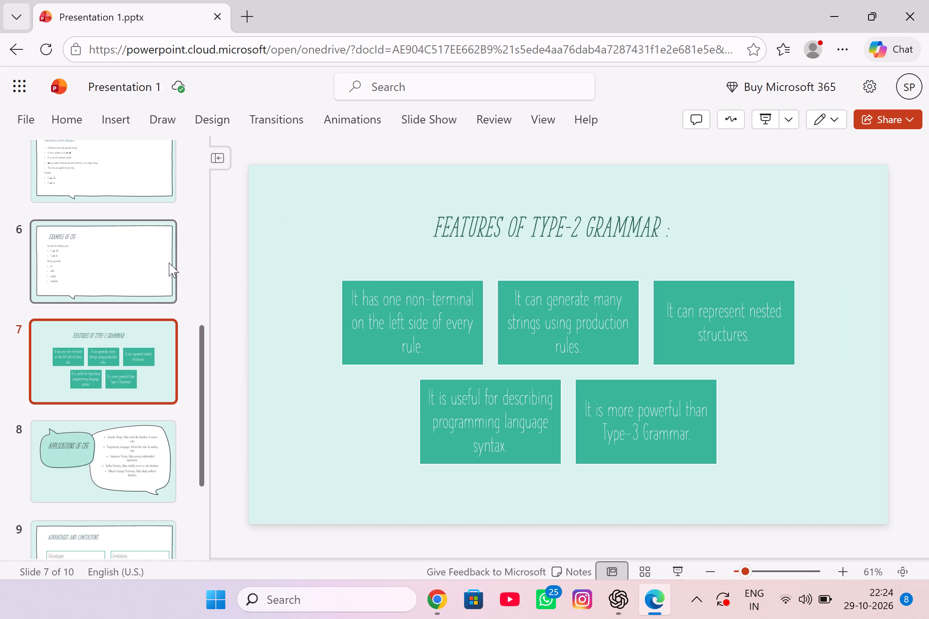
# Change slide 6, Example of CFG, to the Title Slide layout.
pyautogui.click(168, 263)
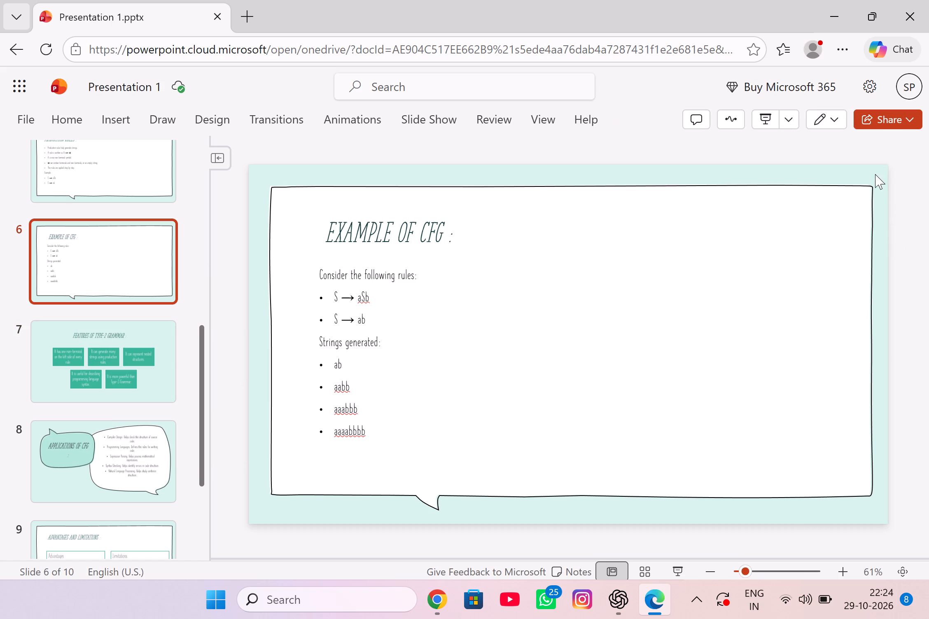
pyautogui.click(793, 123)
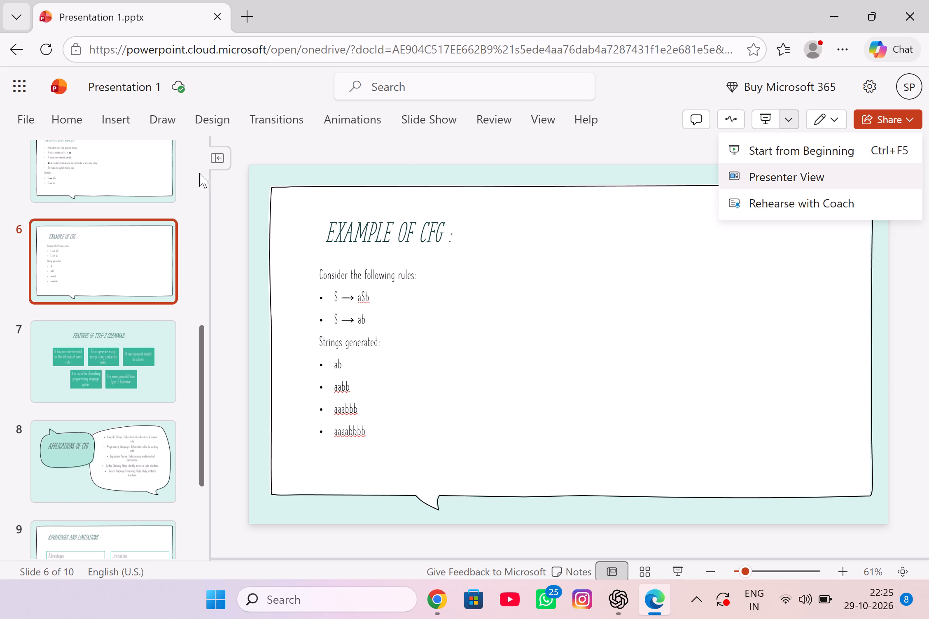
pyautogui.scroll(-7, 149, 385)
pyautogui.click(123, 116)
pyautogui.click(121, 117)
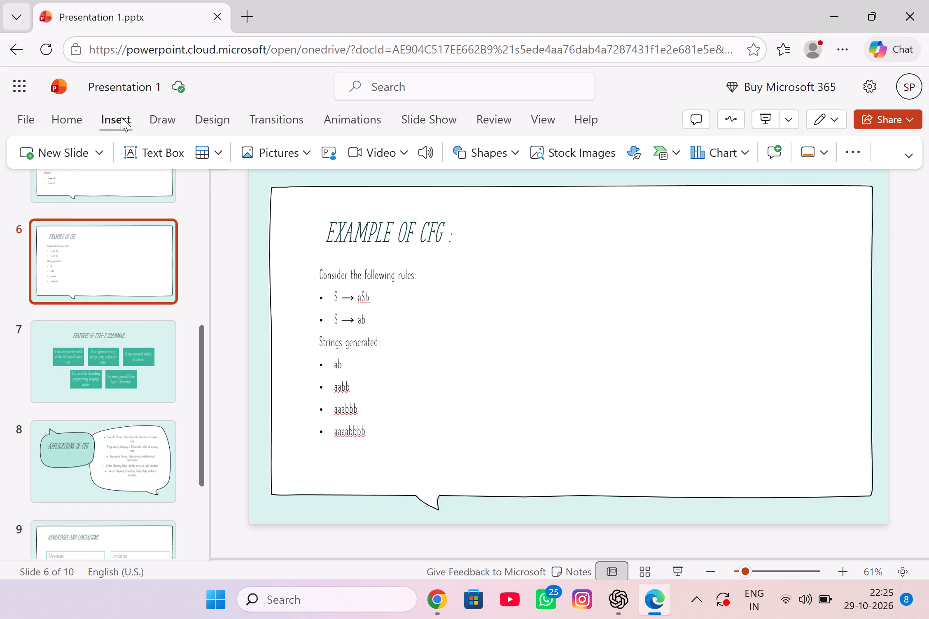
pyautogui.click(64, 112)
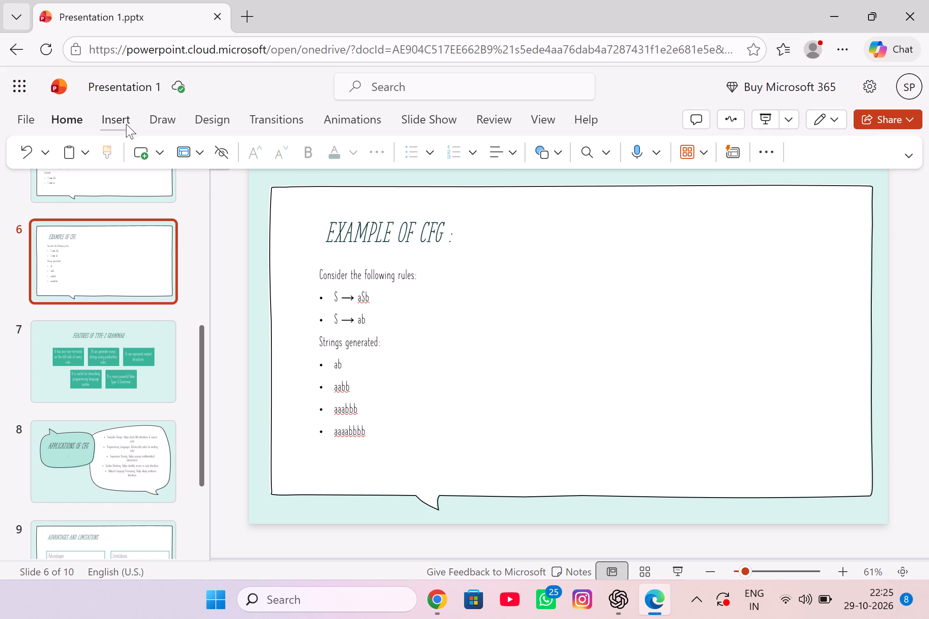
pyautogui.click(182, 151)
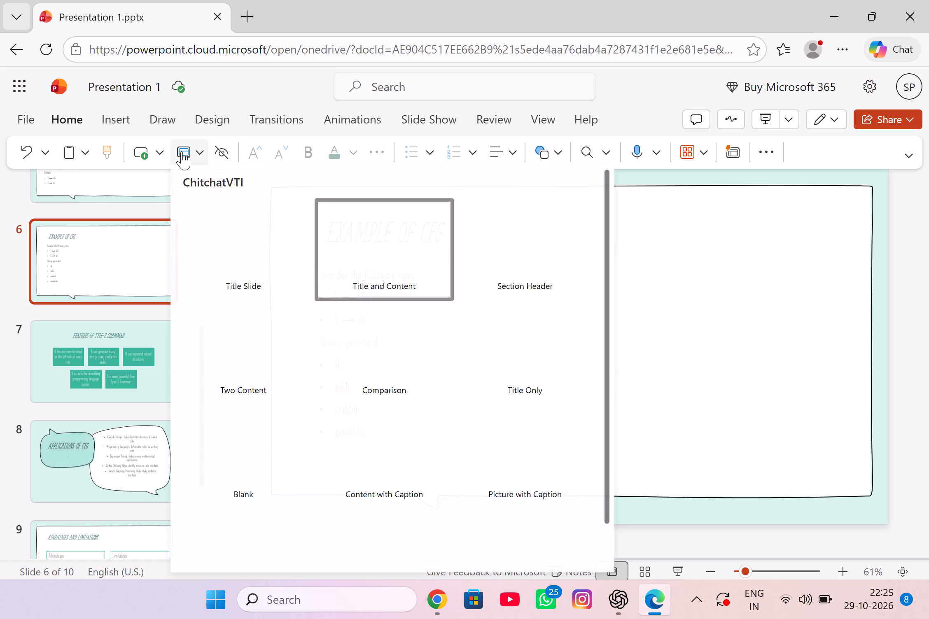
pyautogui.click(224, 241)
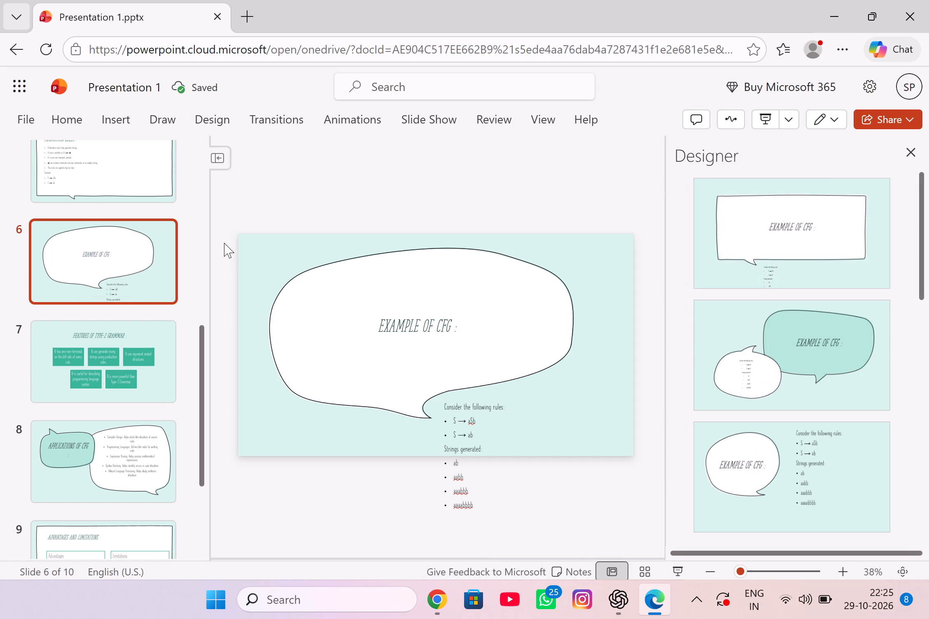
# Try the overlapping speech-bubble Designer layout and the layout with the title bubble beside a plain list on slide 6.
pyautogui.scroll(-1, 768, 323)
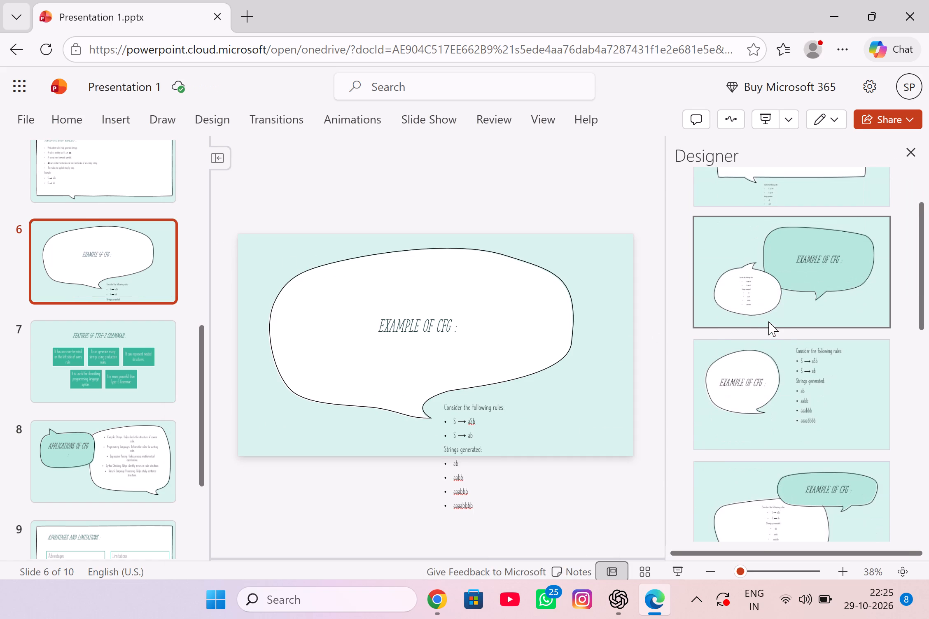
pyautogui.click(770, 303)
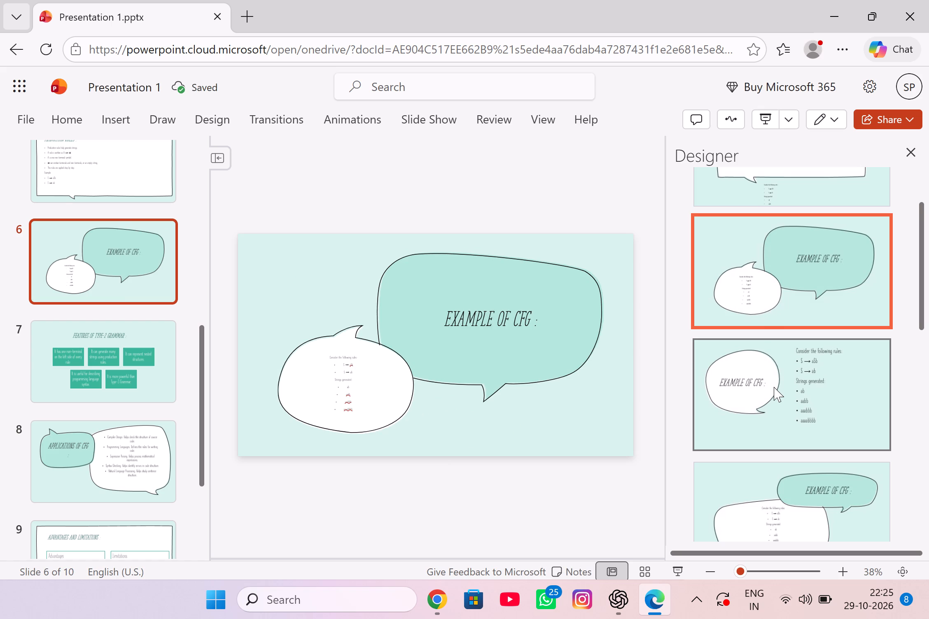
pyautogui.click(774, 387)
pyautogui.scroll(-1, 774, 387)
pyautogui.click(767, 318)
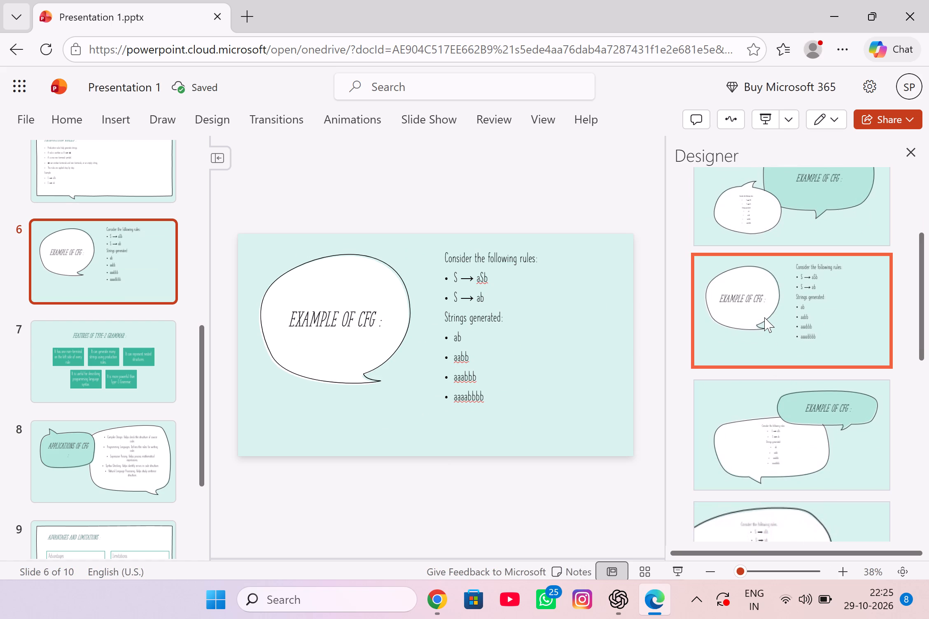
# Apply the Designer layout with a plain title beside a rectangular speech bubble holding the rules to slide 6, Example of CFG.
pyautogui.scroll(-3, 764, 317)
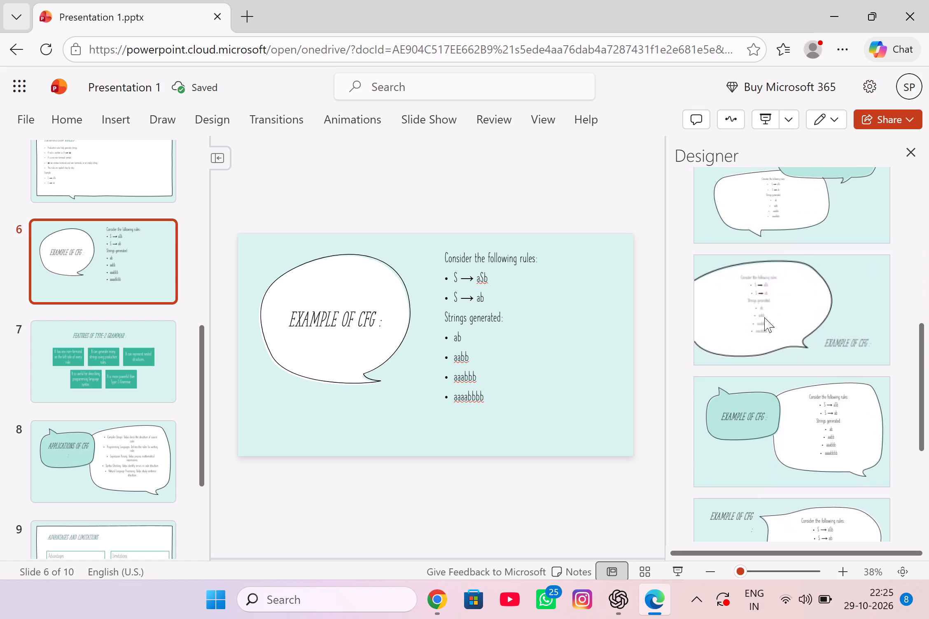
pyautogui.scroll(-1, 764, 317)
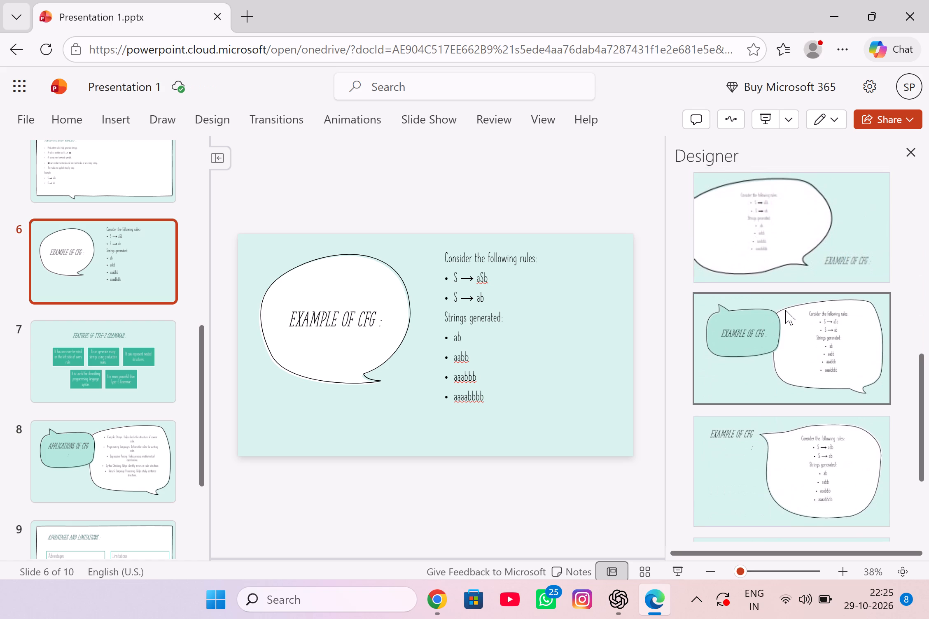
pyautogui.scroll(-7, 794, 310)
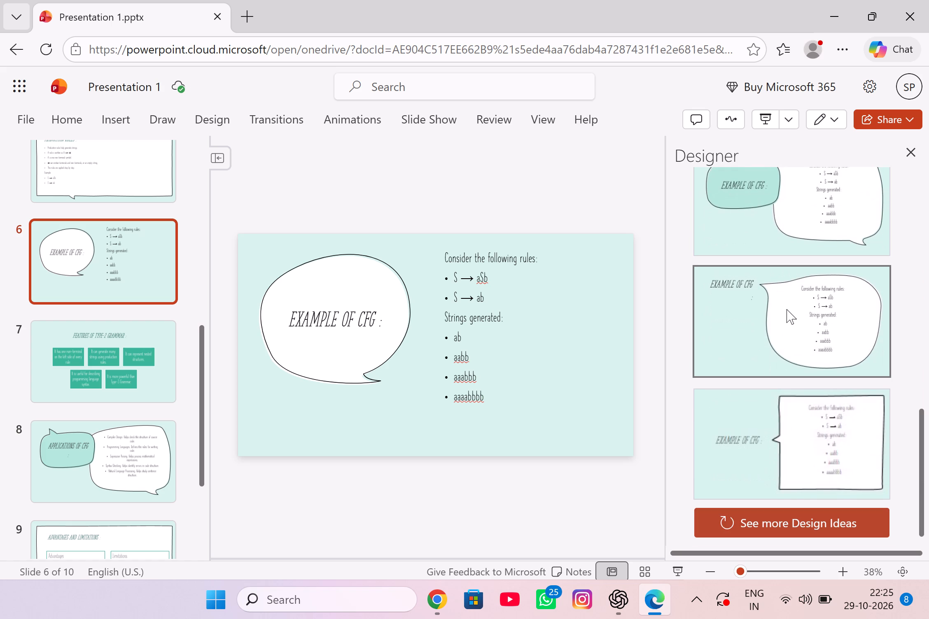
pyautogui.click(798, 404)
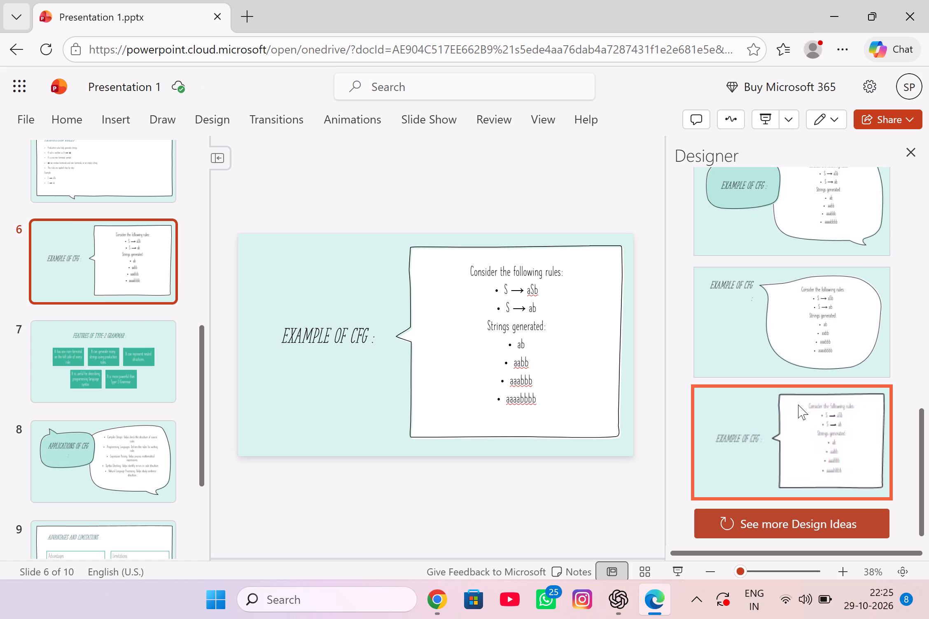
pyautogui.scroll(3, 798, 405)
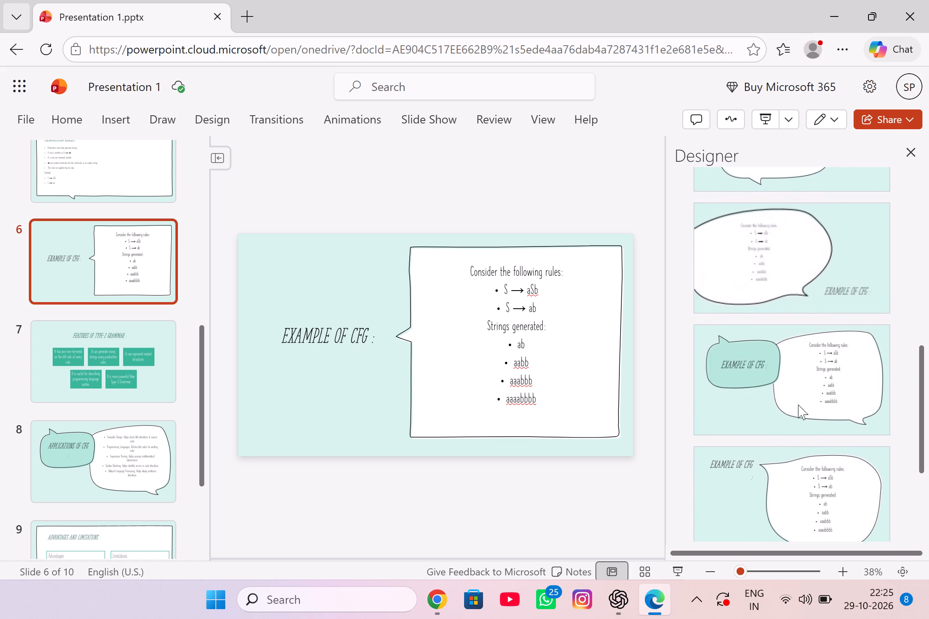
pyautogui.scroll(2, 798, 405)
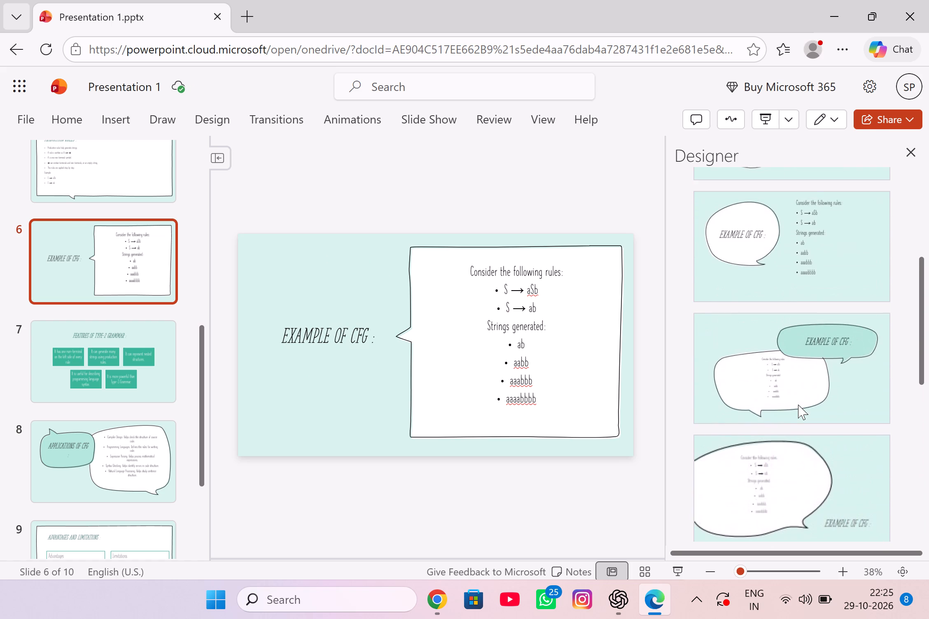
pyautogui.scroll(6, 798, 405)
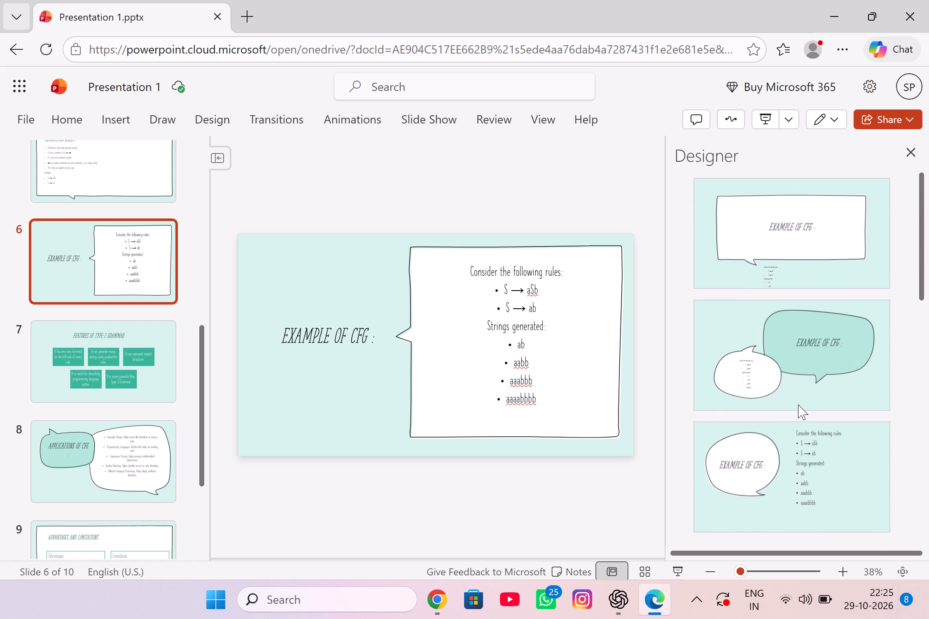
pyautogui.scroll(-5, 798, 405)
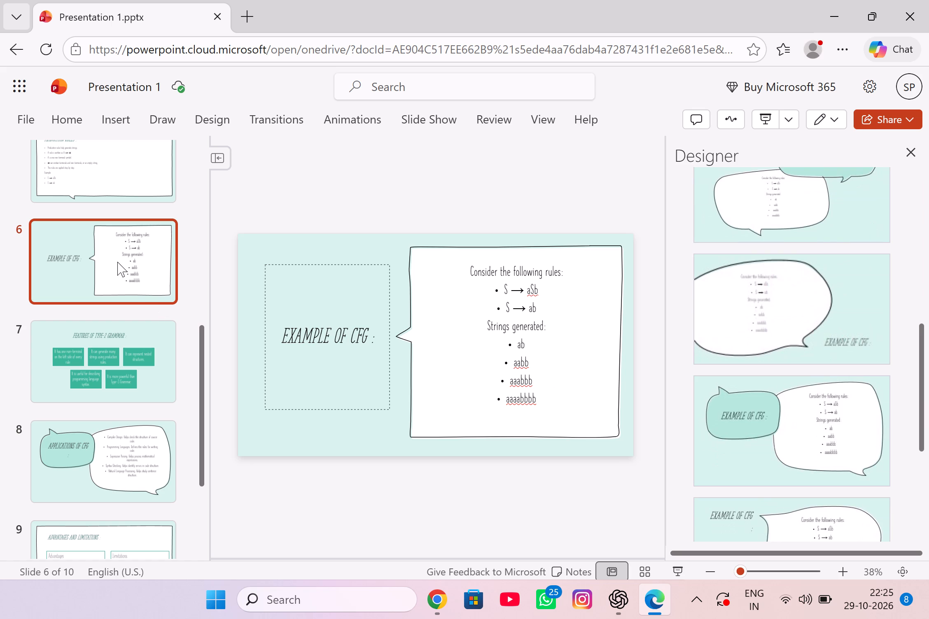
# Look through the Designer layout ideas for slide 5, Production Rules.
pyautogui.click(117, 189)
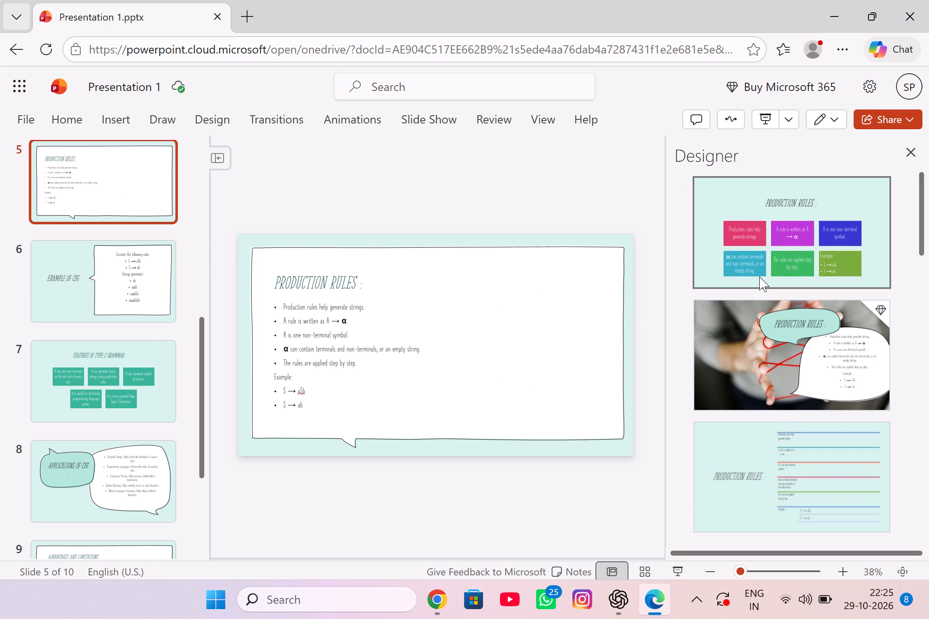
pyautogui.scroll(-4, 759, 277)
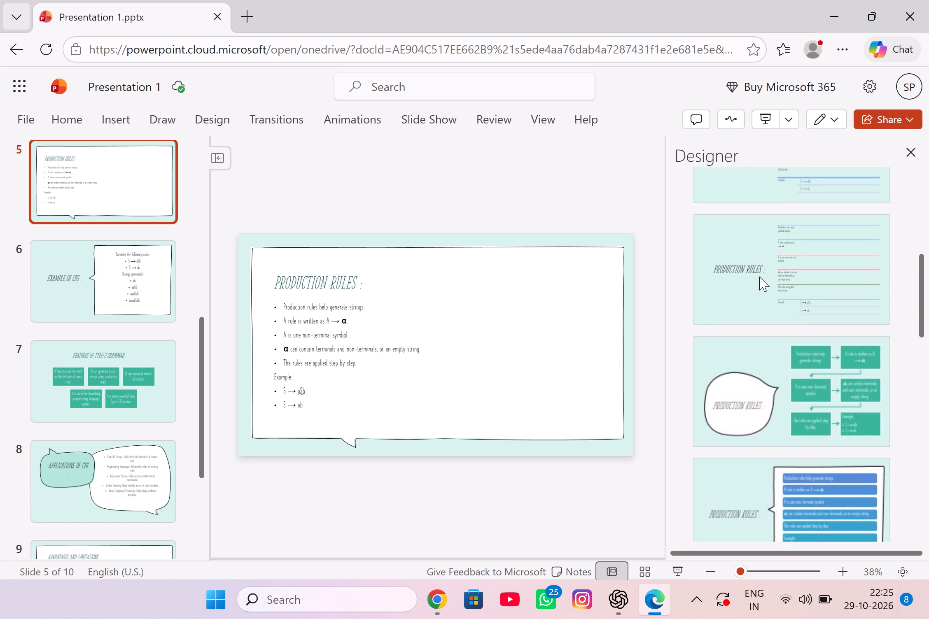
pyautogui.scroll(-5, 759, 277)
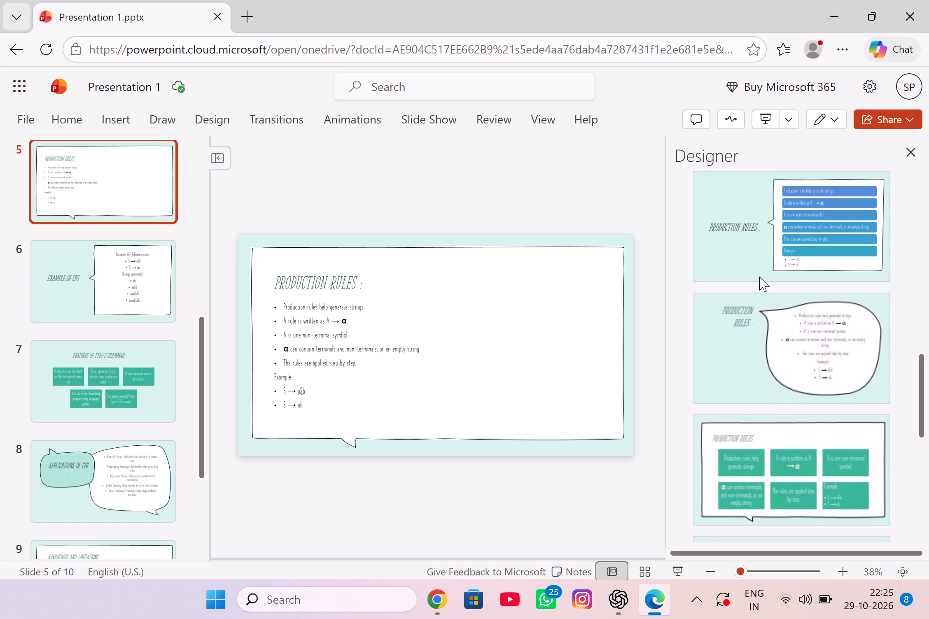
pyautogui.scroll(-4, 759, 277)
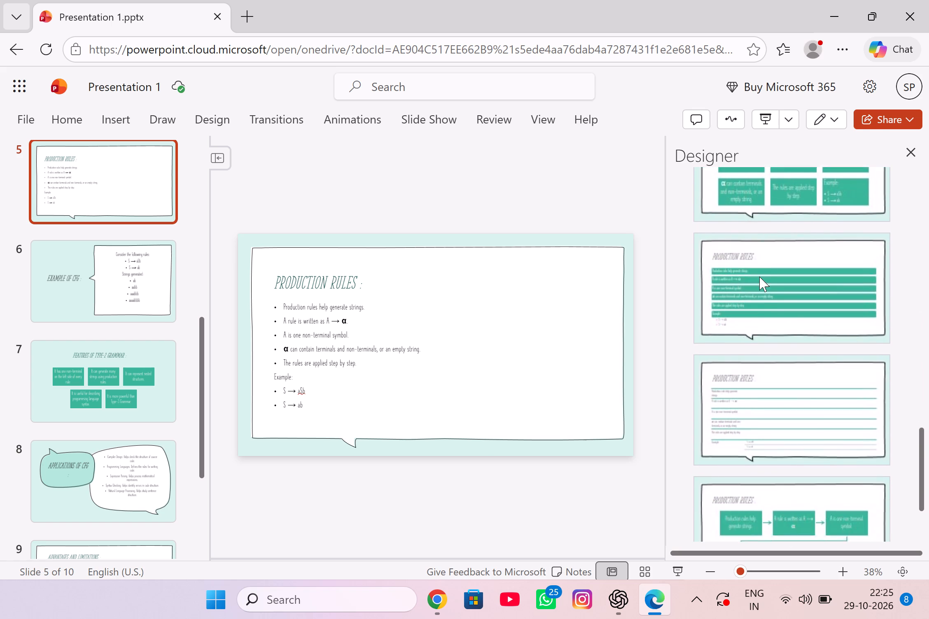
pyautogui.scroll(-4, 759, 277)
pyautogui.scroll(4, 754, 284)
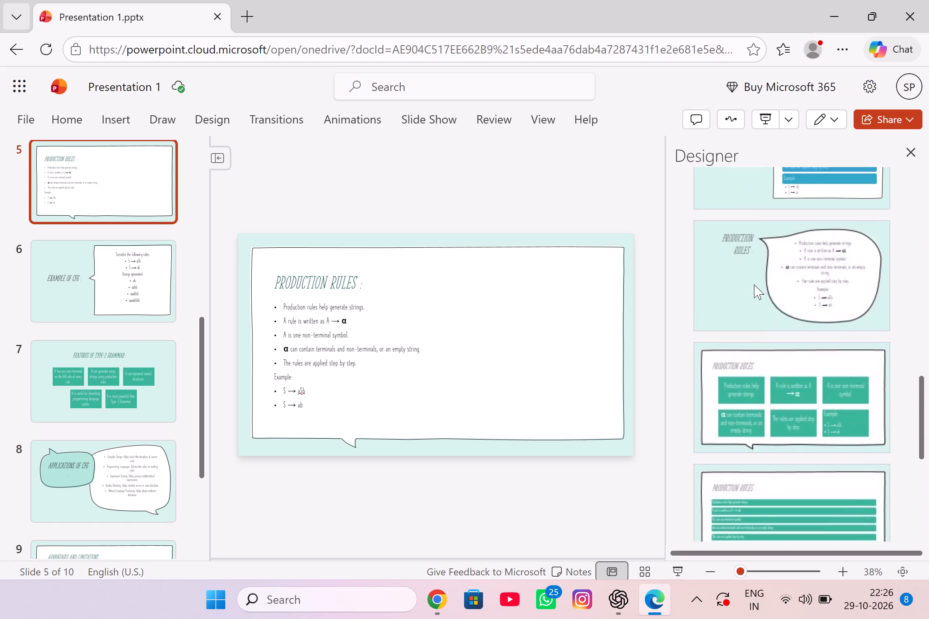
pyautogui.scroll(9, 754, 284)
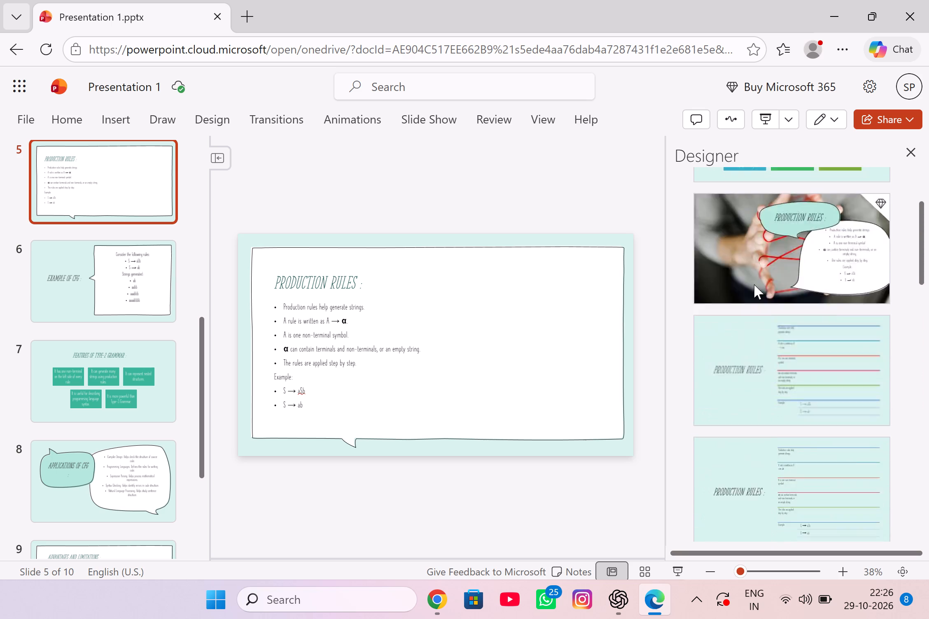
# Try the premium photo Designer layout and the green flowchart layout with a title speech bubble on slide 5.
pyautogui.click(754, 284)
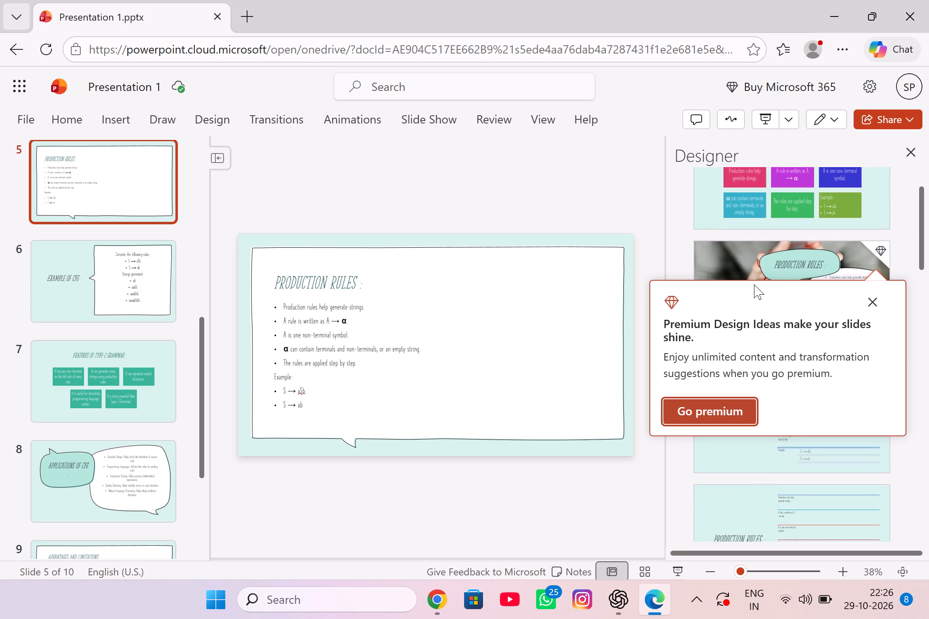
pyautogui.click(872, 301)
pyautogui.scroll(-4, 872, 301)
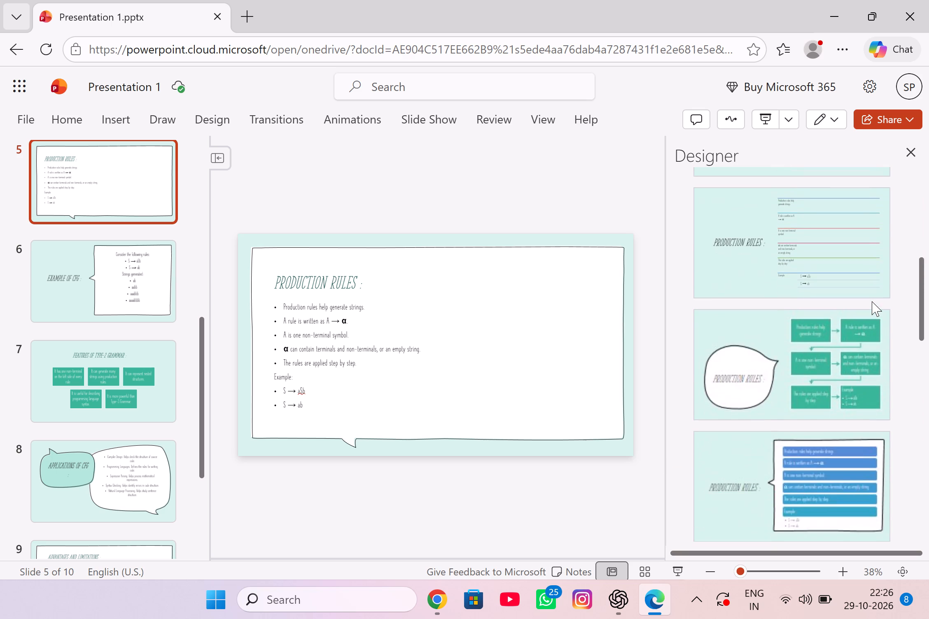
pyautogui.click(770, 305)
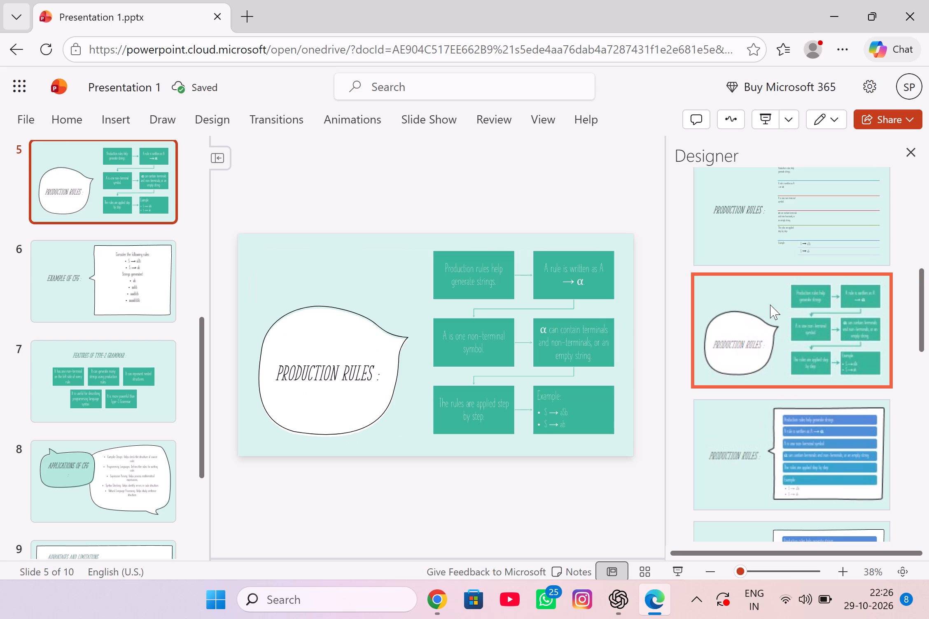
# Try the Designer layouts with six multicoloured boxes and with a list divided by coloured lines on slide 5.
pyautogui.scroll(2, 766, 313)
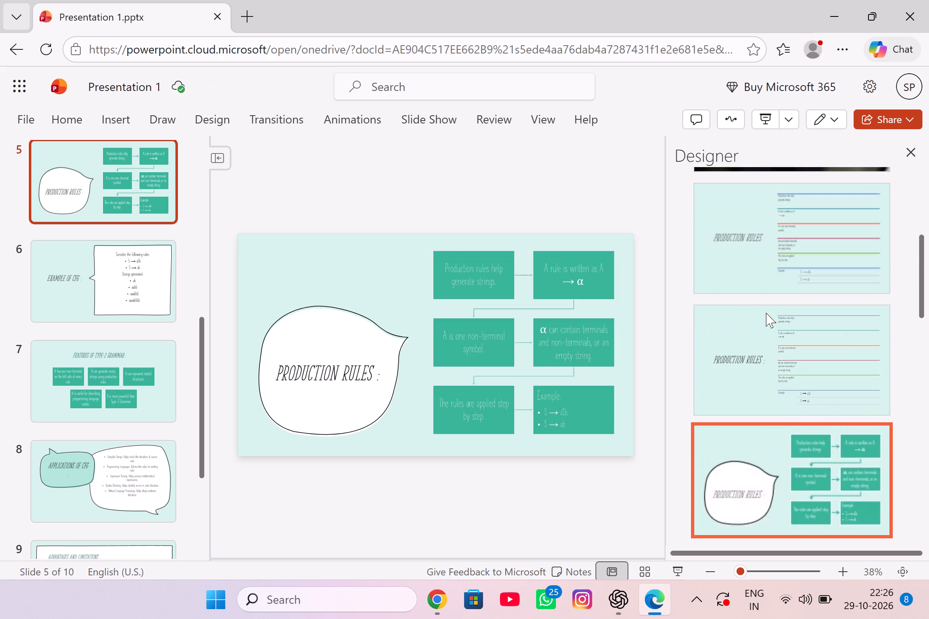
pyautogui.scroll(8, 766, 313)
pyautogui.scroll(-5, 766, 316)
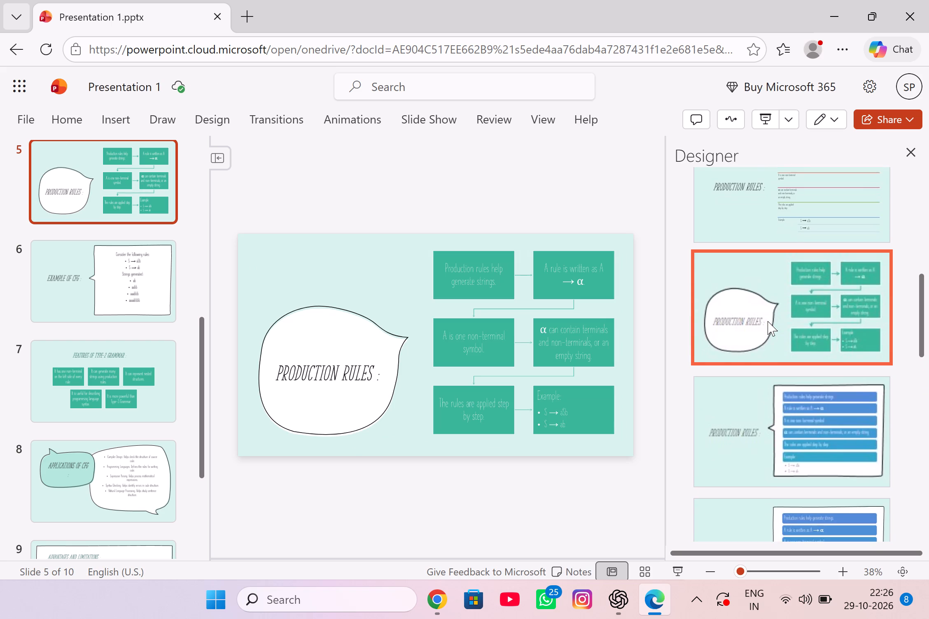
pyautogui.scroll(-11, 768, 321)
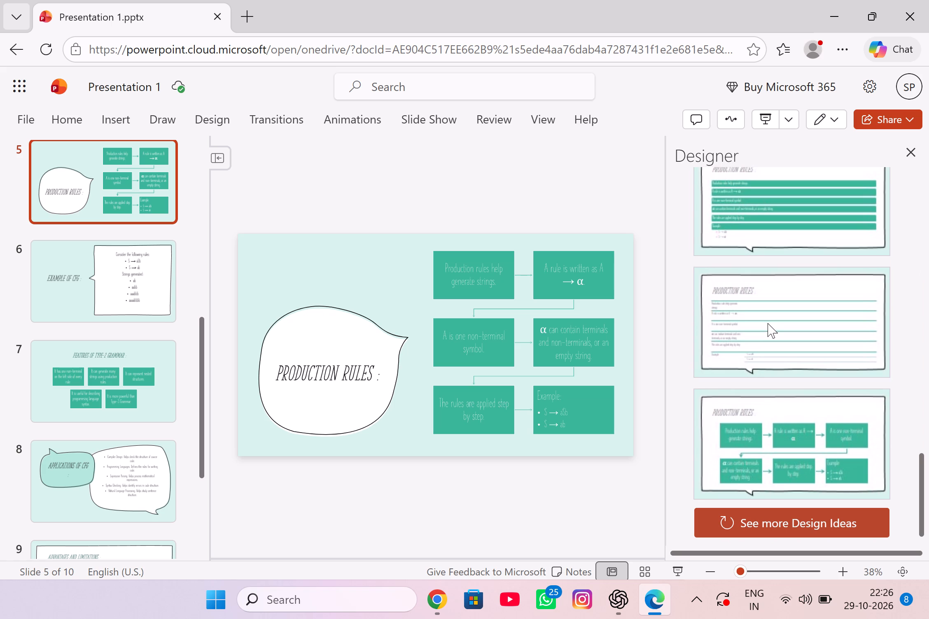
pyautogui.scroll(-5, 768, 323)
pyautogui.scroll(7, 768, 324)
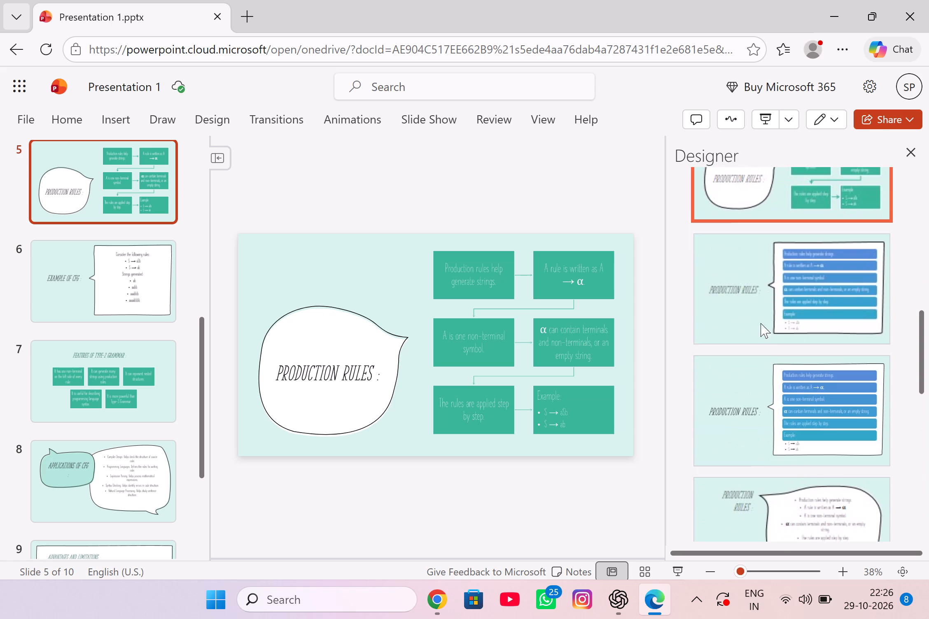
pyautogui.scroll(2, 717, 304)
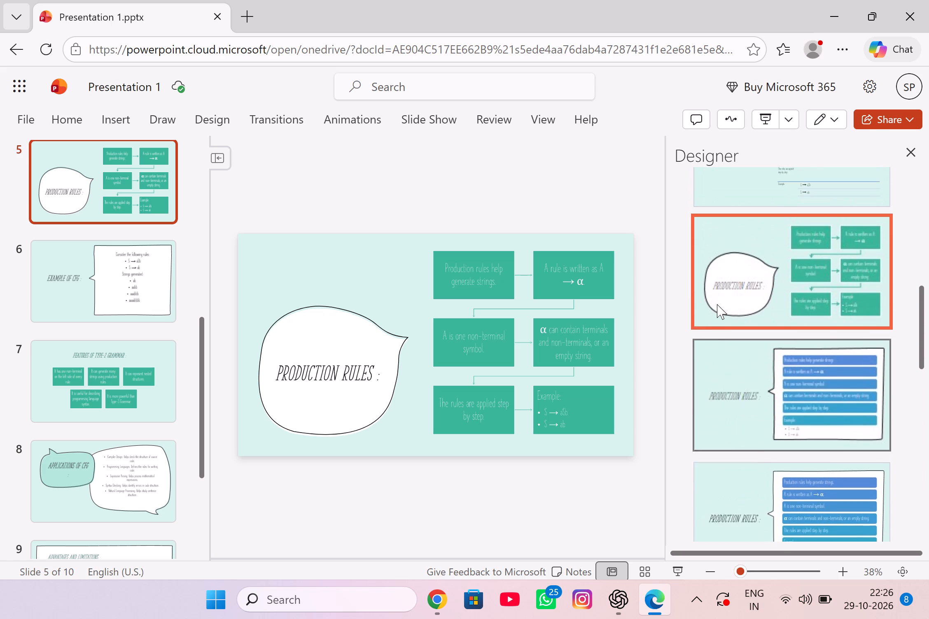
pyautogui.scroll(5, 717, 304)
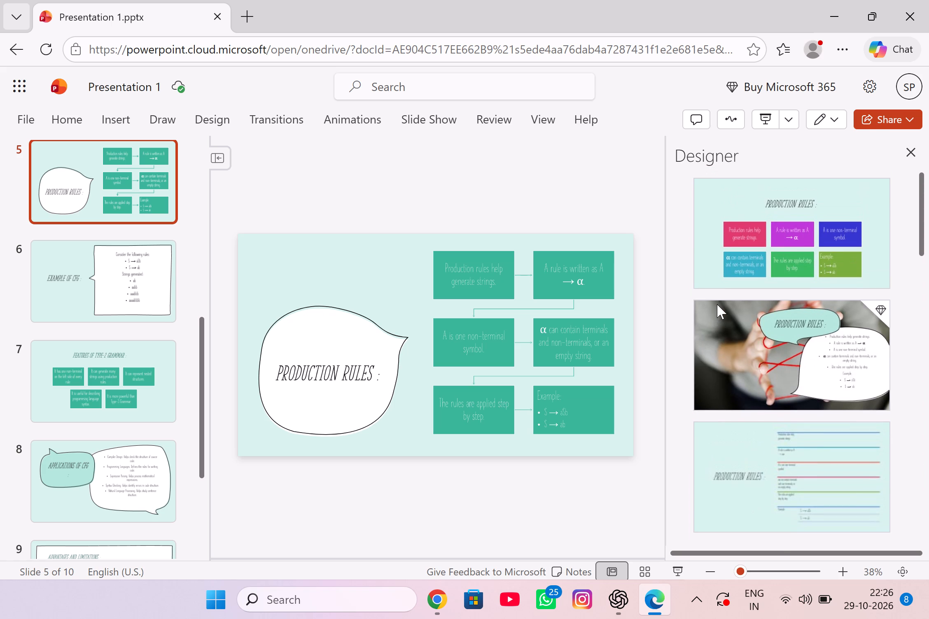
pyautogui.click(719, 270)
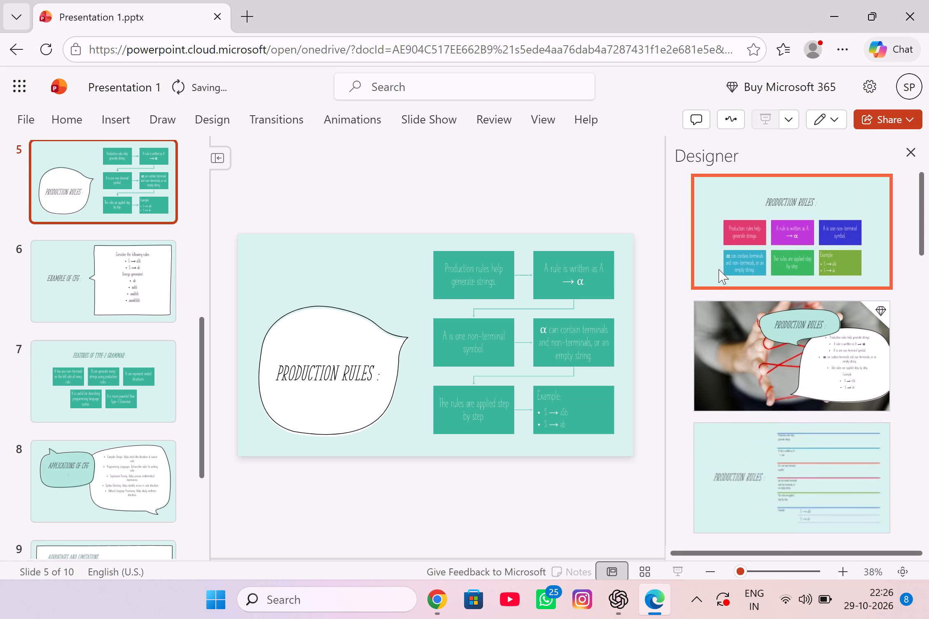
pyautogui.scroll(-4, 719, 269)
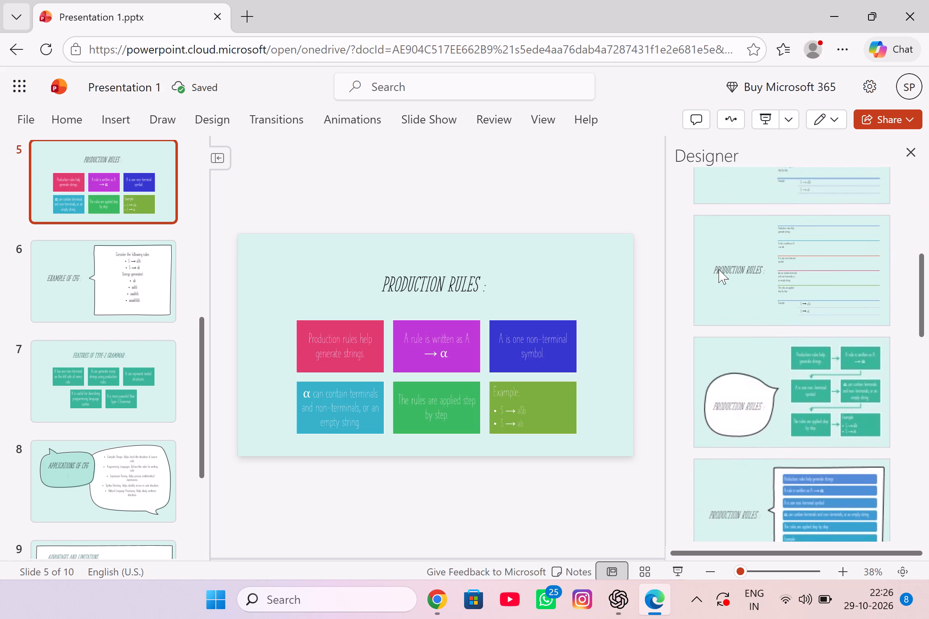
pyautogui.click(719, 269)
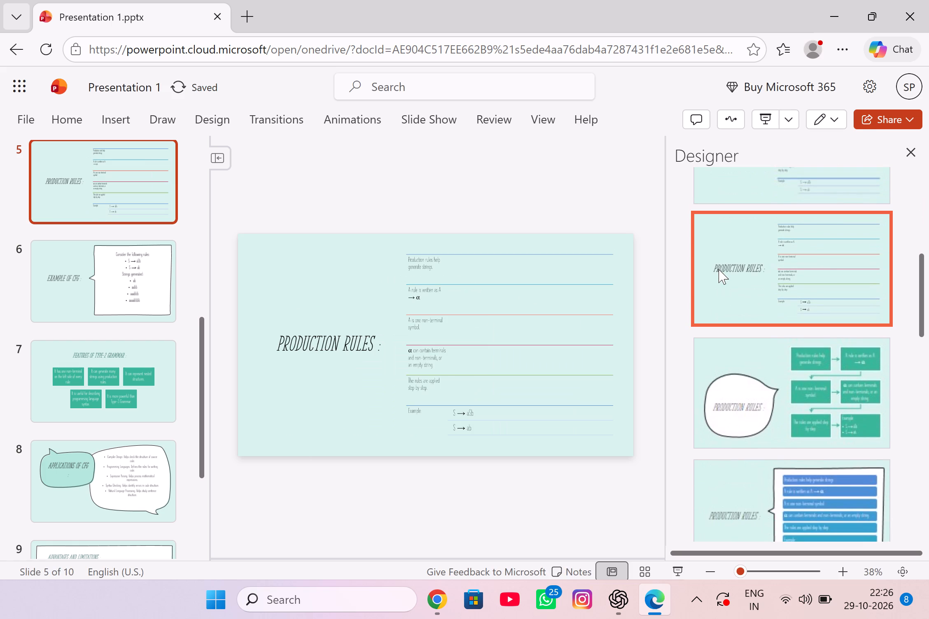
# Apply the Designer layout with blue bars inside a rectangular speech bubble to slide 5, Production Rules.
pyautogui.scroll(3, 719, 269)
pyautogui.scroll(-5, 720, 310)
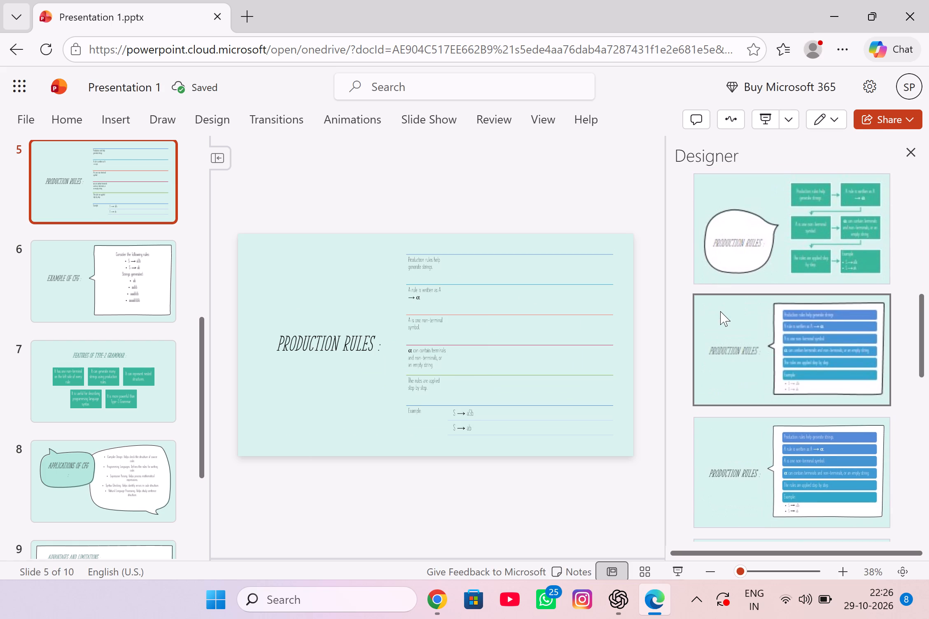
pyautogui.click(726, 316)
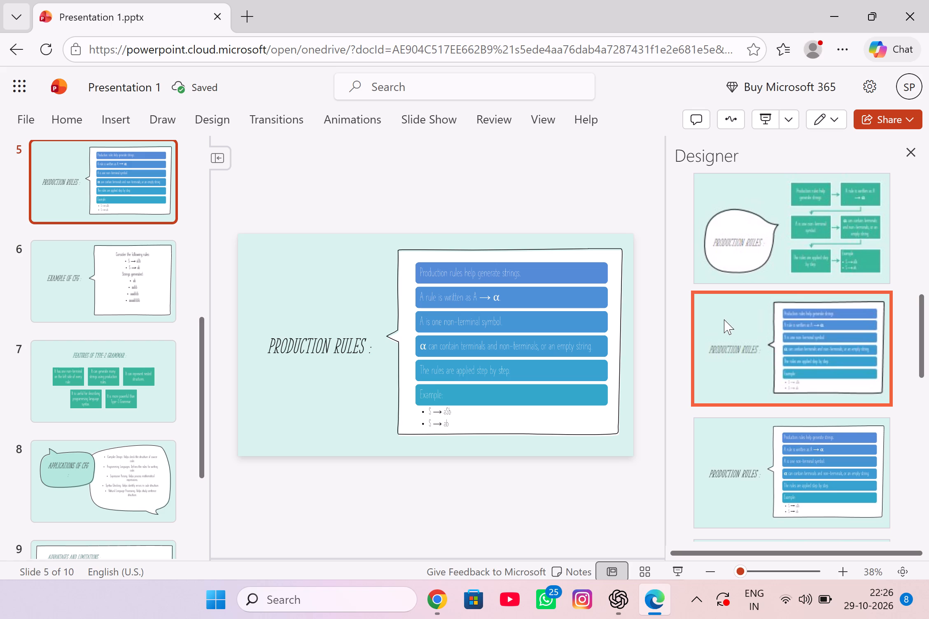
pyautogui.scroll(-1, 724, 319)
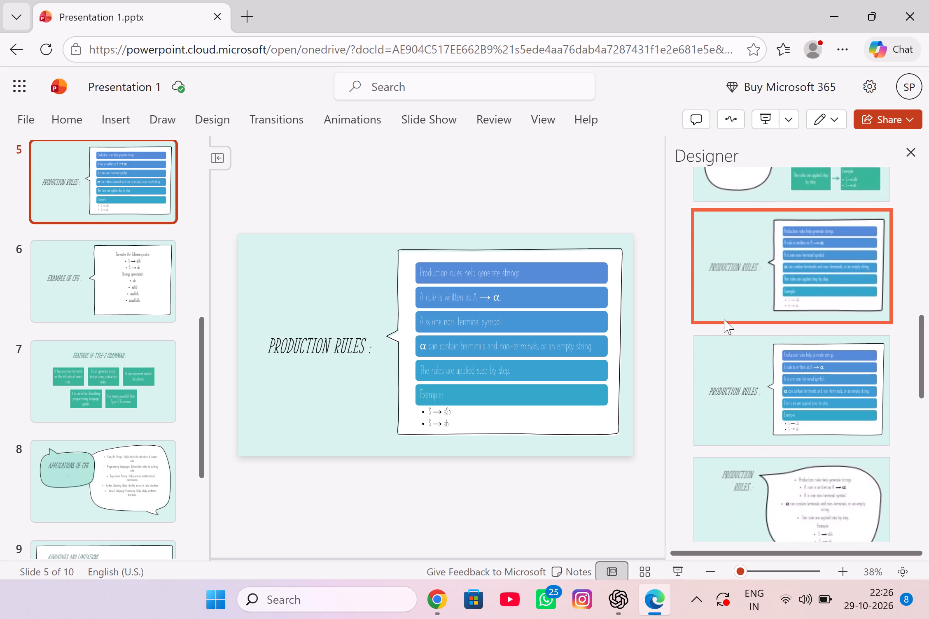
# Recolour the Production Rules SmartArt bars on slide 5 with the first dark outline, unfilled colour variation.
pyautogui.click(590, 274)
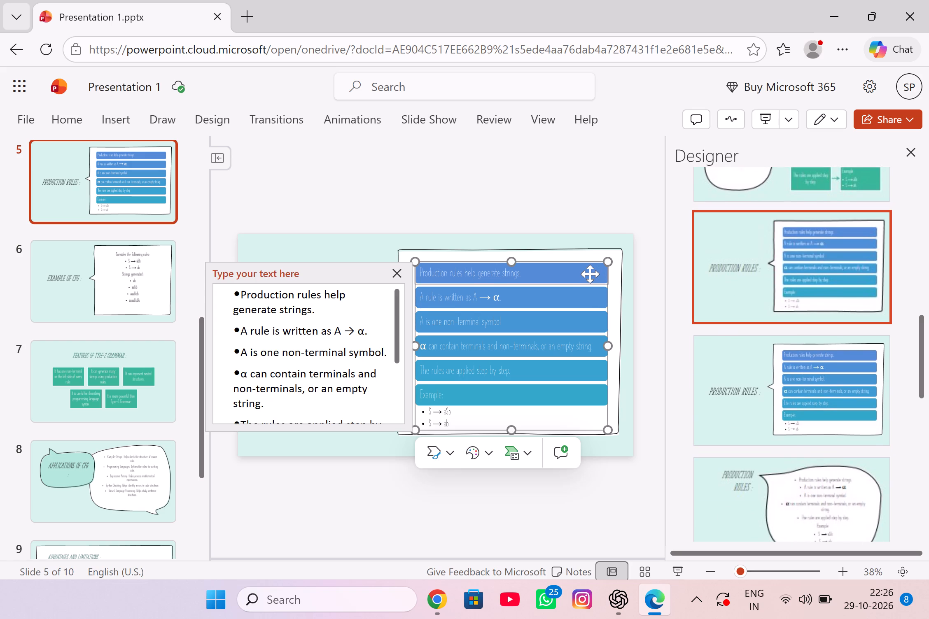
pyautogui.click(490, 463)
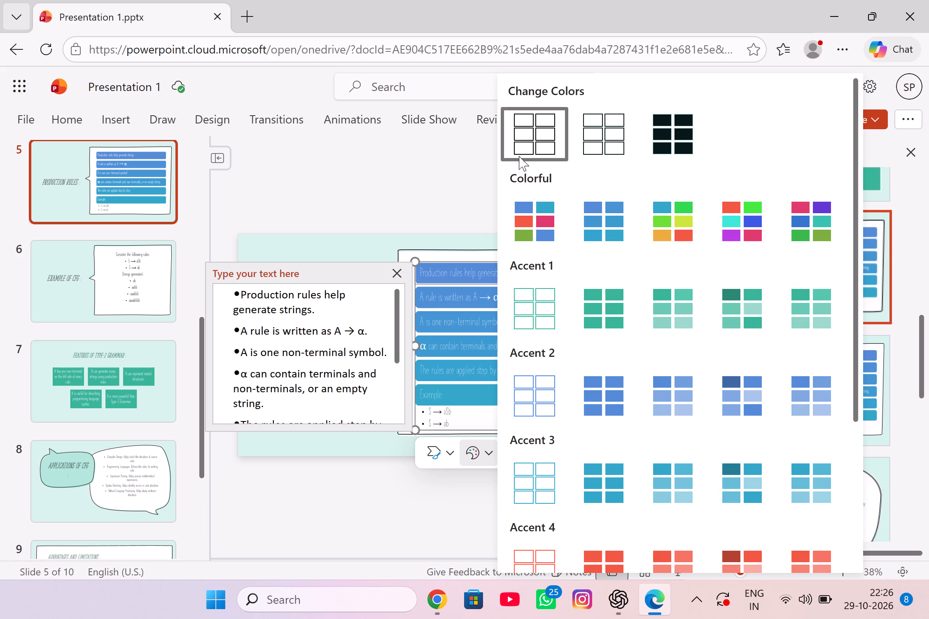
pyautogui.click(519, 151)
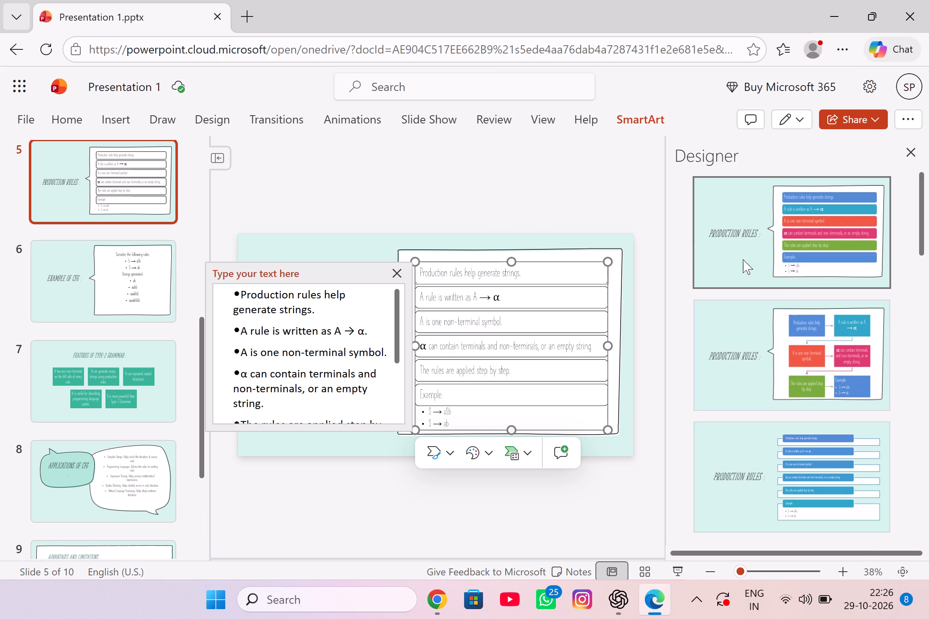
# Look through the remaining Designer layouts for slide 5, Production Rules.
pyautogui.scroll(-10, 799, 280)
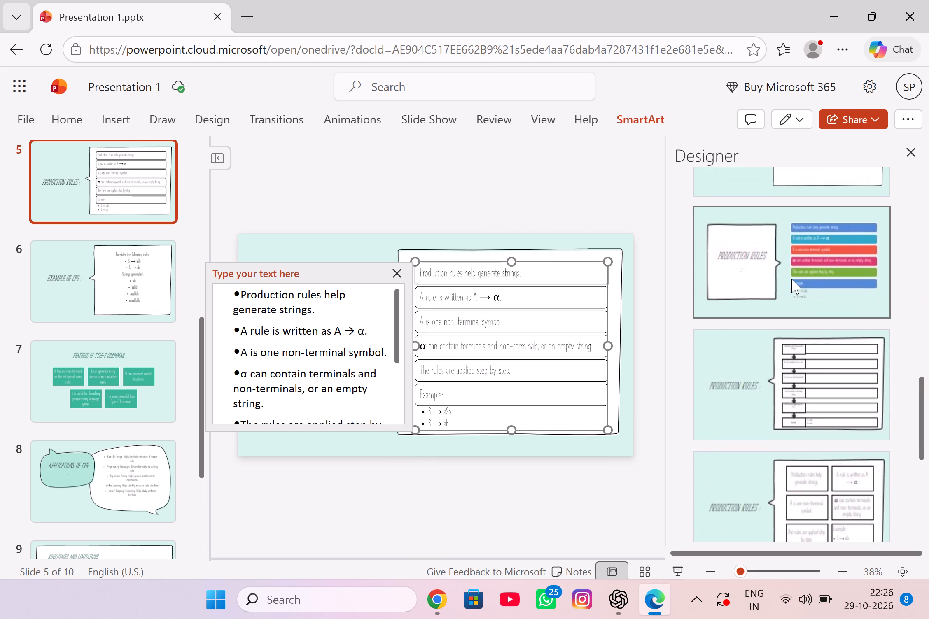
pyautogui.scroll(-4, 791, 279)
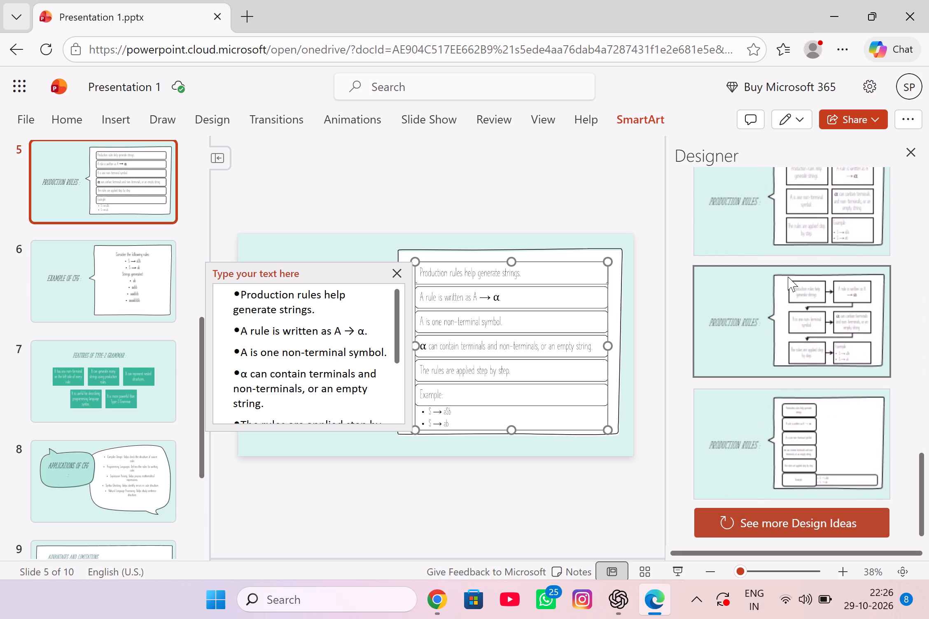
pyautogui.scroll(-4, 788, 277)
pyautogui.scroll(4, 789, 263)
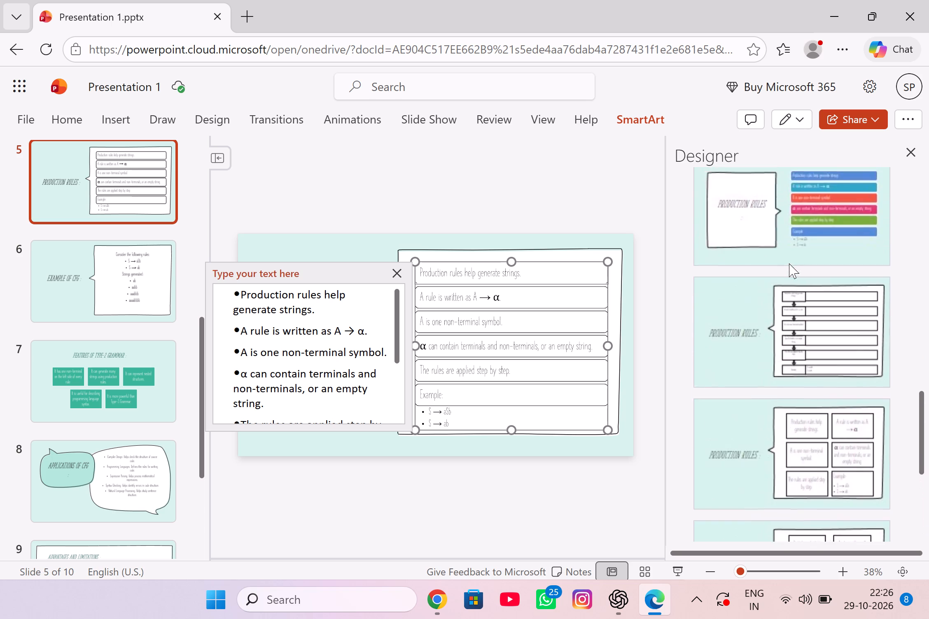
pyautogui.scroll(3, 789, 263)
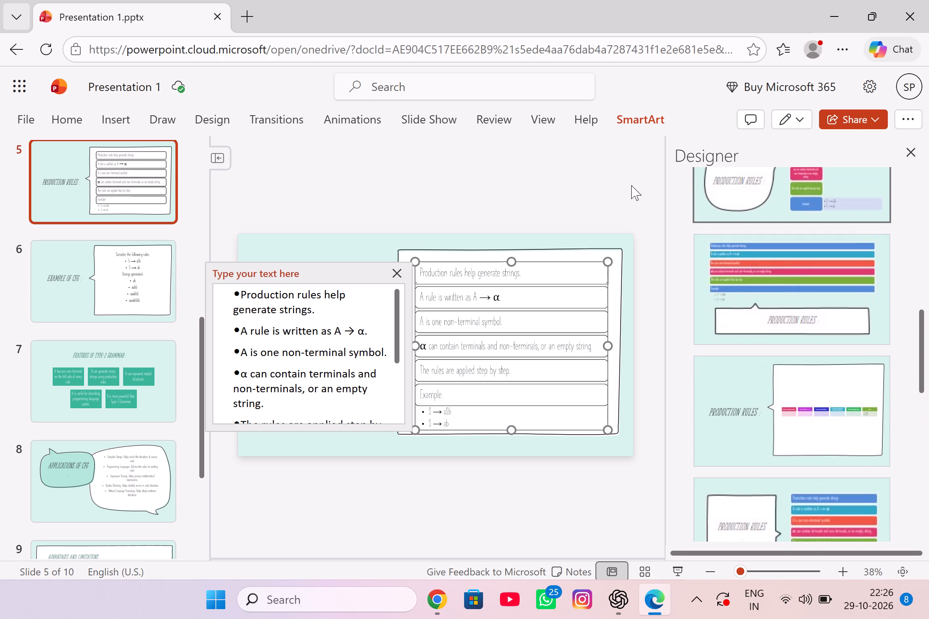
pyautogui.click(631, 185)
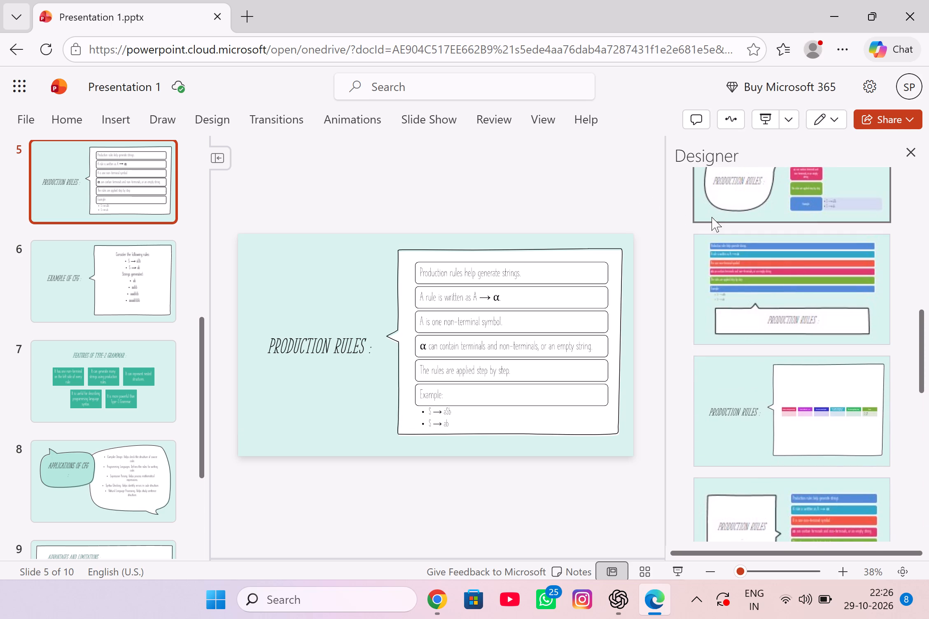
pyautogui.scroll(2, 720, 221)
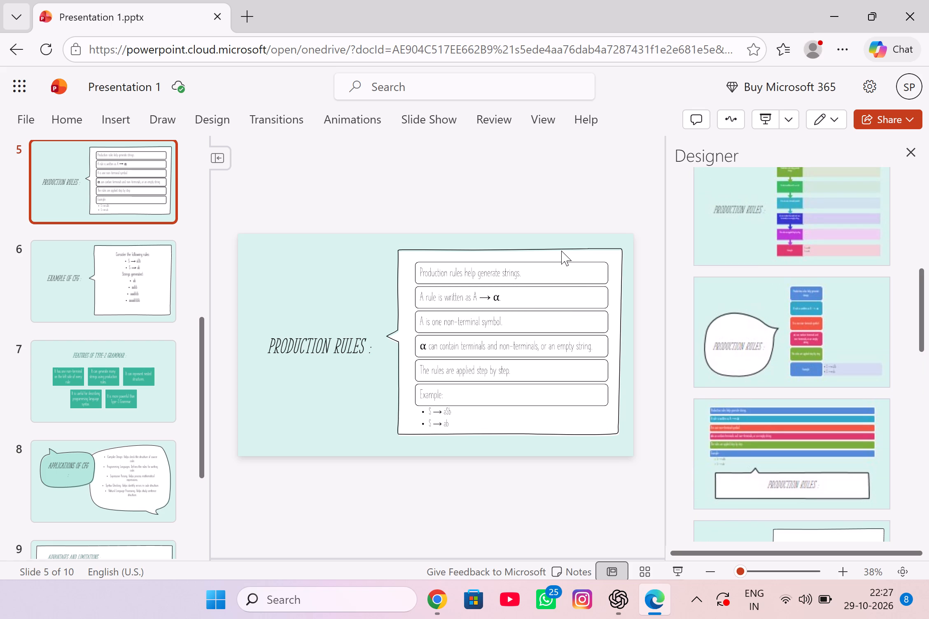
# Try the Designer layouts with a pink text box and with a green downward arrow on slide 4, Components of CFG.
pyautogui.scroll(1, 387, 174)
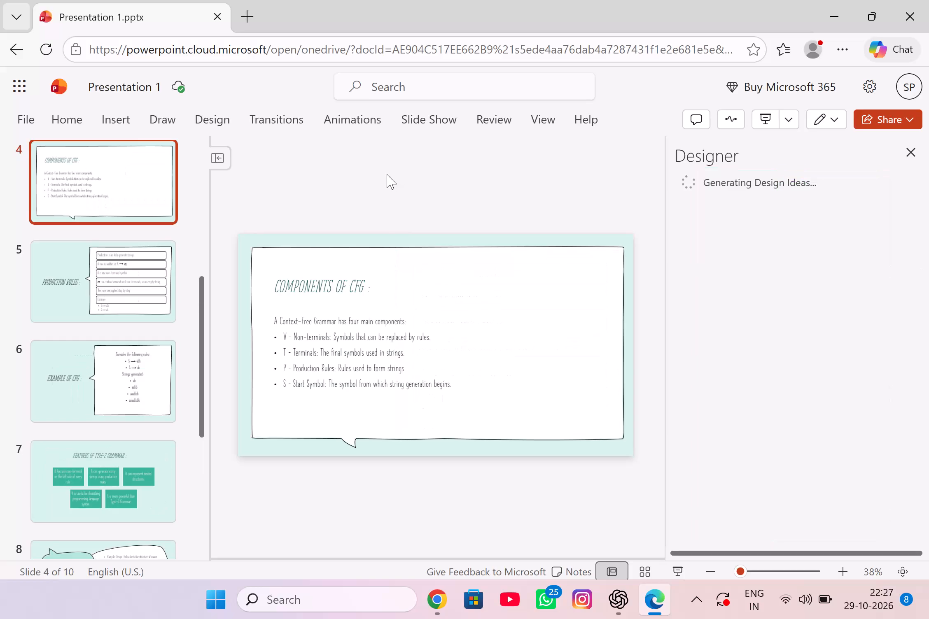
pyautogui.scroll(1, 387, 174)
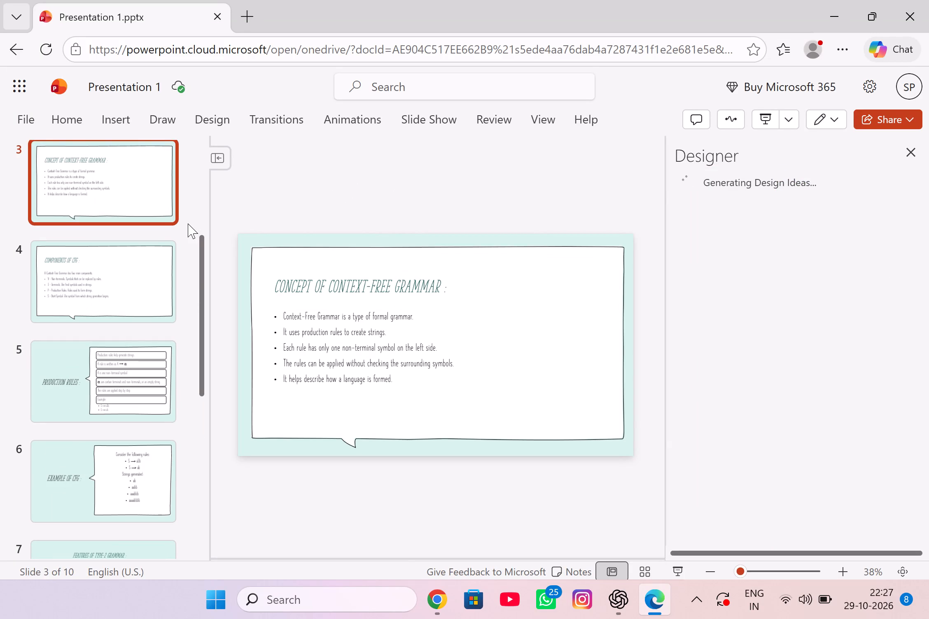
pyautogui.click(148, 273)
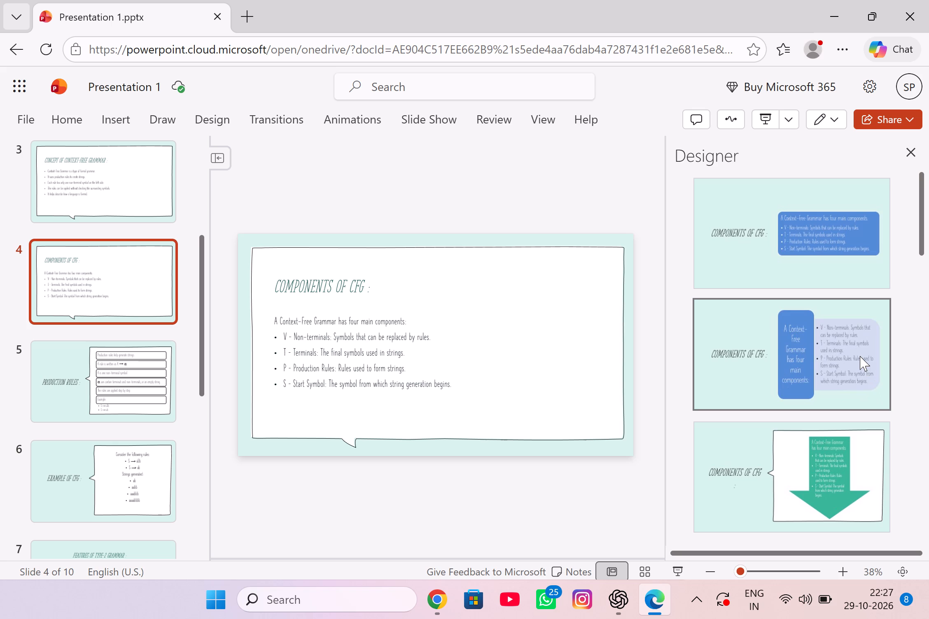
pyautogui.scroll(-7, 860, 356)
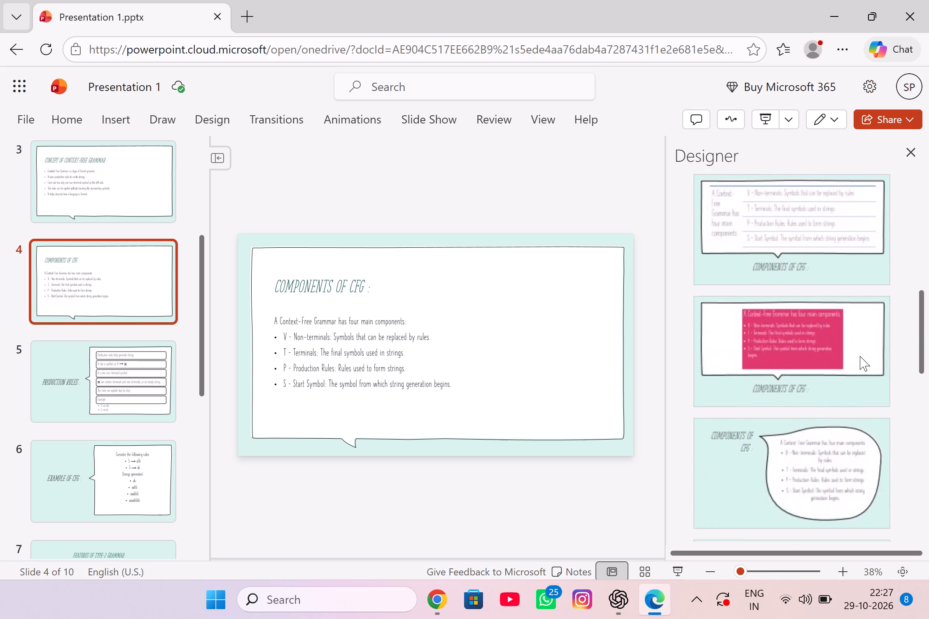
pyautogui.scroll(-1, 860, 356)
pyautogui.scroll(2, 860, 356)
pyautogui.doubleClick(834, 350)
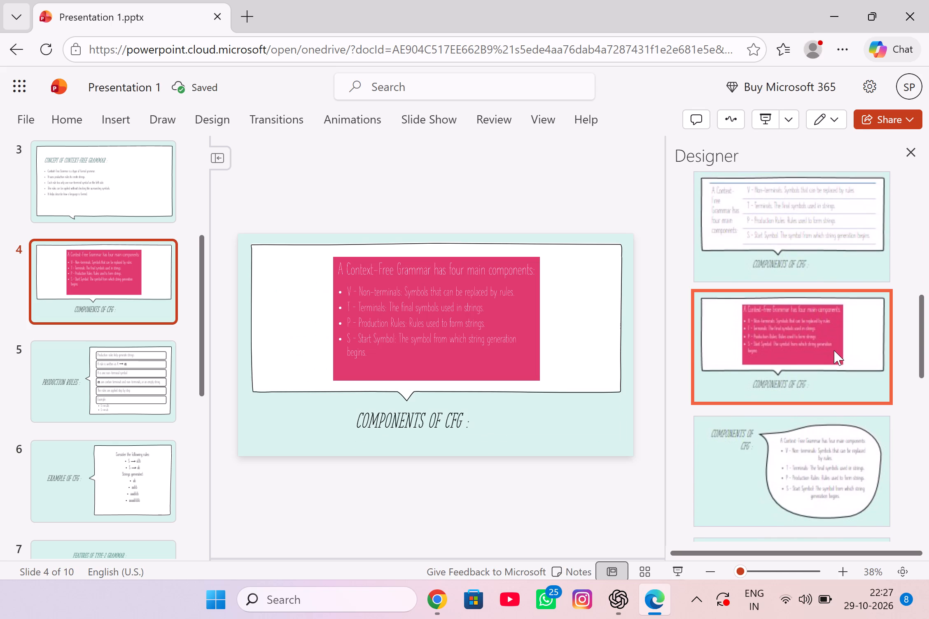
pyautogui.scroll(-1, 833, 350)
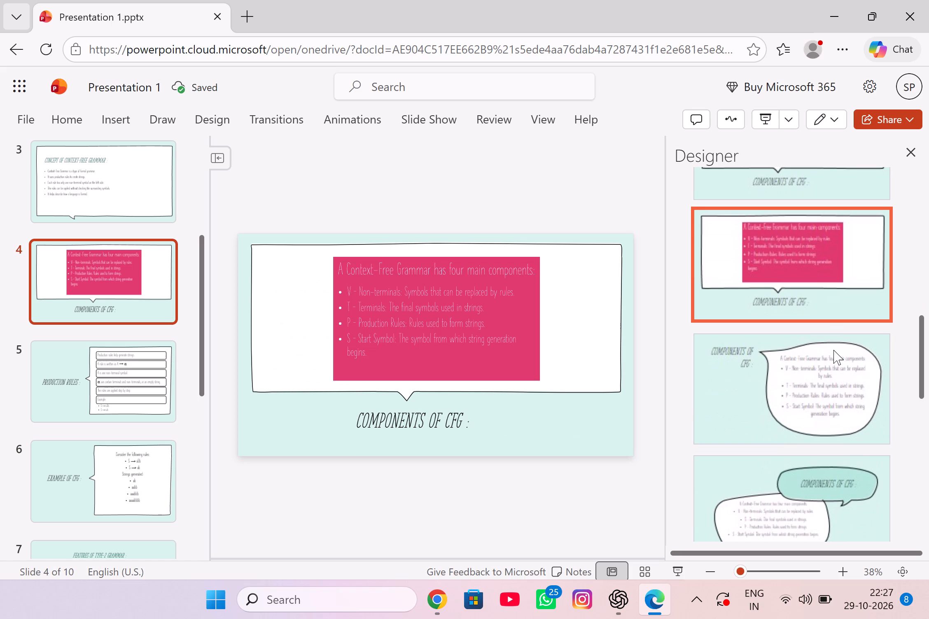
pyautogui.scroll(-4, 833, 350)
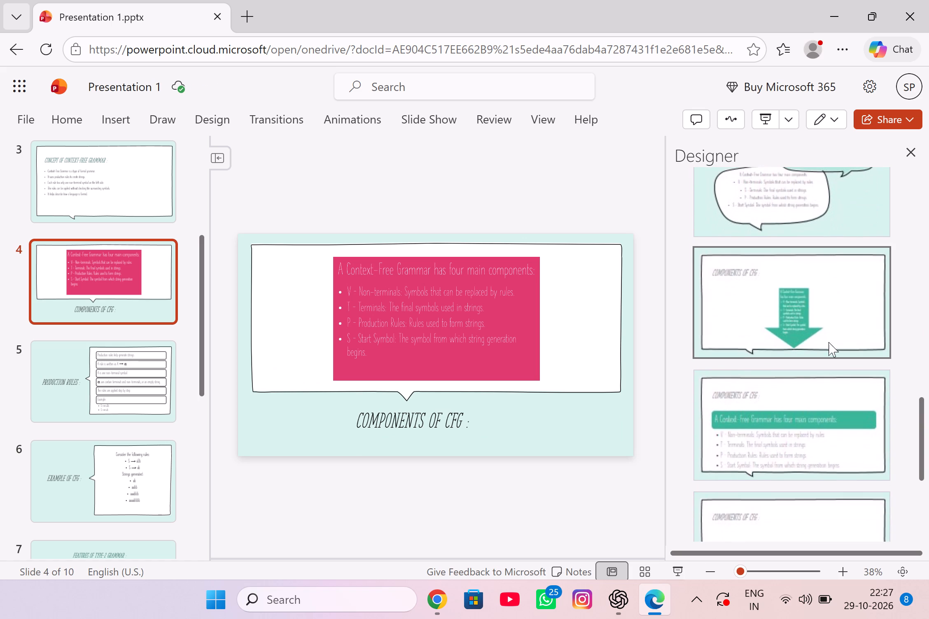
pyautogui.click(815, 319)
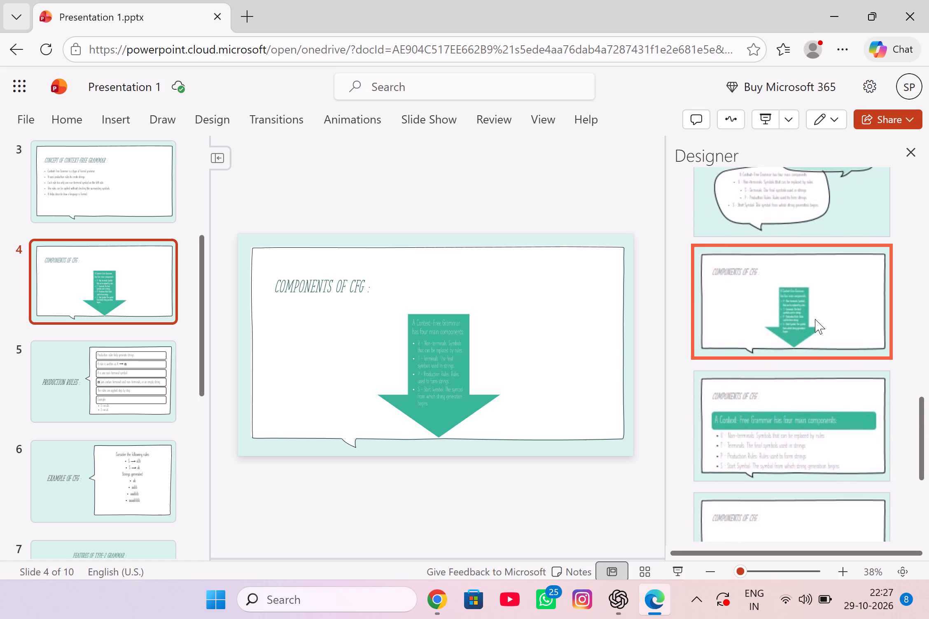
# Apply the Designer layout with a tall blue rounded block beside a pale bullet panel to slide 4.
pyautogui.scroll(-5, 815, 319)
pyautogui.scroll(2, 815, 319)
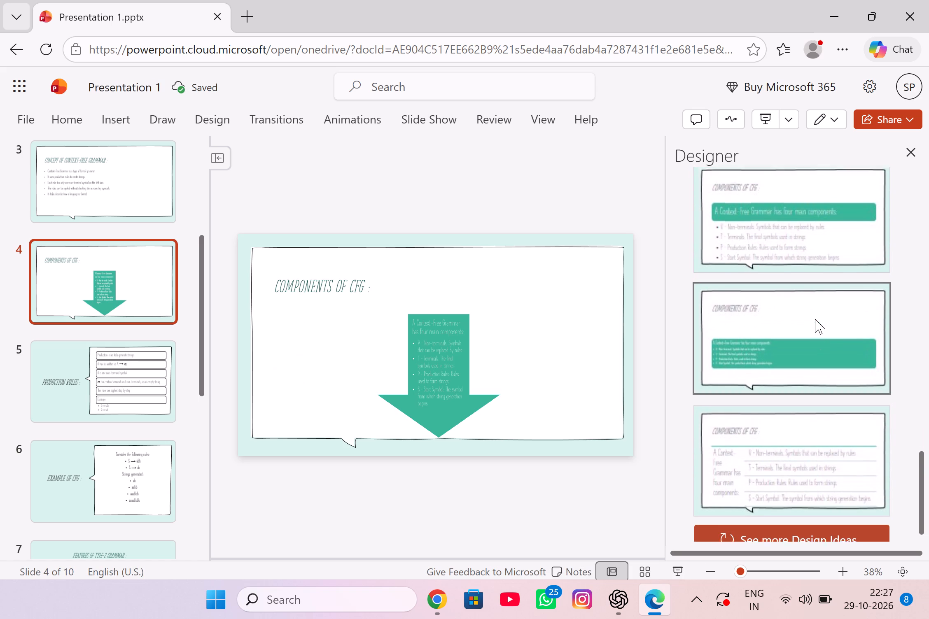
pyautogui.scroll(12, 815, 319)
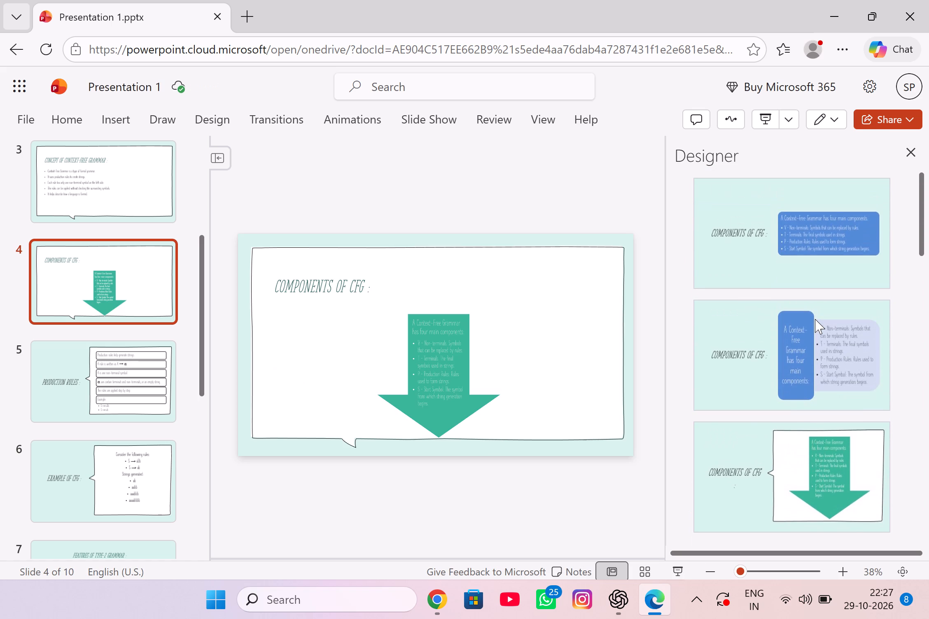
pyautogui.scroll(3, 815, 319)
pyautogui.click(815, 319)
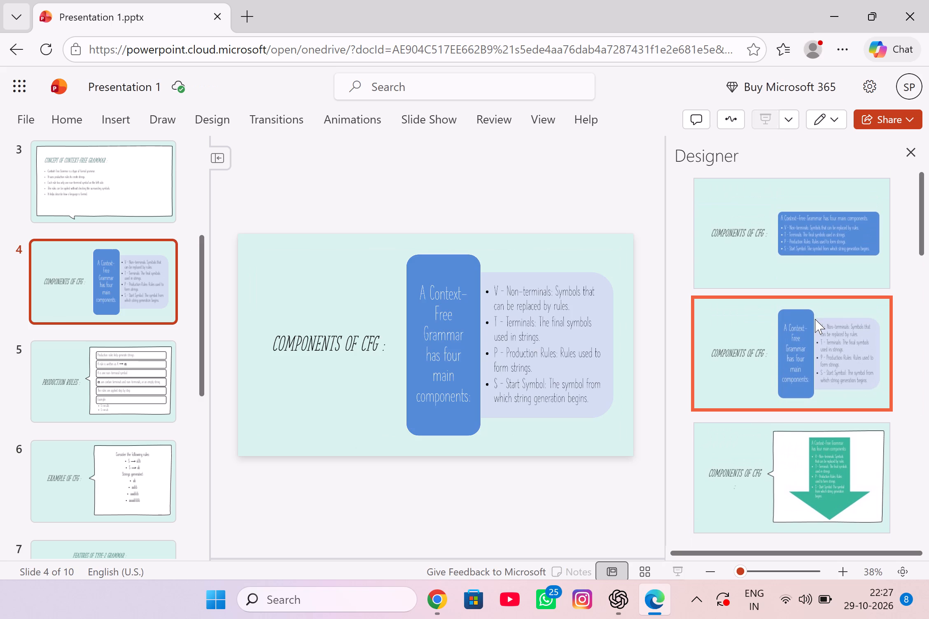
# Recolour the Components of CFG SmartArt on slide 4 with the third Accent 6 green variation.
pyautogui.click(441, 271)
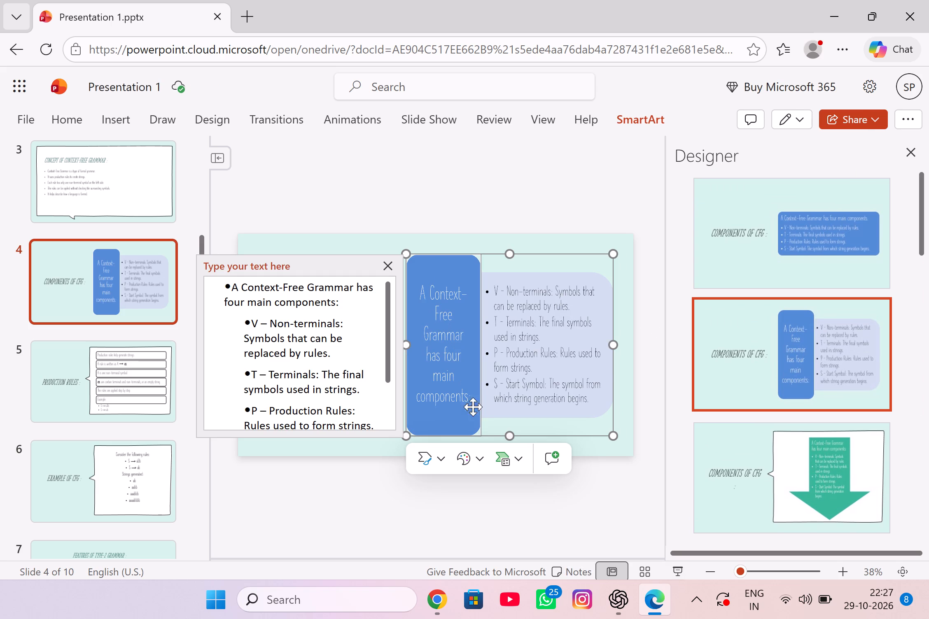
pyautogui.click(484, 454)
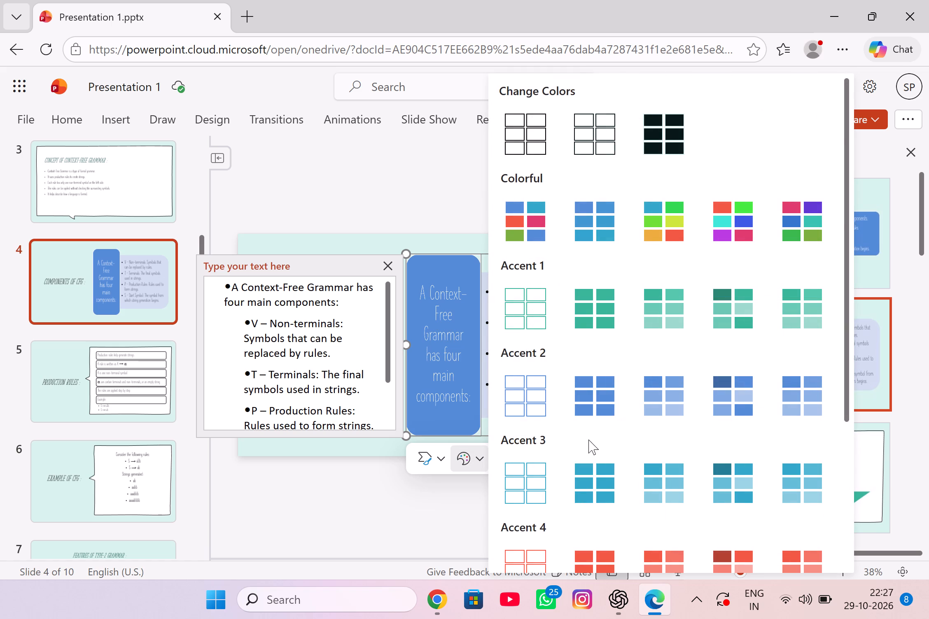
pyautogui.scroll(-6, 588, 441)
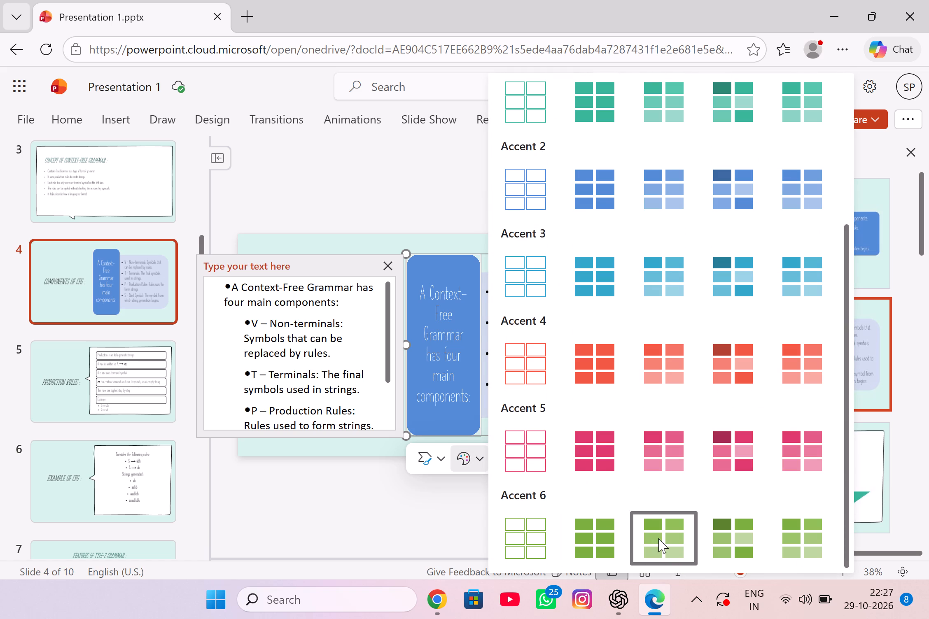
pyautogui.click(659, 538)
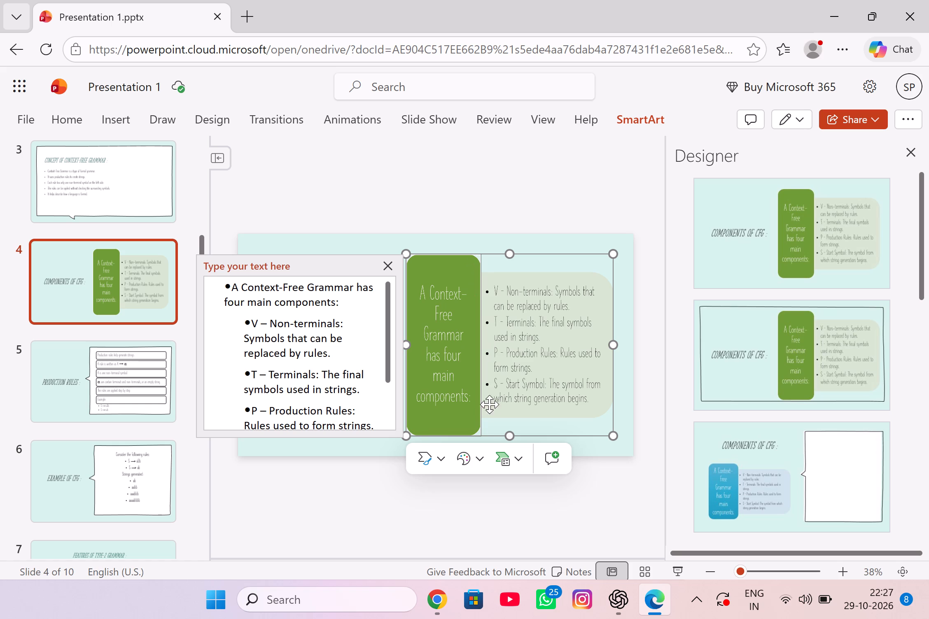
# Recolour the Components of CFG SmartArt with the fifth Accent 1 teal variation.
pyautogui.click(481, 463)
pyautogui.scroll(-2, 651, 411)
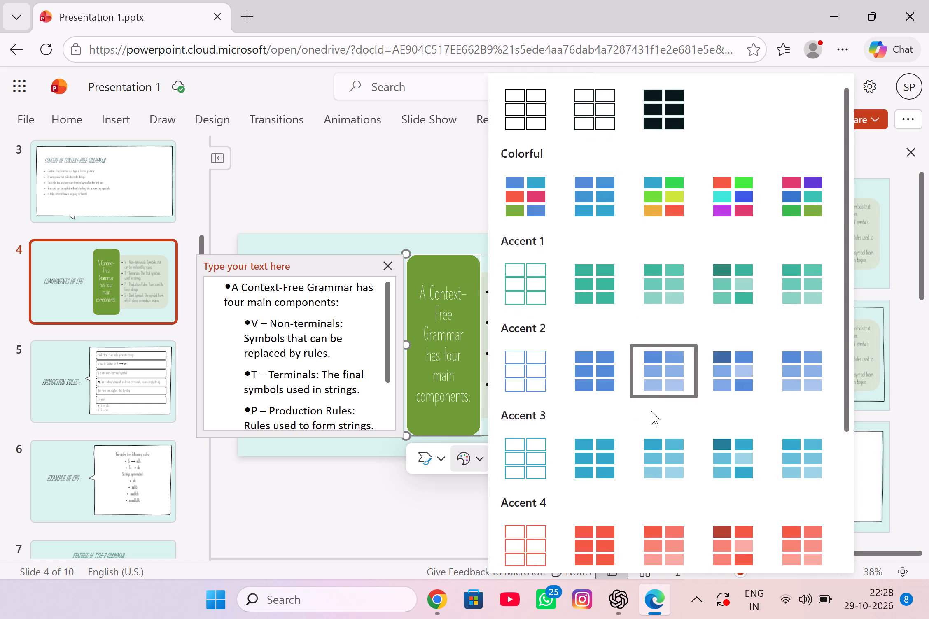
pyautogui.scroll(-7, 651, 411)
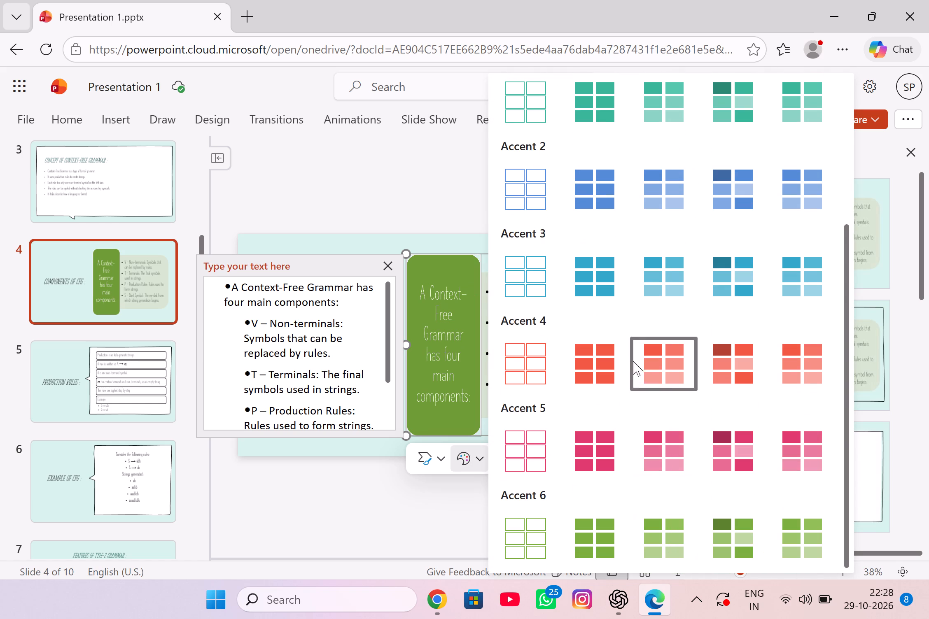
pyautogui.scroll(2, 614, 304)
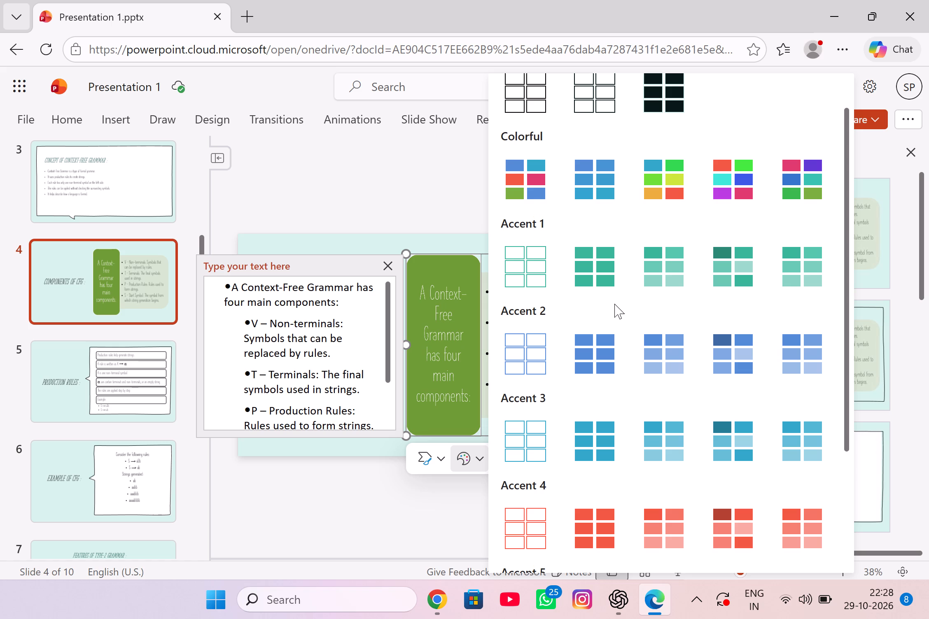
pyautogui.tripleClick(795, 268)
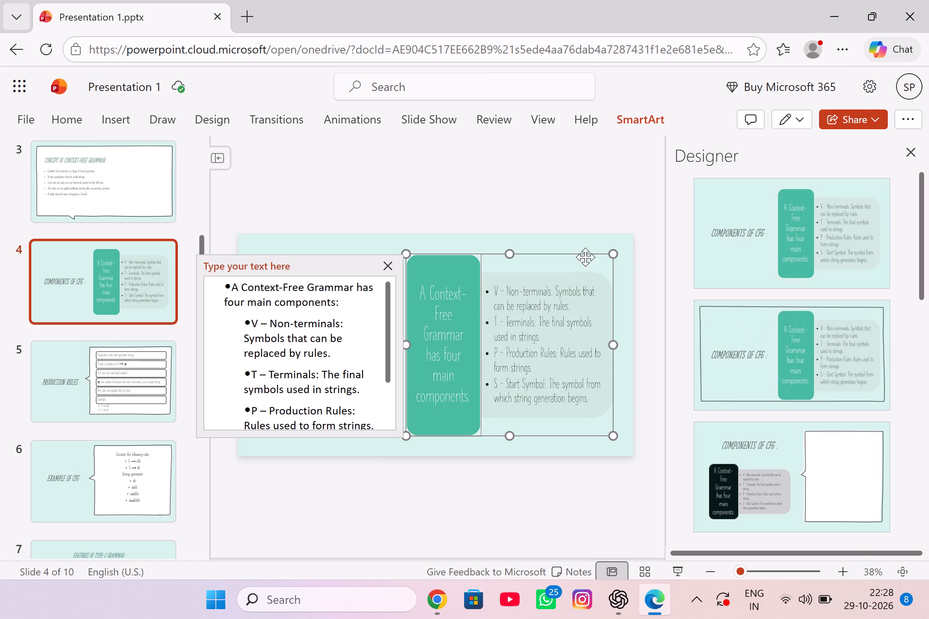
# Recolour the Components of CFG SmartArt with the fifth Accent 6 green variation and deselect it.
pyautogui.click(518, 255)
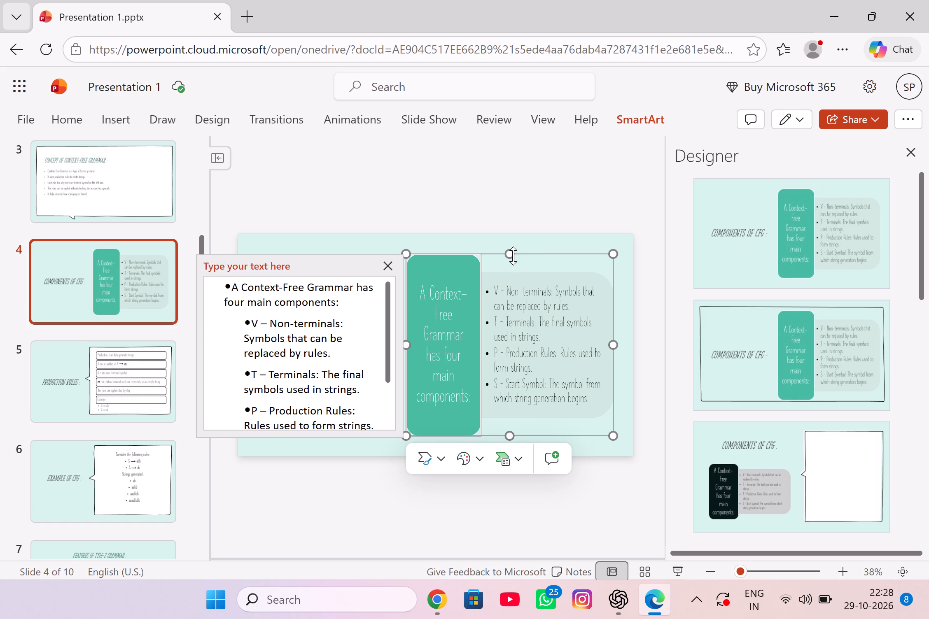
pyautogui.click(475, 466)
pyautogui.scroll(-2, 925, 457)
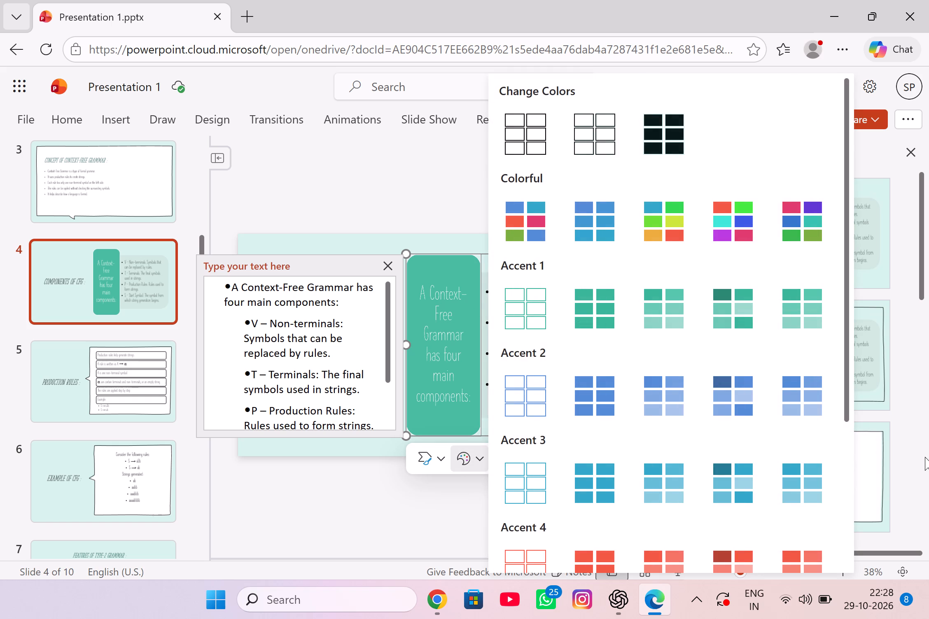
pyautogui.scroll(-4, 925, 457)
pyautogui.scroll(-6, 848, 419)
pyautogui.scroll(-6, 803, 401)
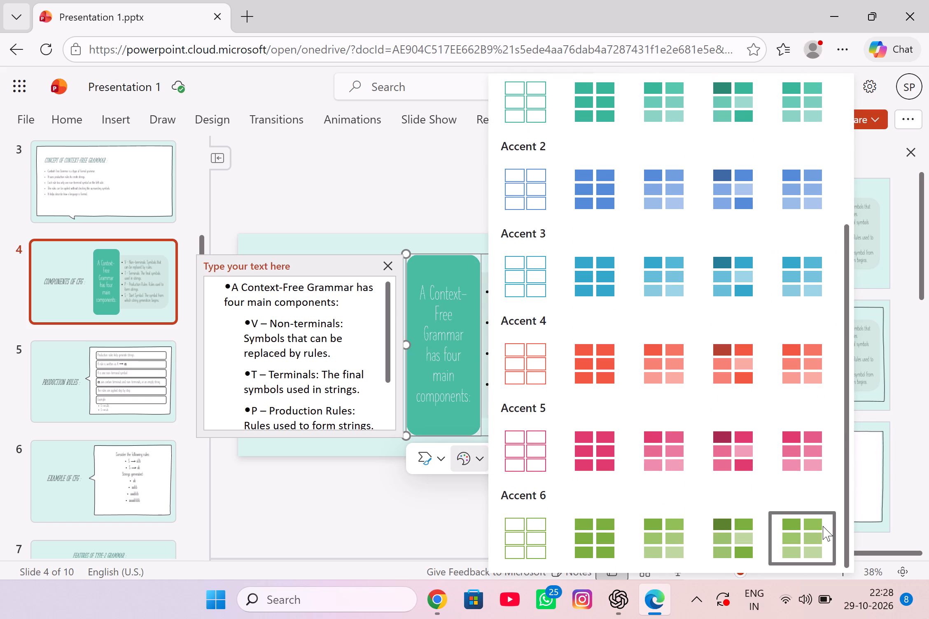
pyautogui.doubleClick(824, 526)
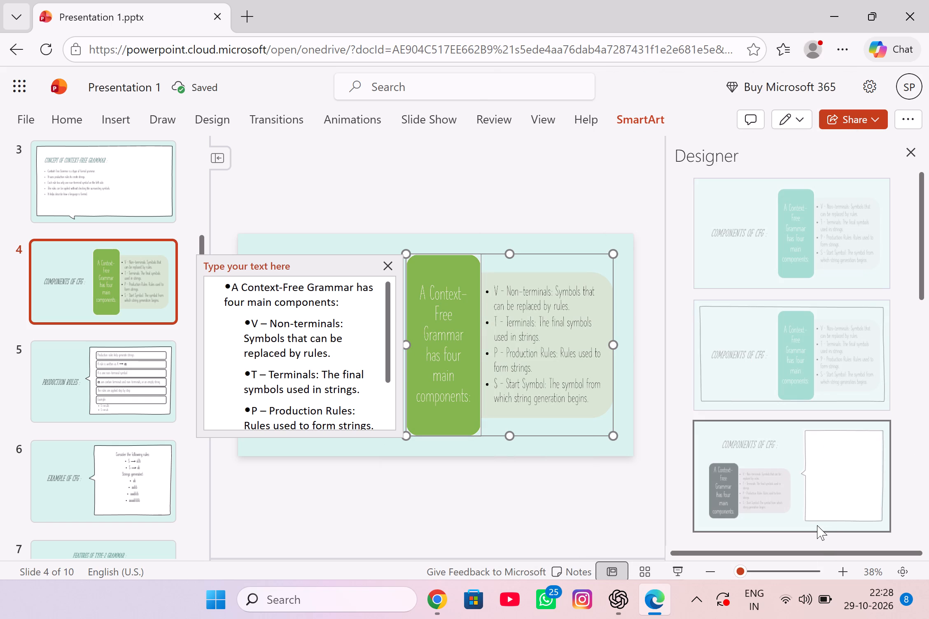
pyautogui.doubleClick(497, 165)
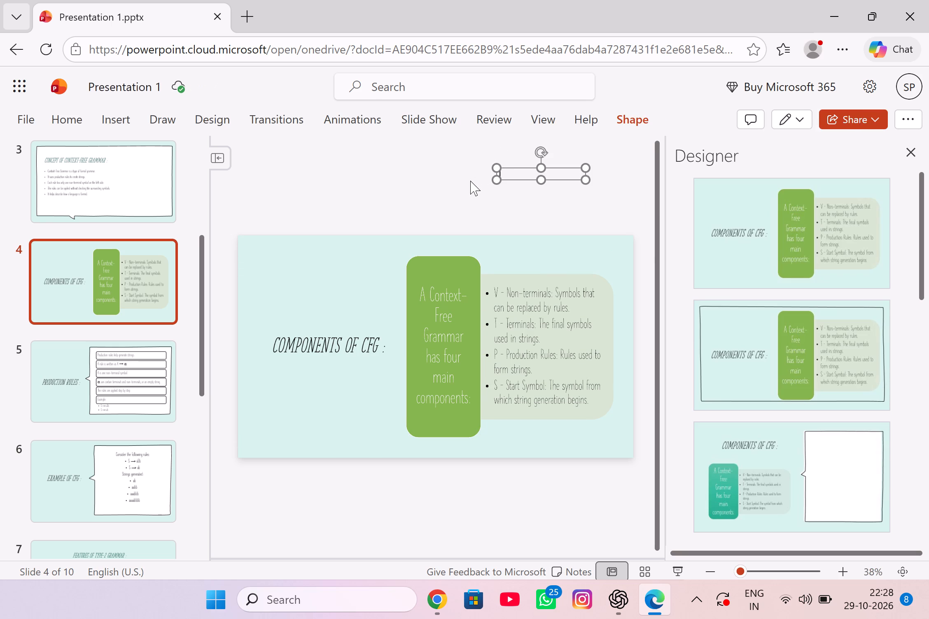
# Apply the Designer layout with a large rounded speech bubble, small circle and teal block to slide 4.
pyautogui.scroll(-6, 778, 320)
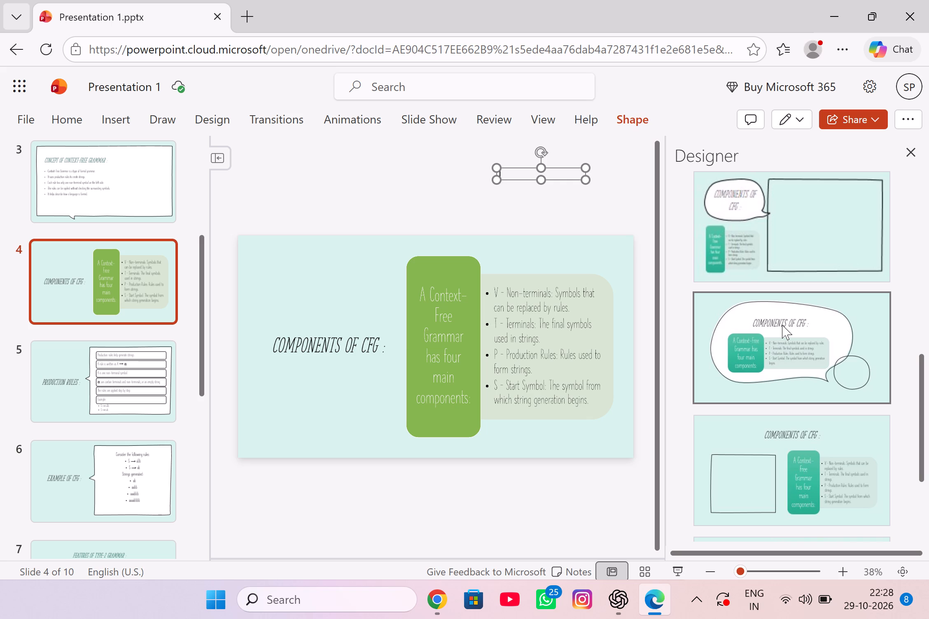
pyautogui.click(782, 323)
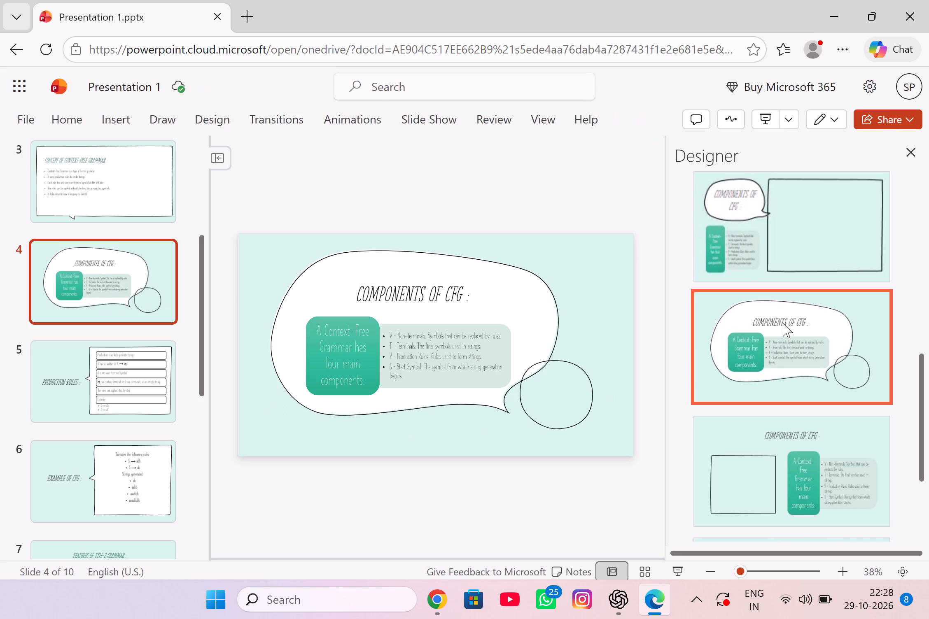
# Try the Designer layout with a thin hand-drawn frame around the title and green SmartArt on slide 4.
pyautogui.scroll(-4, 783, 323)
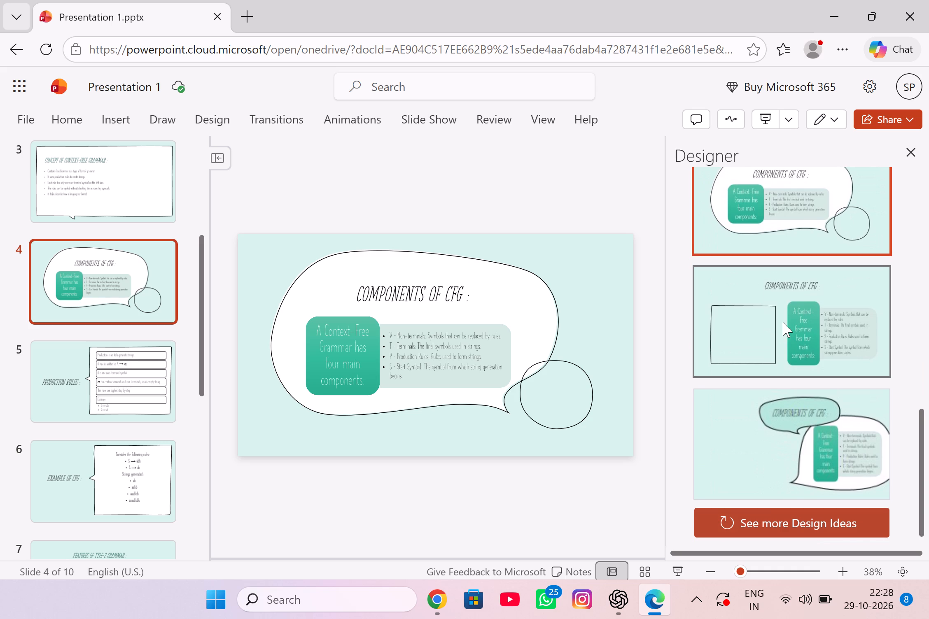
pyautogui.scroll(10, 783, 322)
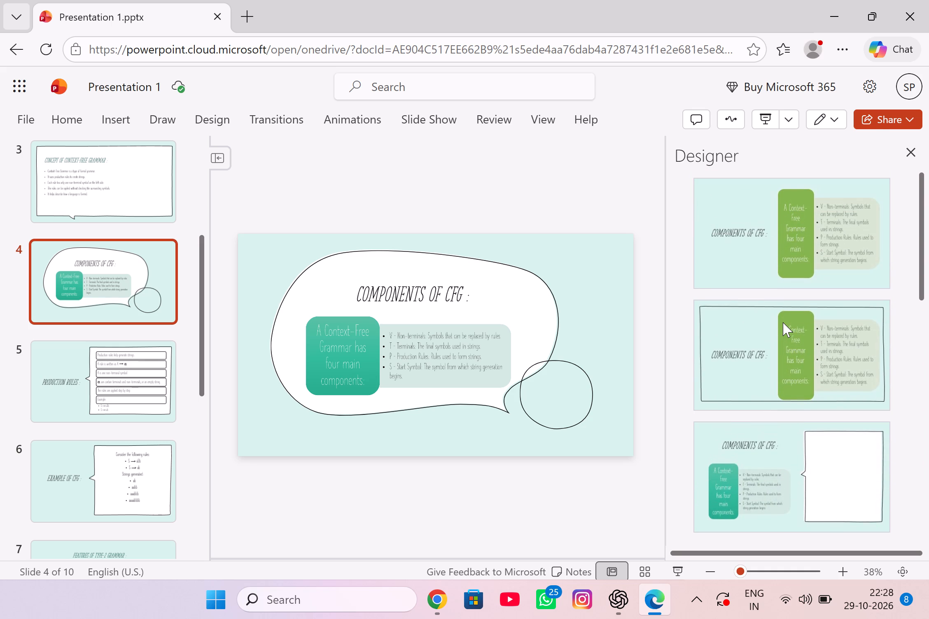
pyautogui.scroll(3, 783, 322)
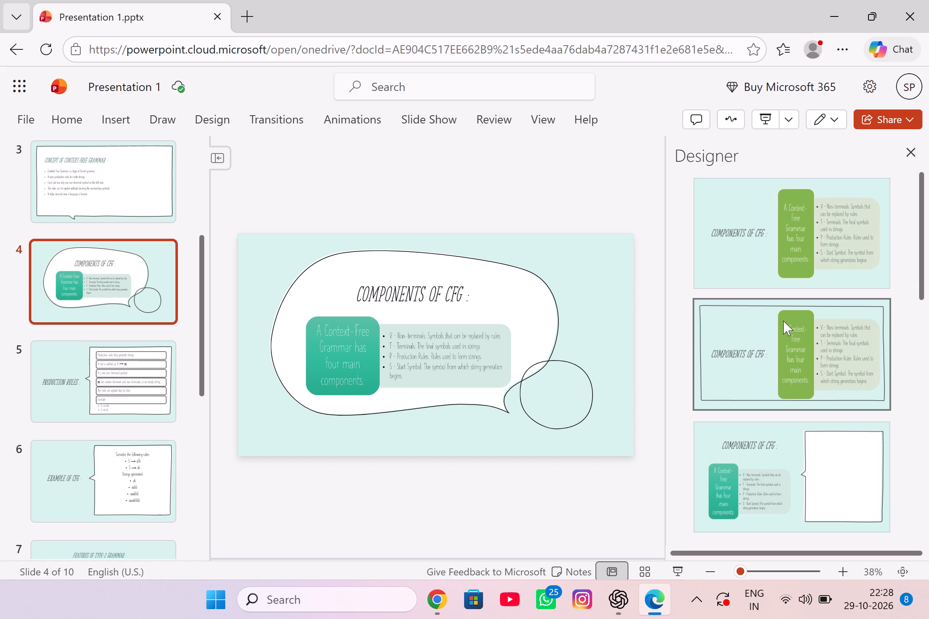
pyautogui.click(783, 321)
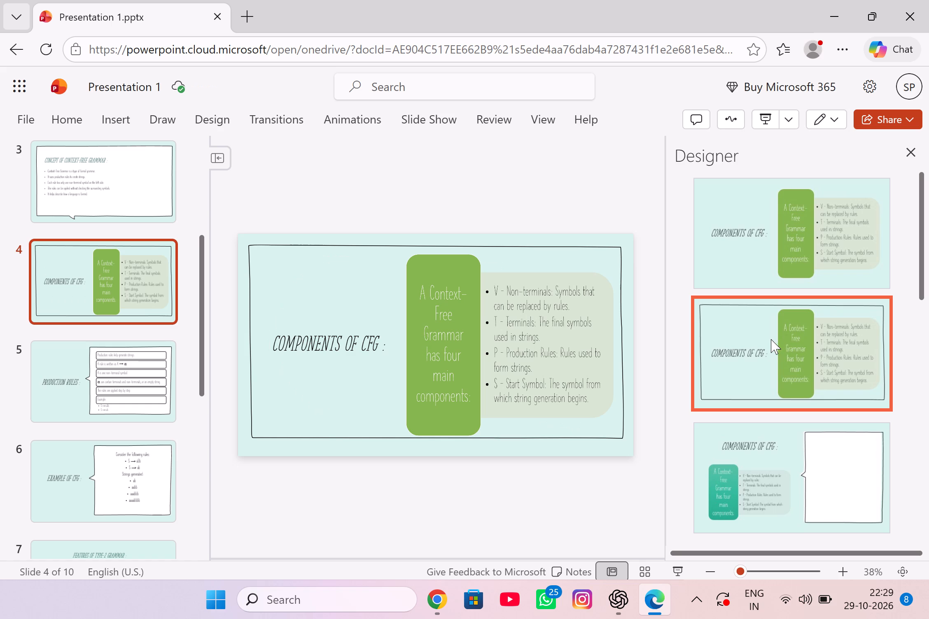
# Apply the frameless Designer layout with the title beside the tall green SmartArt block to slide 4.
pyautogui.click(786, 271)
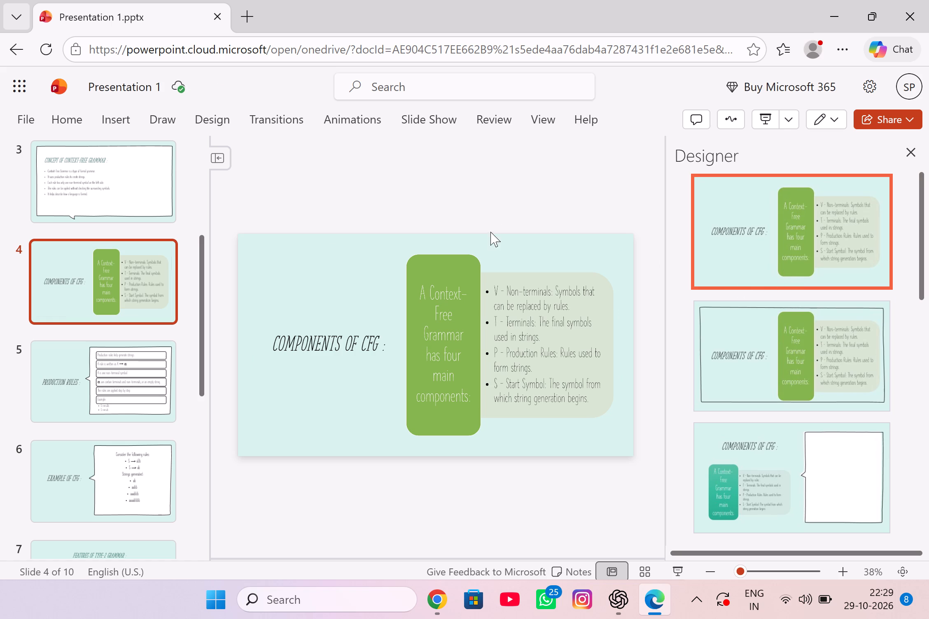
pyautogui.click(483, 273)
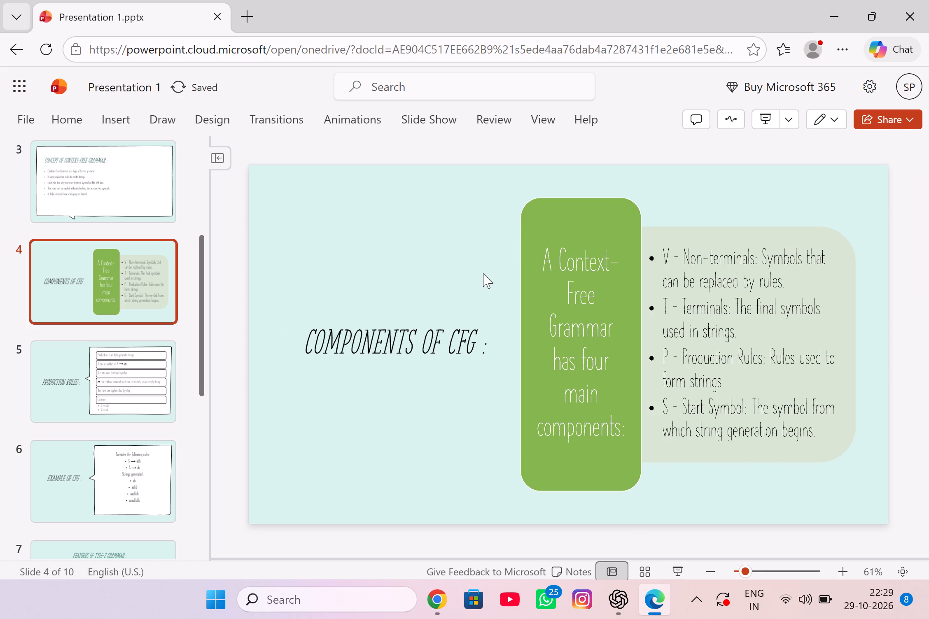
# Recolour the Components of CFG SmartArt on slide 4 with the third Accent 1 teal variation and deselect it.
pyautogui.click(650, 263)
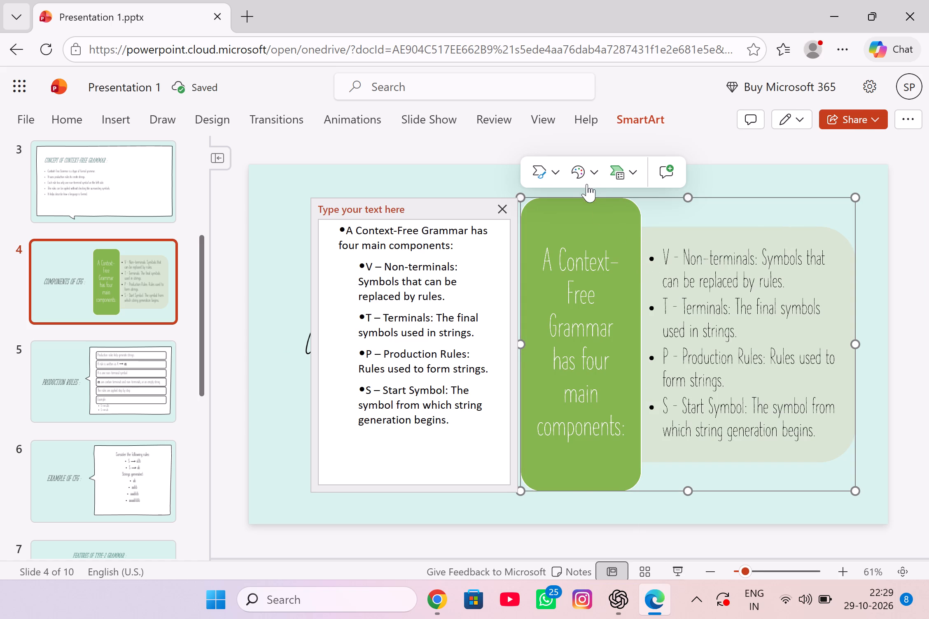
pyautogui.click(587, 175)
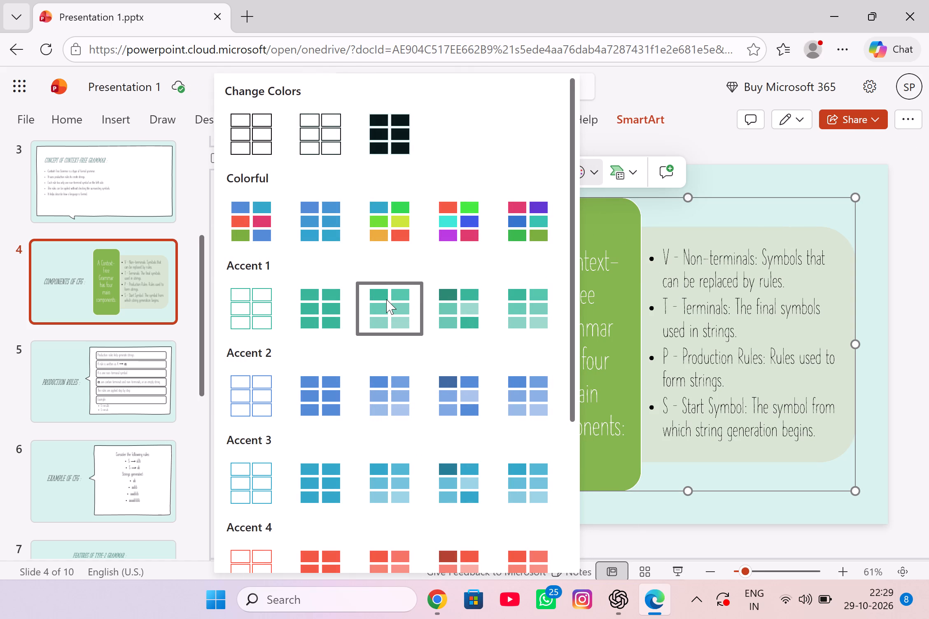
pyautogui.click(387, 329)
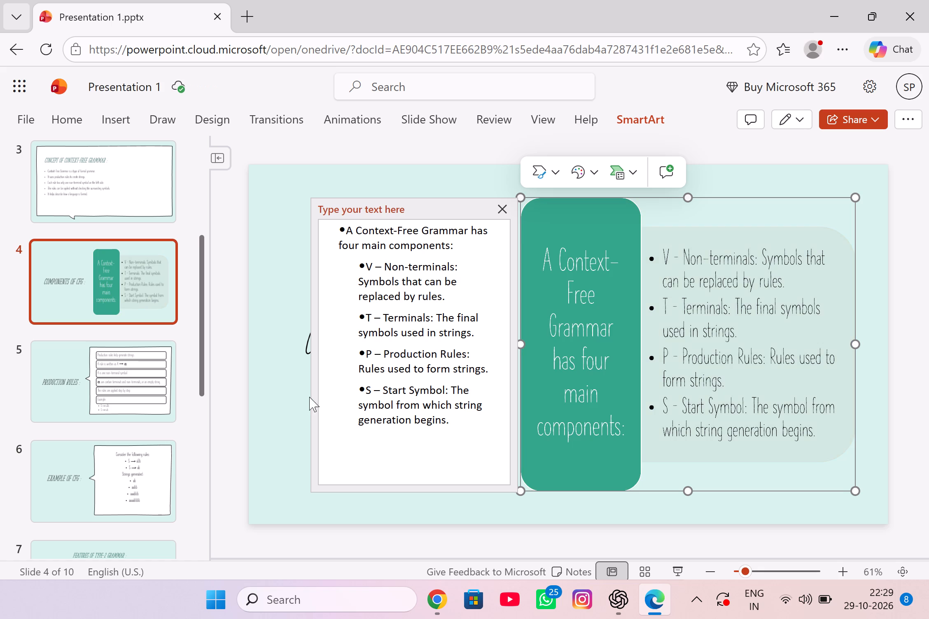
pyautogui.click(301, 411)
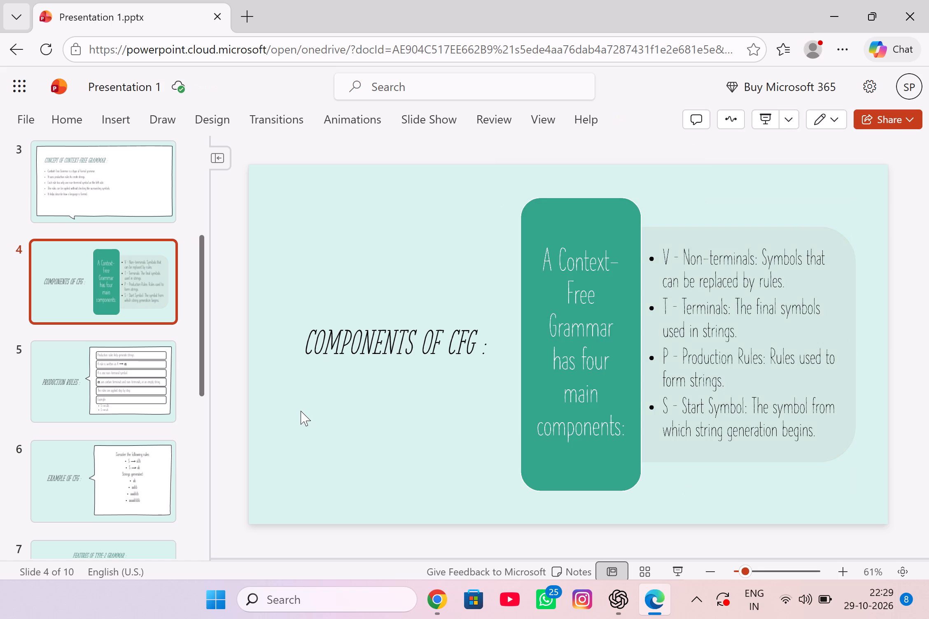
# Change the layout of slide 3, Concept of Context-Free Grammar, to Title Slide.
pyautogui.doubleClick(165, 209)
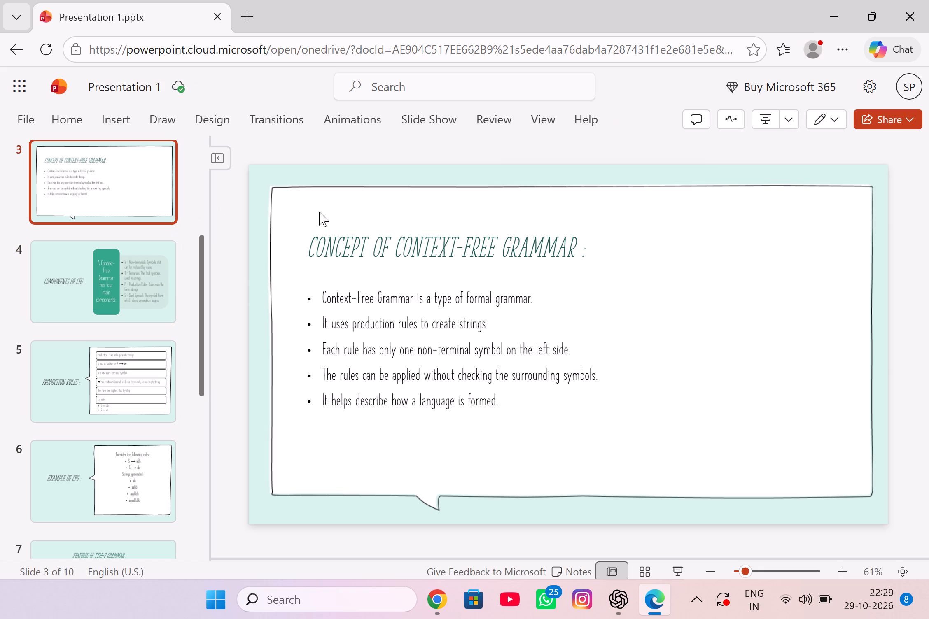
pyautogui.click(118, 124)
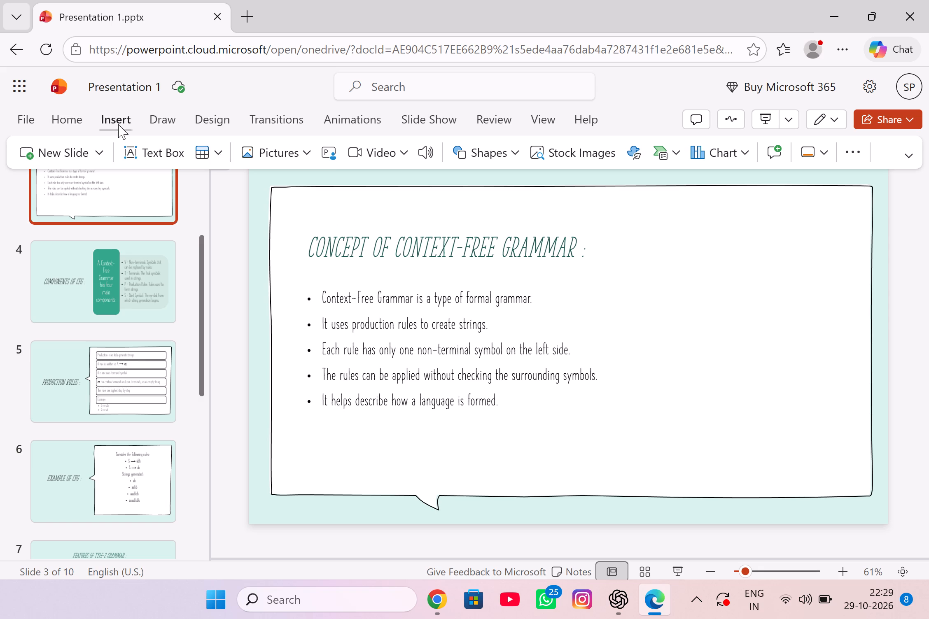
pyautogui.click(118, 124)
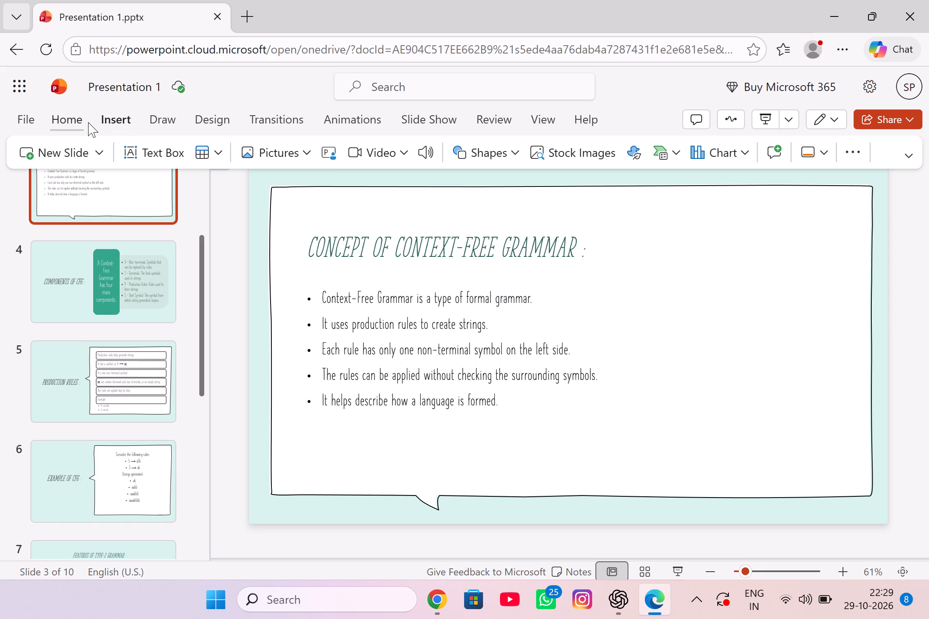
pyautogui.click(87, 122)
pyautogui.click(189, 154)
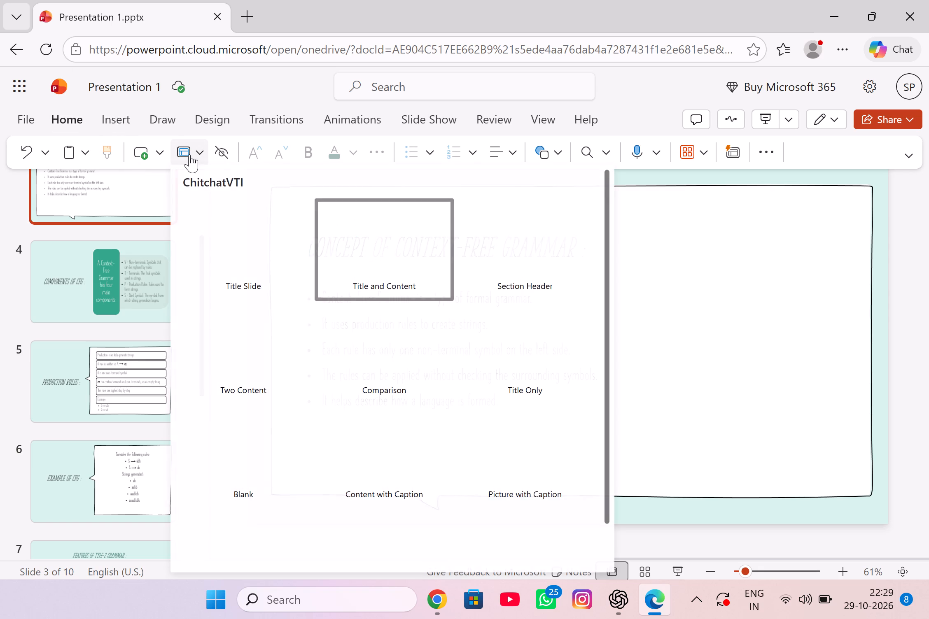
pyautogui.click(284, 225)
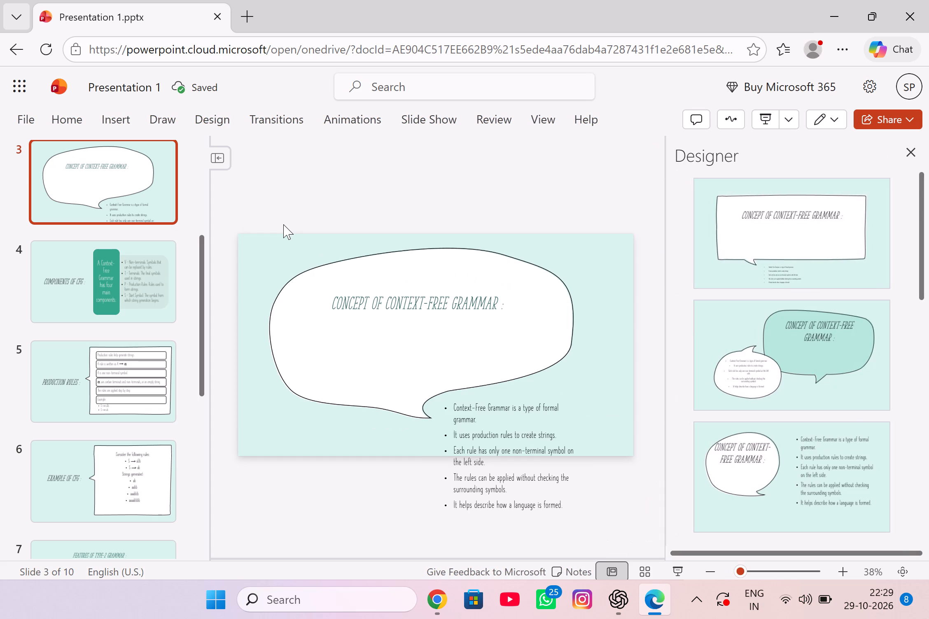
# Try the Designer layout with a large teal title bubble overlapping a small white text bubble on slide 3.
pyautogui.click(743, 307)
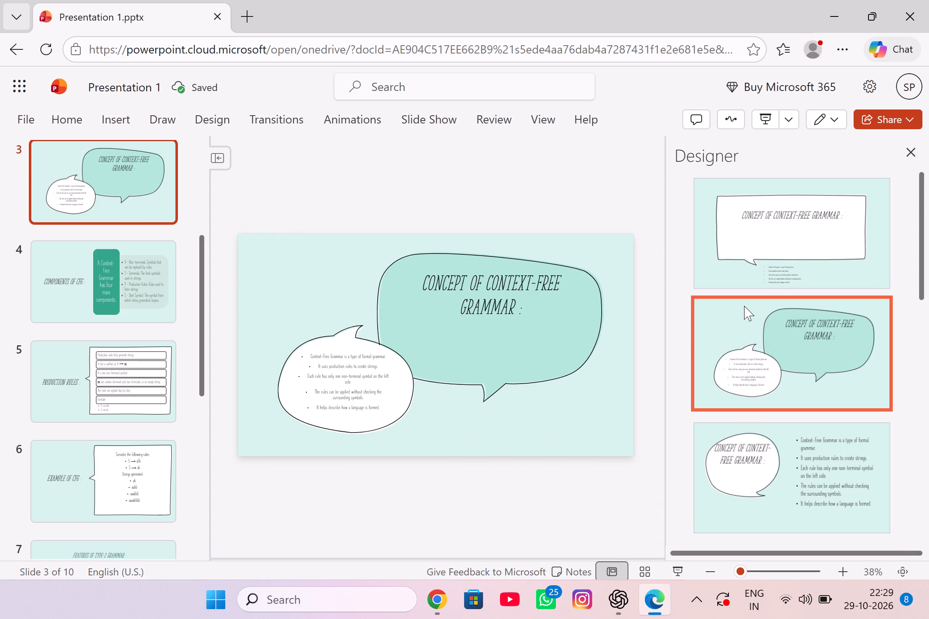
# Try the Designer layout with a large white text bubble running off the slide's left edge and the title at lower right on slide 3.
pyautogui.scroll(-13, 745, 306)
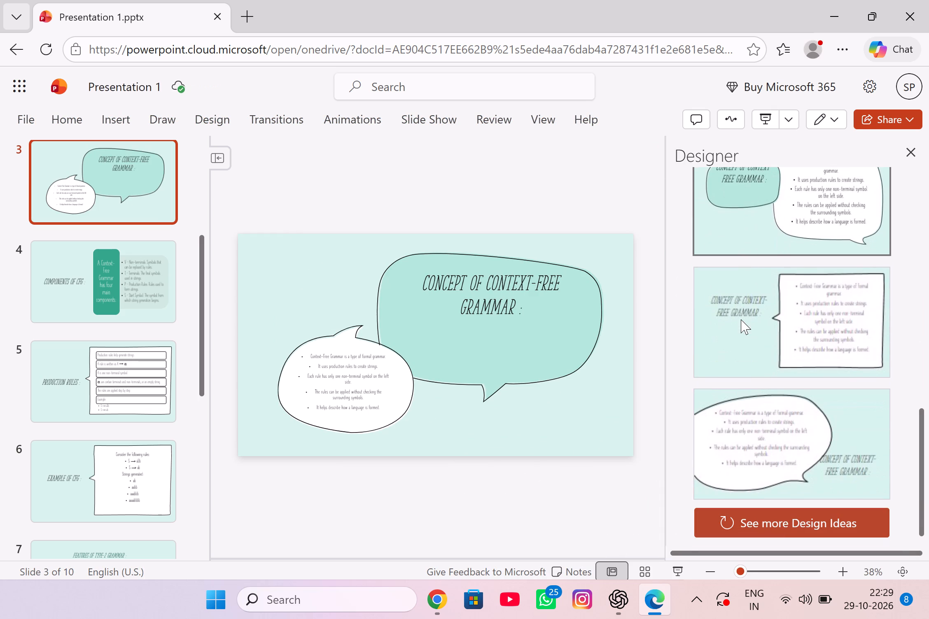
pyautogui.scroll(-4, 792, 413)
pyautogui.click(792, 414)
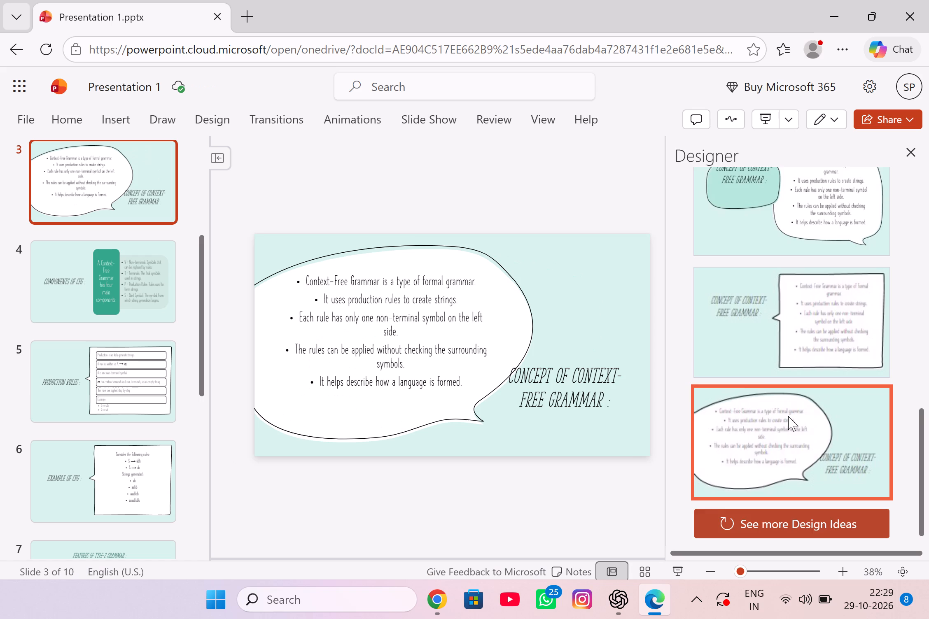
# Apply the Designer layout with a small teal title bubble beside a larger white text bubble to slide 3.
pyautogui.scroll(1, 788, 416)
pyautogui.click(778, 313)
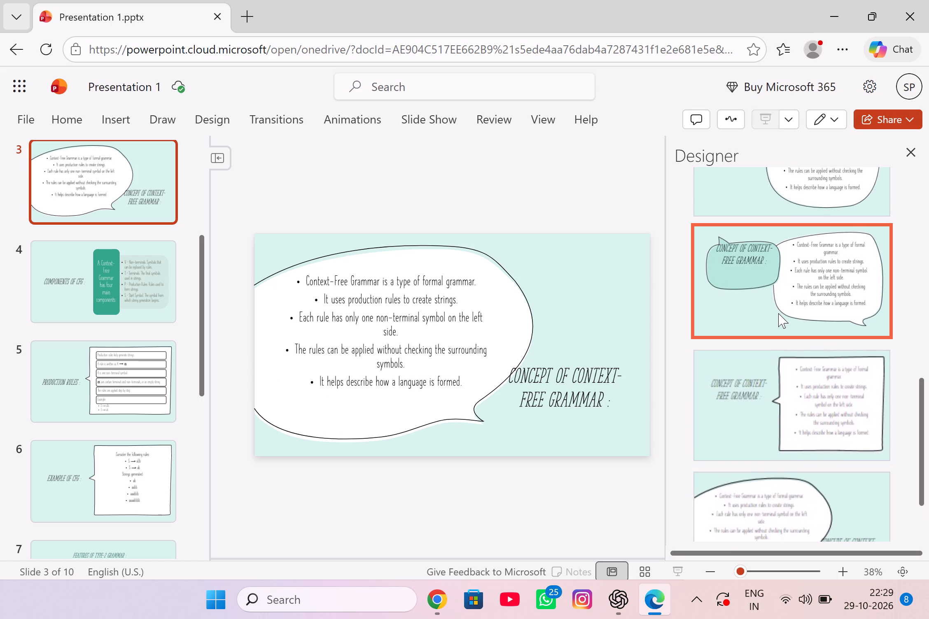
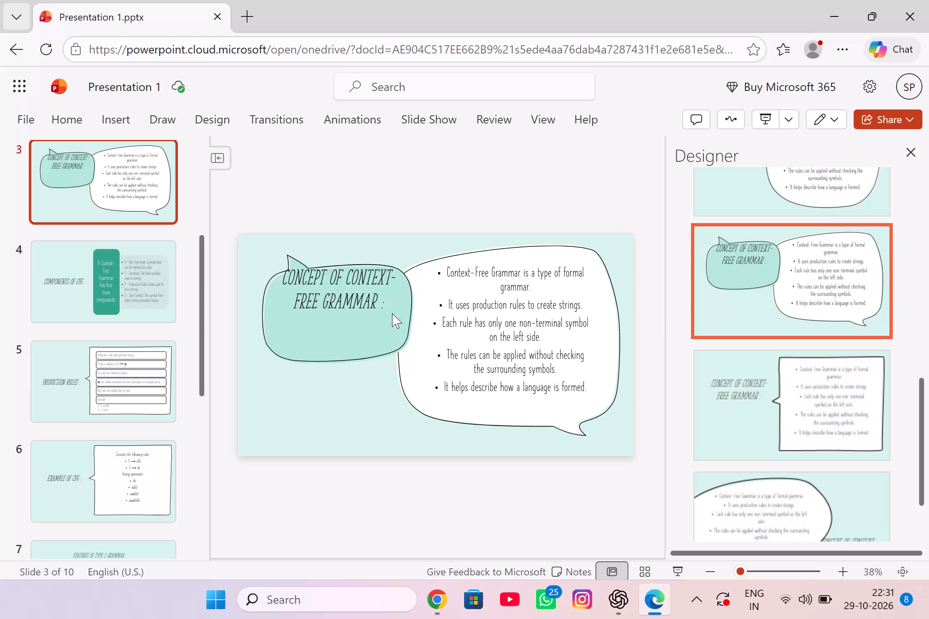
# Move the title on slide 3 down so it sits inside the teal bubble.
pyautogui.click(369, 281)
pyautogui.moveTo(369, 282); pyautogui.dragTo(369, 294)
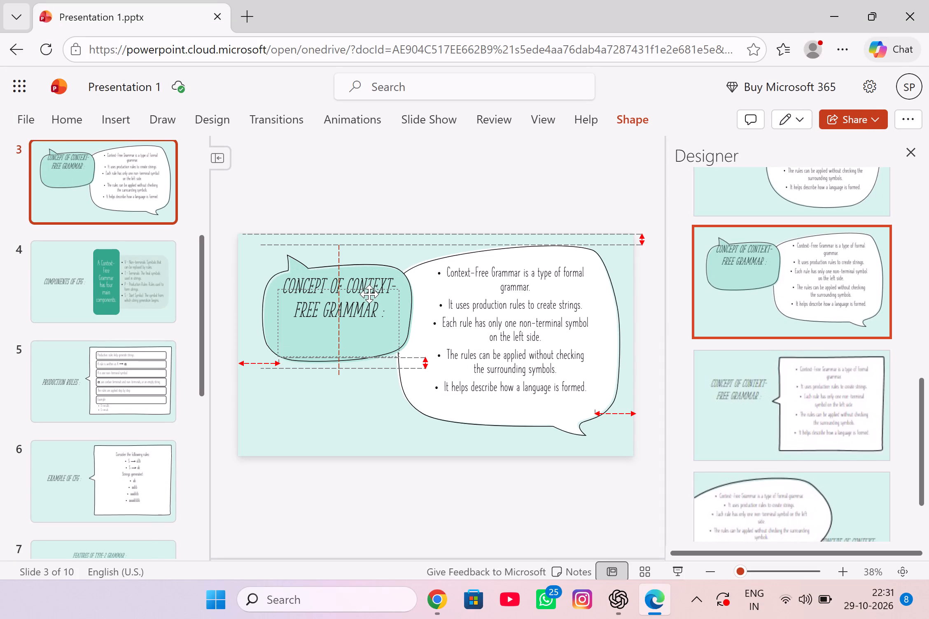
pyautogui.moveTo(369, 294); pyautogui.dragTo(369, 302)
pyautogui.click(369, 302)
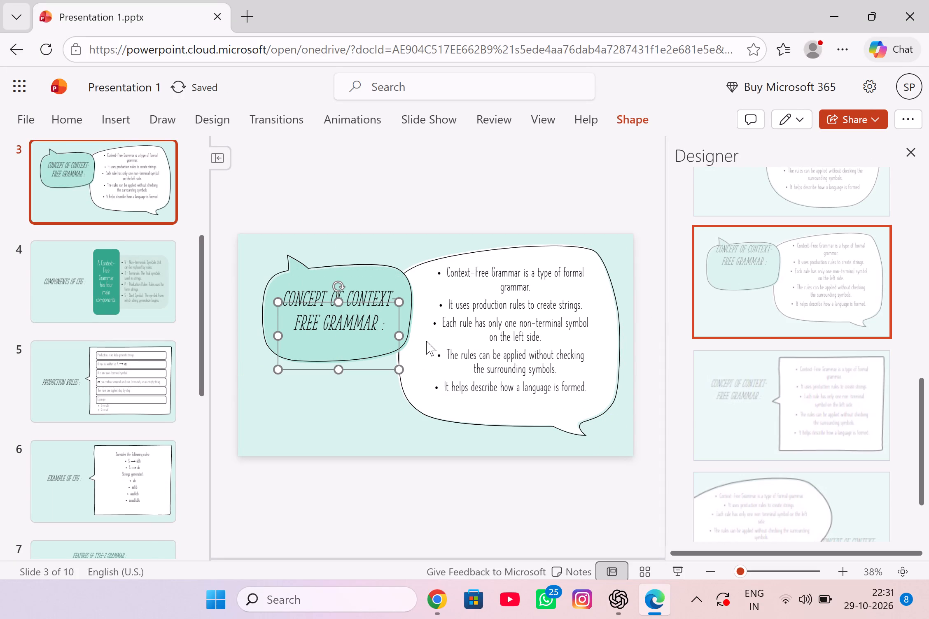
pyautogui.click(371, 405)
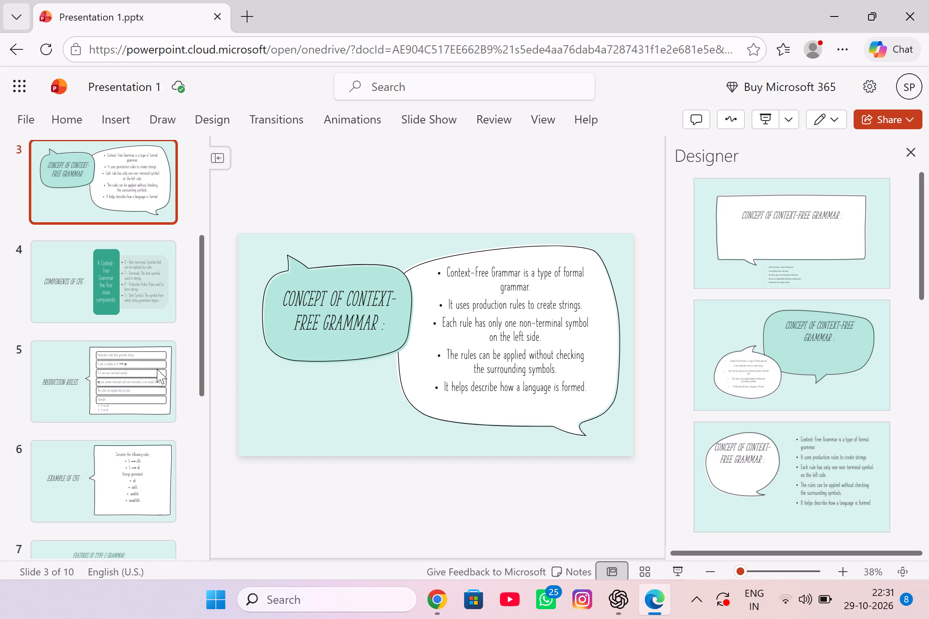
# Delete the trailing colon from the title Applications of CFG on slide 8.
pyautogui.scroll(-2, 157, 369)
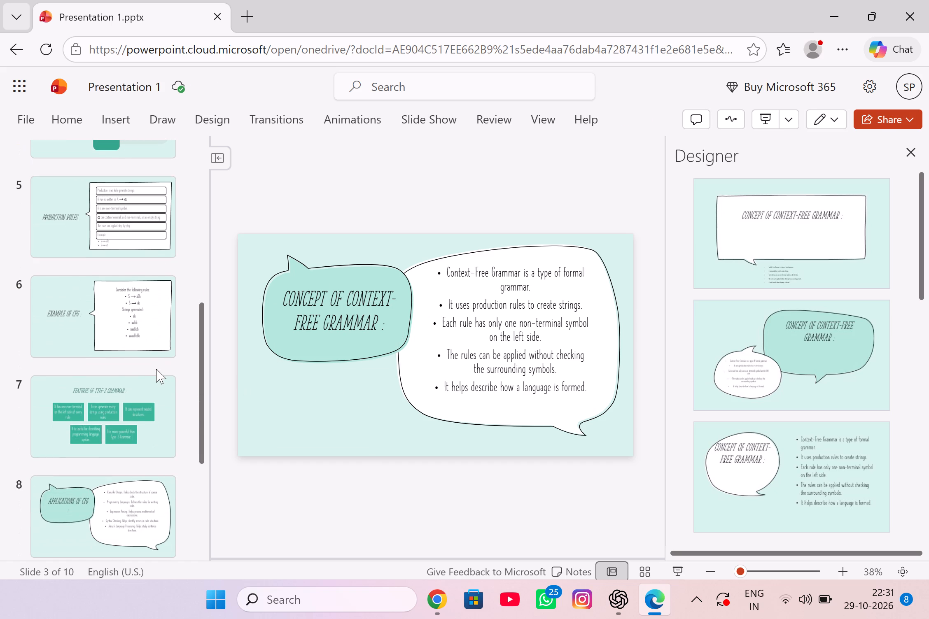
pyautogui.scroll(-2, 156, 369)
pyautogui.click(107, 351)
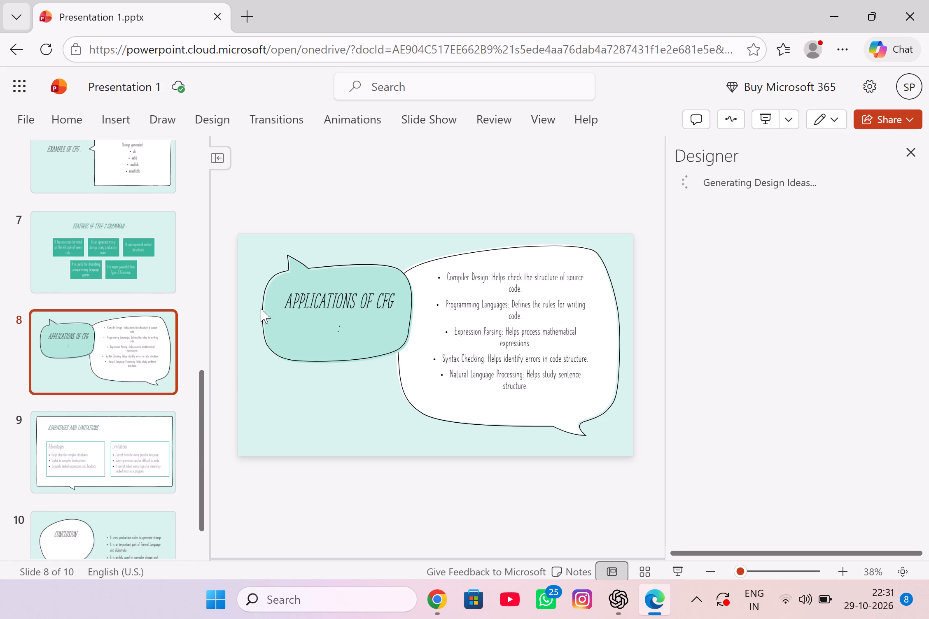
pyautogui.click(344, 330)
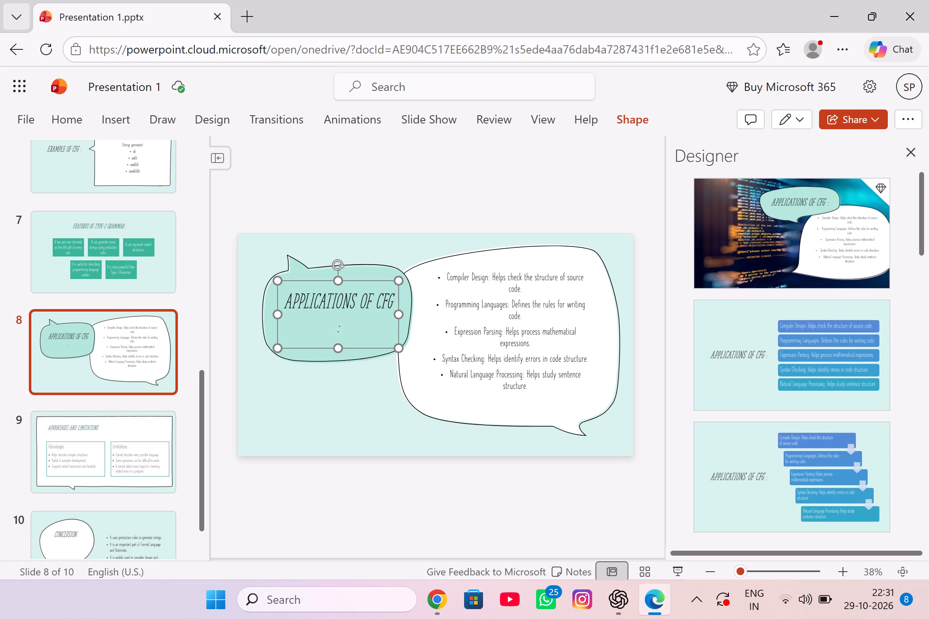
pyautogui.press('BackSpace')
pyautogui.click(420, 224)
# Move the Conclusion title on slide 10 down to the middle of the white bubble.
pyautogui.scroll(-2, 40, 368)
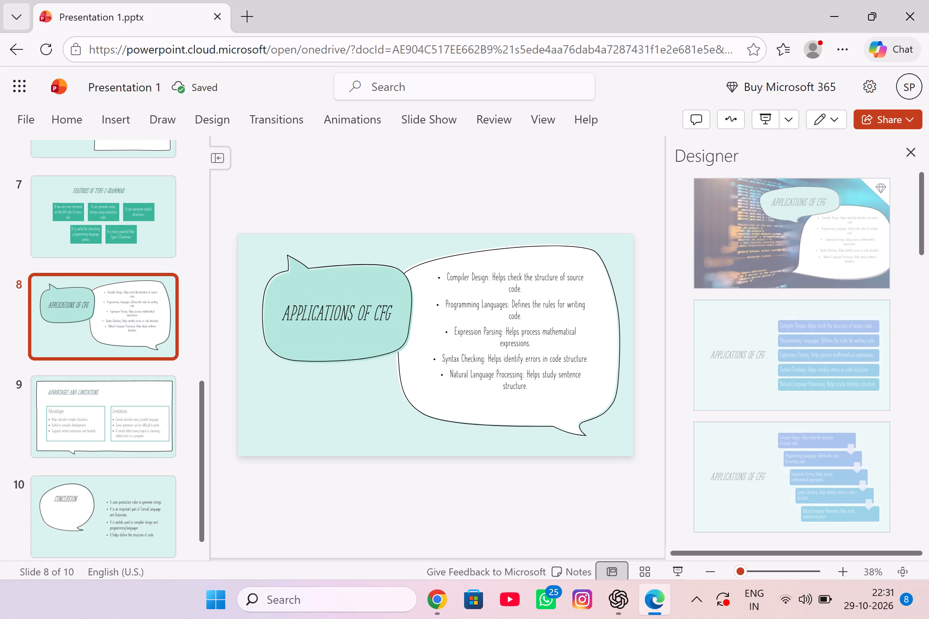
pyautogui.scroll(-1, 45, 365)
pyautogui.click(67, 505)
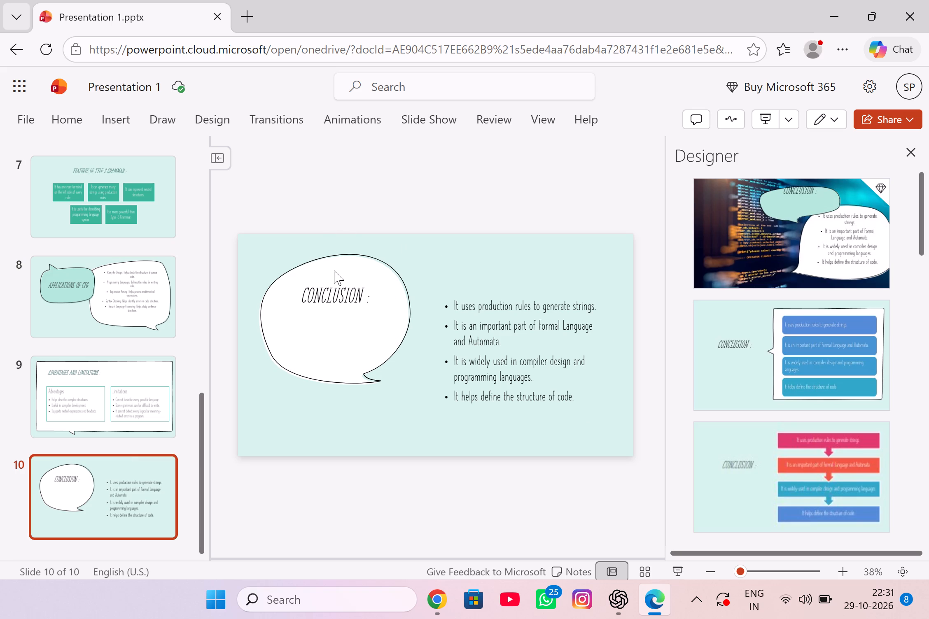
pyautogui.moveTo(336, 271); pyautogui.dragTo(336, 277)
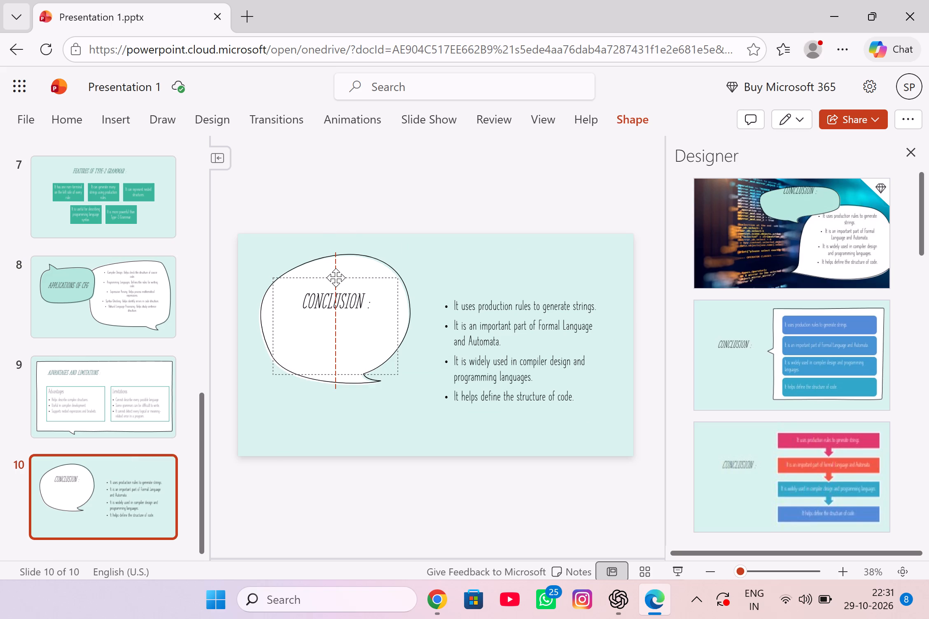
pyautogui.moveTo(336, 277); pyautogui.dragTo(336, 291)
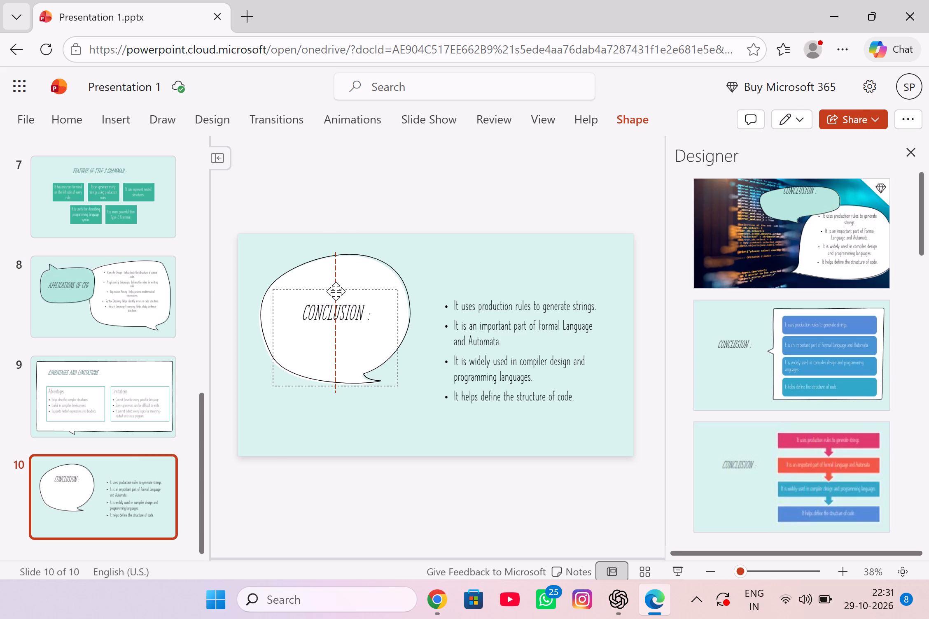
pyautogui.moveTo(336, 291); pyautogui.dragTo(336, 293)
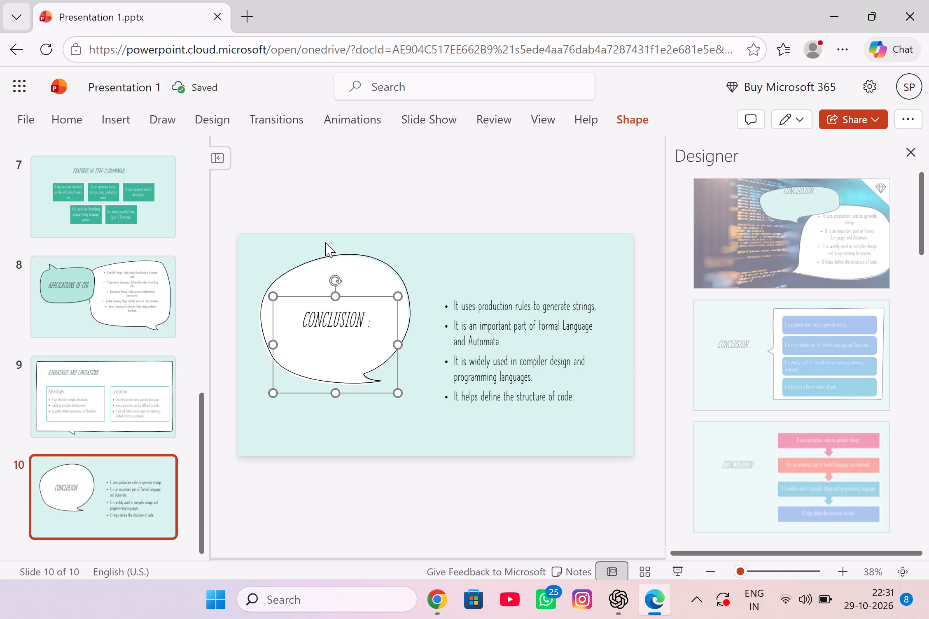
pyautogui.click(319, 229)
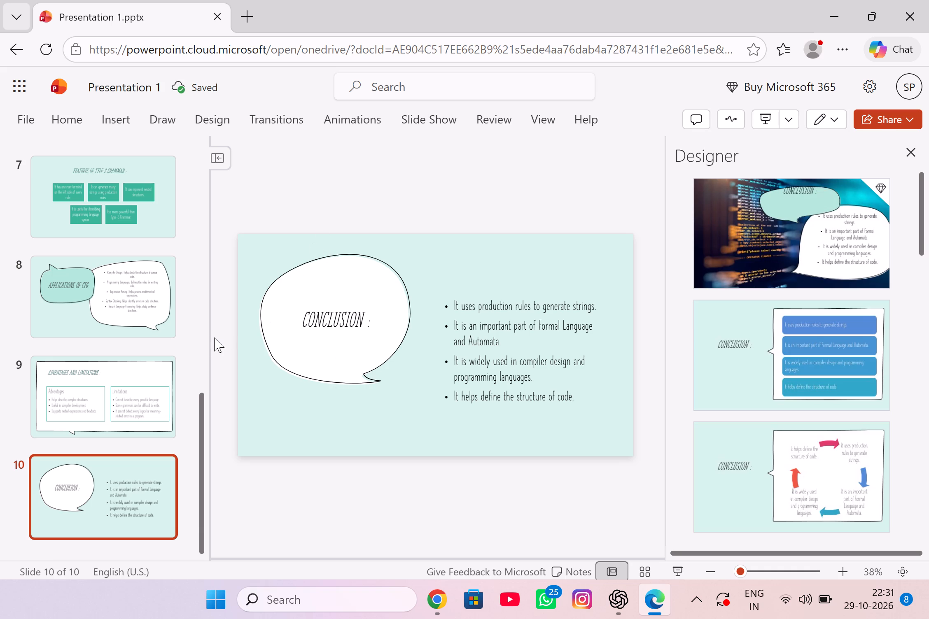
# Review slides 9, 8, 7 and 6 for the placement of their titles and content.
pyautogui.click(153, 362)
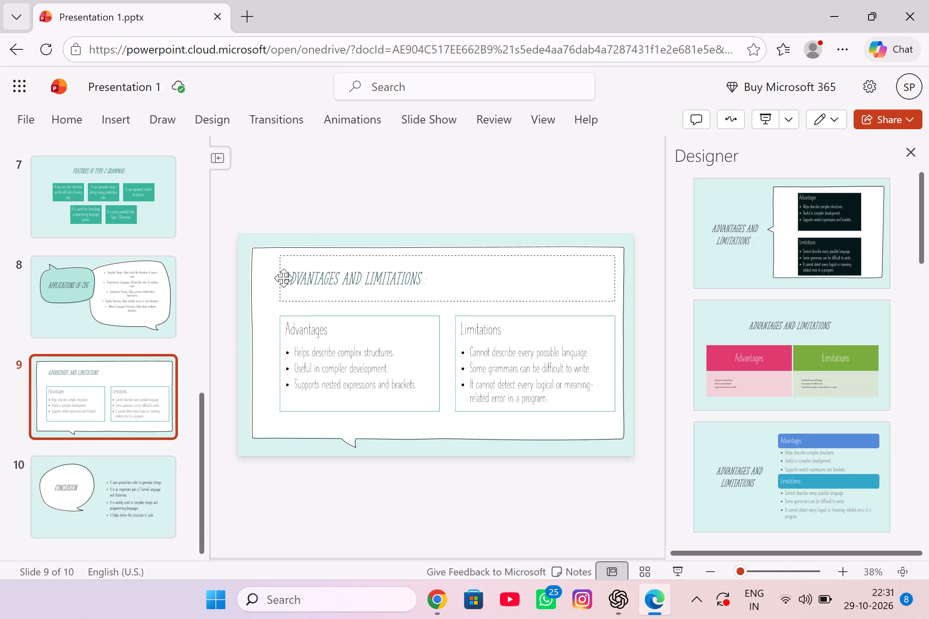
pyautogui.click(177, 274)
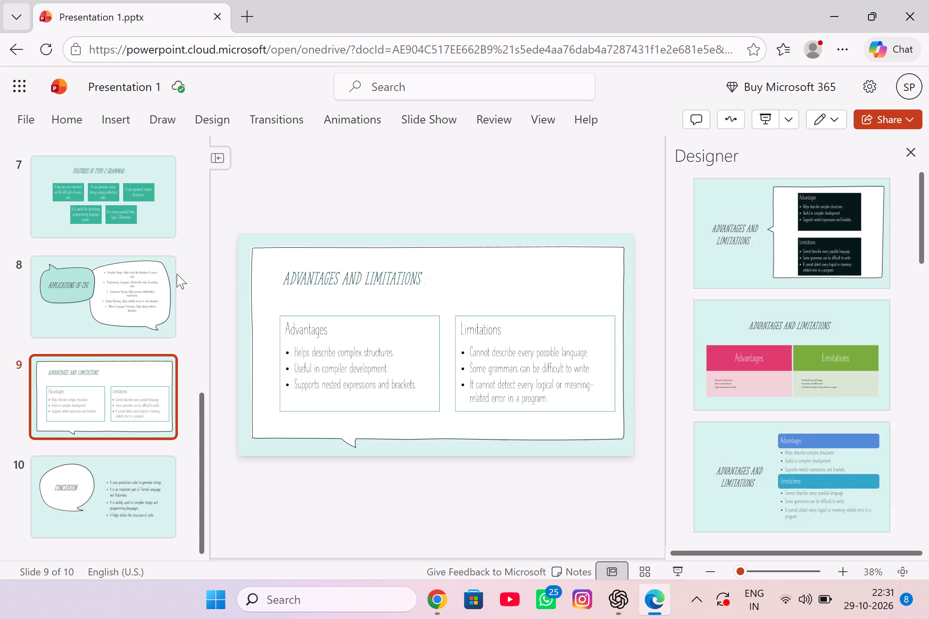
pyautogui.click(144, 377)
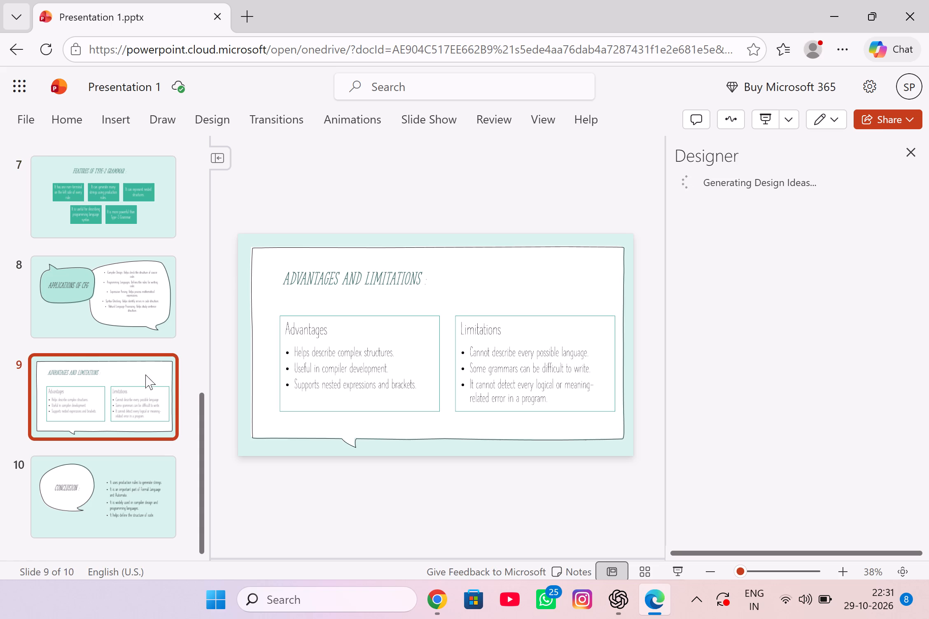
pyautogui.click(164, 286)
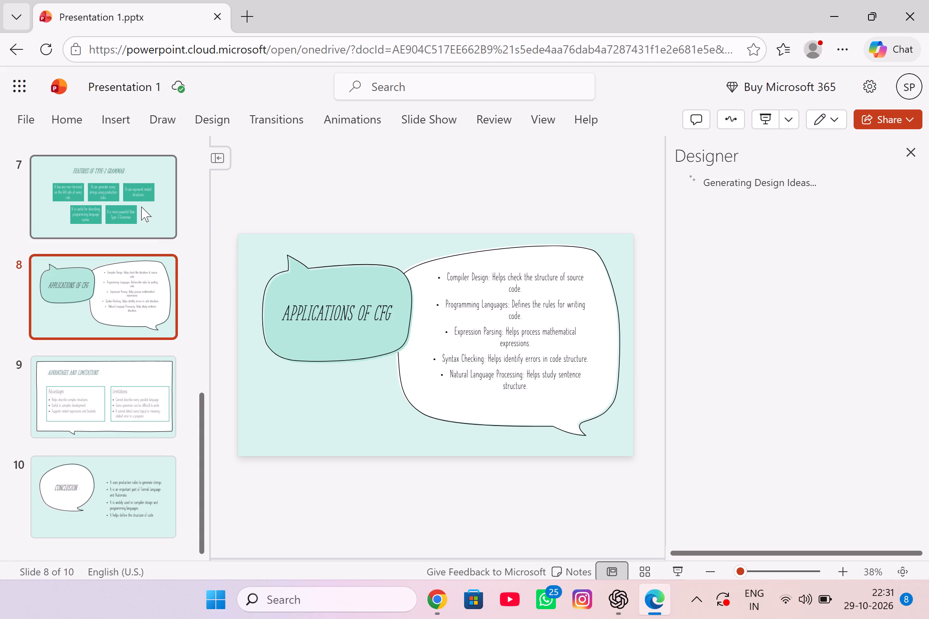
pyautogui.click(141, 207)
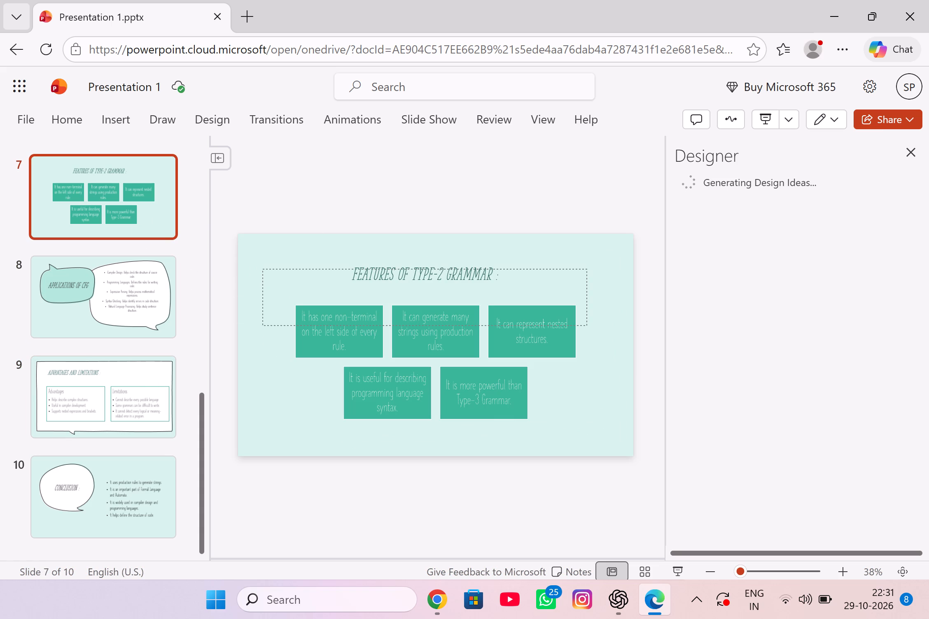
pyautogui.click(363, 279)
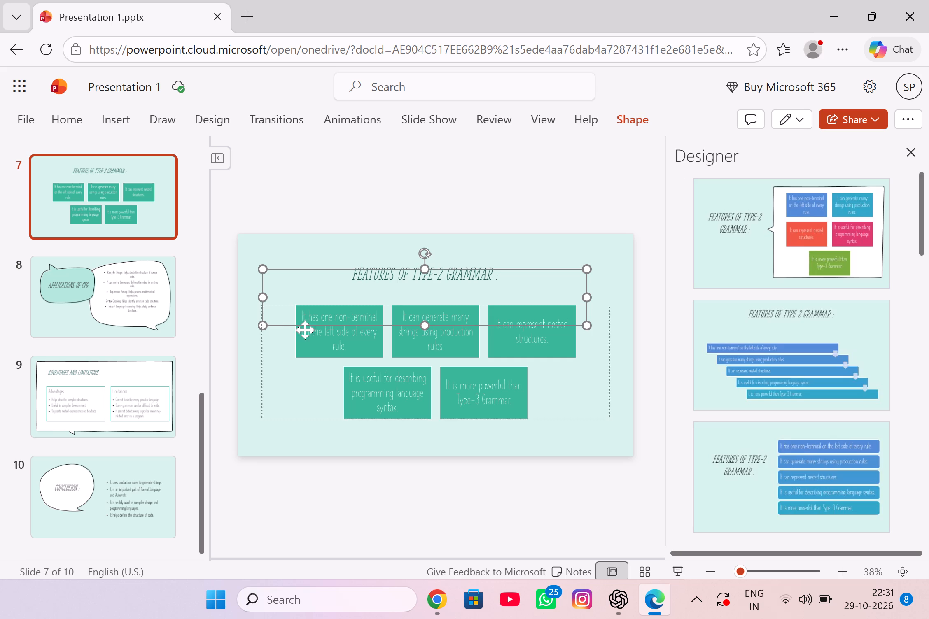
pyautogui.click(159, 377)
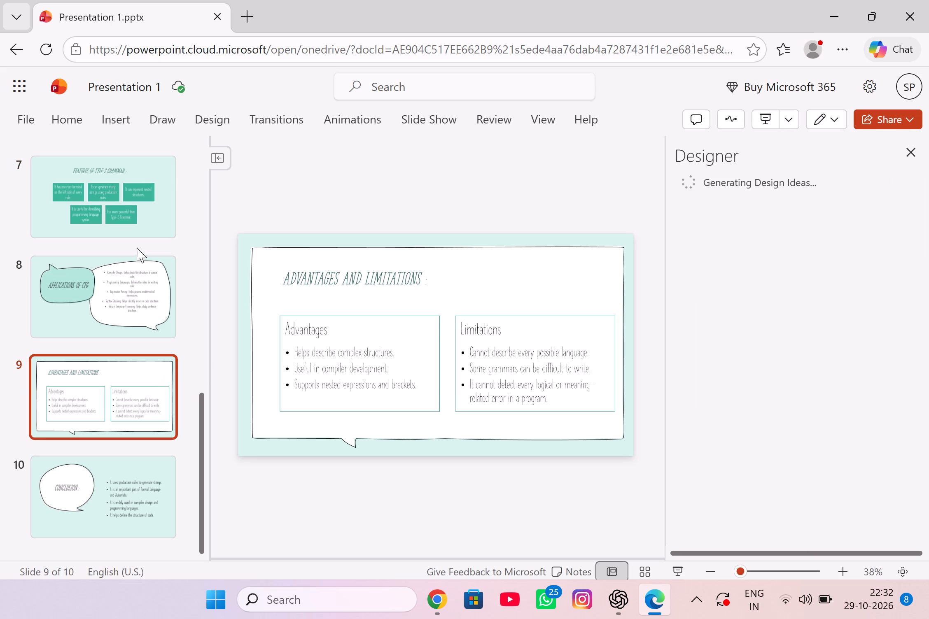
pyautogui.click(131, 217)
pyautogui.scroll(3, 133, 201)
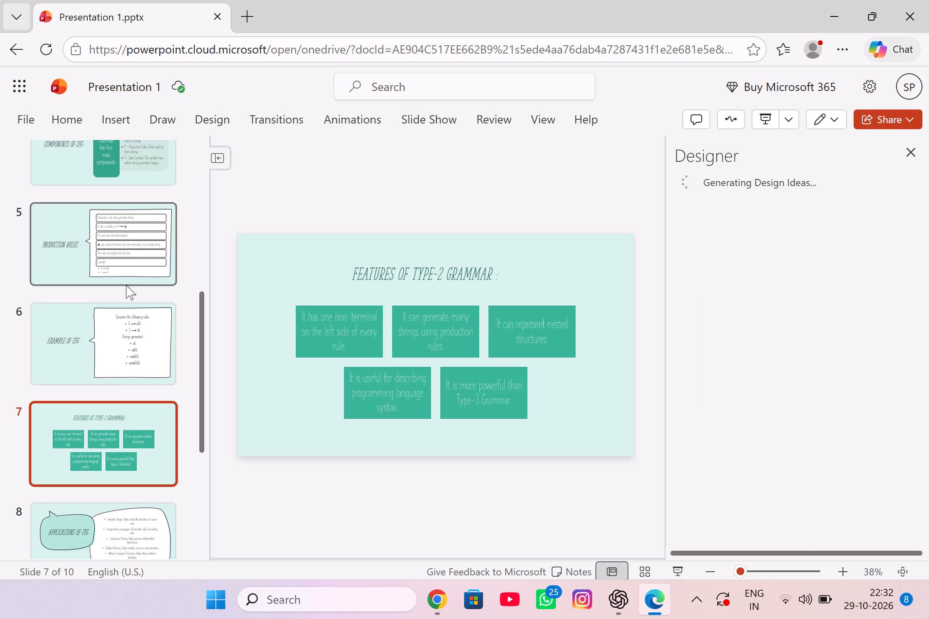
pyautogui.click(128, 324)
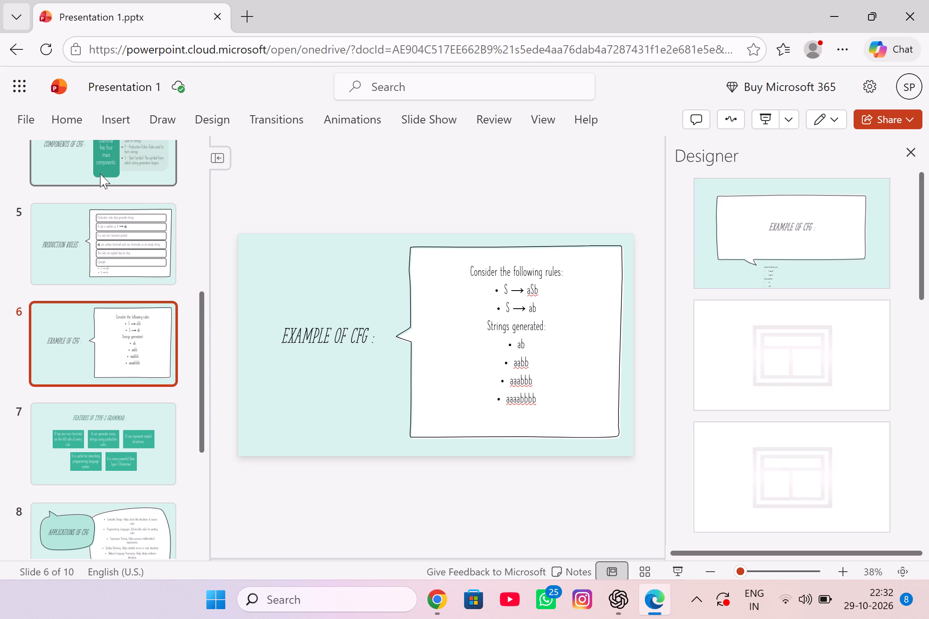
pyautogui.scroll(4, 100, 174)
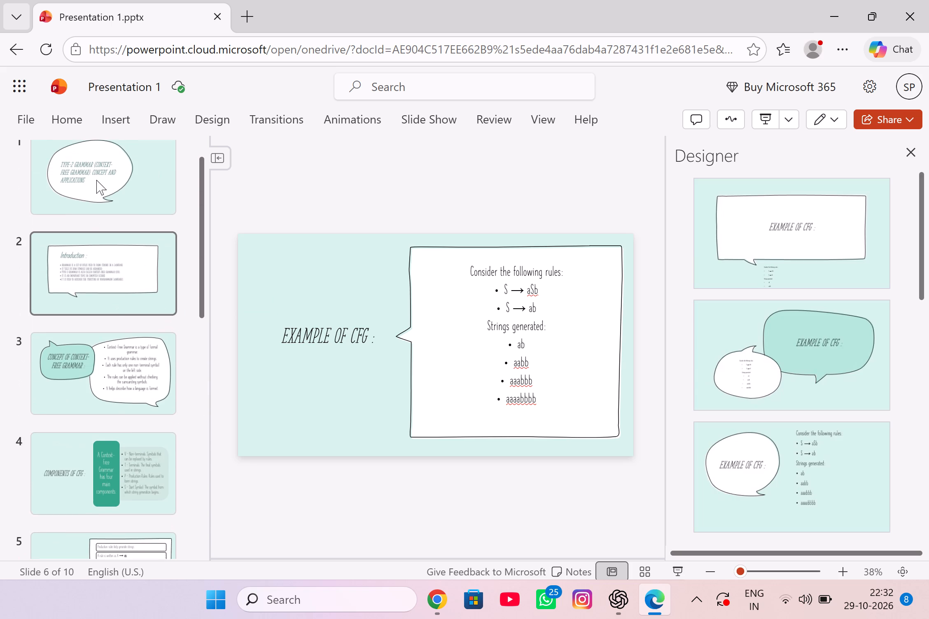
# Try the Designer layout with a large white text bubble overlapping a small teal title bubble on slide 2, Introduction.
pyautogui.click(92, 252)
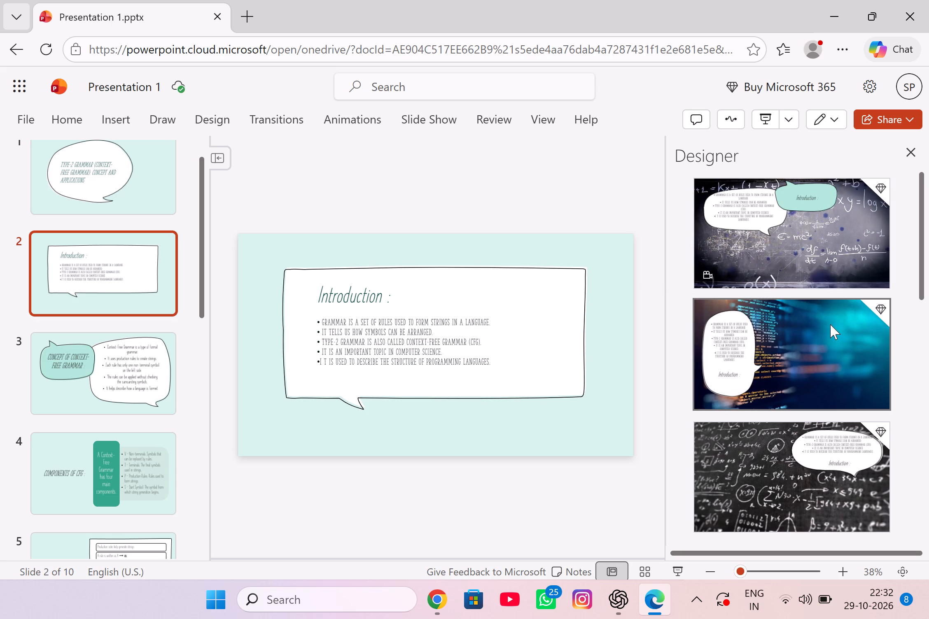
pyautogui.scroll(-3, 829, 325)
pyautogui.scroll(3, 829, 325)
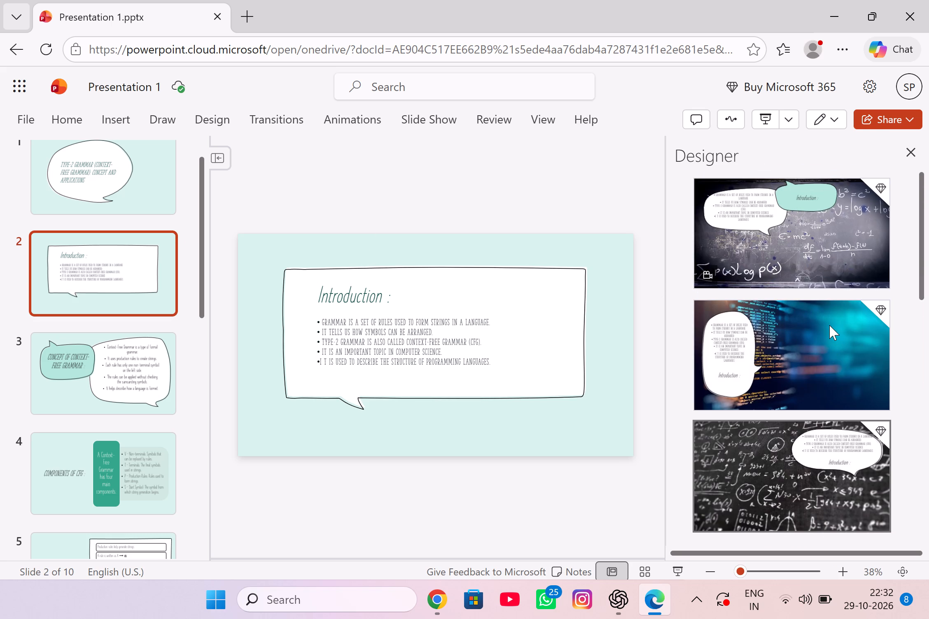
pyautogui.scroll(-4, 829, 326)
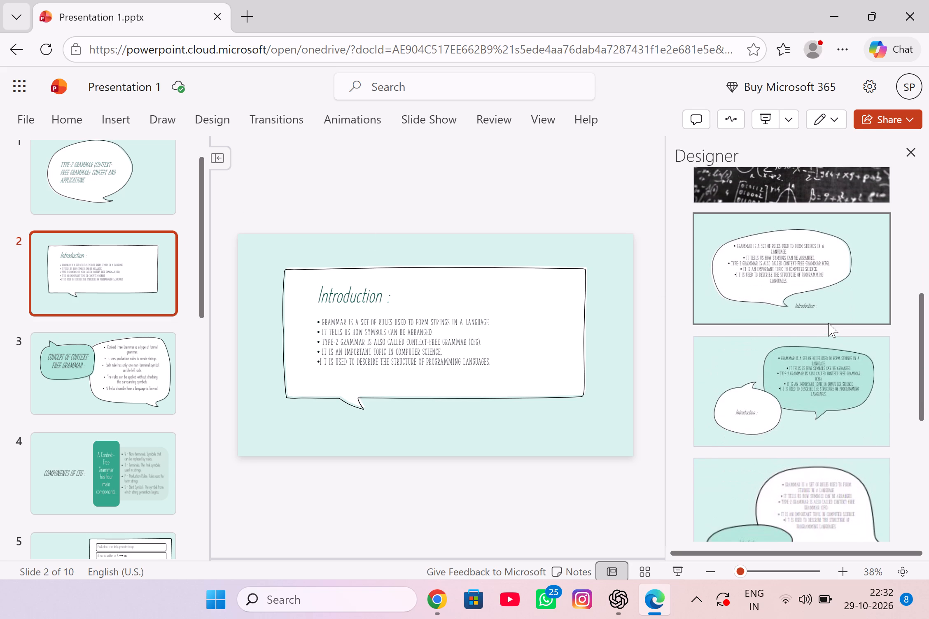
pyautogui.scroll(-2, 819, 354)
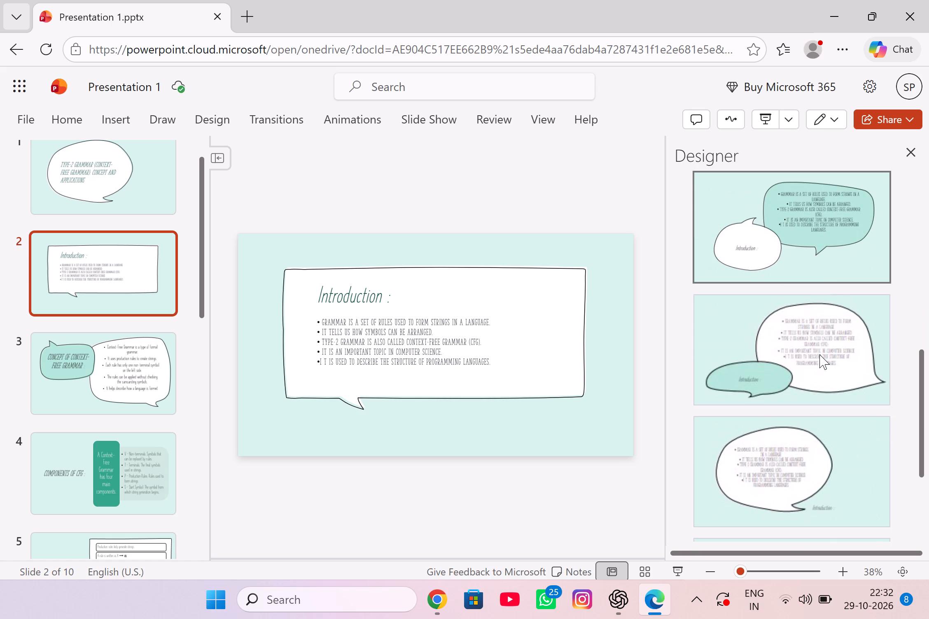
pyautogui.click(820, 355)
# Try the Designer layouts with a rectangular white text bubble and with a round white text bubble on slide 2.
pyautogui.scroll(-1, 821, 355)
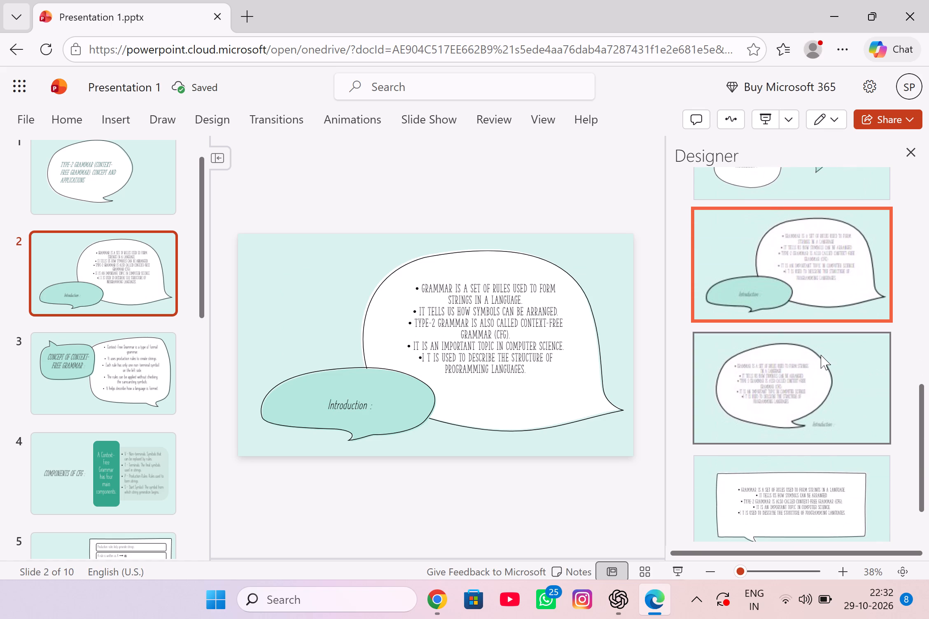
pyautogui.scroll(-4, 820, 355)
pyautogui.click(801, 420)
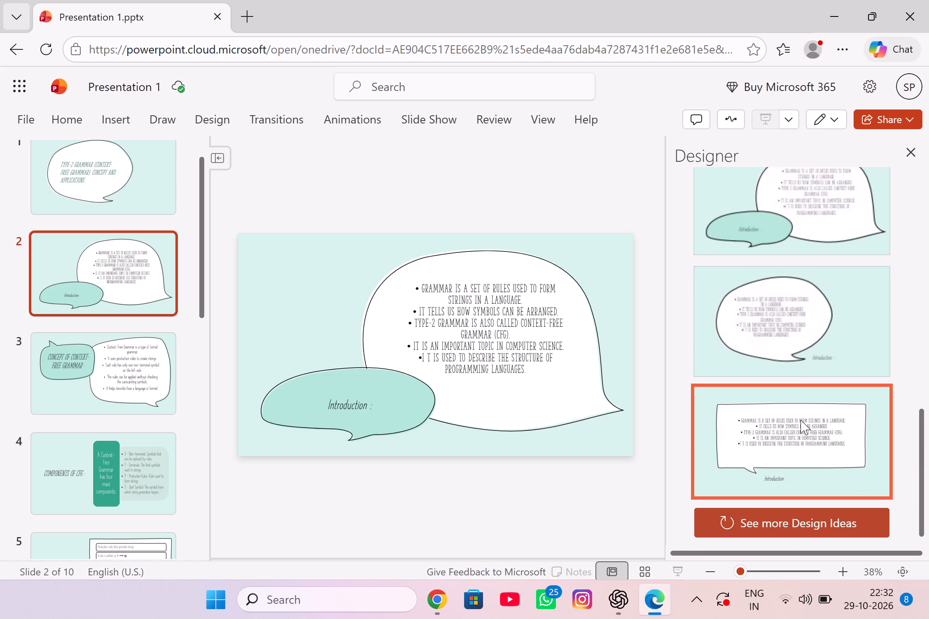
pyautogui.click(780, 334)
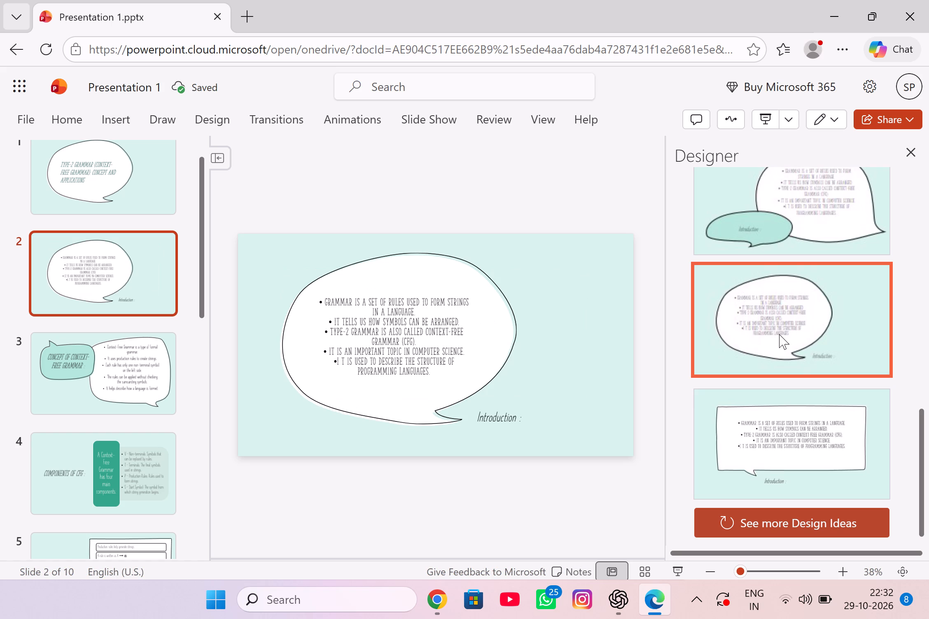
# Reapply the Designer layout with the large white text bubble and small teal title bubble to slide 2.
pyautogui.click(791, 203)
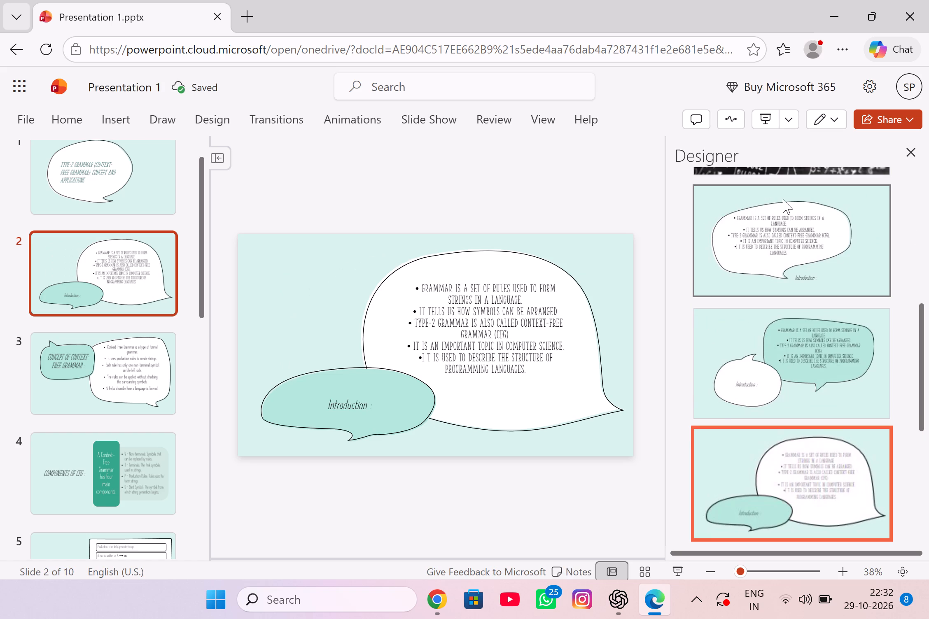
# Apply the Designer layout with a large teal text bubble overlapping a small white title bubble to slide 2.
pyautogui.scroll(4, 757, 251)
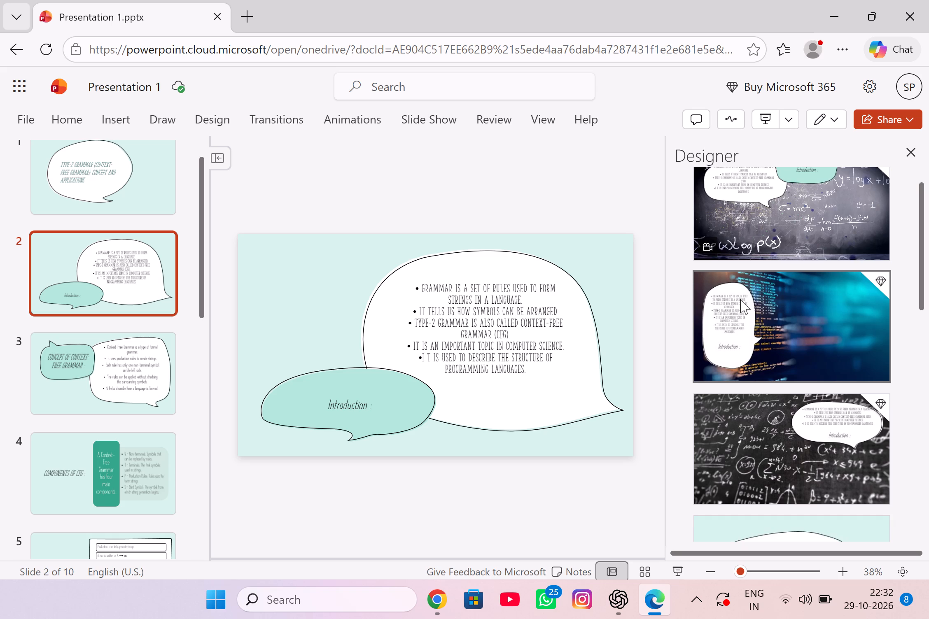
pyautogui.scroll(4, 740, 299)
pyautogui.scroll(-4, 740, 299)
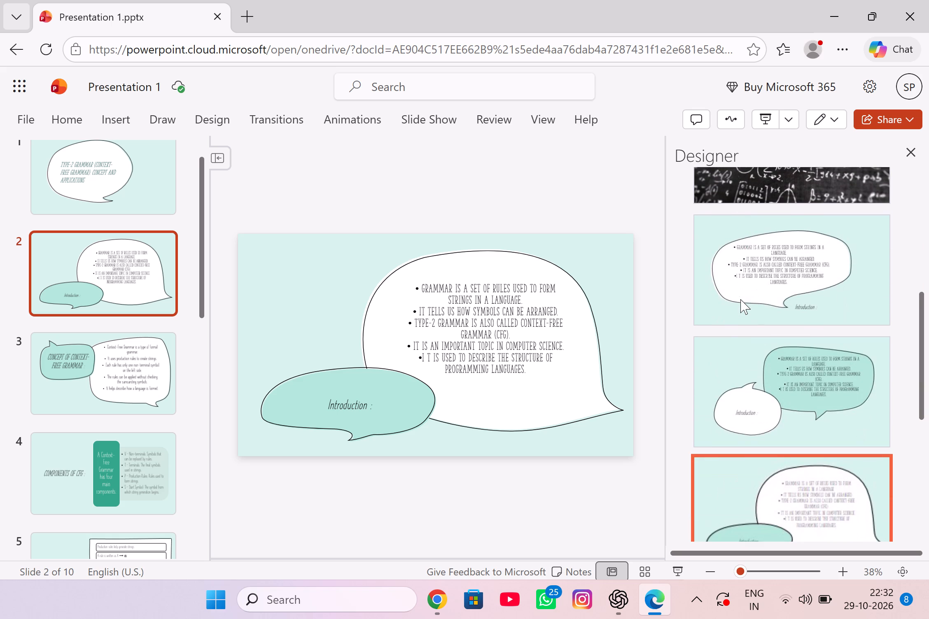
pyautogui.click(740, 299)
pyautogui.click(763, 366)
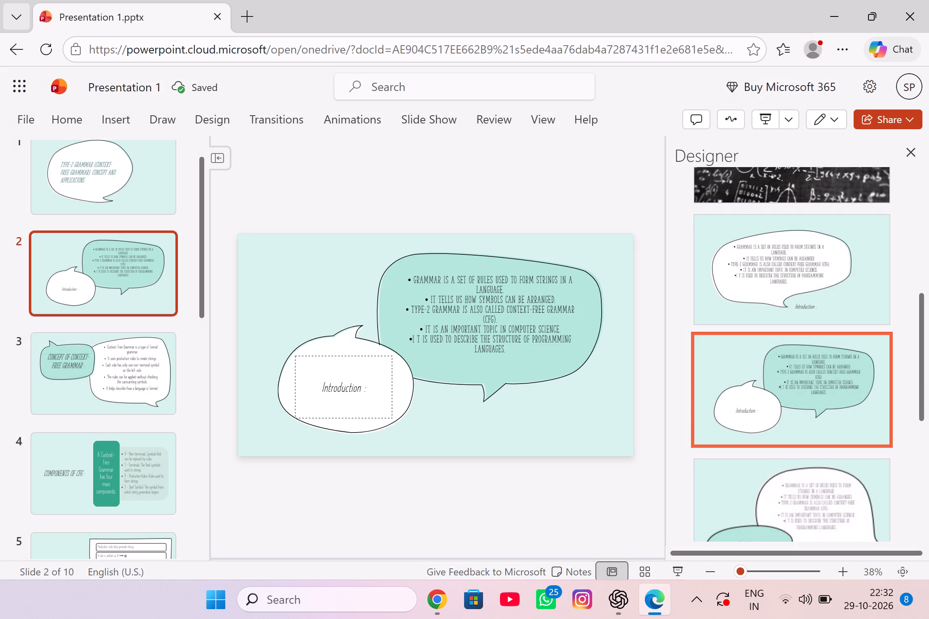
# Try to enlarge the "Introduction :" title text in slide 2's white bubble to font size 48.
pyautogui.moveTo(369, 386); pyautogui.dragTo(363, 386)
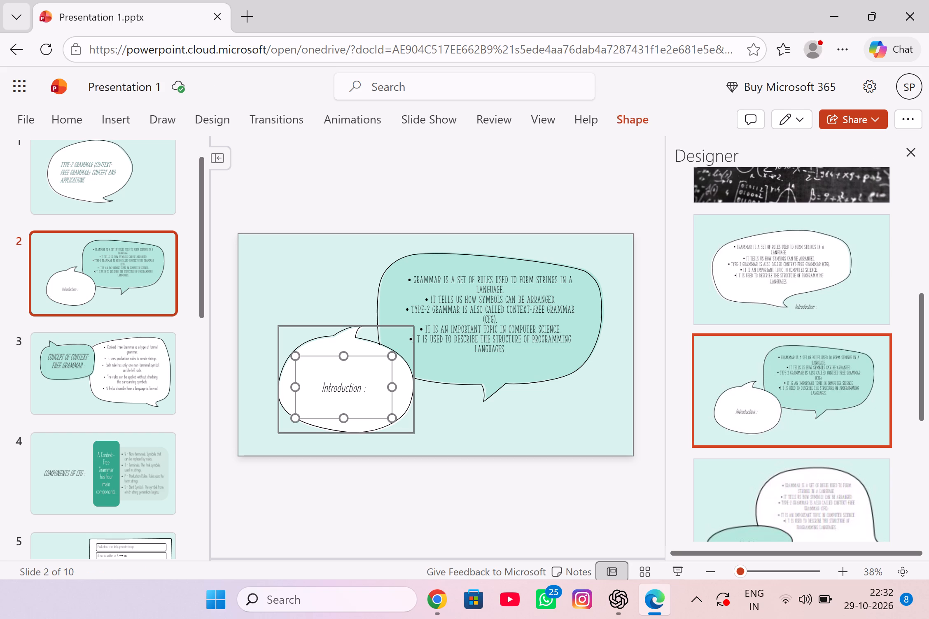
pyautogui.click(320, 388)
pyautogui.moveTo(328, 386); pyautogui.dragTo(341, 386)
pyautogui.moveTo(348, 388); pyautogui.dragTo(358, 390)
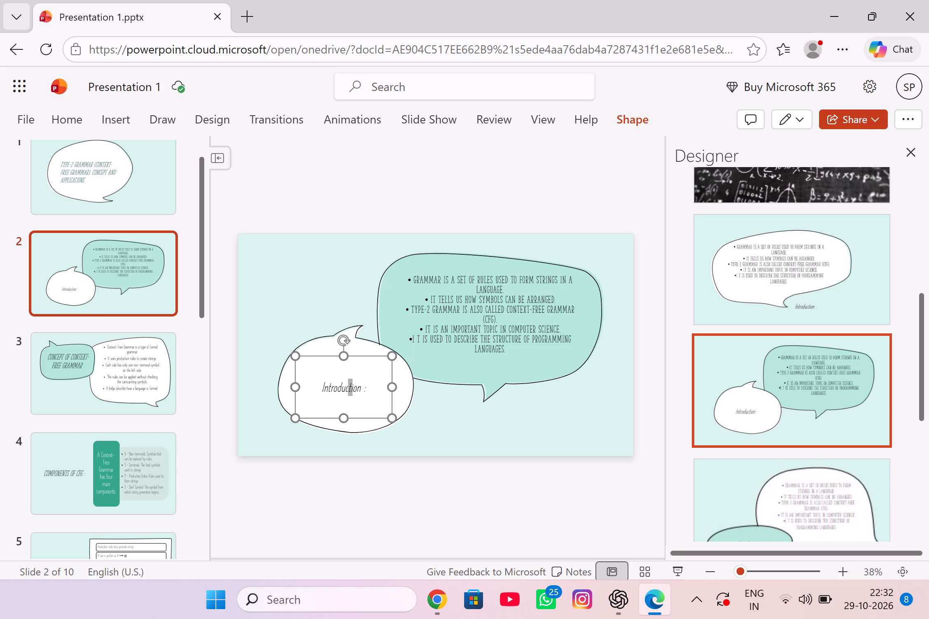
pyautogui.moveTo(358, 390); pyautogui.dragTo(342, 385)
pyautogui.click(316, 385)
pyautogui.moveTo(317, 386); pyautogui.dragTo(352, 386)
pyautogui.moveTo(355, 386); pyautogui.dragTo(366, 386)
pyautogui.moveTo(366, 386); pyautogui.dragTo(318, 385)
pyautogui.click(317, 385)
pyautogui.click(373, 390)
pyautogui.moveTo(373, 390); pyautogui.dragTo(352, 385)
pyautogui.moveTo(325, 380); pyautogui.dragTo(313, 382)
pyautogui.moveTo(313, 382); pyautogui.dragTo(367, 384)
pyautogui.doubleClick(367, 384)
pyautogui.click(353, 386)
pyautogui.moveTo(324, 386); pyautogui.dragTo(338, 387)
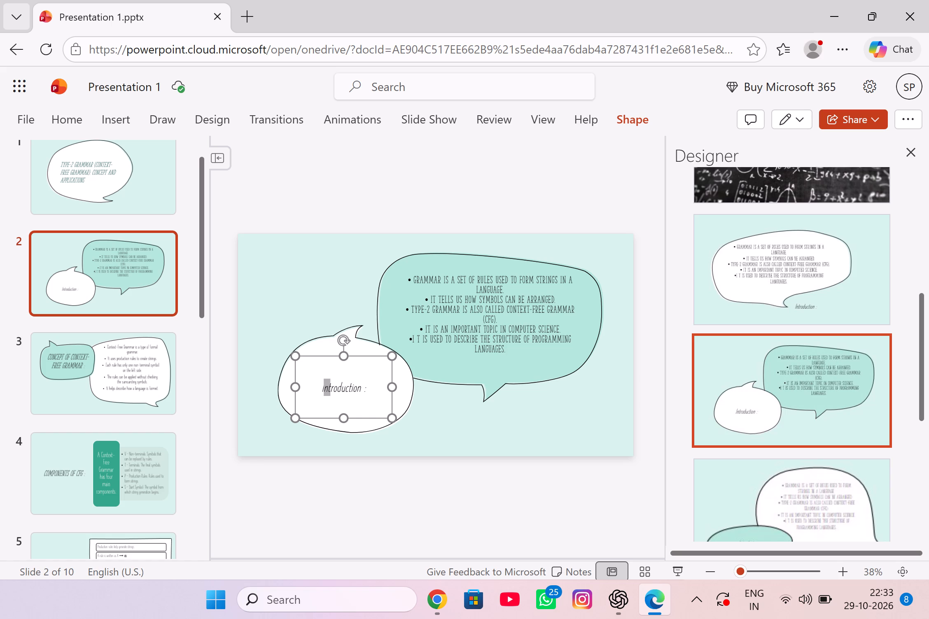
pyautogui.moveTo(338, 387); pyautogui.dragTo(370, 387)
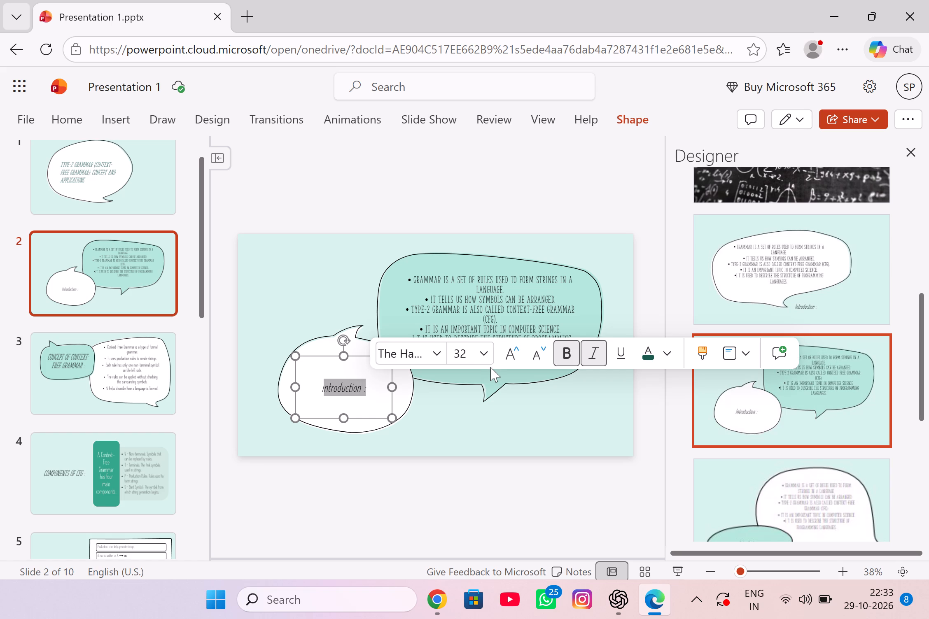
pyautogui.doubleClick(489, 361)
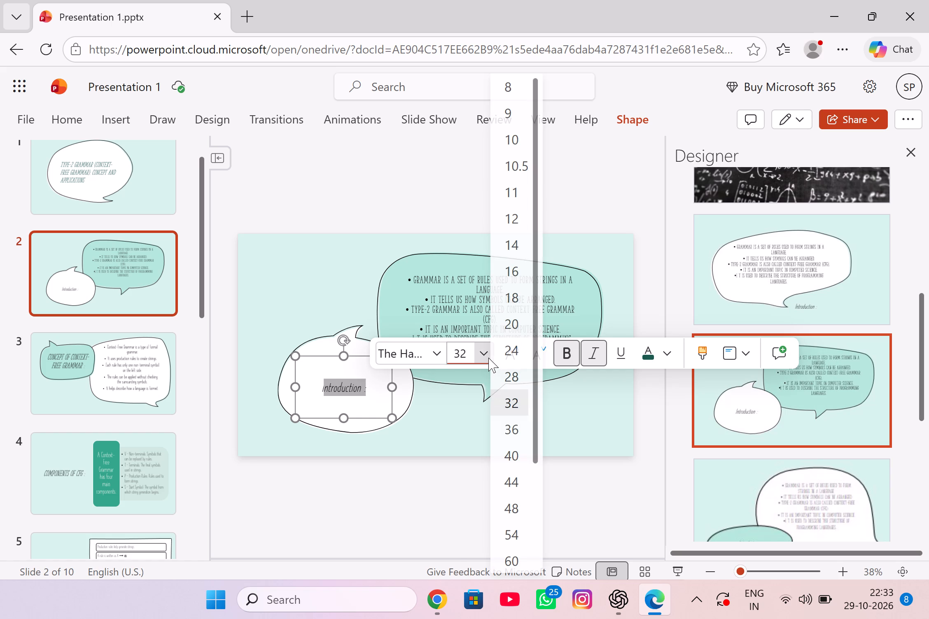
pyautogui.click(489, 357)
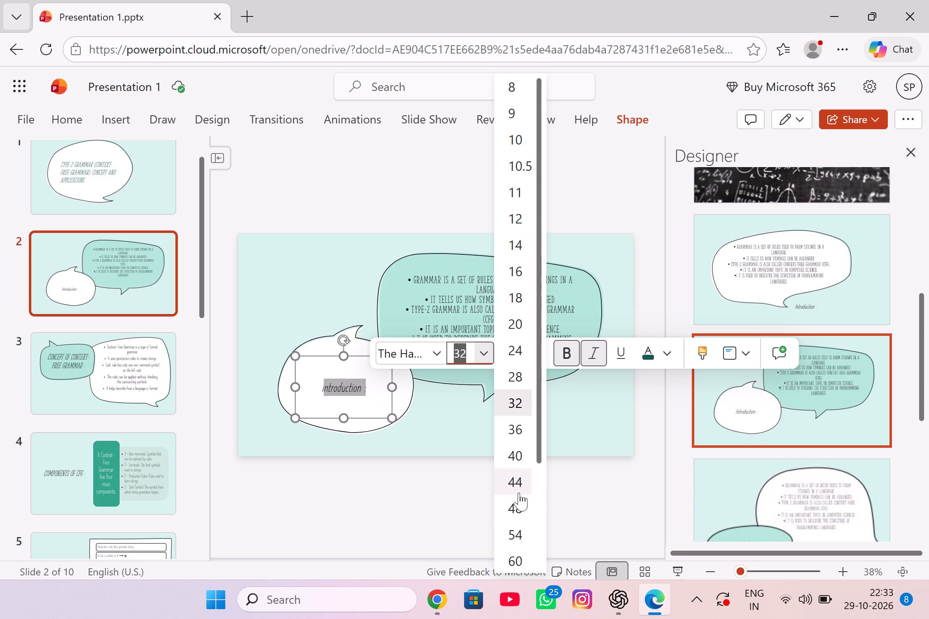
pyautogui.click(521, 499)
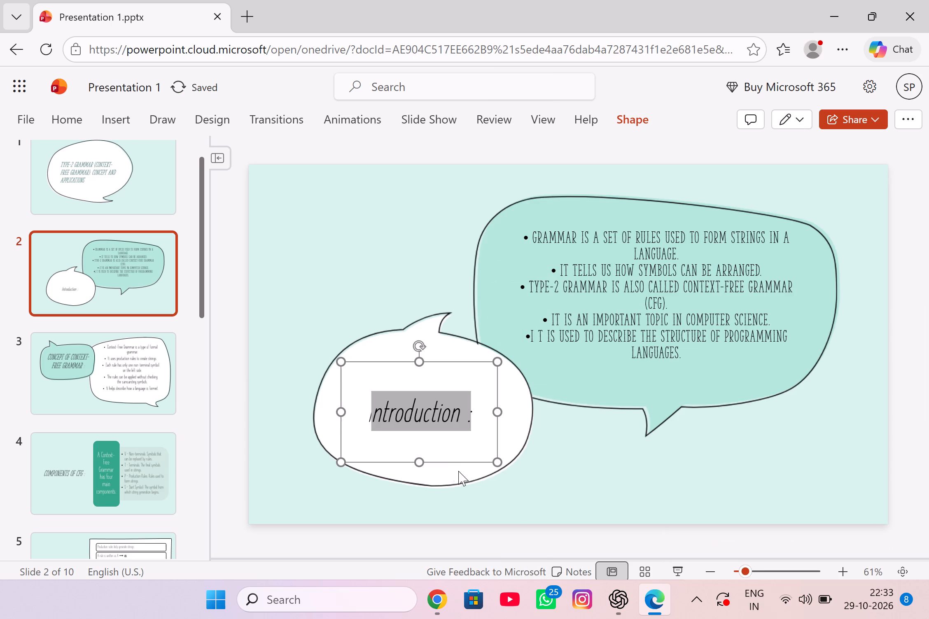
# Select the whole "Introduction :" title including its first letter, try font sizes 40 and 44, and set it to 48.
pyautogui.click(373, 415)
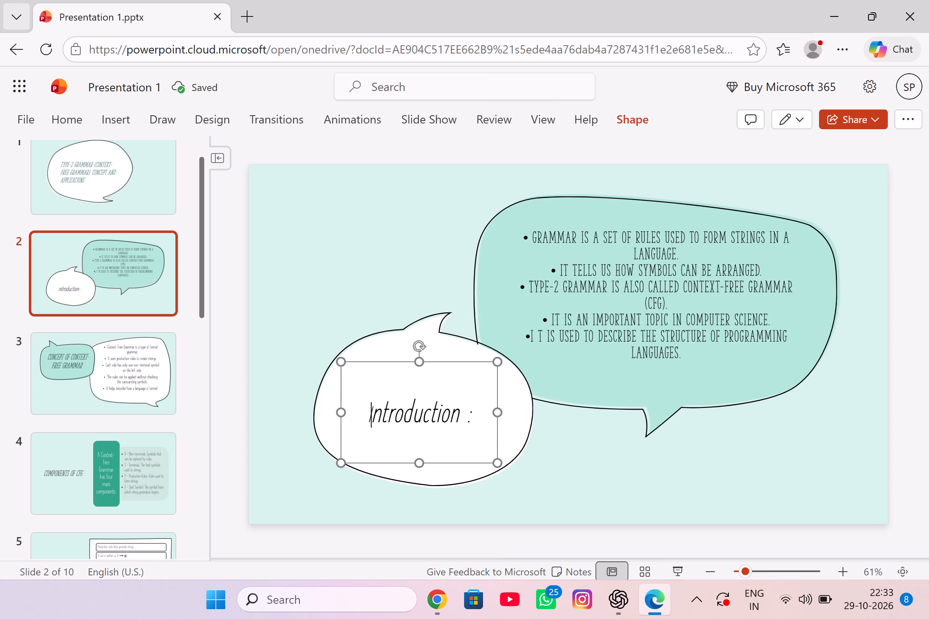
pyautogui.click(373, 415)
pyautogui.moveTo(374, 414); pyautogui.dragTo(366, 409)
pyautogui.doubleClick(366, 409)
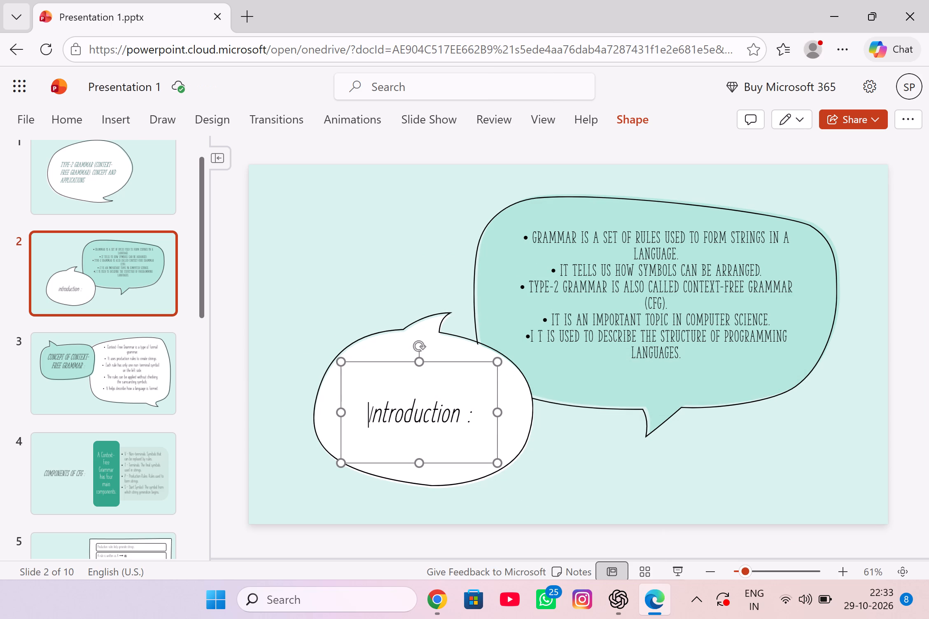
pyautogui.click(360, 415)
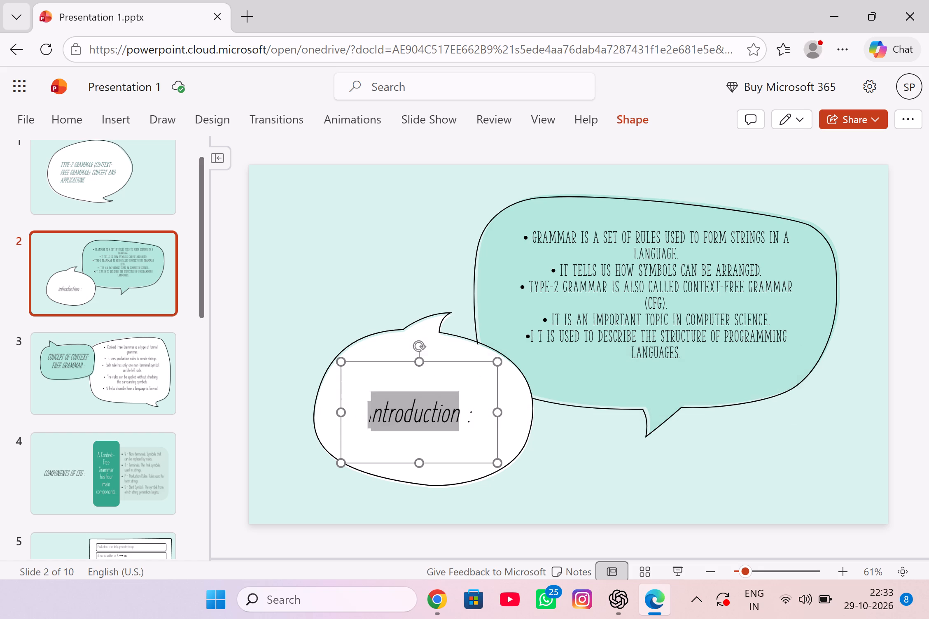
pyautogui.moveTo(367, 412); pyautogui.dragTo(408, 416)
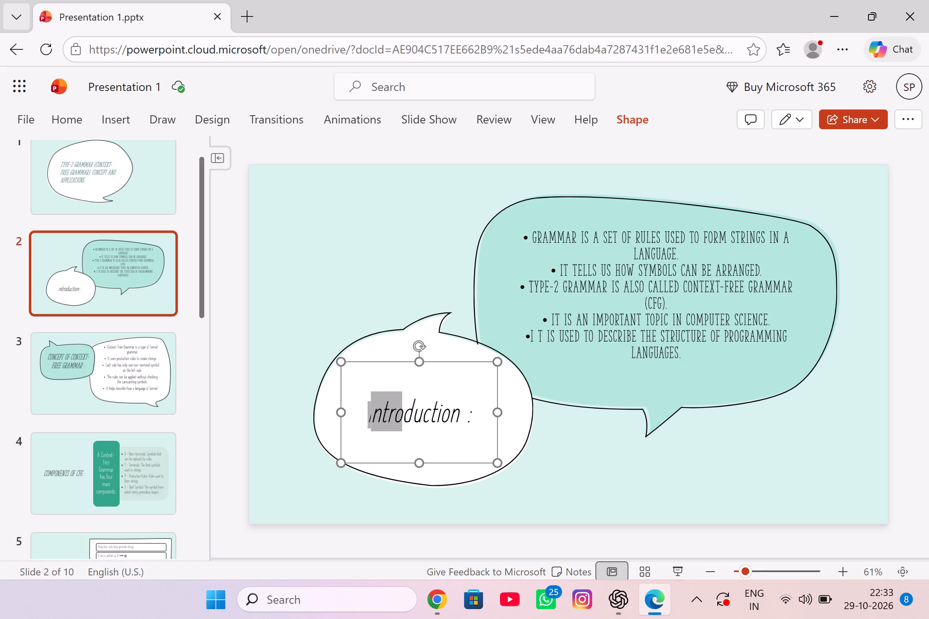
pyautogui.moveTo(408, 416); pyautogui.dragTo(472, 419)
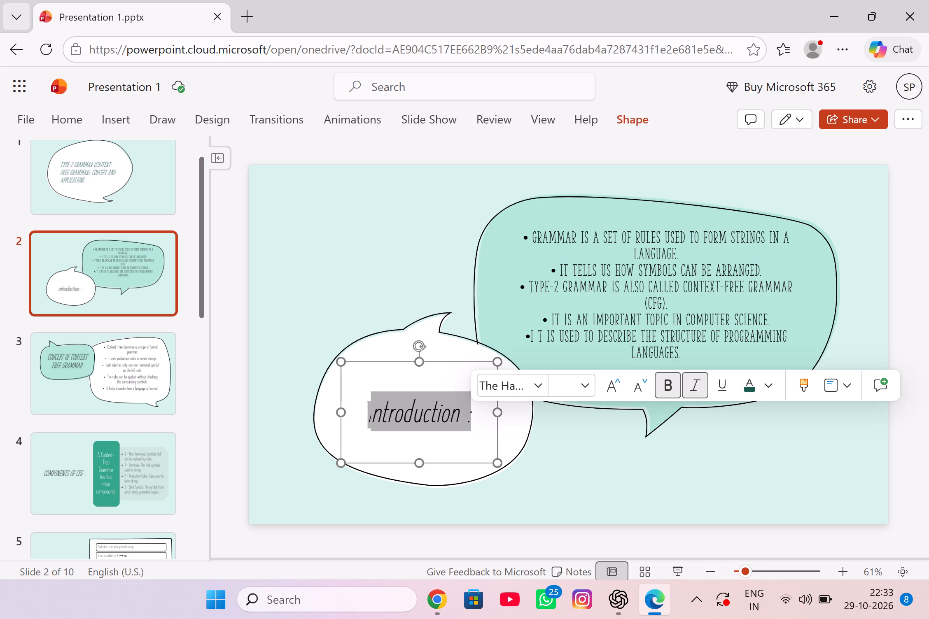
pyautogui.click(582, 384)
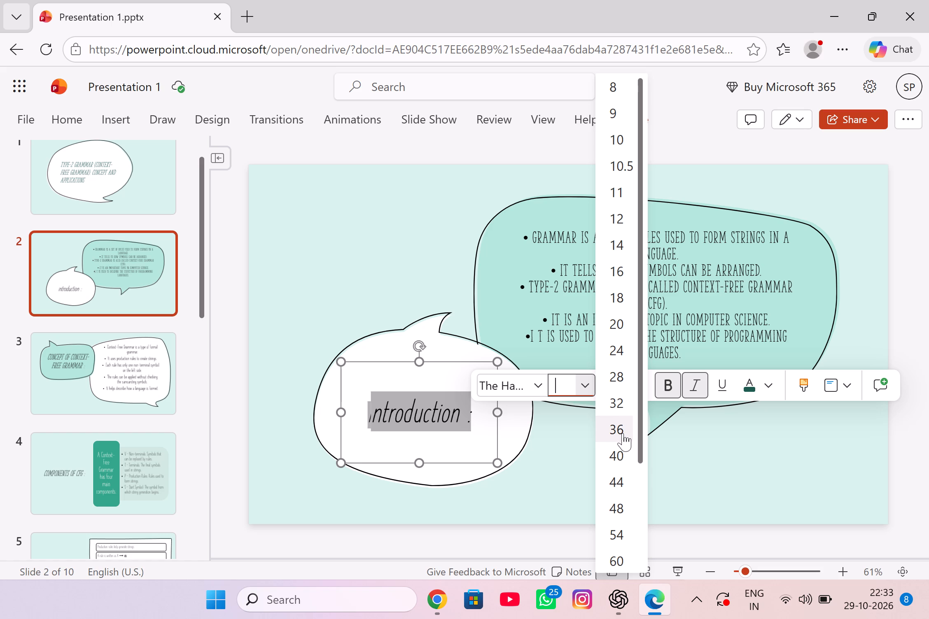
pyautogui.click(618, 456)
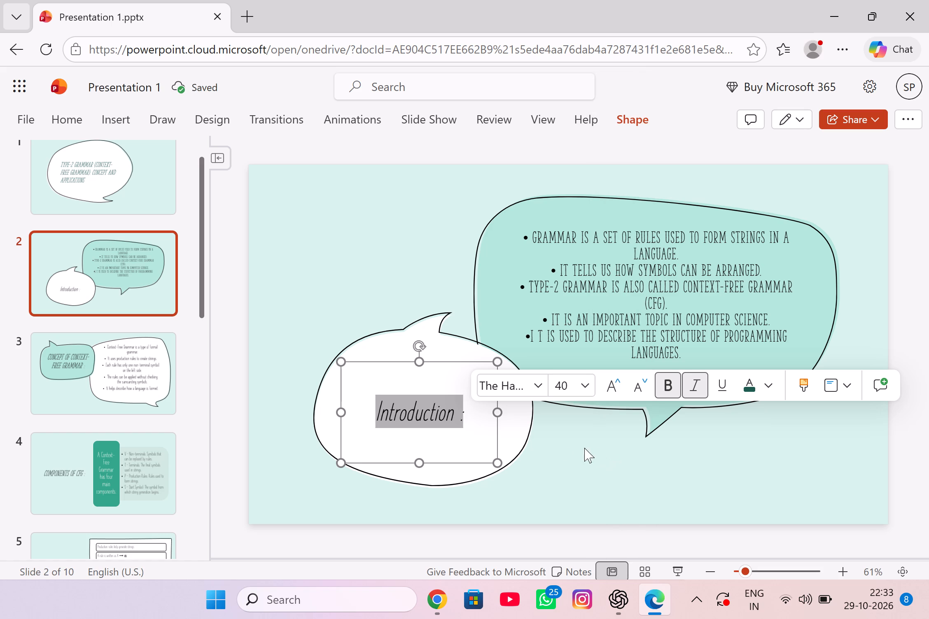
pyautogui.click(590, 387)
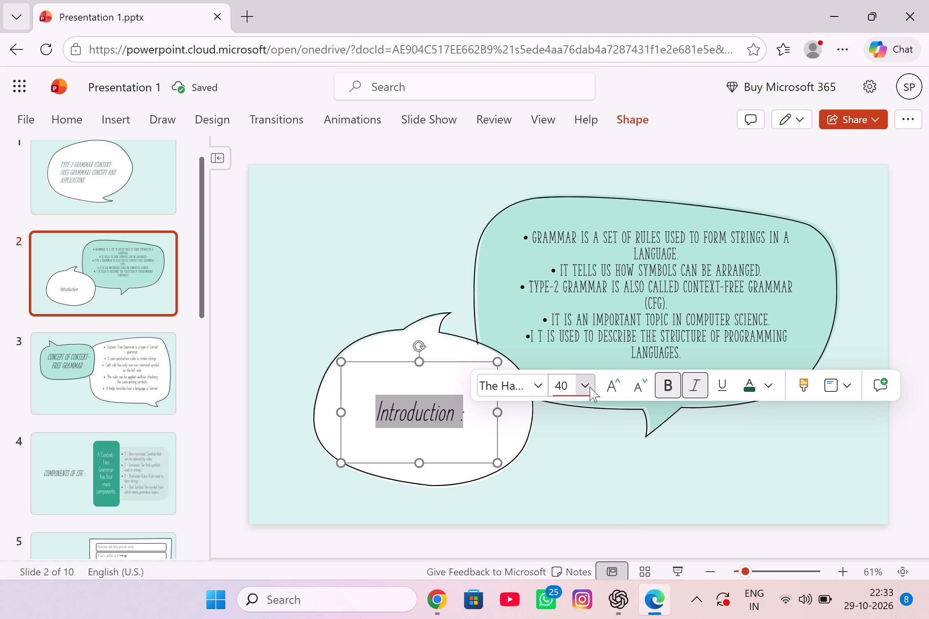
pyautogui.click(621, 486)
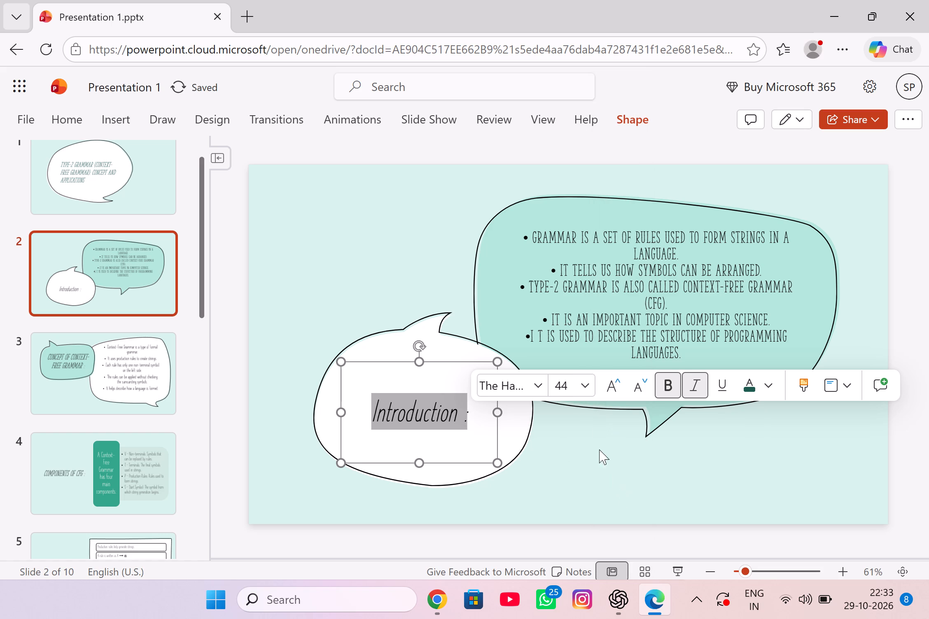
pyautogui.click(589, 387)
pyautogui.click(612, 502)
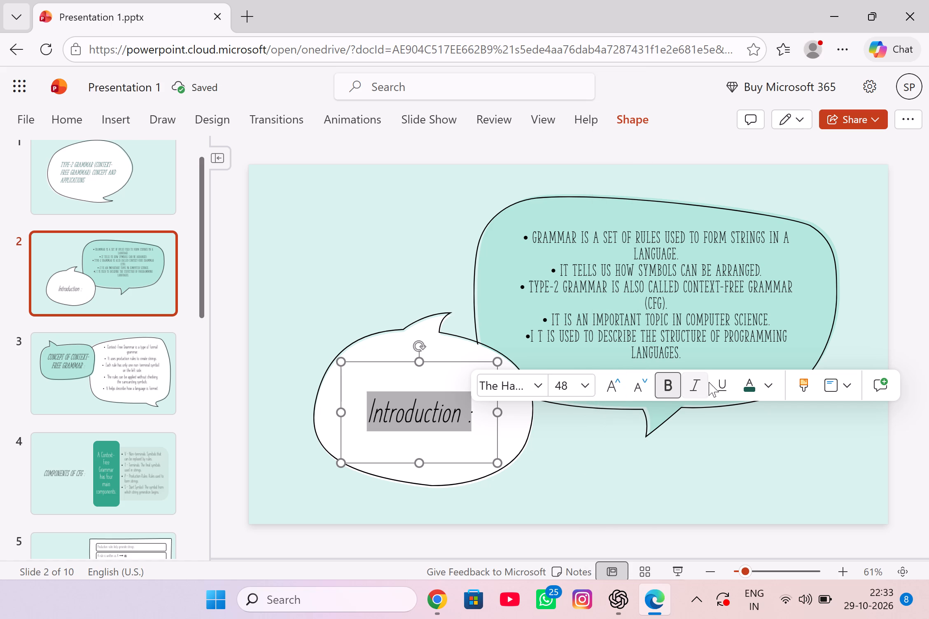
# Apply the dark green font colour to the "Introduction :" title on slide 2.
pyautogui.click(741, 379)
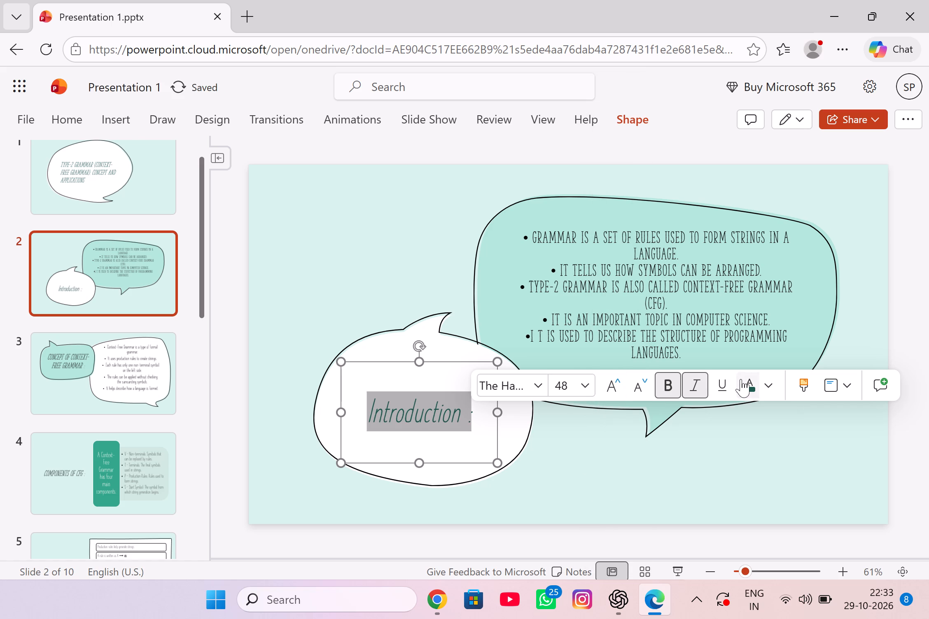
pyautogui.click(576, 434)
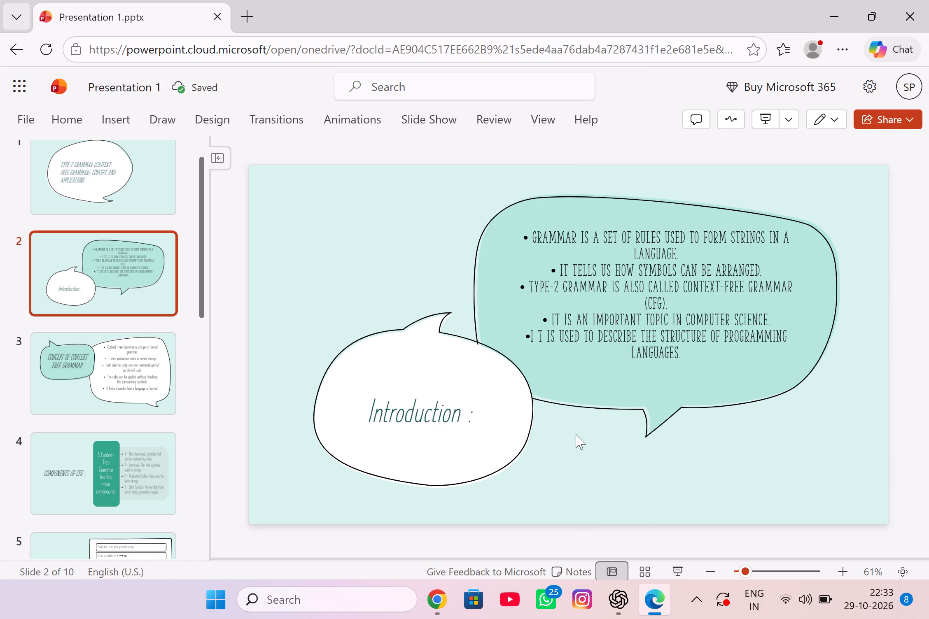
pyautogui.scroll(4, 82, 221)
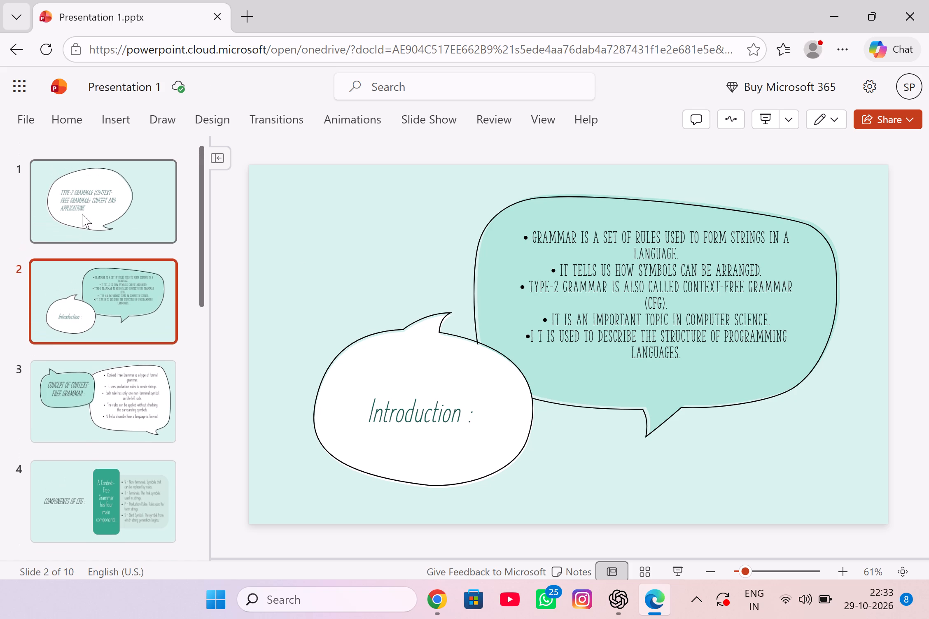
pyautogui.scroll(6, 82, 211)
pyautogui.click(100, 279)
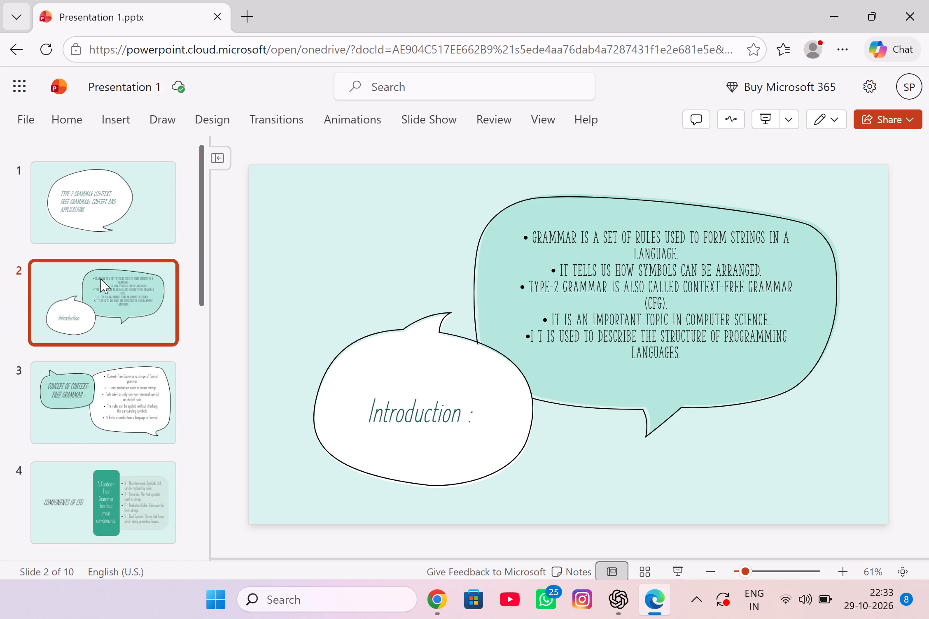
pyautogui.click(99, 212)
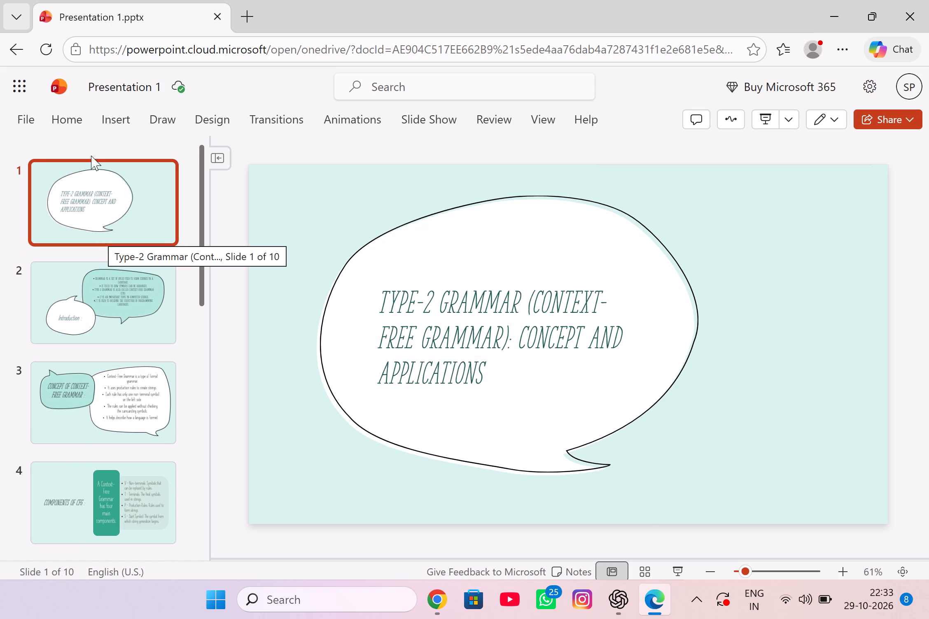
# Return to slide 2, try the Title Slide layout from the ChitchatVTI theme, and apply the Title and Content layout.
pyautogui.doubleClick(112, 291)
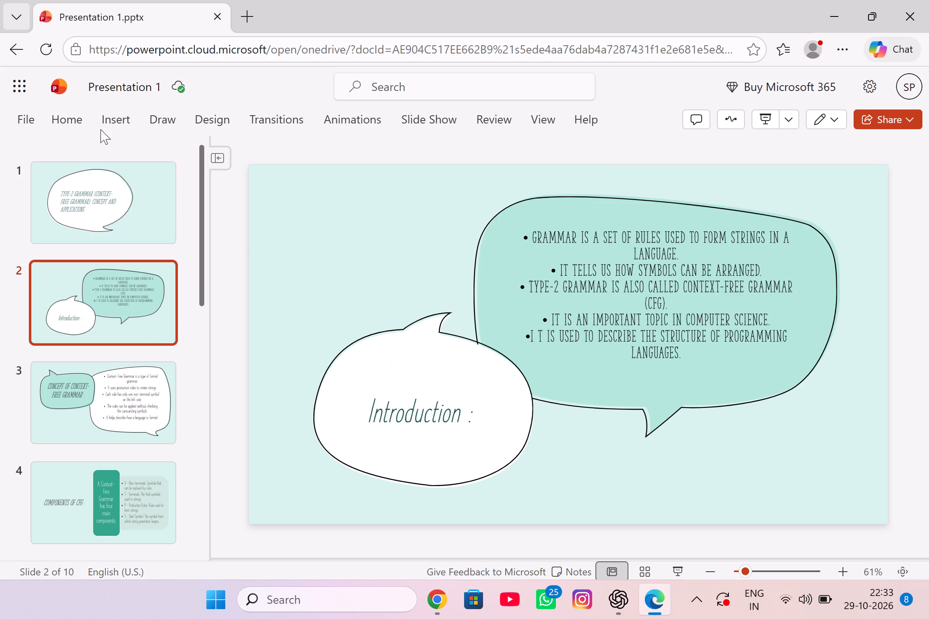
pyautogui.click(87, 122)
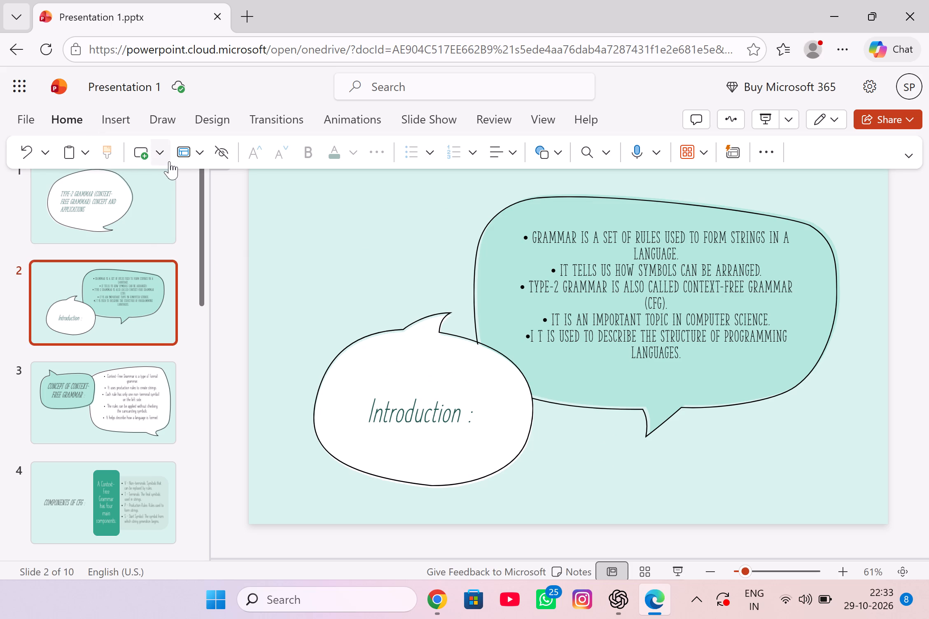
pyautogui.doubleClick(182, 150)
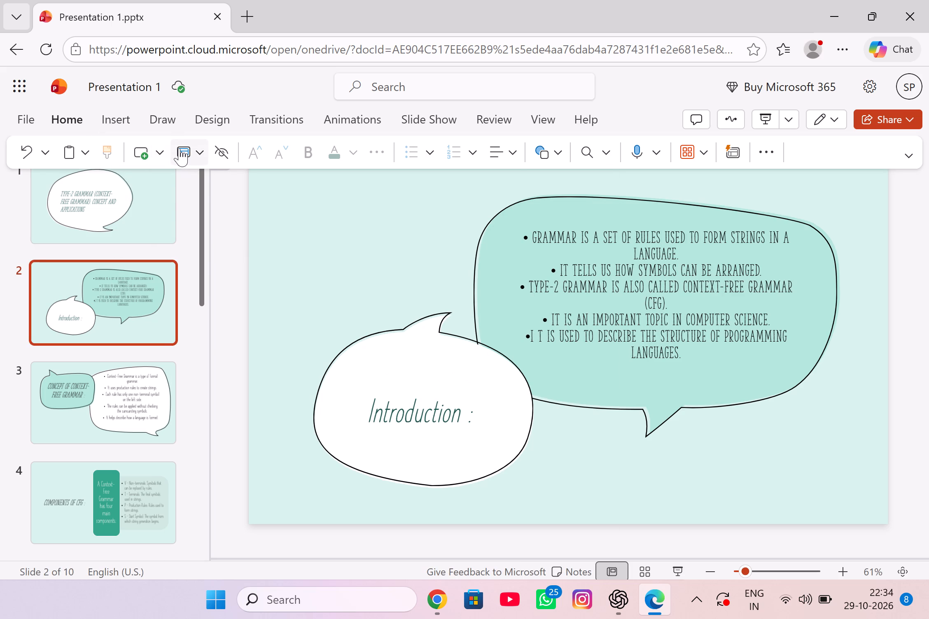
pyautogui.doubleClick(179, 148)
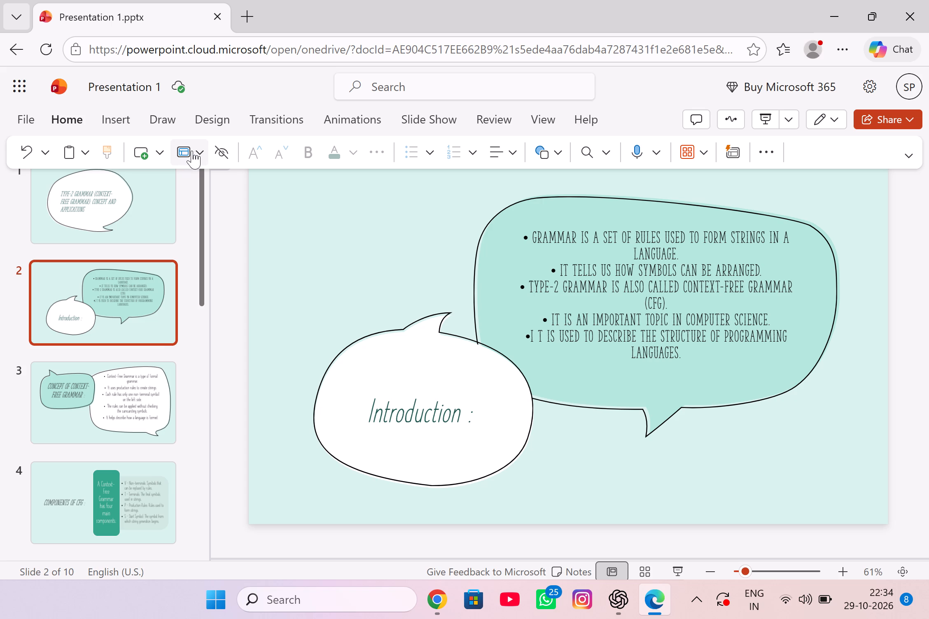
pyautogui.click(200, 150)
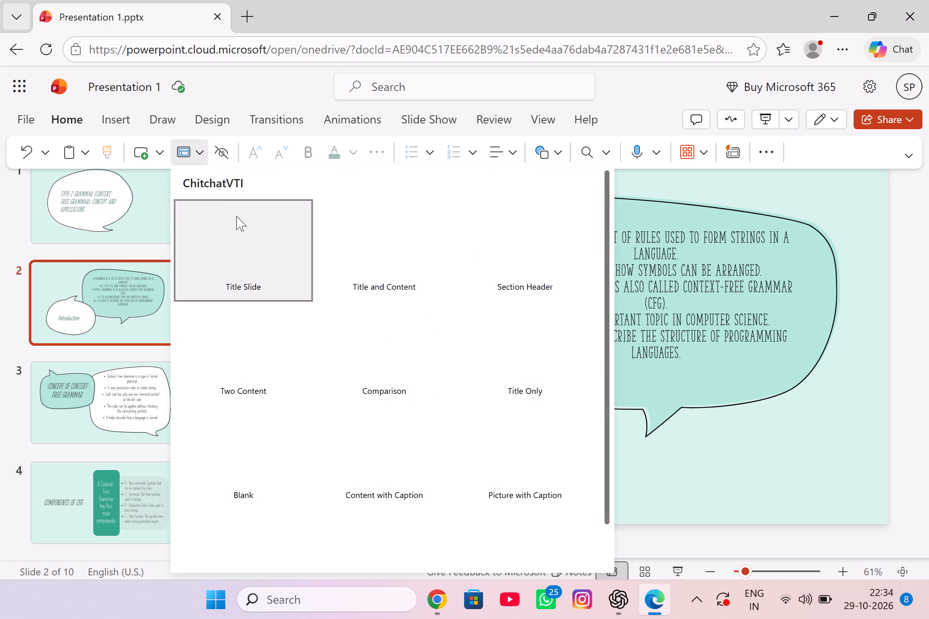
pyautogui.click(241, 217)
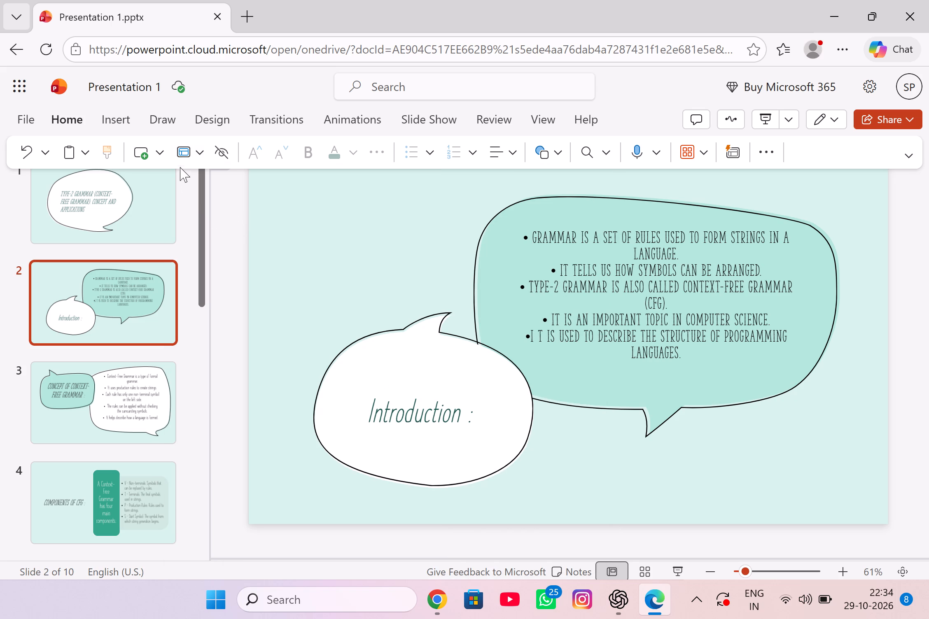
pyautogui.click(201, 155)
pyautogui.click(326, 234)
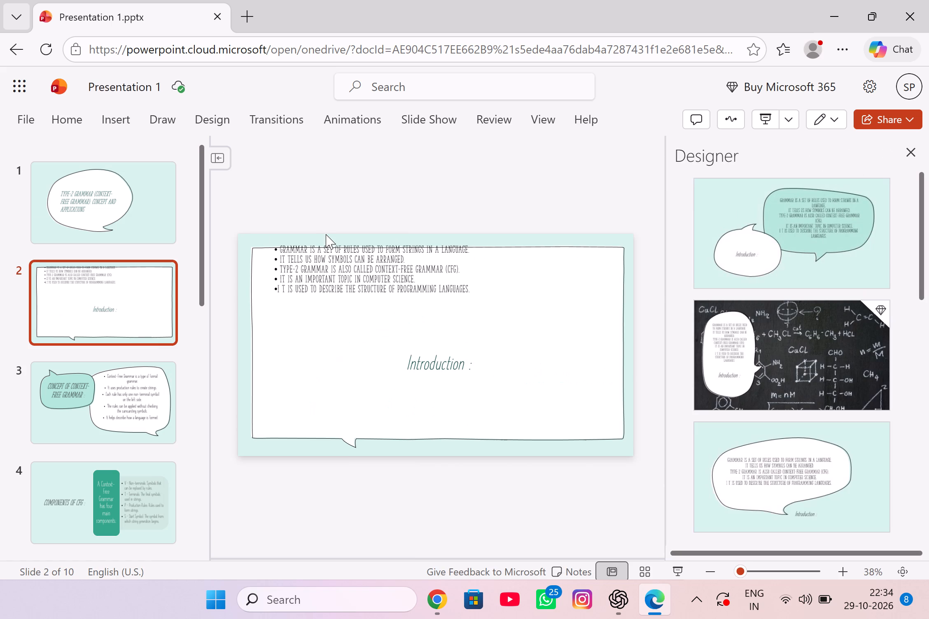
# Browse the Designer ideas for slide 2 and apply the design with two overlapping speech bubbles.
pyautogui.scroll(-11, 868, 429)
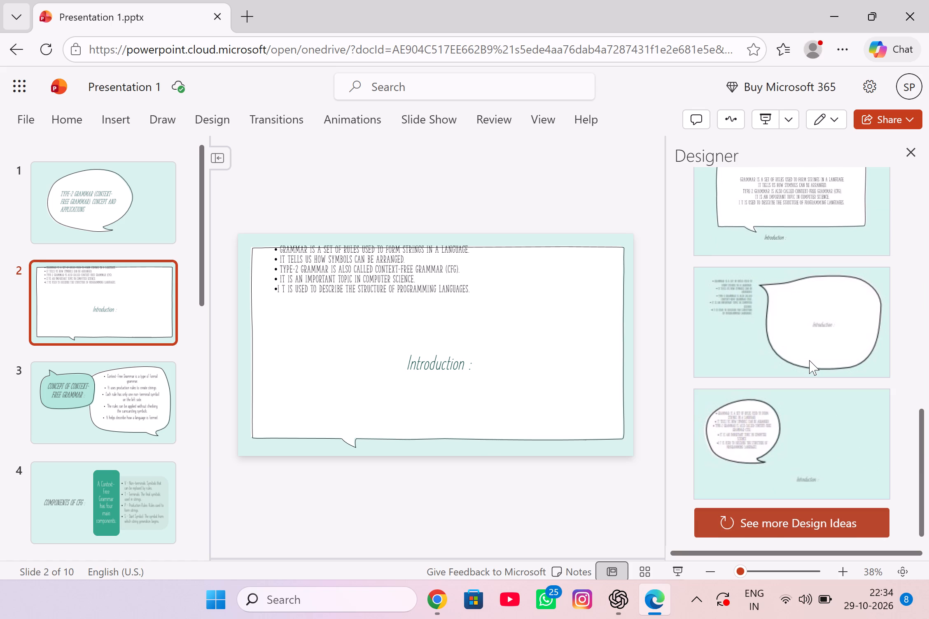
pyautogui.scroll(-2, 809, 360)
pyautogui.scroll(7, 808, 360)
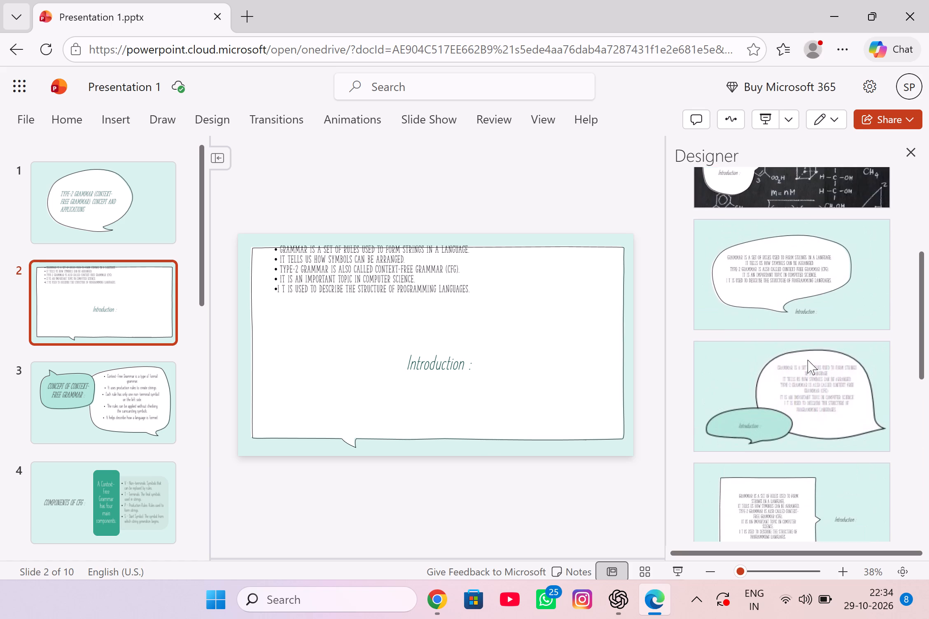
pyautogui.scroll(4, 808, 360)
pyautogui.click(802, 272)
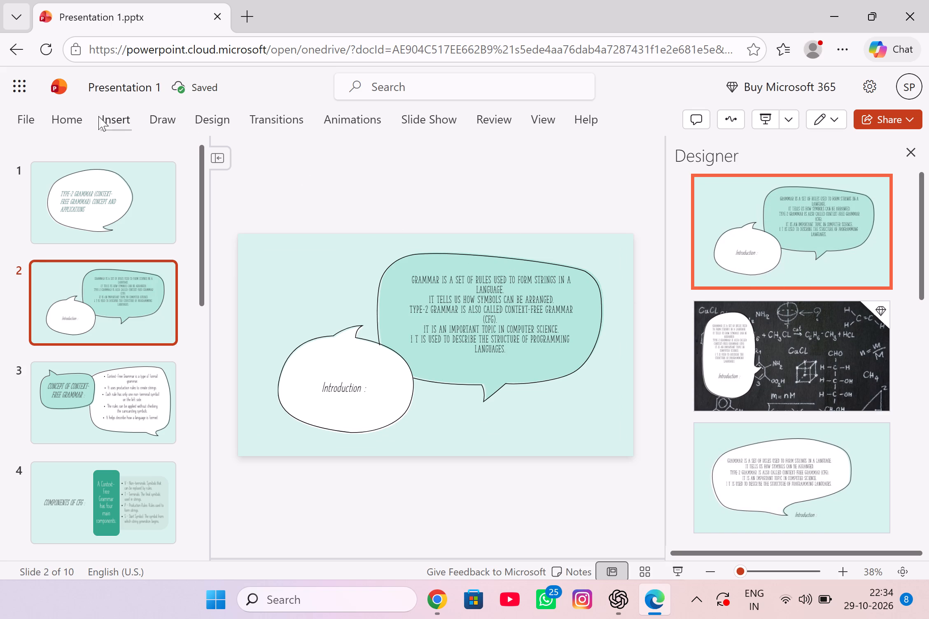
# Undo the Designer style and the layout change on slide 2, back to the bulleted two-bubble version.
pyautogui.click(27, 150)
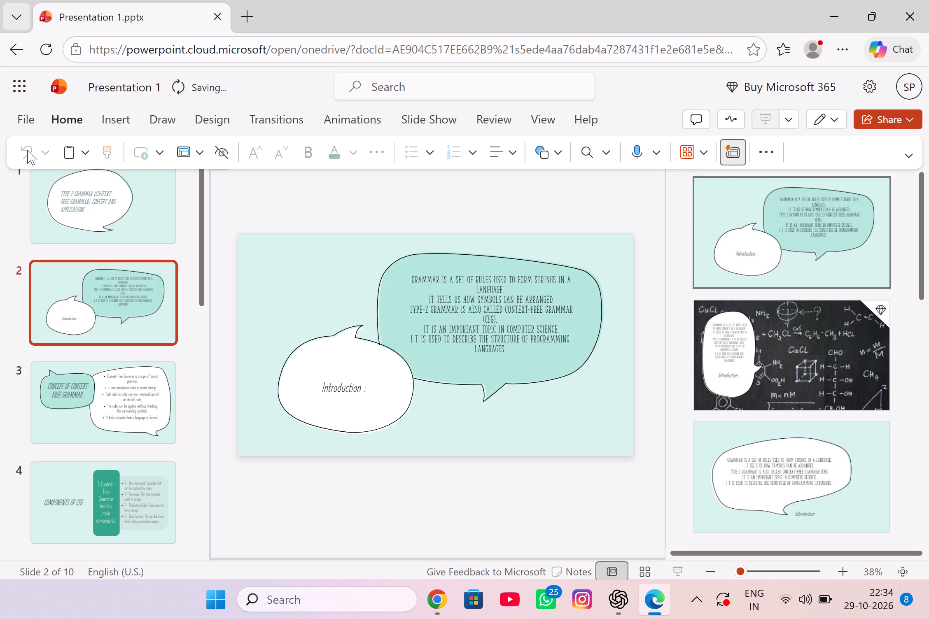
pyautogui.click(27, 150)
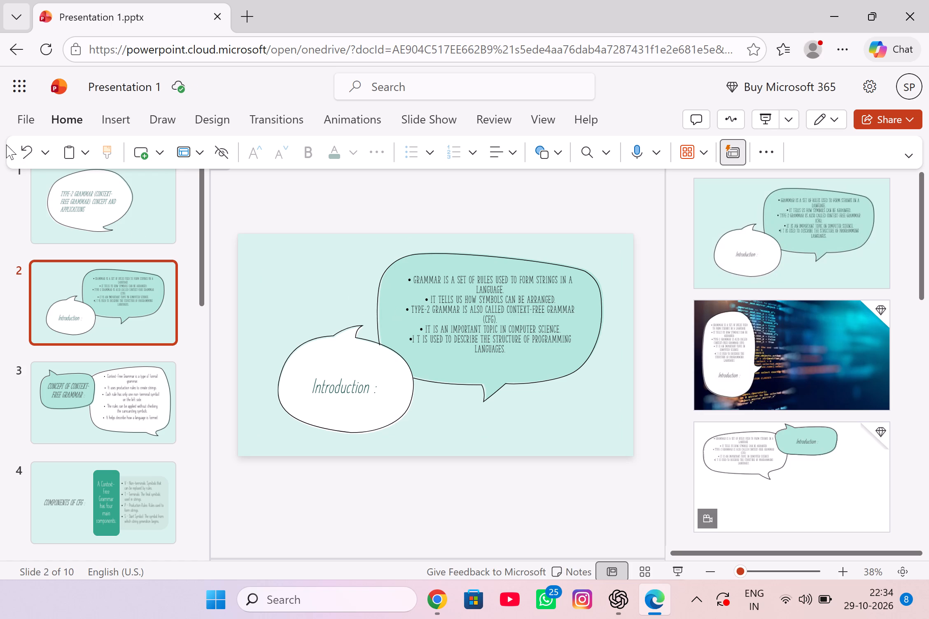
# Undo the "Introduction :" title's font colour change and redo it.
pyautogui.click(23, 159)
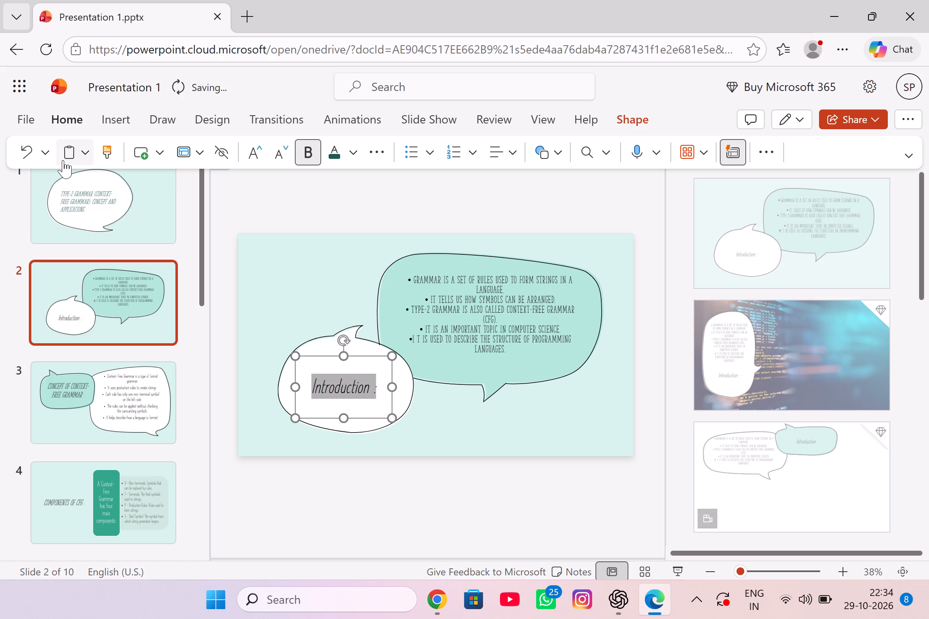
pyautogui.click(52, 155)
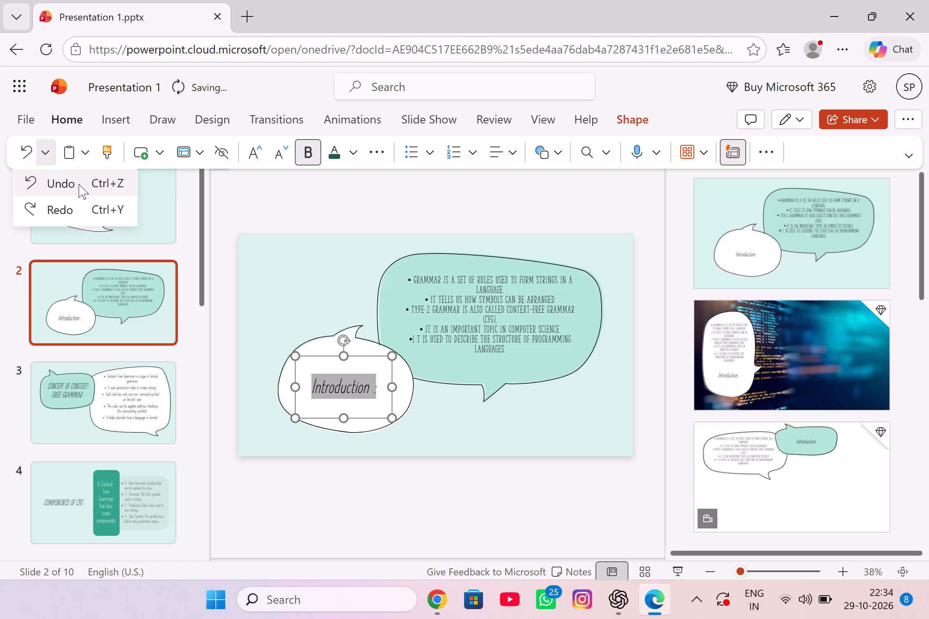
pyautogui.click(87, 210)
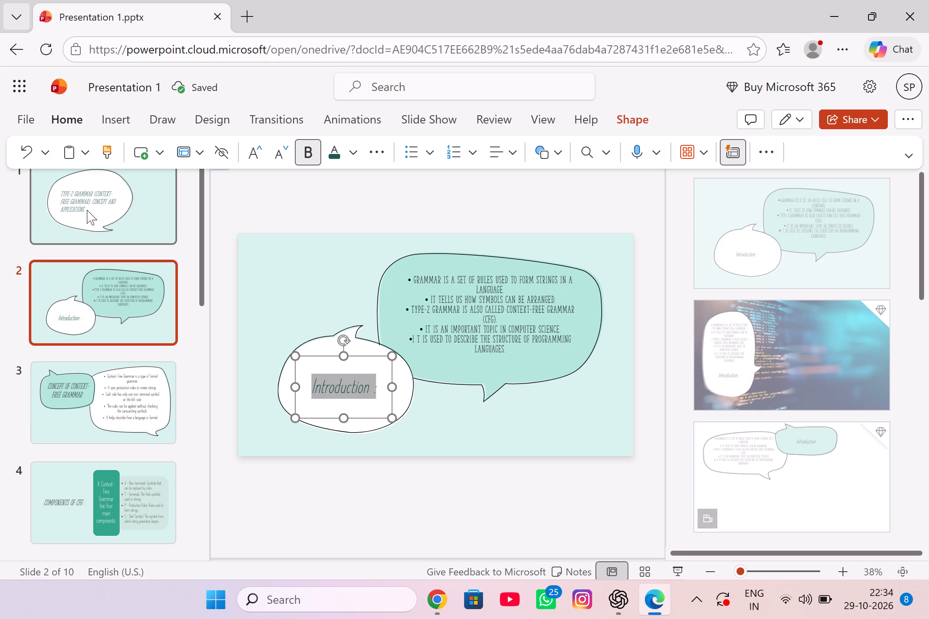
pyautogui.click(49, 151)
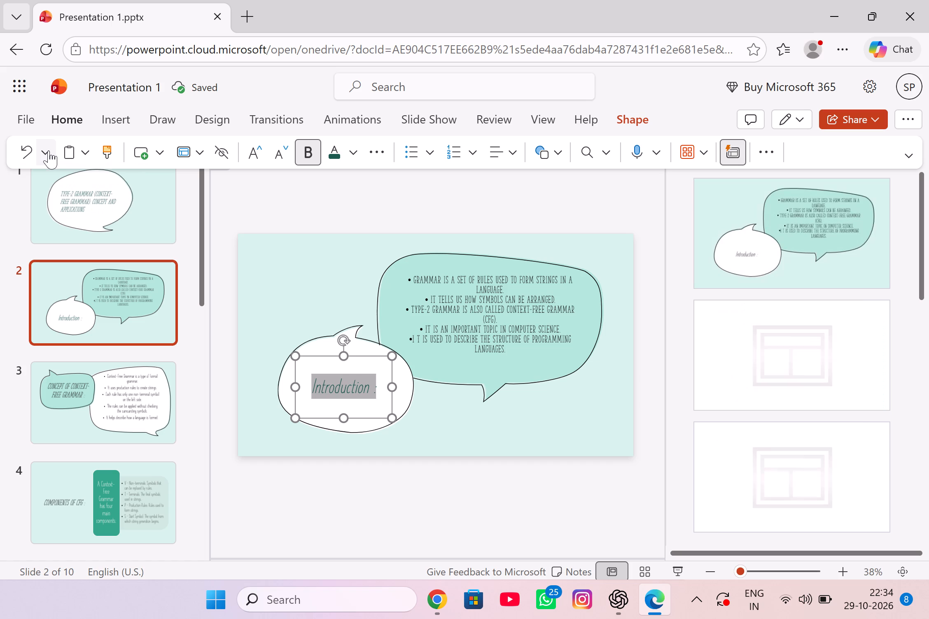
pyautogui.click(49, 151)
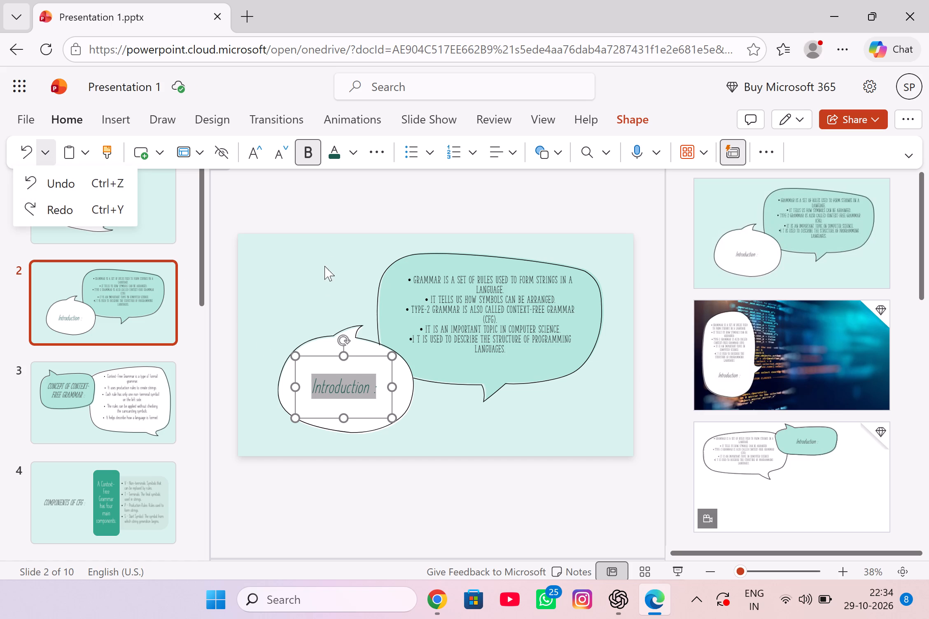
# Increase the font size of the "Introduction :" title by two increments.
pyautogui.click(259, 152)
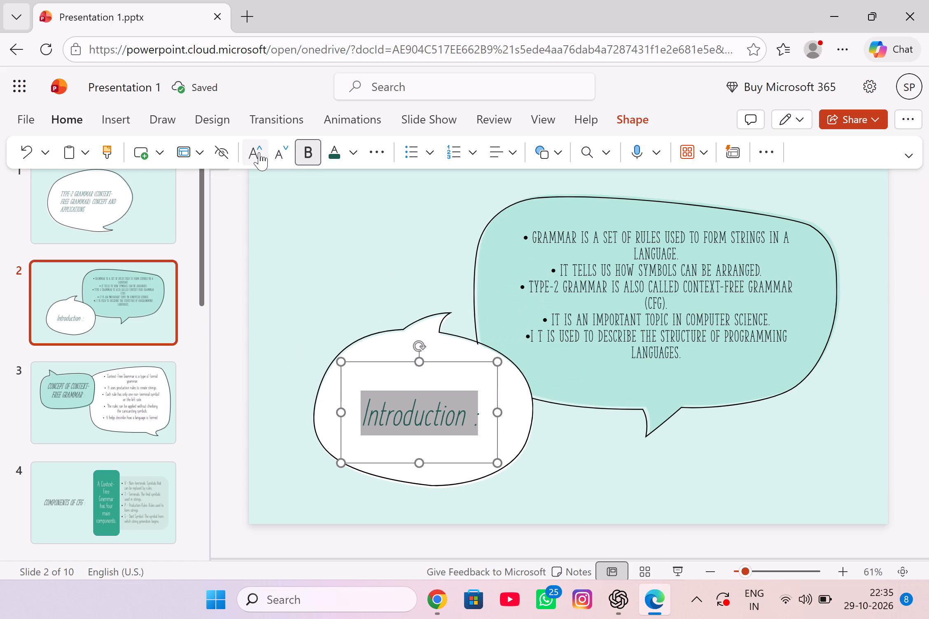
pyautogui.click(259, 152)
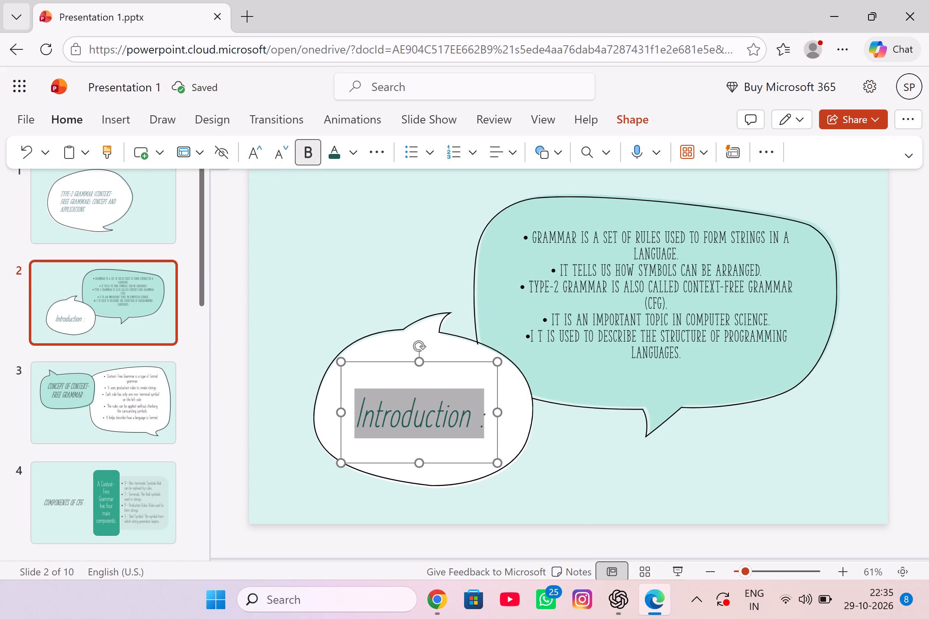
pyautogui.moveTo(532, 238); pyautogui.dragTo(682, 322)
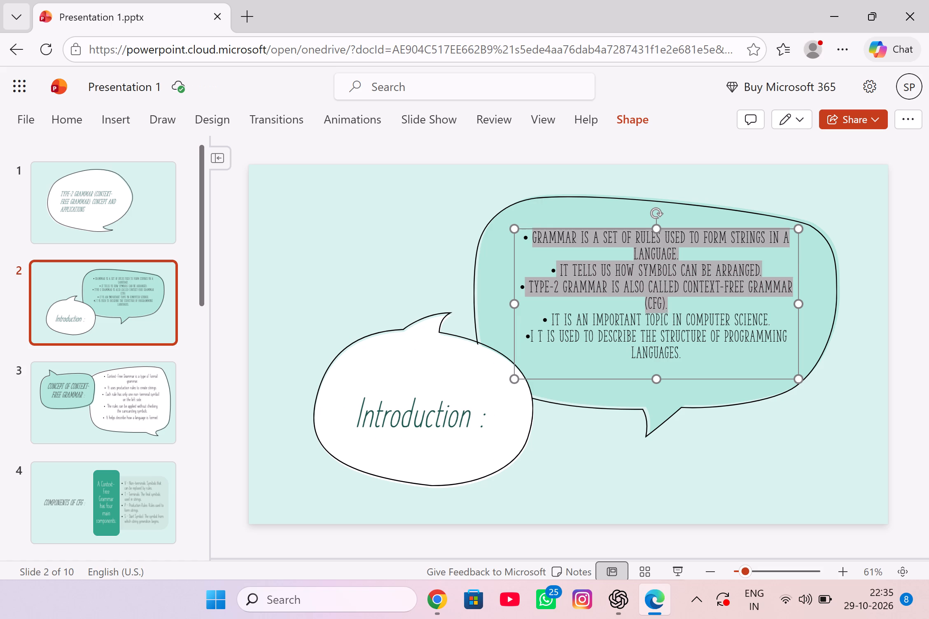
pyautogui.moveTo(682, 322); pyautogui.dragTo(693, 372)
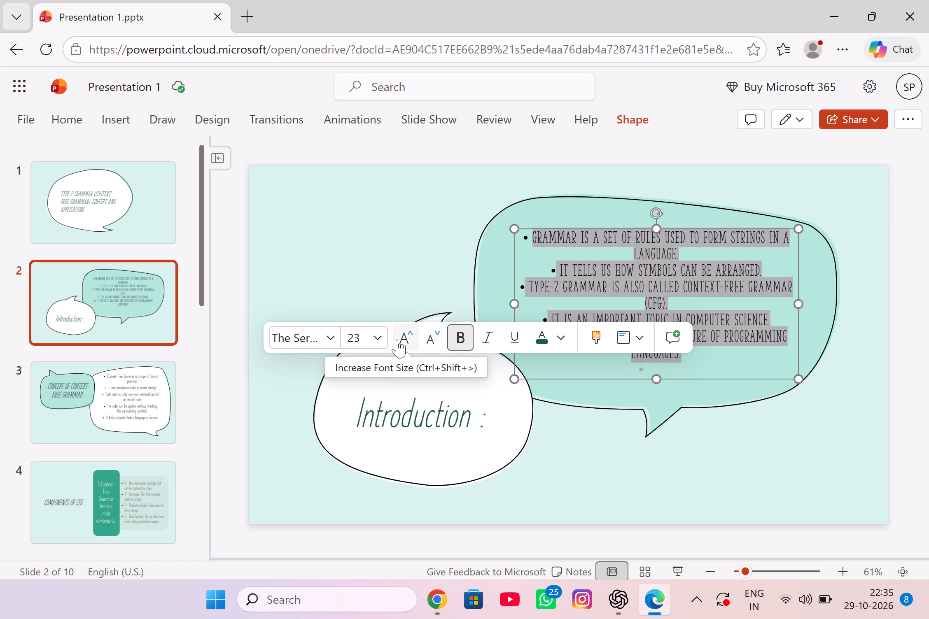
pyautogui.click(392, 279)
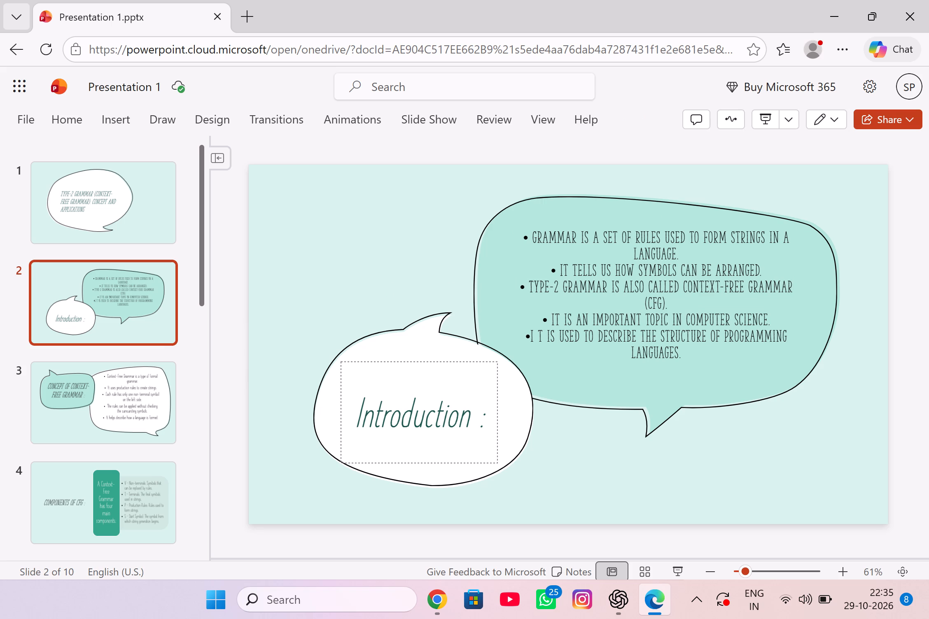
# Extend the "Introduction :" title text box upward and shift it slightly higher within the white bubble.
pyautogui.tripleClick(417, 362)
pyautogui.moveTo(417, 361); pyautogui.dragTo(418, 354)
pyautogui.moveTo(418, 354); pyautogui.dragTo(418, 351)
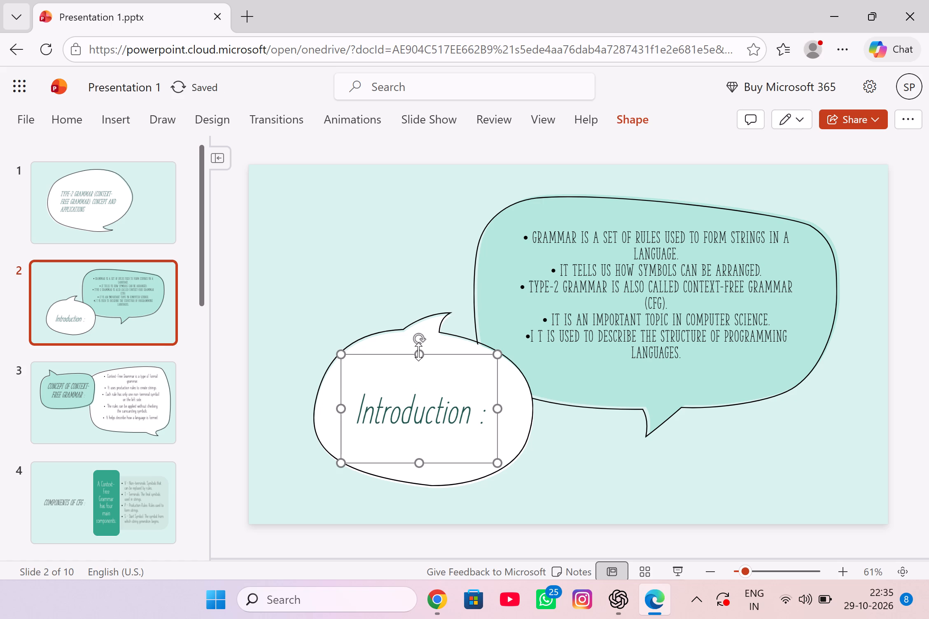
pyautogui.moveTo(418, 351); pyautogui.dragTo(420, 349)
pyautogui.moveTo(420, 349); pyautogui.dragTo(422, 341)
pyautogui.doubleClick(423, 339)
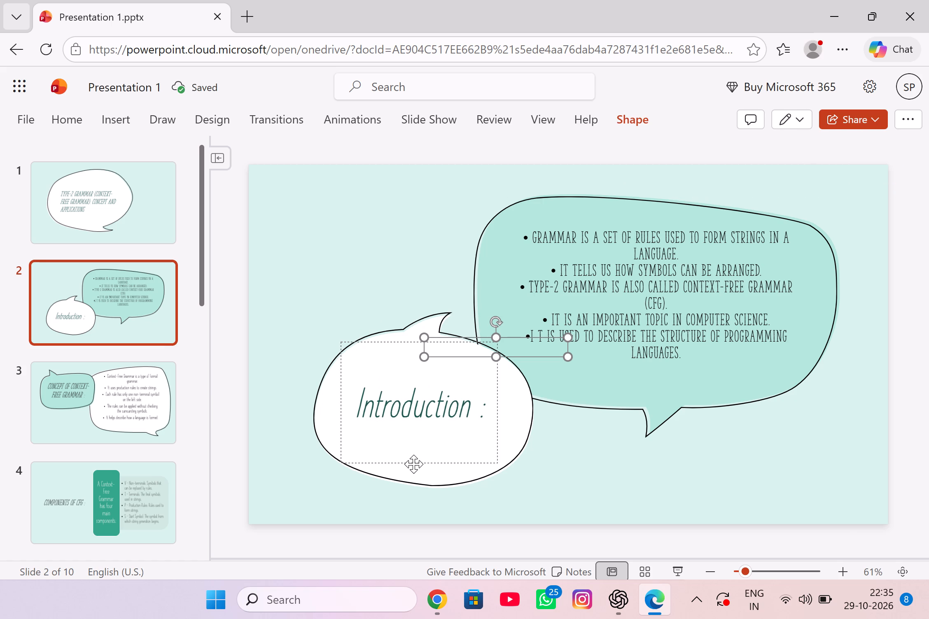
pyautogui.moveTo(415, 464); pyautogui.dragTo(415, 451)
pyautogui.click(415, 451)
pyautogui.moveTo(415, 451); pyautogui.dragTo(415, 456)
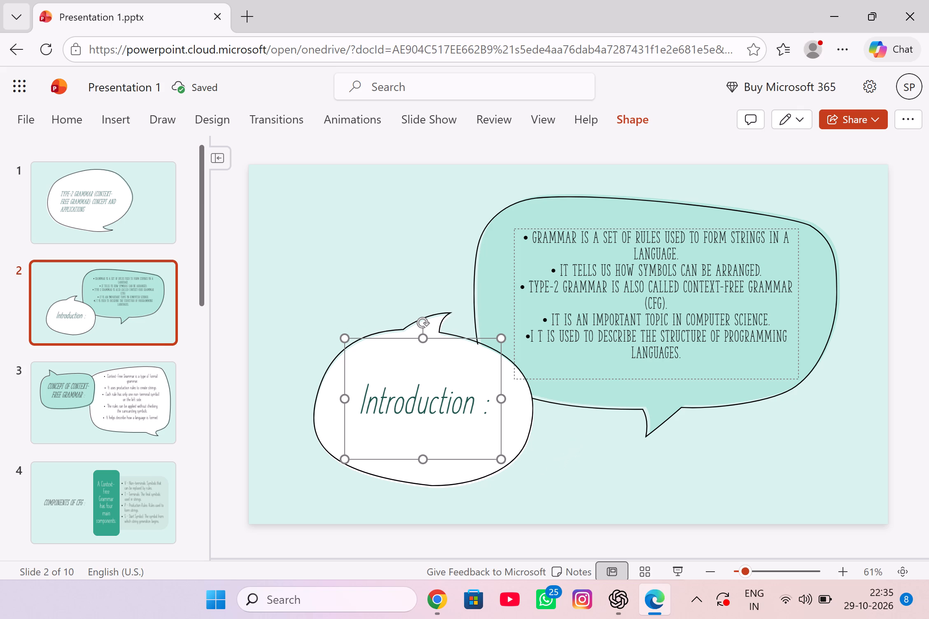
# Shorten slide 2's bulleted text box from its top edge and nudge it slightly down in the green bubble.
pyautogui.doubleClick(658, 228)
pyautogui.moveTo(658, 228); pyautogui.dragTo(658, 228)
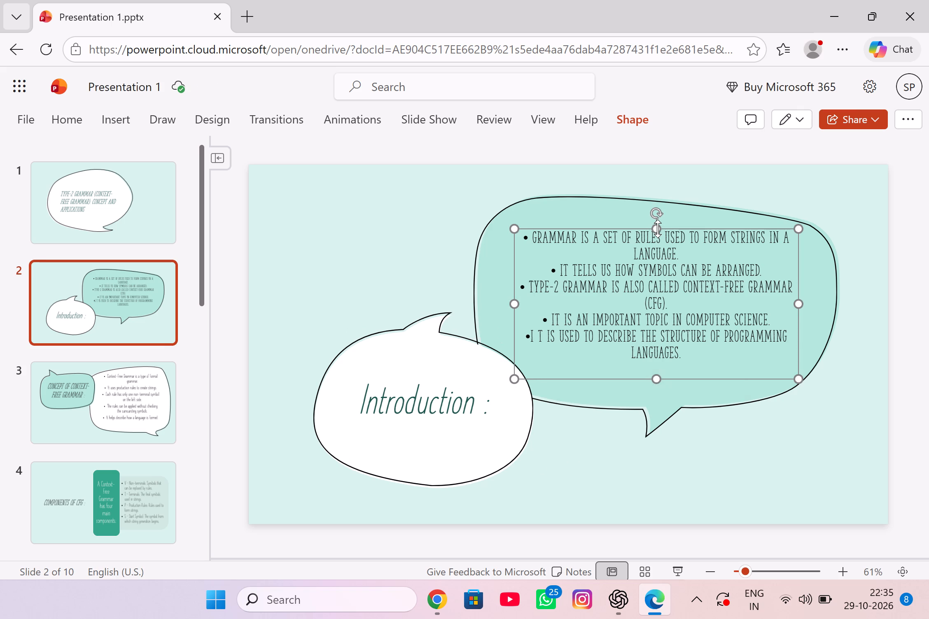
pyautogui.moveTo(658, 228); pyautogui.dragTo(658, 238)
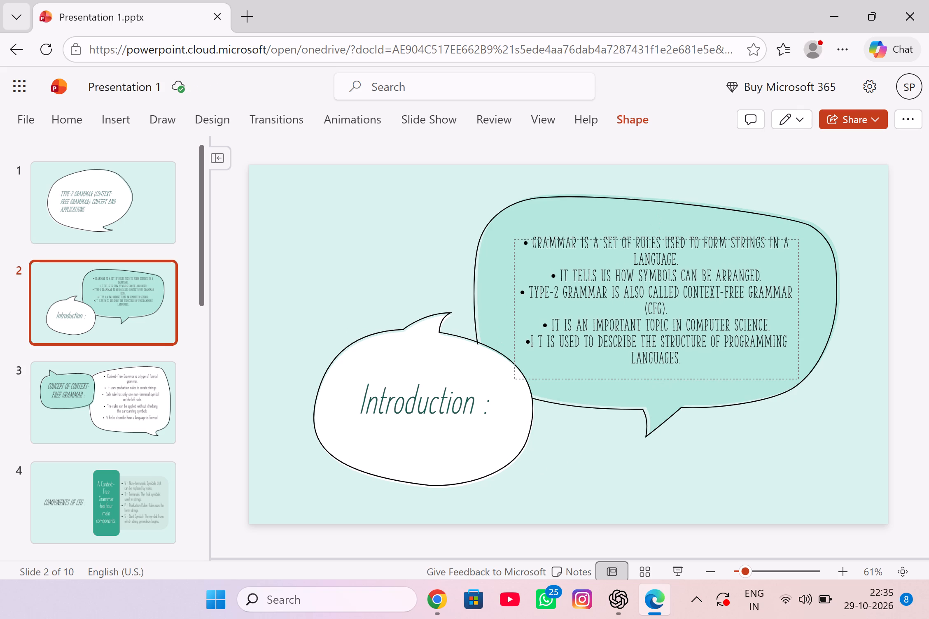
pyautogui.moveTo(658, 238); pyautogui.dragTo(659, 250)
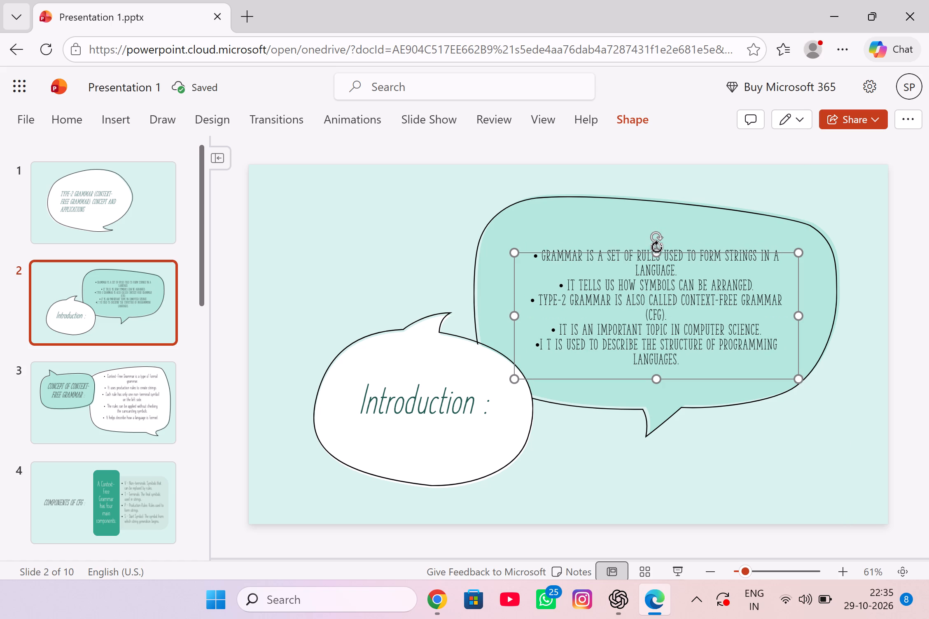
pyautogui.moveTo(658, 251); pyautogui.dragTo(659, 246)
pyautogui.click(659, 246)
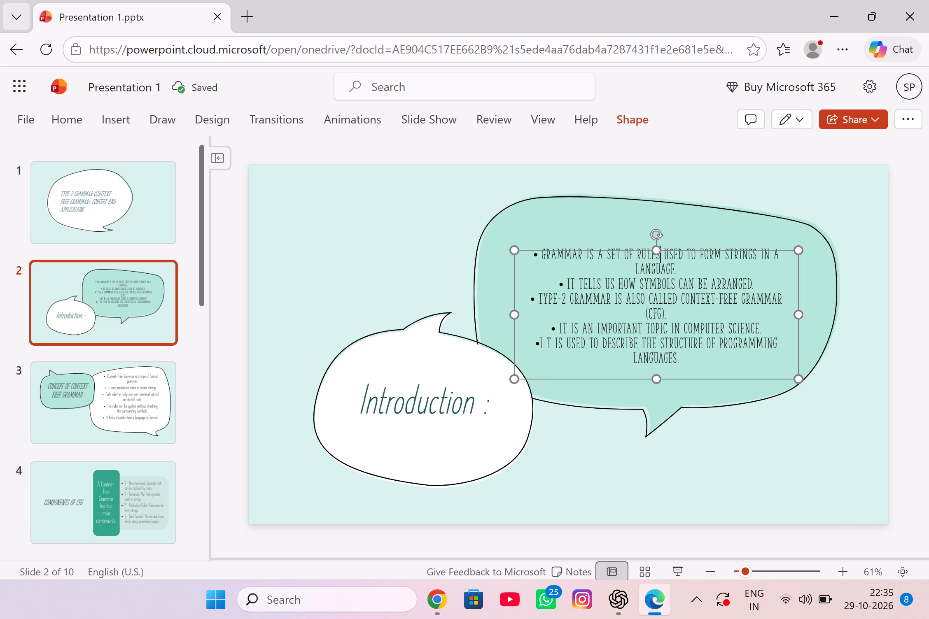
pyautogui.moveTo(656, 376); pyautogui.dragTo(656, 381)
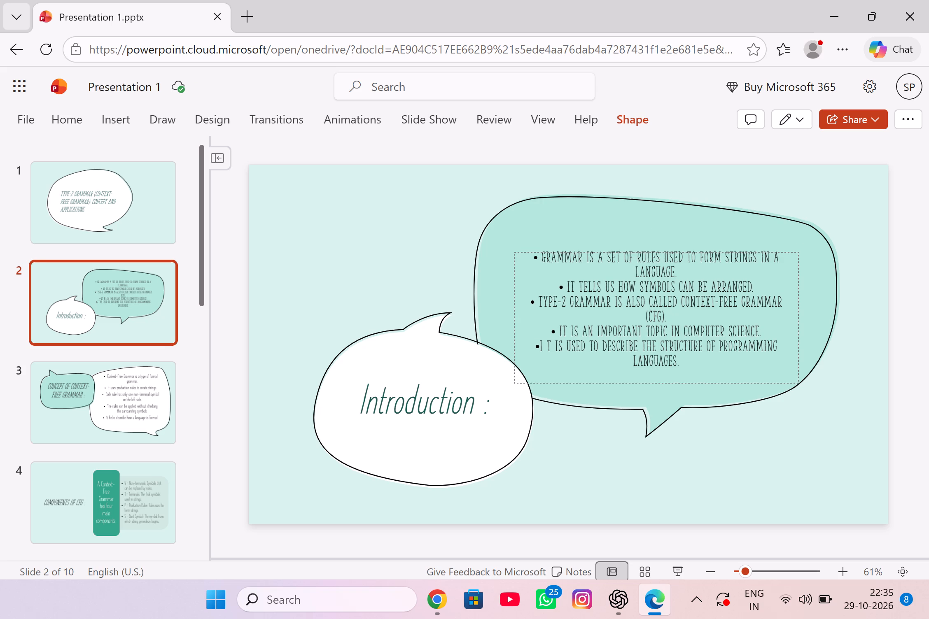
pyautogui.moveTo(656, 381); pyautogui.dragTo(656, 383)
pyautogui.click(565, 194)
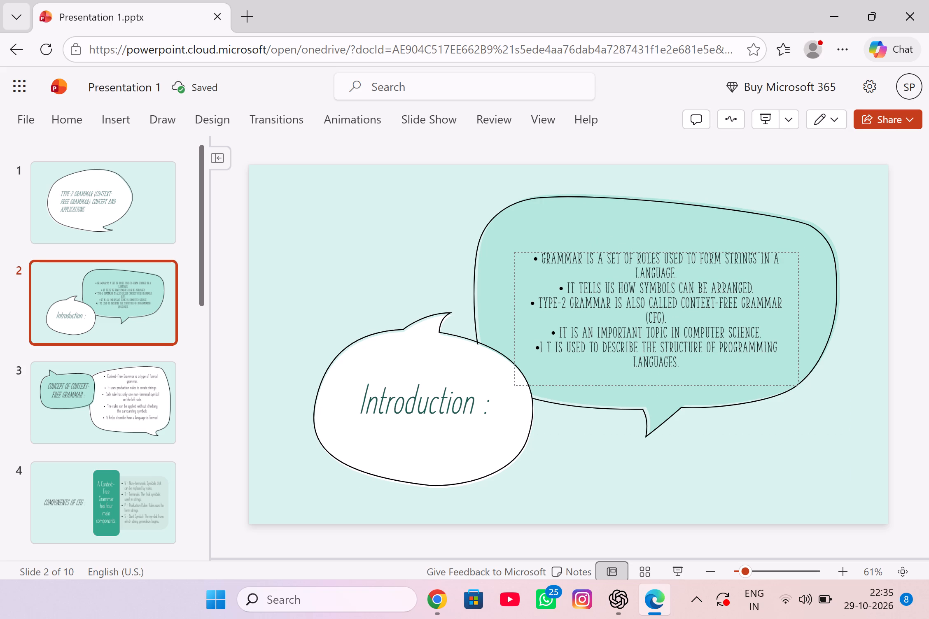
# Shift the bulleted text box slightly up and readjust its top edge to make the box a little taller.
pyautogui.moveTo(653, 251); pyautogui.dragTo(652, 246)
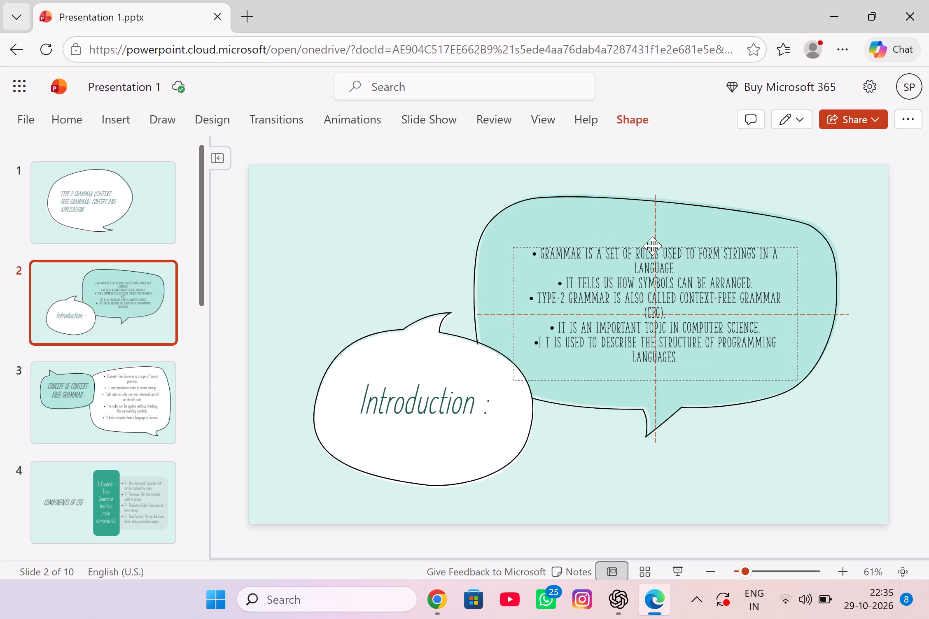
pyautogui.moveTo(652, 246); pyautogui.dragTo(652, 245)
pyautogui.click(653, 249)
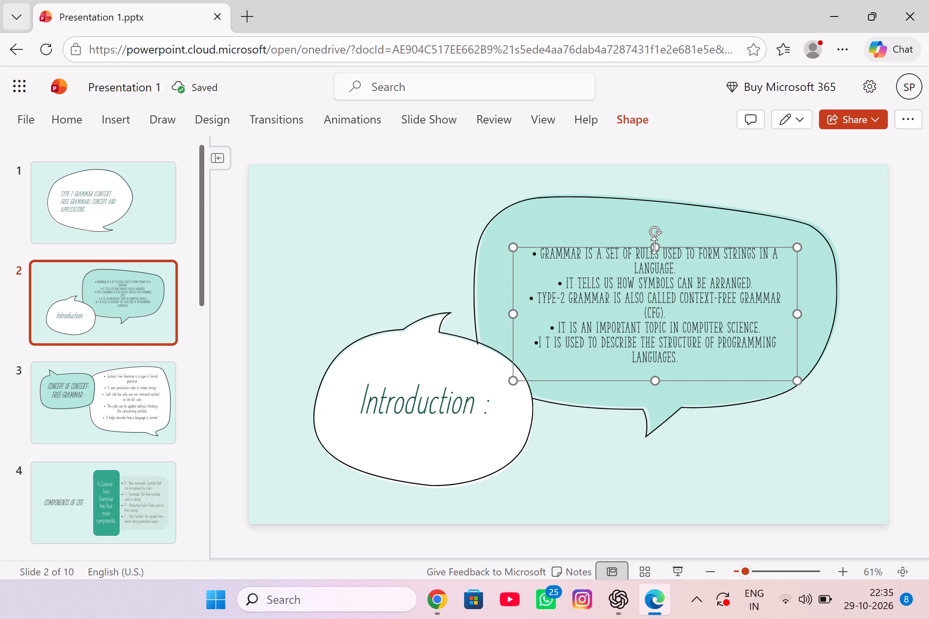
pyautogui.moveTo(654, 245); pyautogui.dragTo(654, 237)
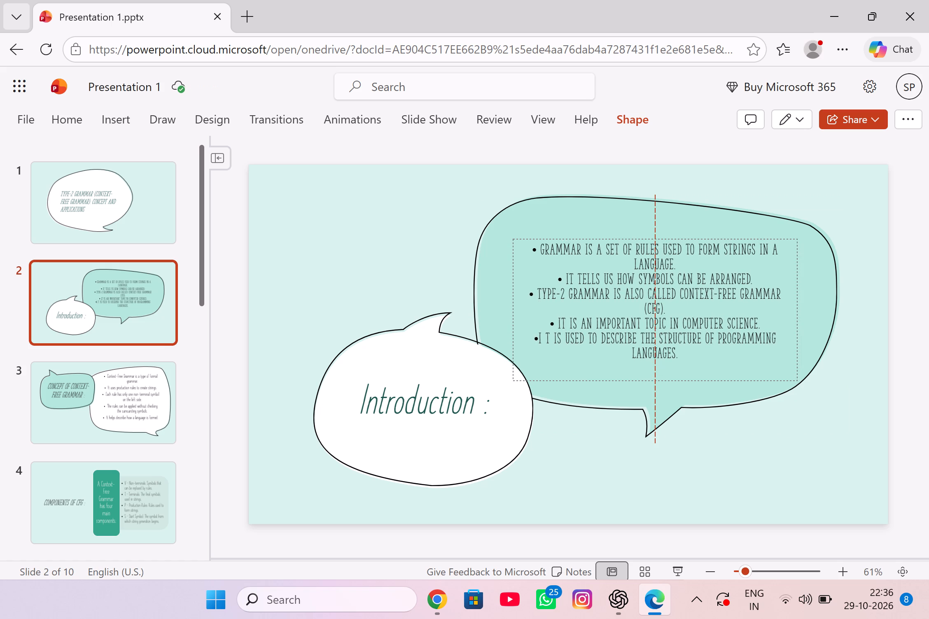
pyautogui.moveTo(654, 237); pyautogui.dragTo(646, 279)
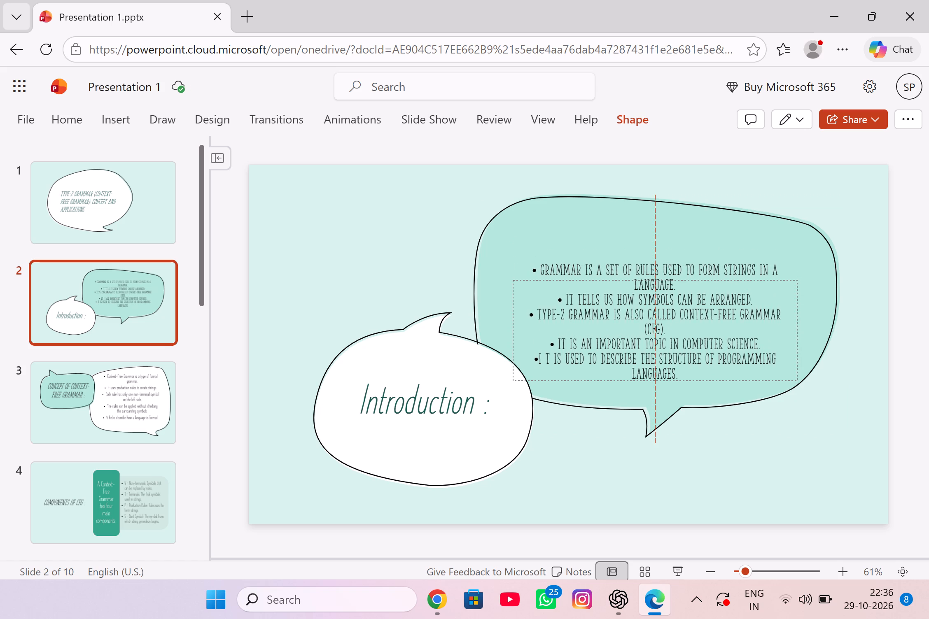
pyautogui.moveTo(646, 279); pyautogui.dragTo(647, 278)
pyautogui.moveTo(649, 265); pyautogui.dragTo(650, 261)
pyautogui.moveTo(650, 256); pyautogui.dragTo(650, 243)
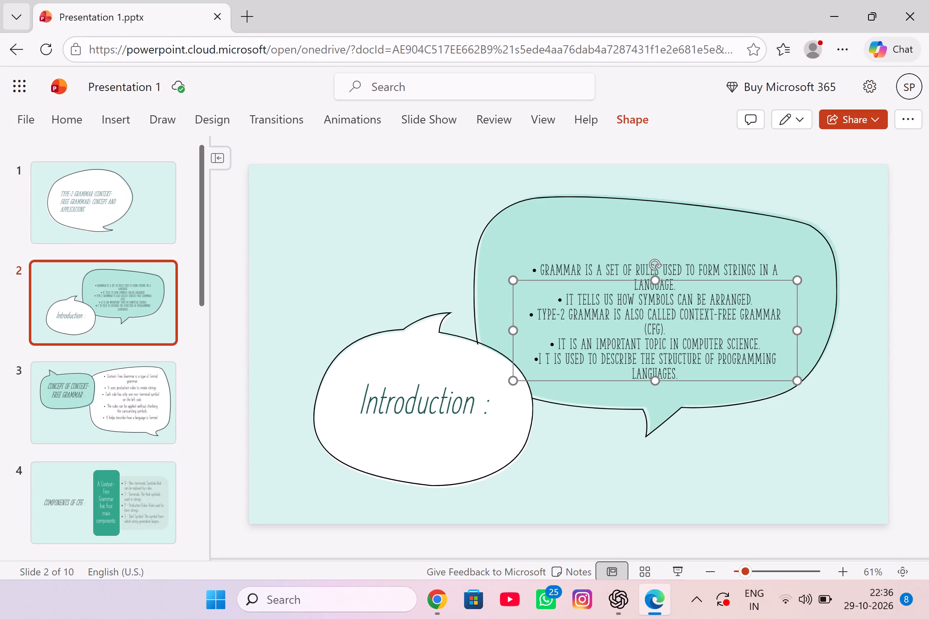
pyautogui.moveTo(656, 282); pyautogui.dragTo(658, 275)
pyautogui.moveTo(658, 274); pyautogui.dragTo(658, 259)
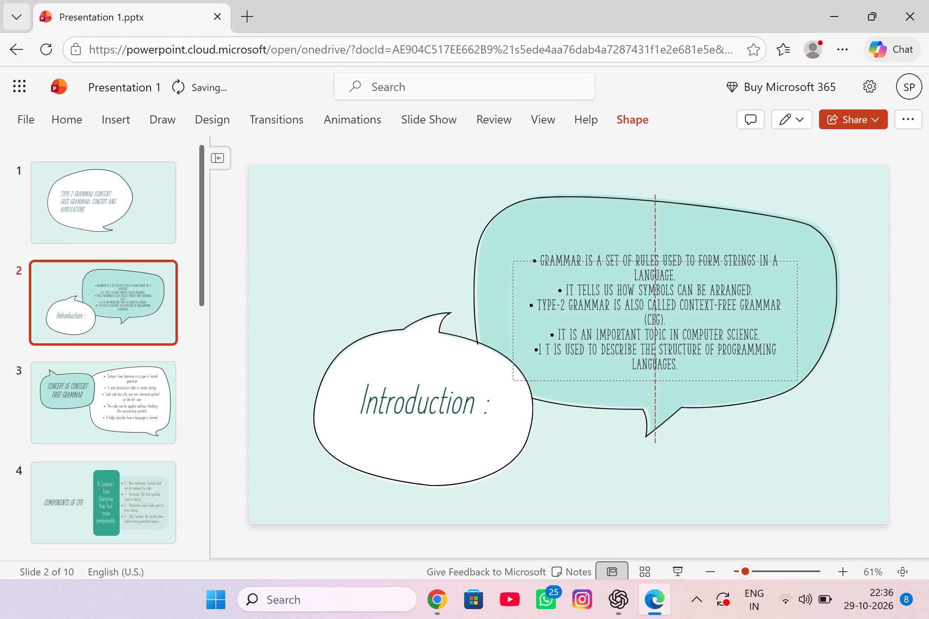
pyautogui.moveTo(658, 259); pyautogui.dragTo(658, 243)
pyautogui.click(658, 243)
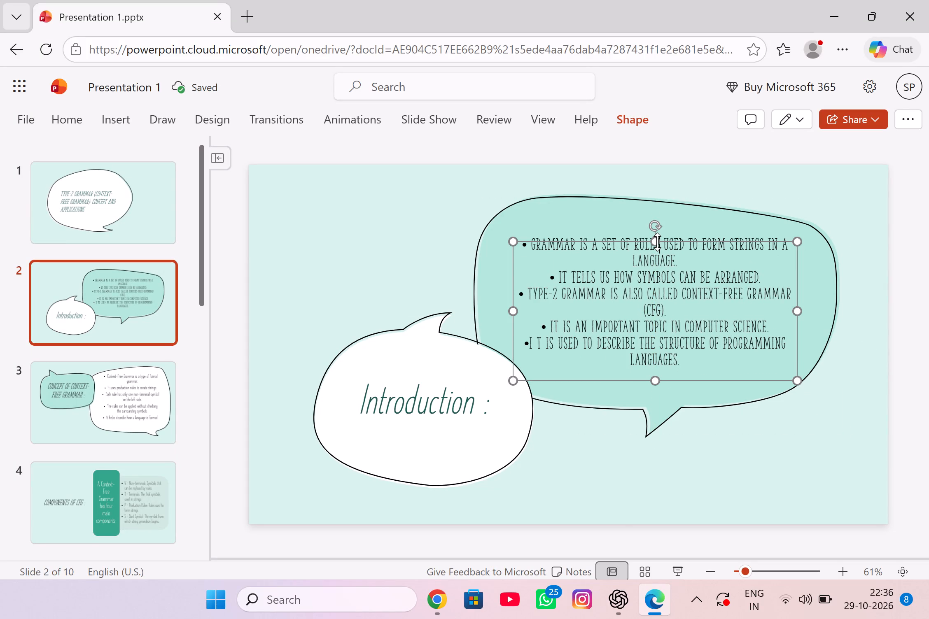
pyautogui.click(455, 236)
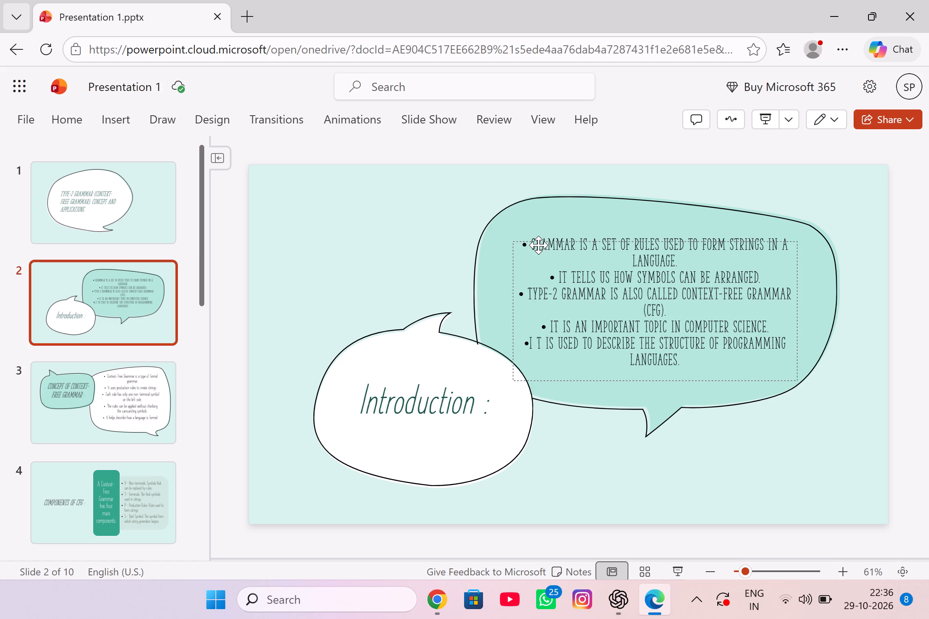
# Move the bulleted text box slightly higher in the green bubble, keeping it horizontally centred on the bubble.
pyautogui.moveTo(531, 246); pyautogui.dragTo(632, 297)
pyautogui.moveTo(632, 297); pyautogui.dragTo(546, 249)
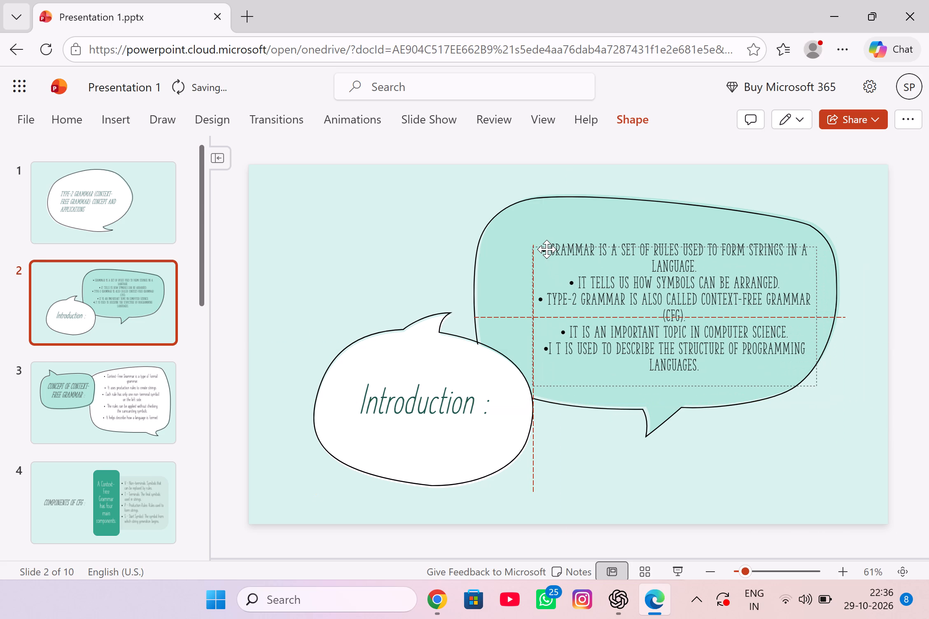
pyautogui.moveTo(546, 249); pyautogui.dragTo(528, 235)
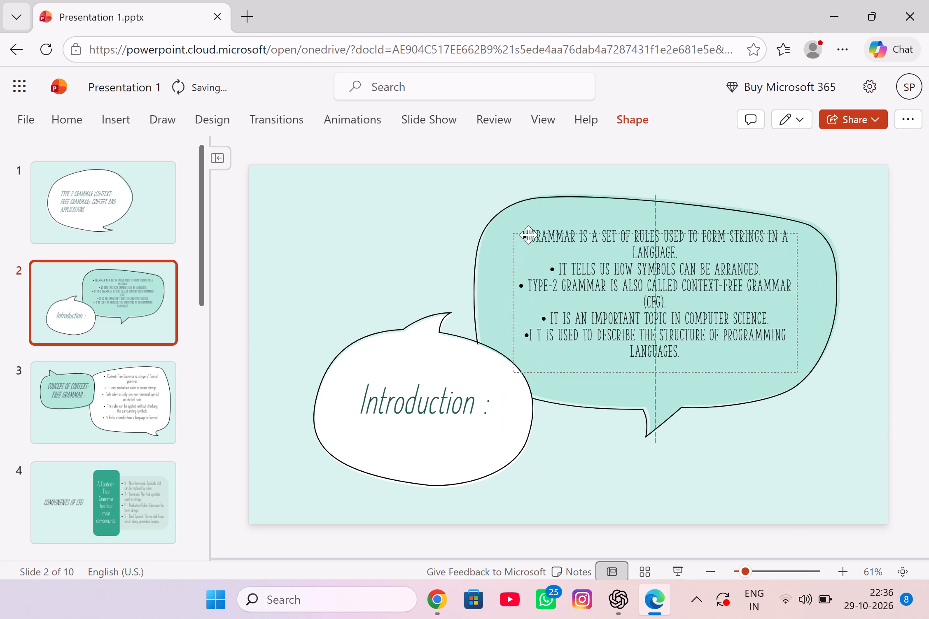
pyautogui.moveTo(528, 235); pyautogui.dragTo(528, 237)
pyautogui.click(528, 237)
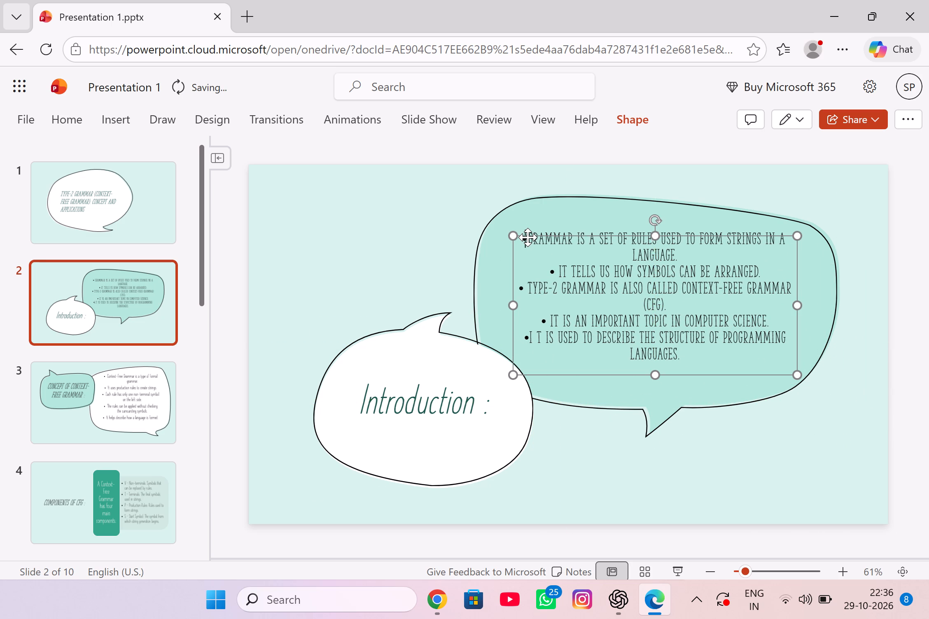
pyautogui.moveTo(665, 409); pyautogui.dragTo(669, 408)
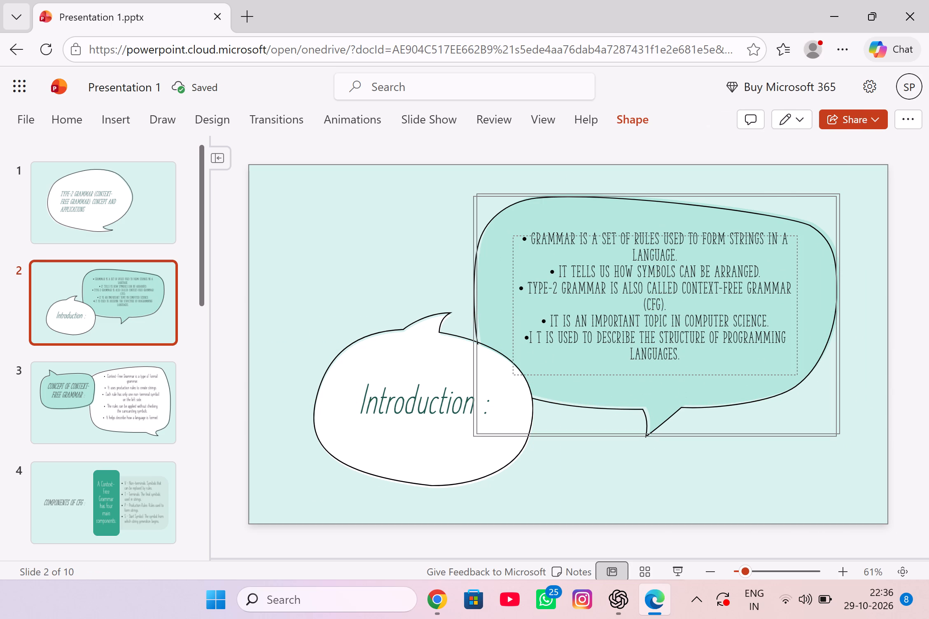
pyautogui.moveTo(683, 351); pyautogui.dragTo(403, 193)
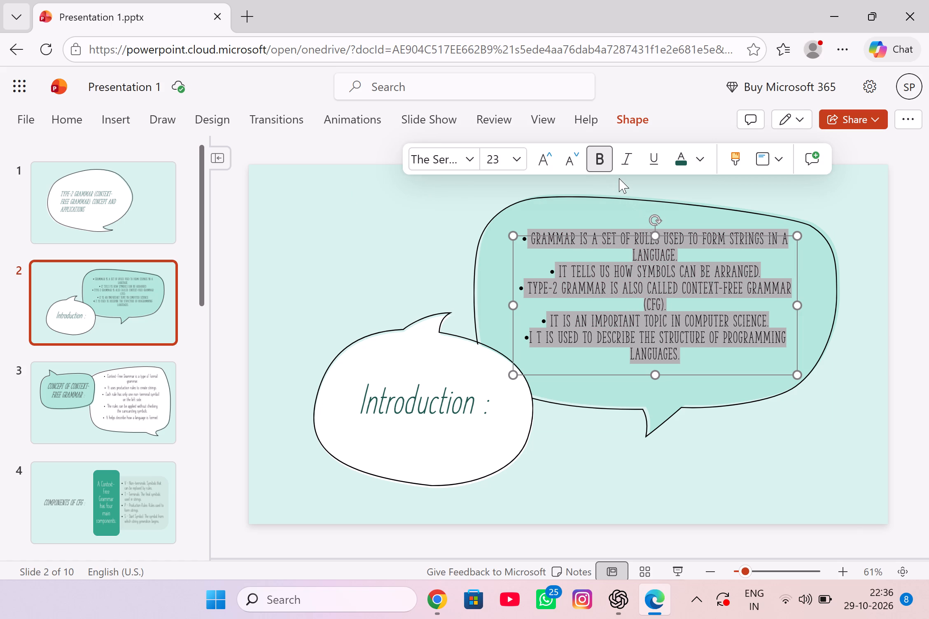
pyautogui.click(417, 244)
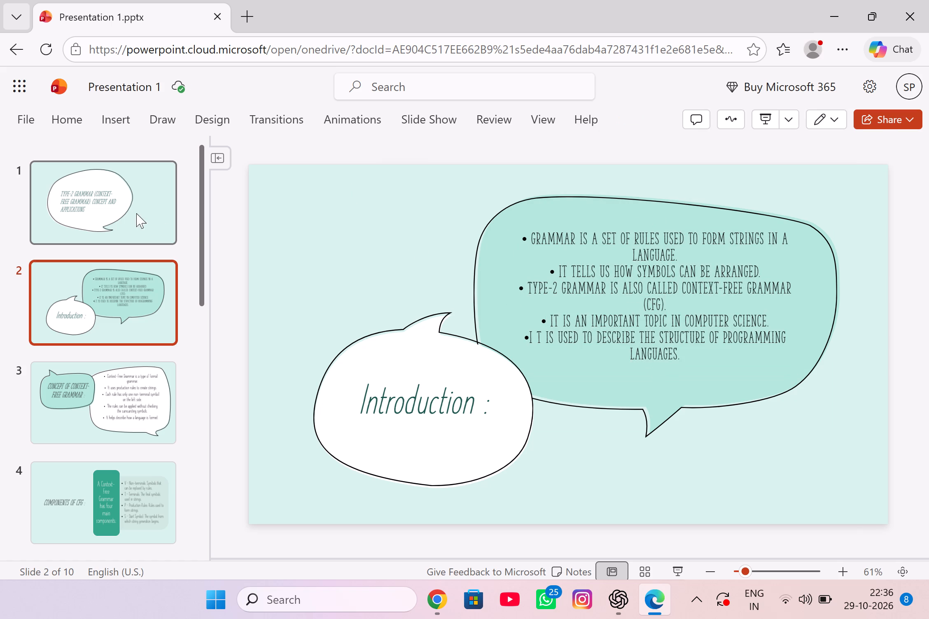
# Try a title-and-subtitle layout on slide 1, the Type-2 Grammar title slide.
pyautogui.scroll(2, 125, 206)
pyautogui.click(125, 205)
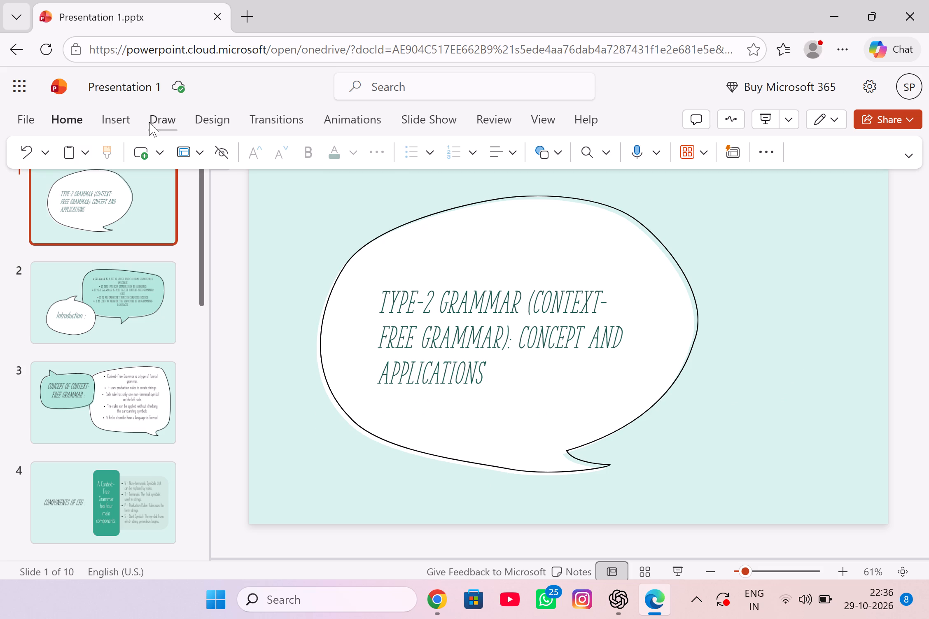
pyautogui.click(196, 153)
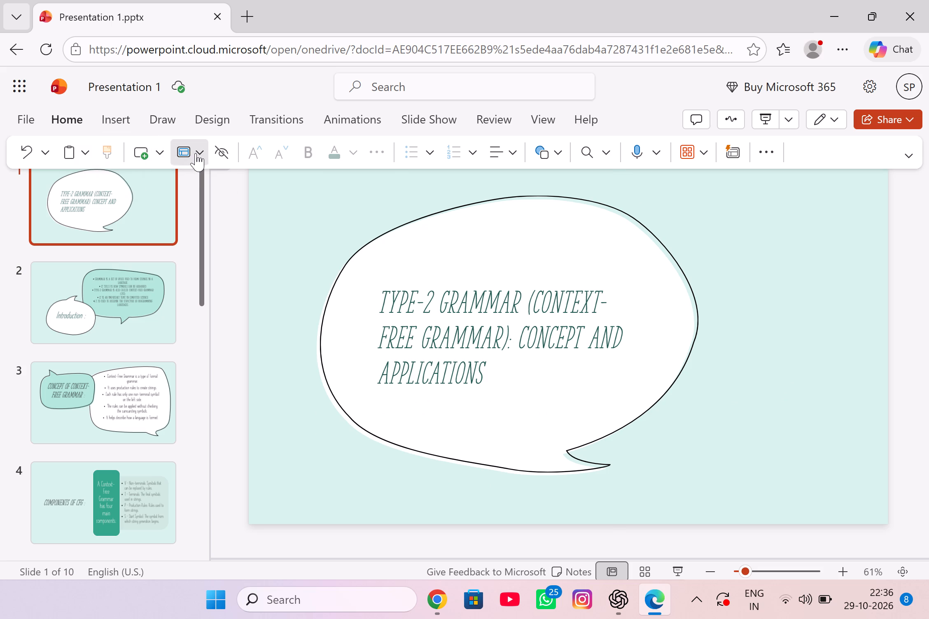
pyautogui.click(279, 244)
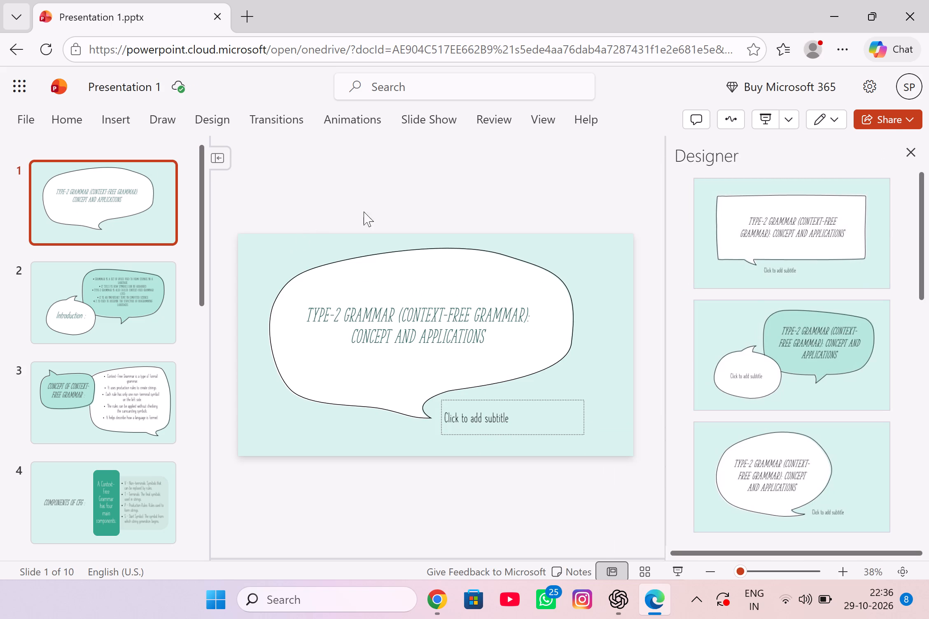
# Look through the Designer ideas for slide 1 and request more design ideas.
pyautogui.scroll(-8, 772, 338)
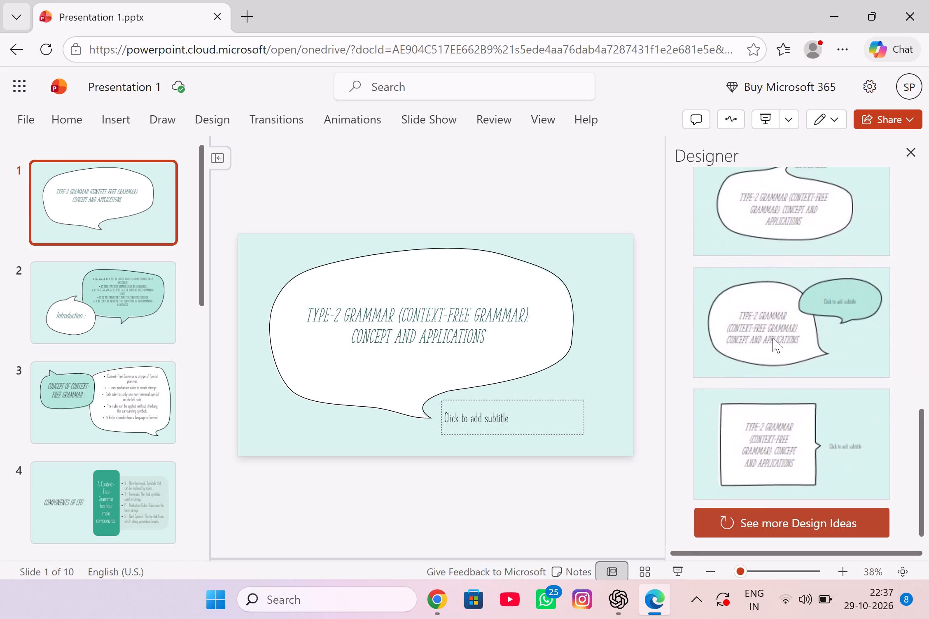
pyautogui.scroll(-8, 782, 296)
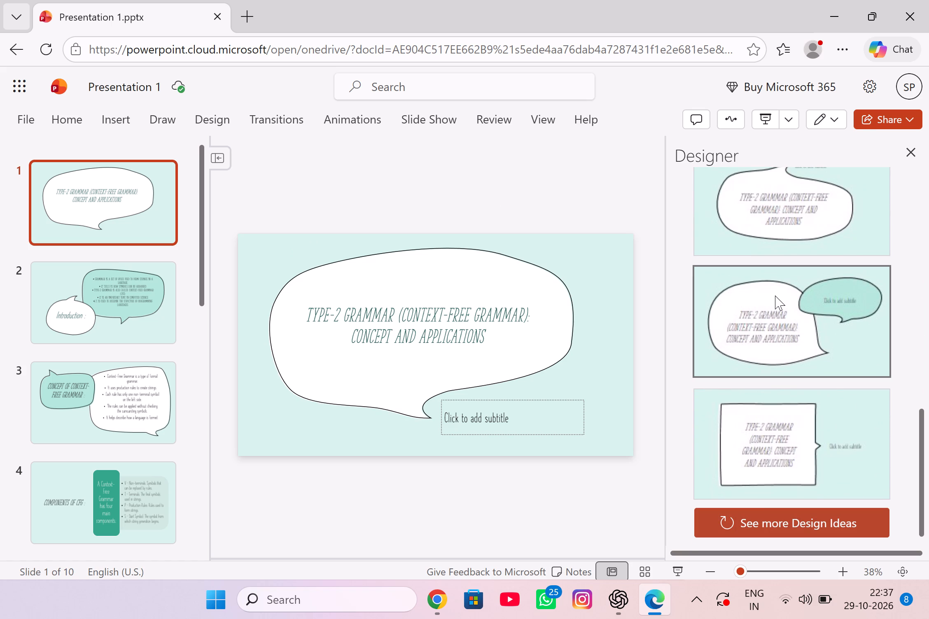
pyautogui.scroll(-6, 775, 296)
pyautogui.click(801, 528)
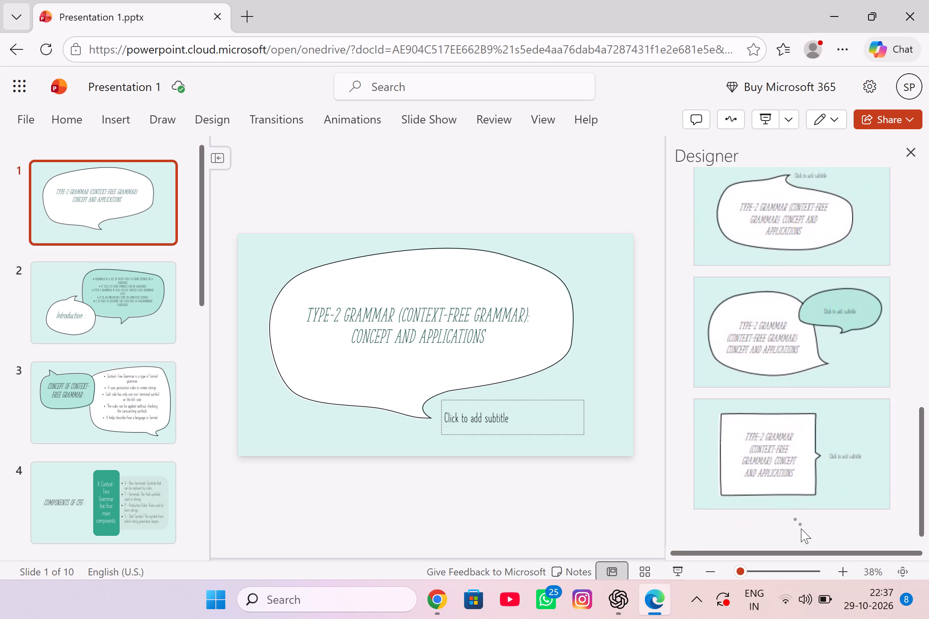
pyautogui.scroll(-4, 801, 510)
pyautogui.scroll(4, 799, 456)
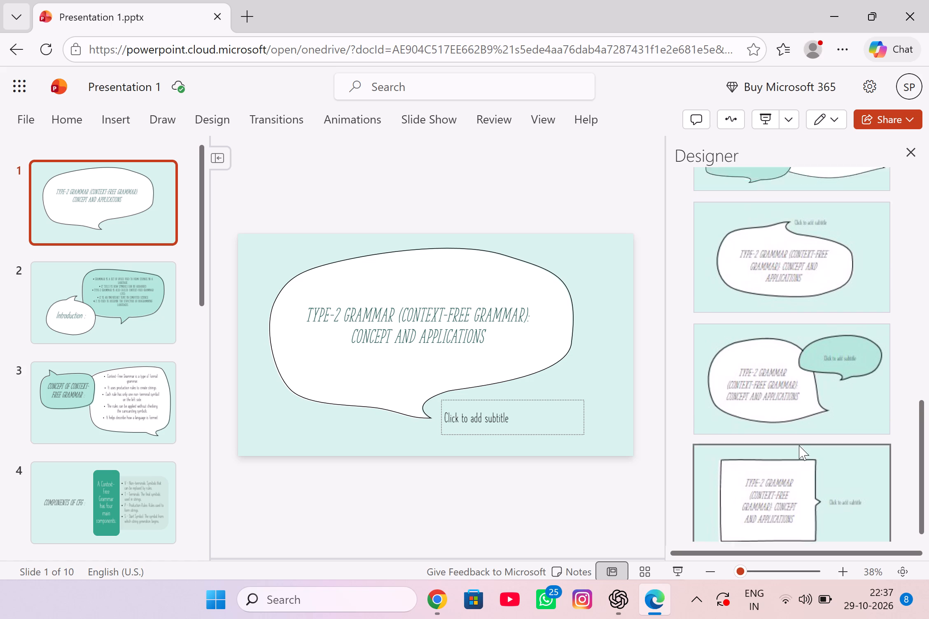
pyautogui.scroll(13, 799, 445)
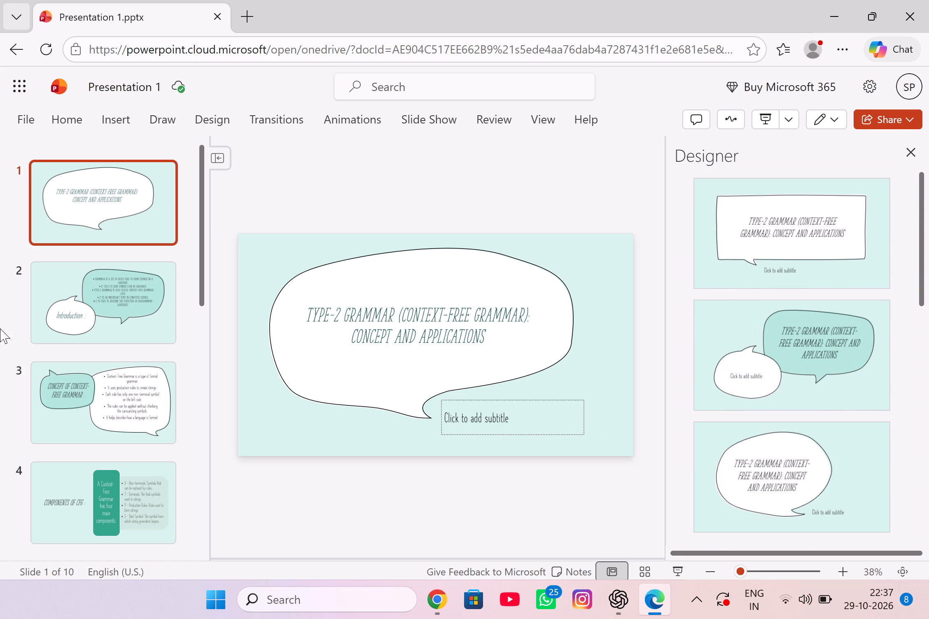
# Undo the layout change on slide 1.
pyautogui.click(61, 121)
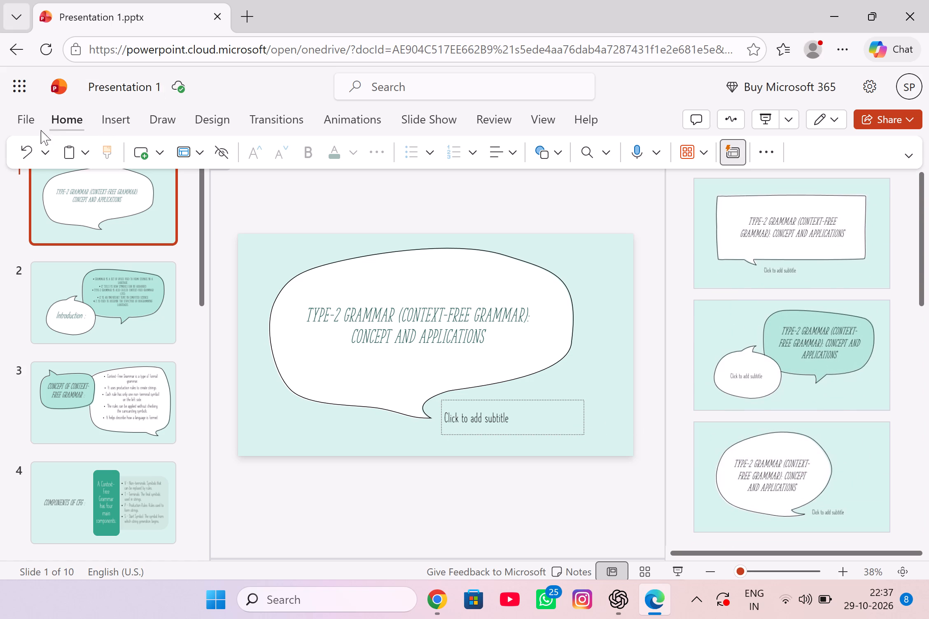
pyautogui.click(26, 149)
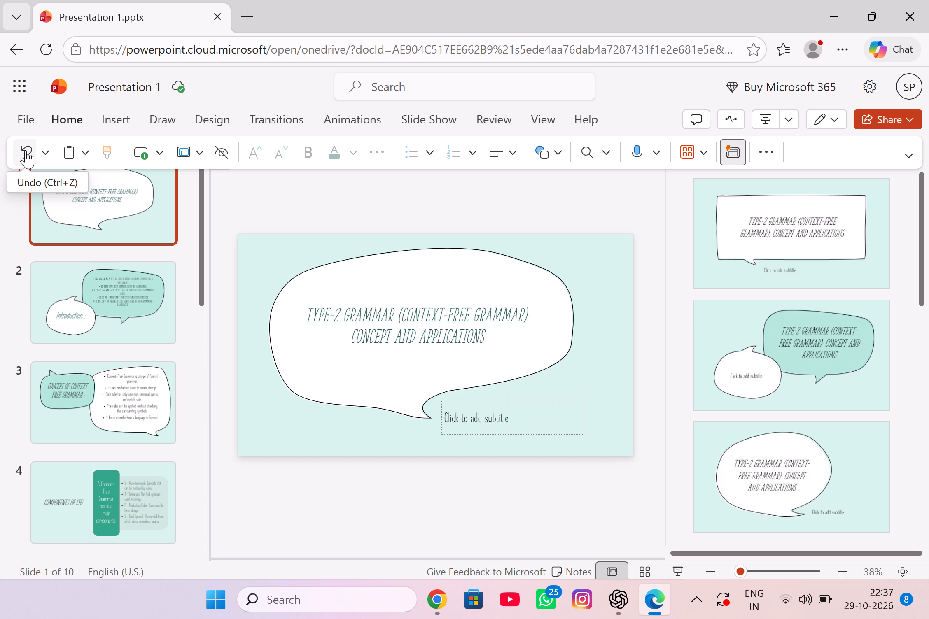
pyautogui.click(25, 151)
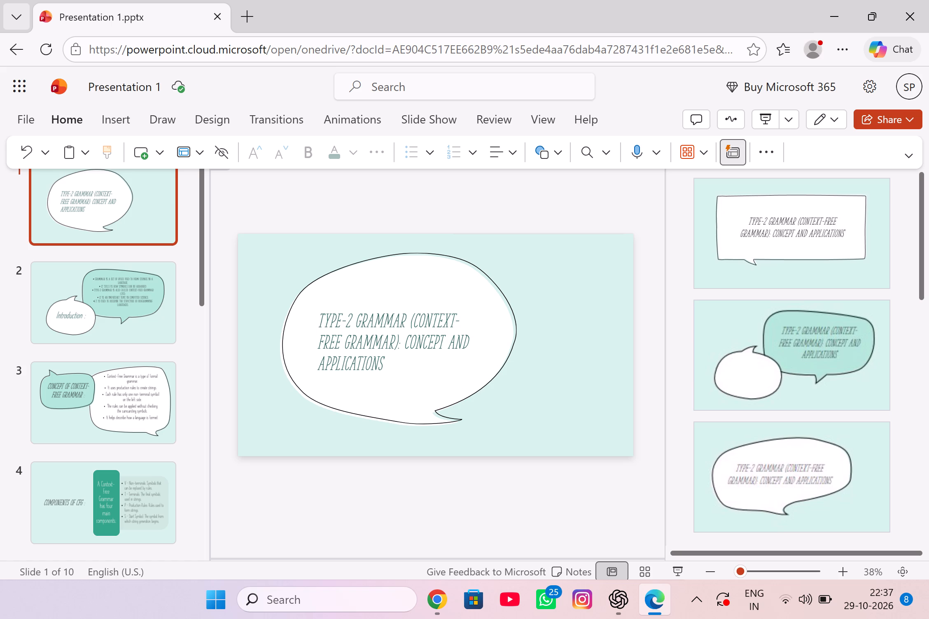
# Move slide 1's title text box slightly right and up, centring it horizontally in the white bubble.
pyautogui.moveTo(321, 319); pyautogui.dragTo(394, 357)
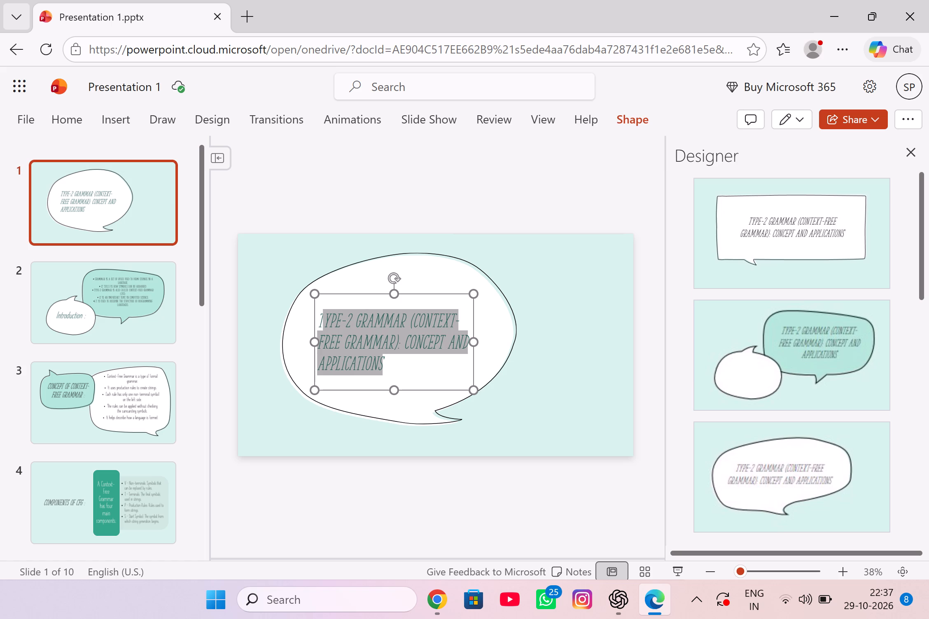
pyautogui.moveTo(394, 357); pyautogui.dragTo(405, 376)
pyautogui.click(407, 236)
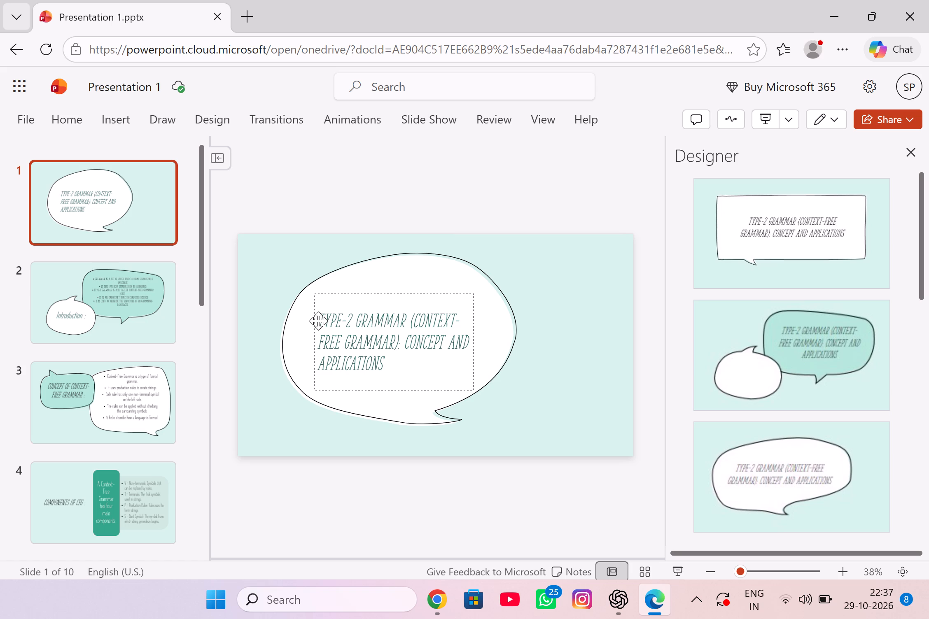
pyautogui.moveTo(319, 319); pyautogui.dragTo(371, 317)
pyautogui.moveTo(366, 317); pyautogui.dragTo(331, 318)
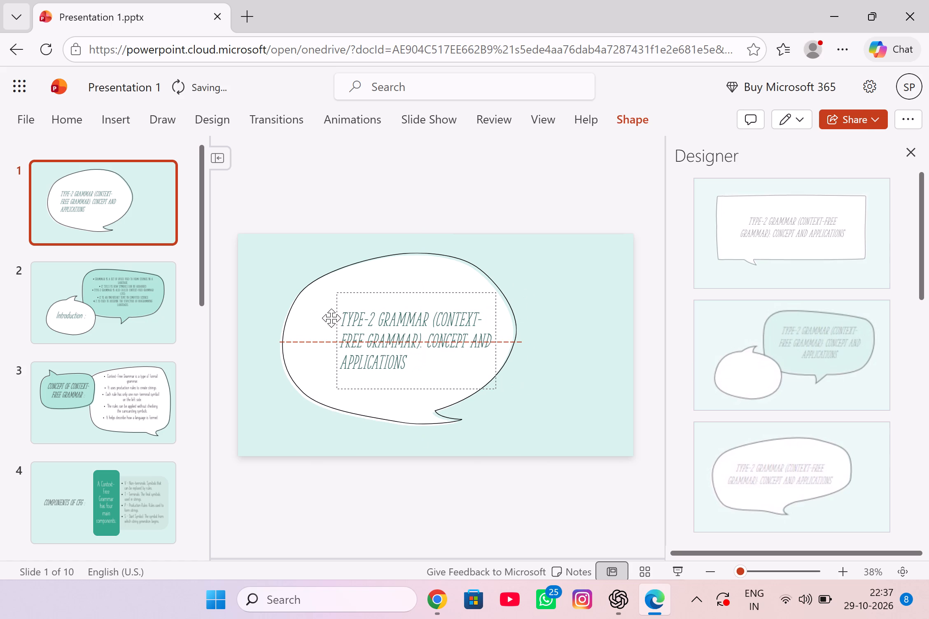
pyautogui.moveTo(331, 318); pyautogui.dragTo(322, 316)
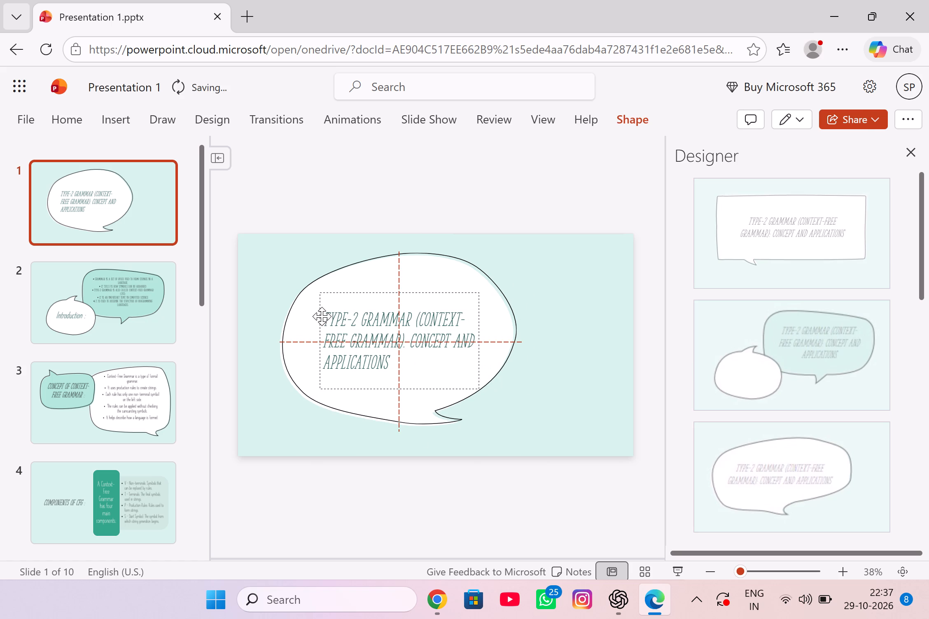
pyautogui.moveTo(322, 316); pyautogui.dragTo(318, 314)
pyautogui.click(316, 314)
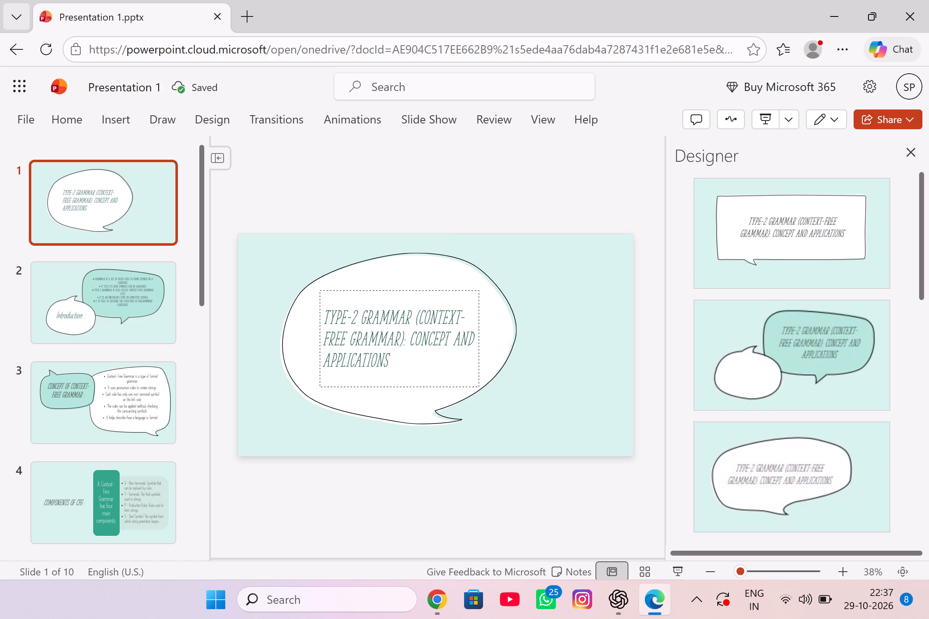
# Set the font size of the whole title on slide 1 to 48.
pyautogui.click(399, 361)
pyautogui.doubleClick(339, 339)
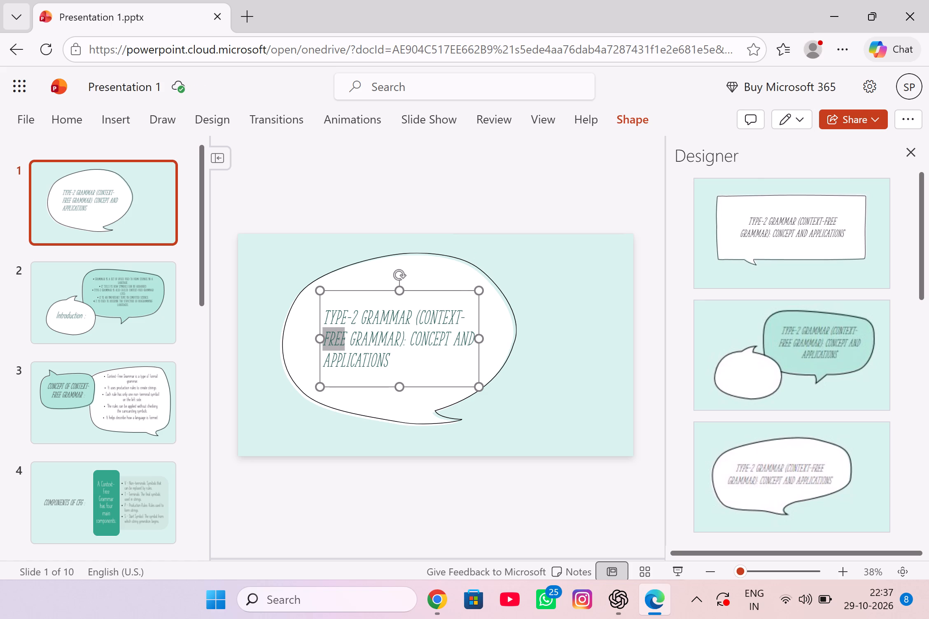
pyautogui.click(412, 354)
pyautogui.moveTo(408, 358); pyautogui.dragTo(320, 317)
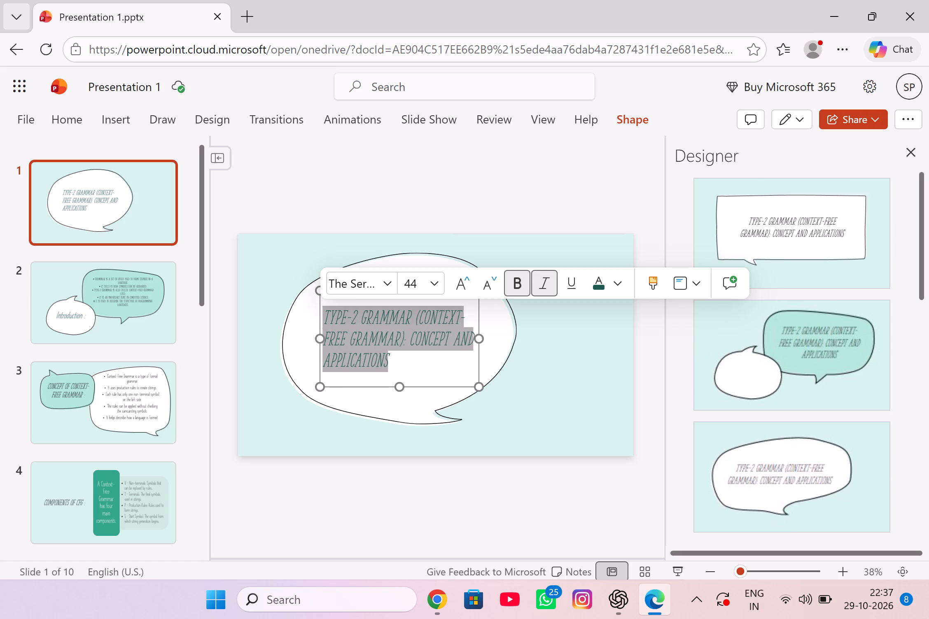
pyautogui.click(432, 287)
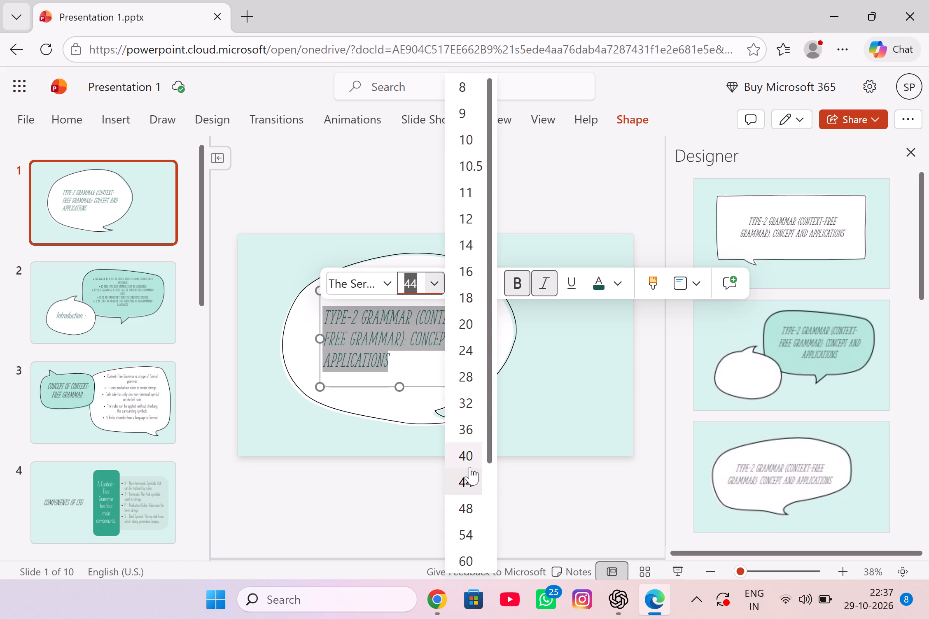
pyautogui.click(473, 503)
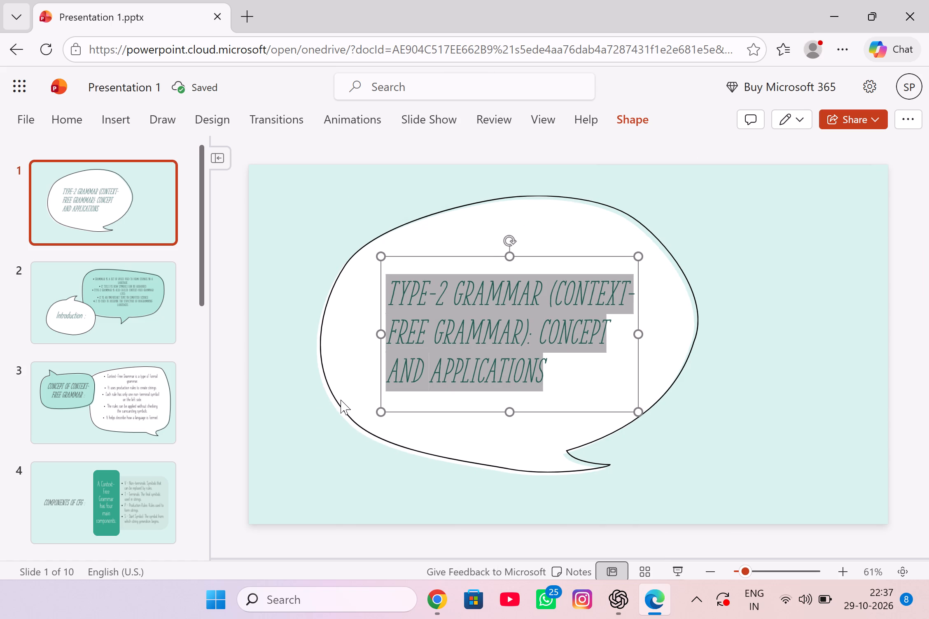
pyautogui.click(306, 397)
# Add a new slide directly after slide 1.
pyautogui.scroll(2, 119, 240)
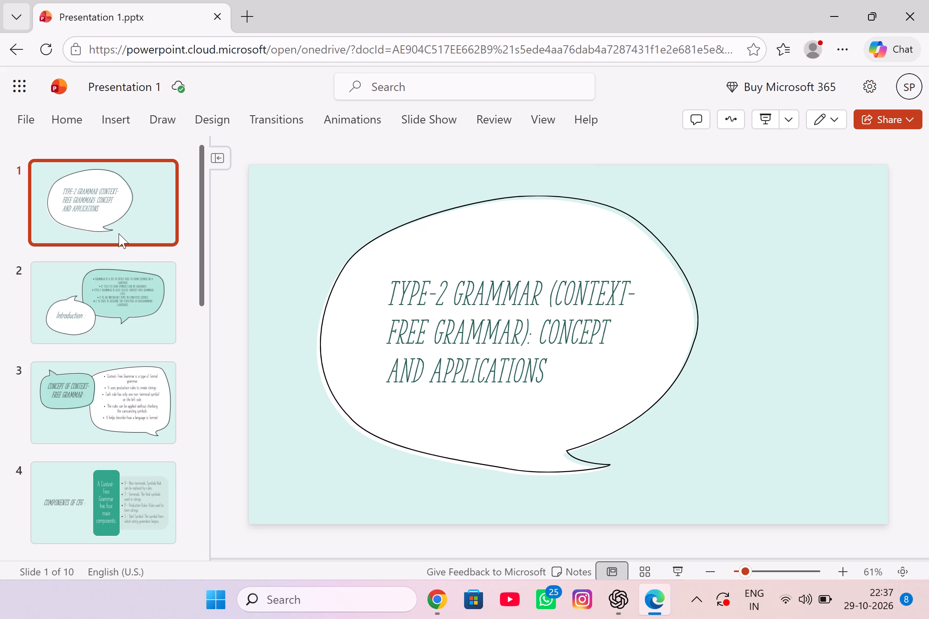
pyautogui.scroll(1, 119, 233)
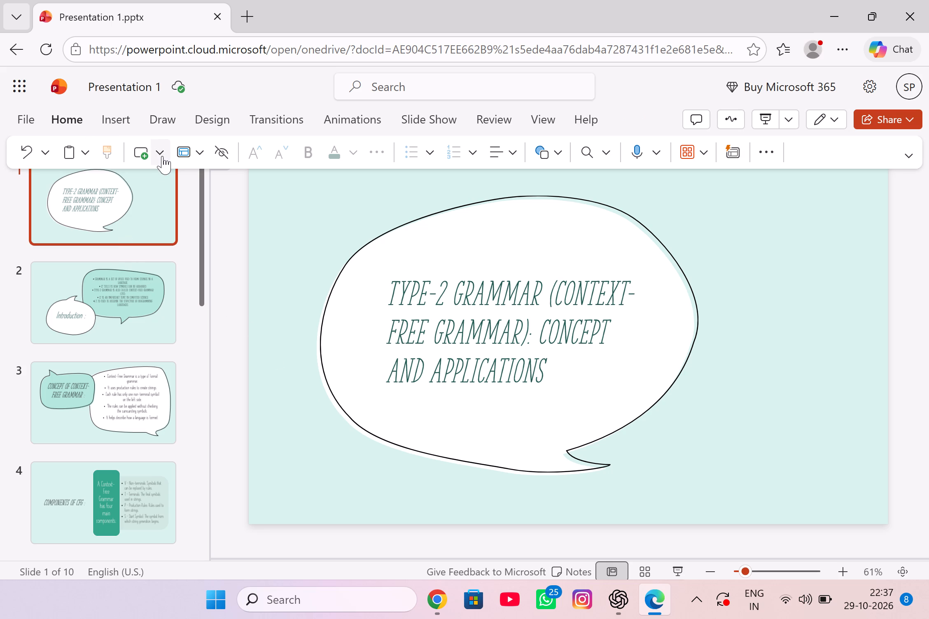
pyautogui.doubleClick(159, 156)
pyautogui.click(144, 148)
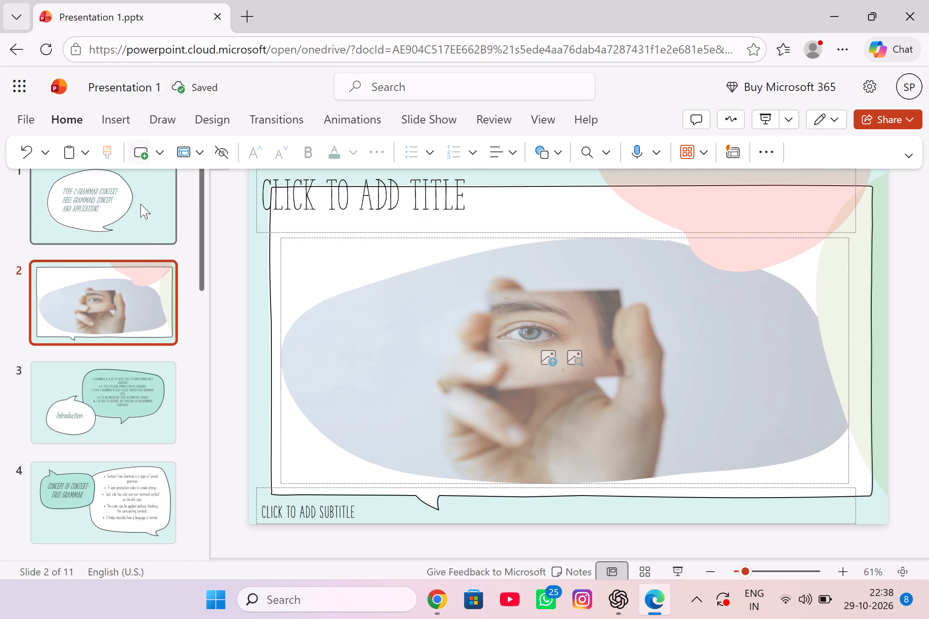
# Move the new empty slide to the first position, ahead of the Type-2 Grammar title slide.
pyautogui.moveTo(140, 275); pyautogui.dragTo(135, 215)
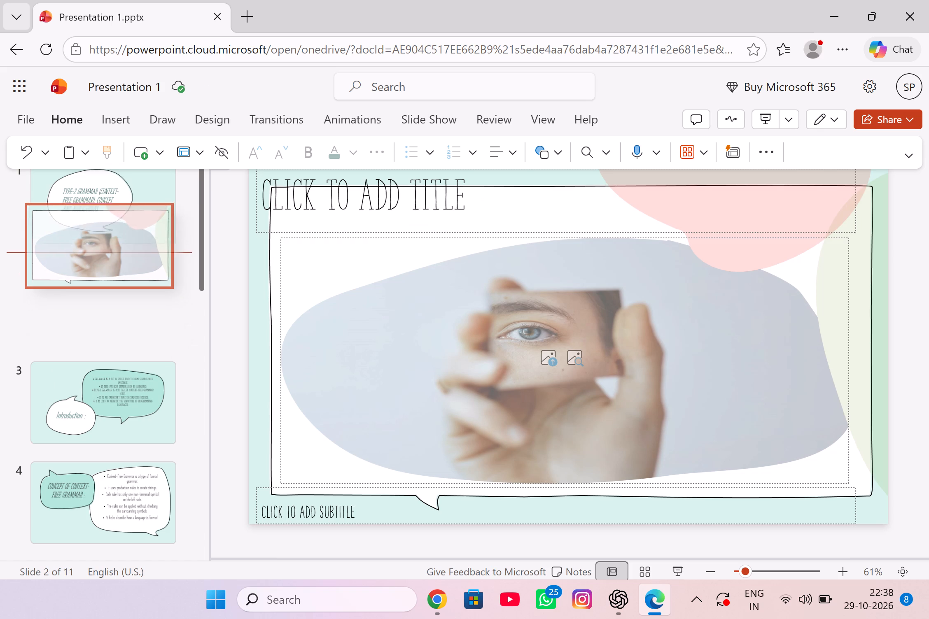
pyautogui.moveTo(135, 215); pyautogui.dragTo(147, 76)
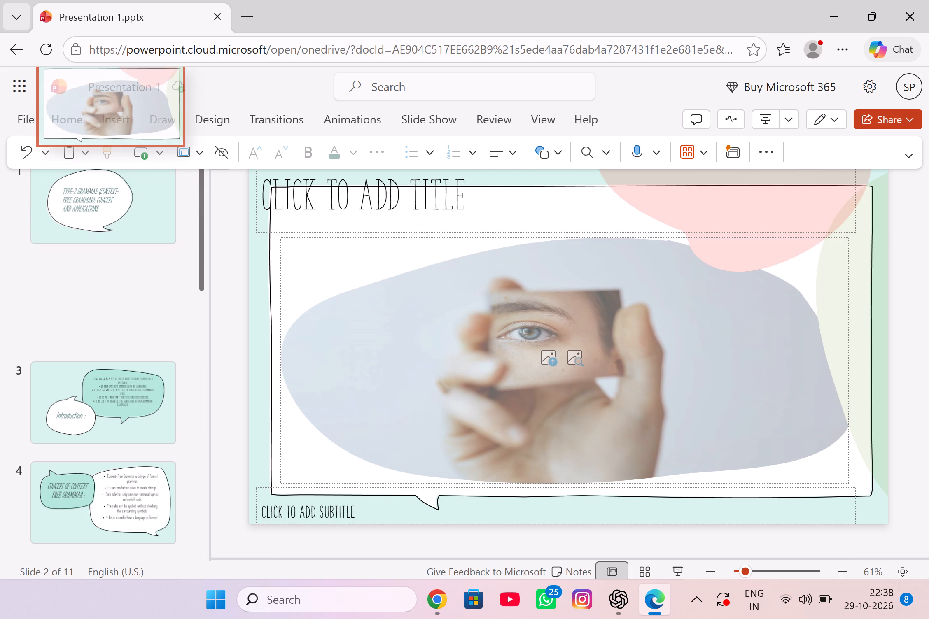
pyautogui.moveTo(147, 76); pyautogui.dragTo(147, 74)
pyautogui.moveTo(142, 328); pyautogui.dragTo(156, 263)
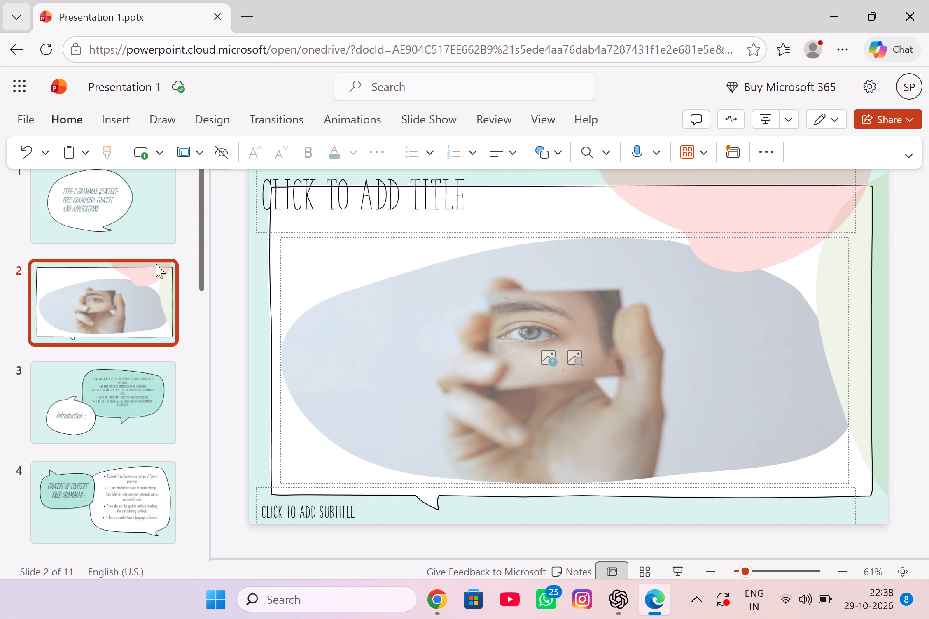
pyautogui.moveTo(156, 263); pyautogui.dragTo(156, 264)
pyautogui.moveTo(151, 293); pyautogui.dragTo(175, 168)
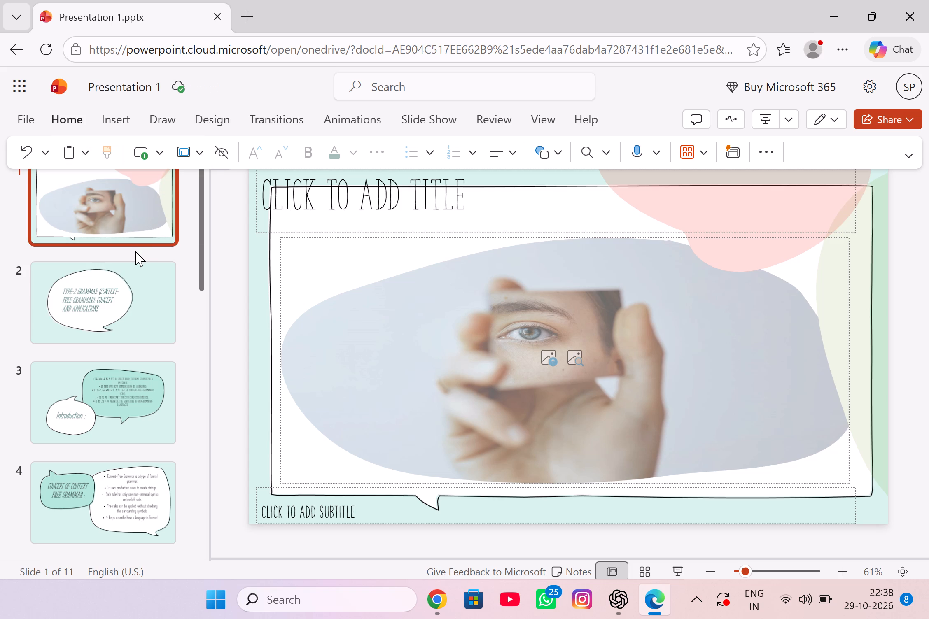
# Change the new first slide's layout to the one with a title and a subtitle placeholder.
pyautogui.scroll(3, 138, 234)
pyautogui.click(184, 150)
pyautogui.click(198, 208)
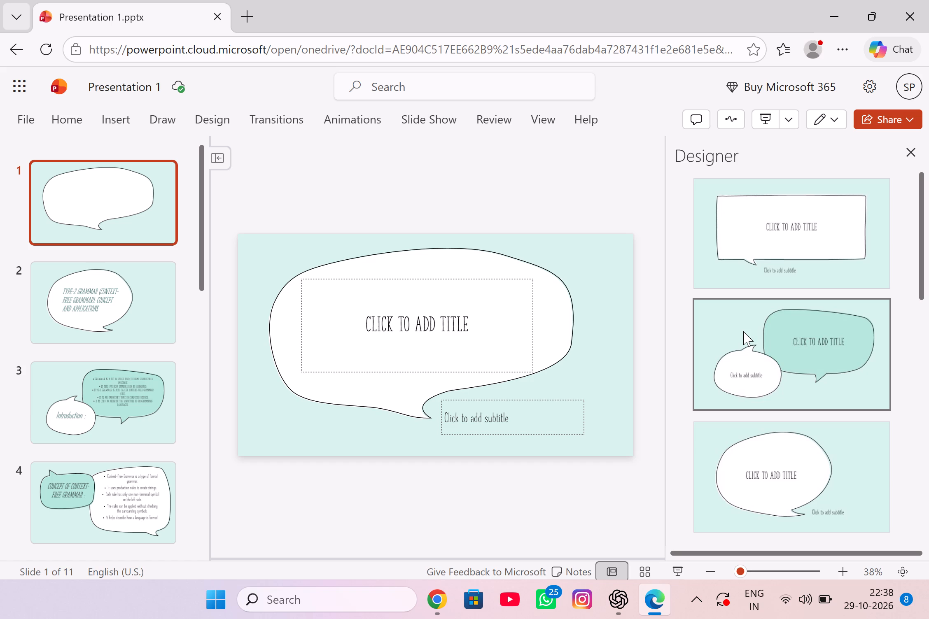
# Apply the Designer idea with a teal title bubble overlapping a smaller white subtitle bubble to the new first slide.
pyautogui.scroll(-8, 826, 344)
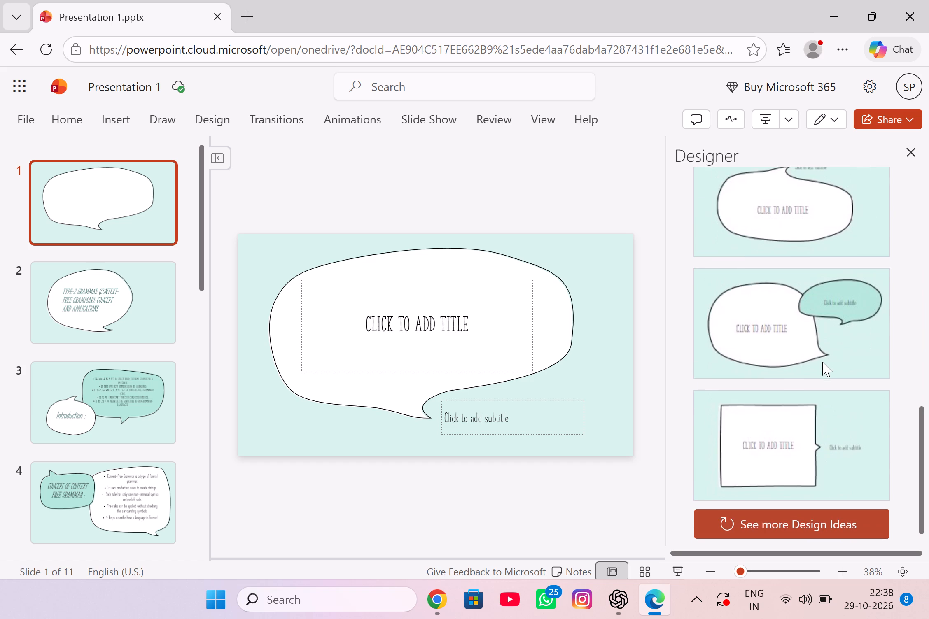
pyautogui.scroll(-4, 821, 363)
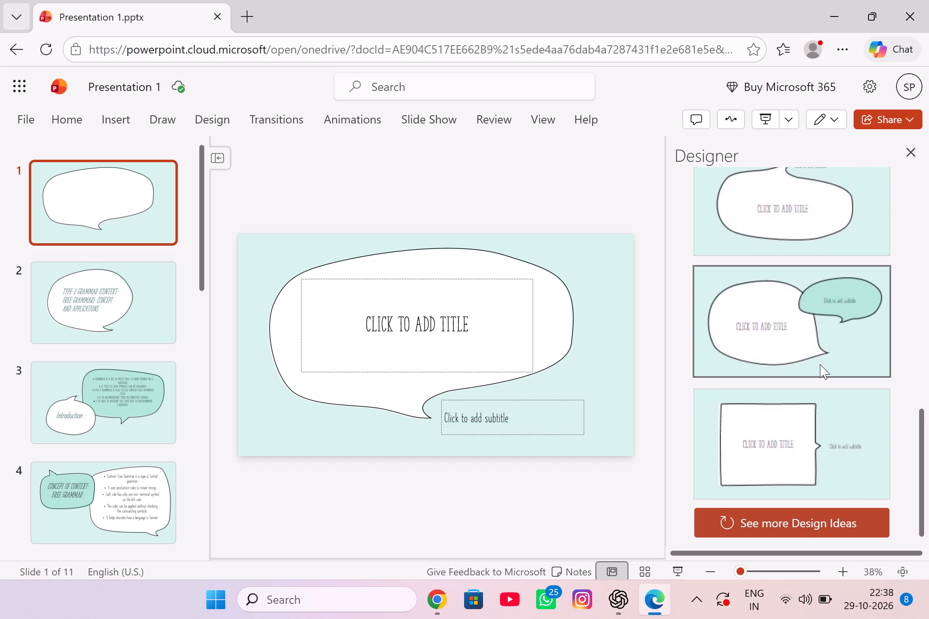
pyautogui.scroll(9, 820, 364)
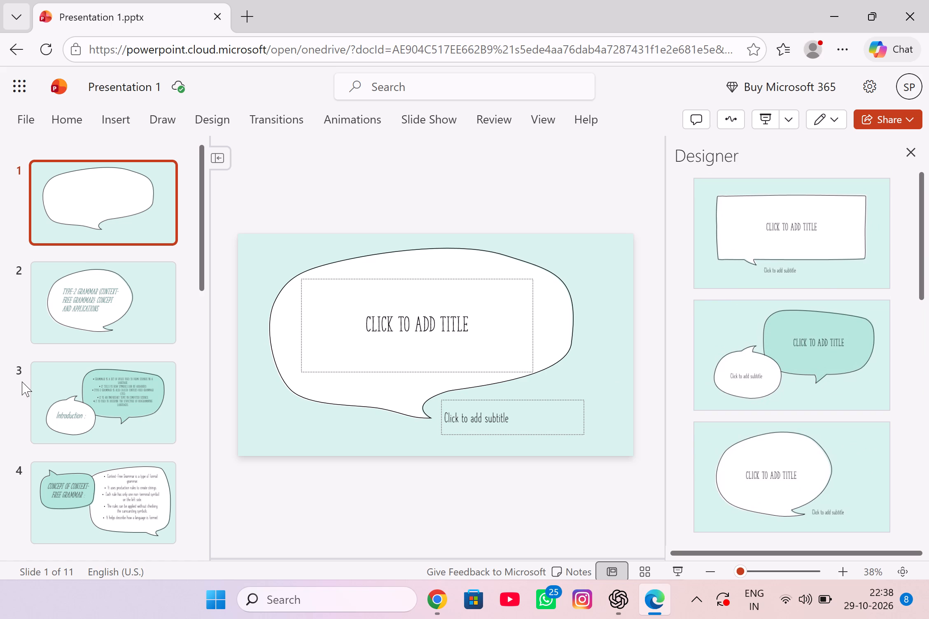
pyautogui.scroll(-7, 136, 384)
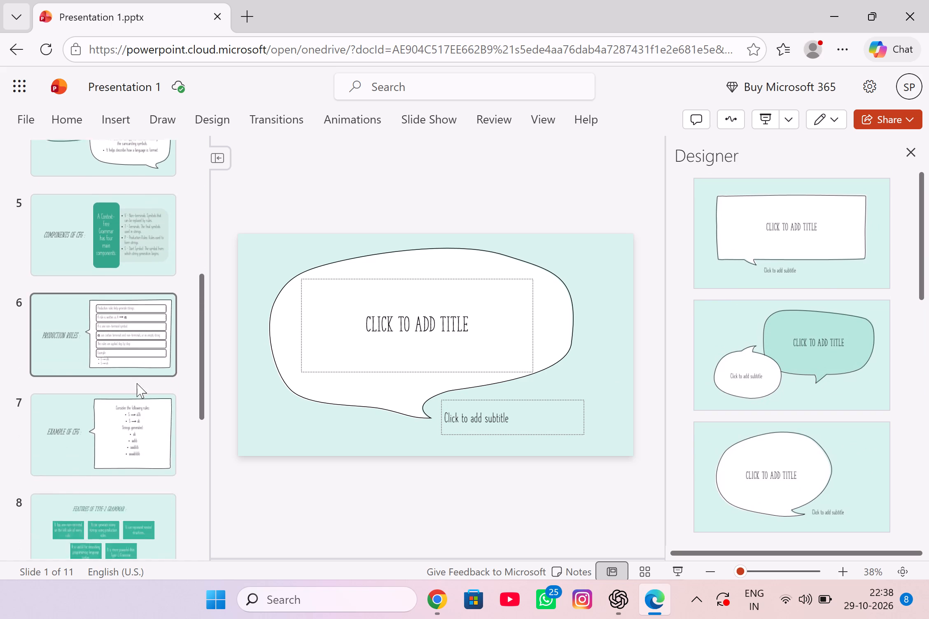
pyautogui.scroll(-2, 137, 383)
pyautogui.scroll(11, 137, 383)
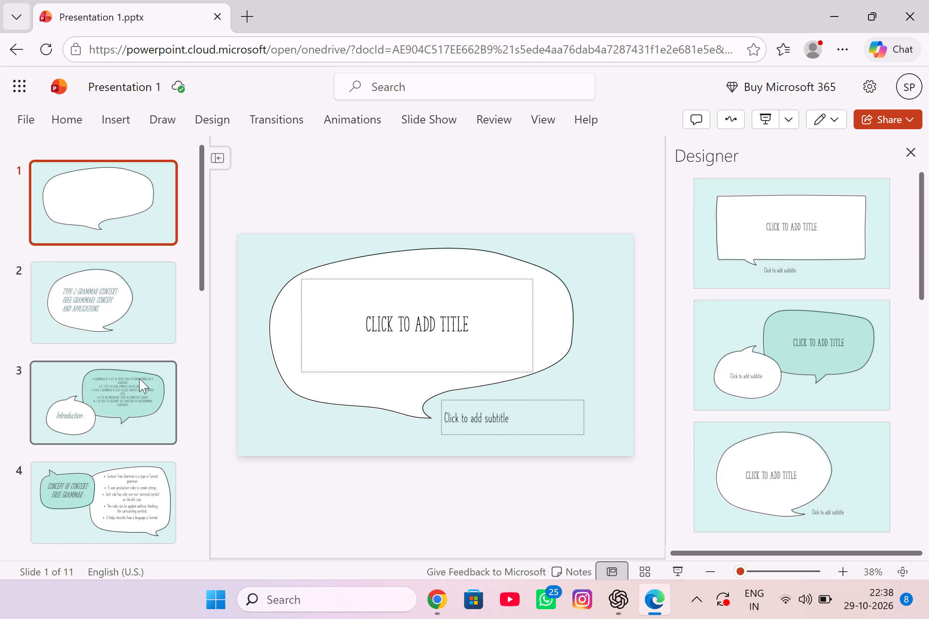
pyautogui.doubleClick(754, 391)
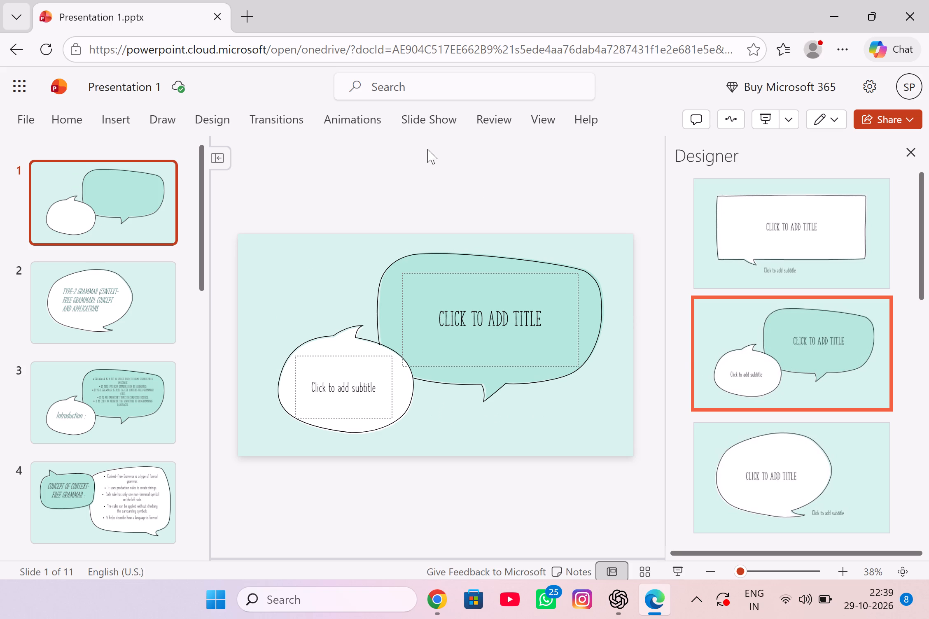
# Open the earlier presentation named after the student code from this deck's OneDrive Documents location.
pyautogui.click(175, 82)
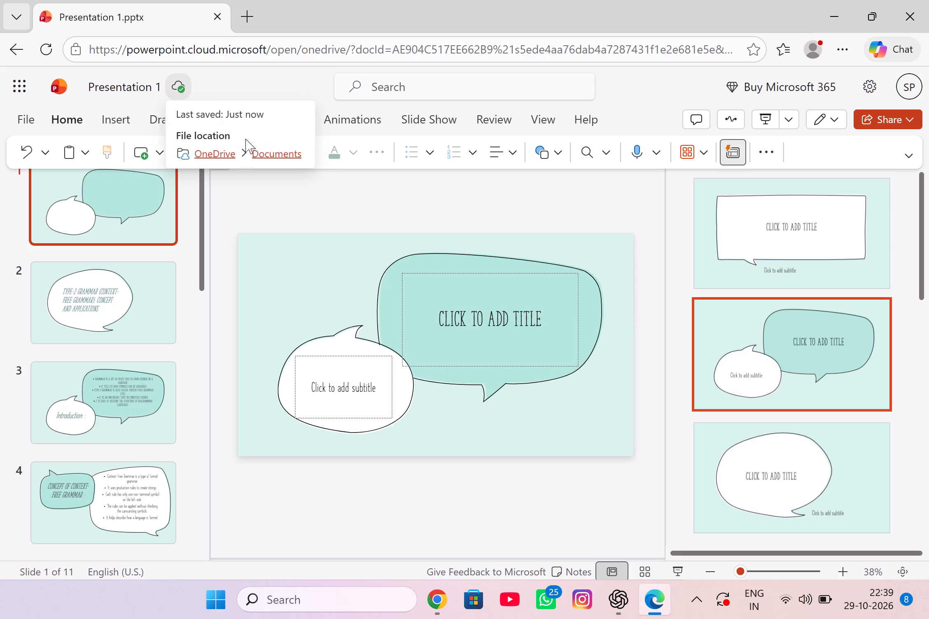
pyautogui.click(289, 151)
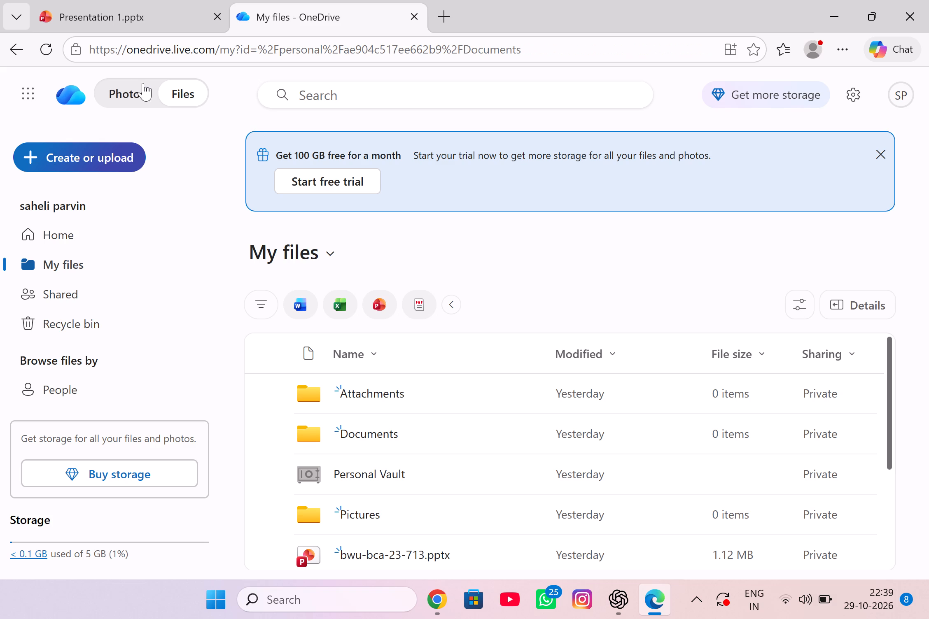
pyautogui.scroll(-3, 65, 141)
pyautogui.click(399, 547)
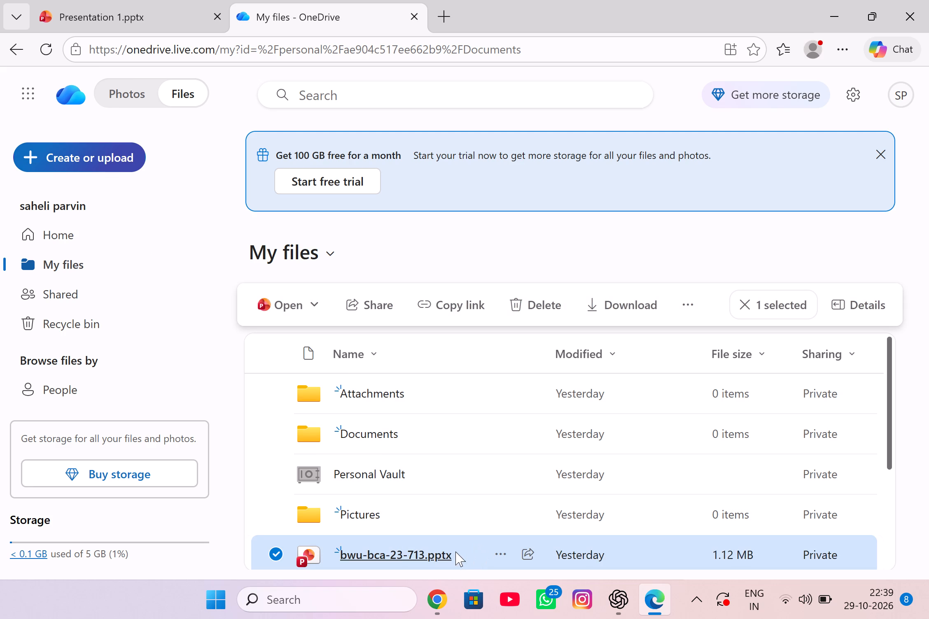
pyautogui.doubleClick(442, 557)
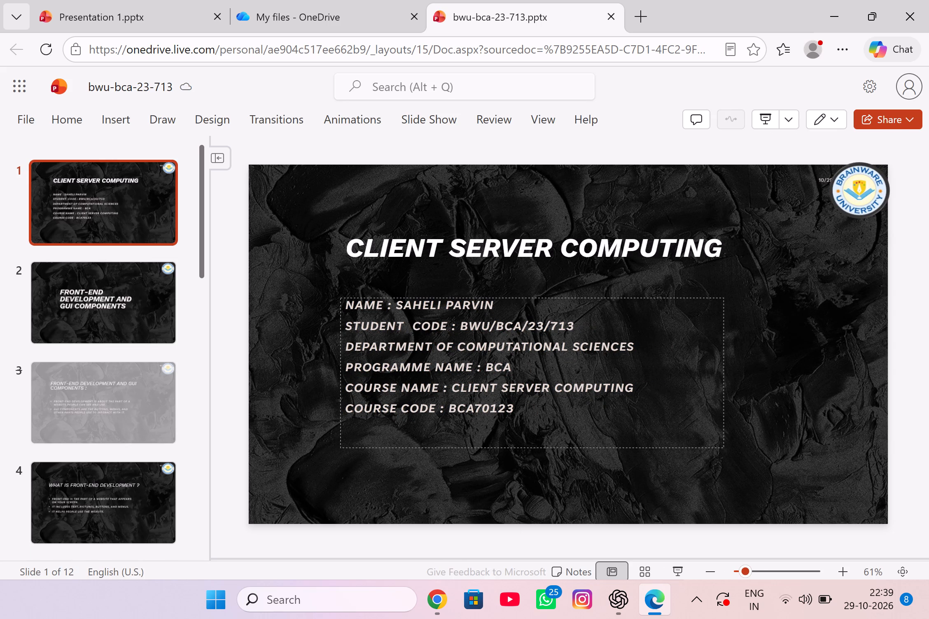
# Copy all the student and course detail lines below the Client Server Computing title on slide 1.
pyautogui.moveTo(346, 306); pyautogui.dragTo(530, 434)
pyautogui.click(530, 434)
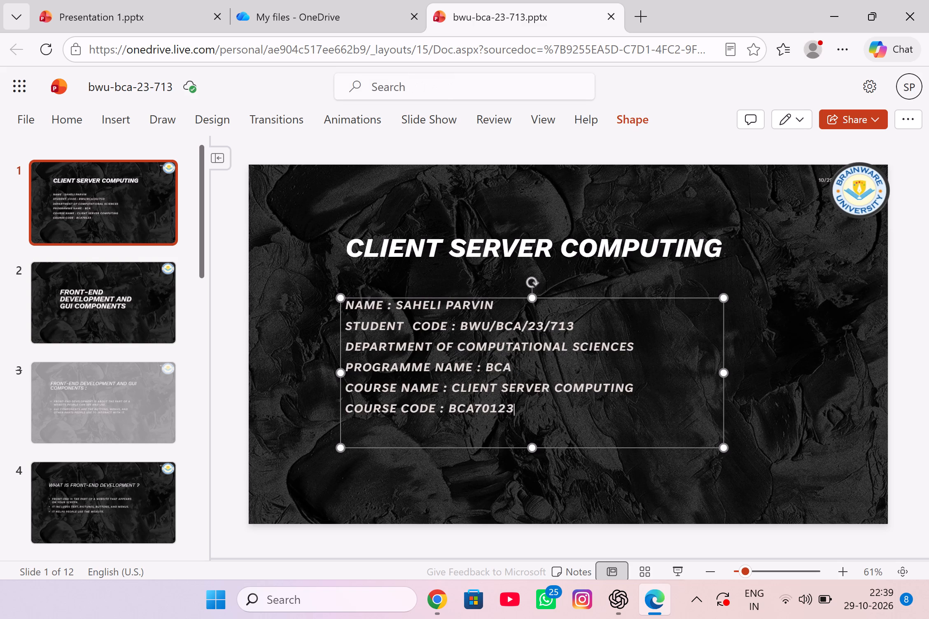
pyautogui.moveTo(523, 413); pyautogui.dragTo(401, 337)
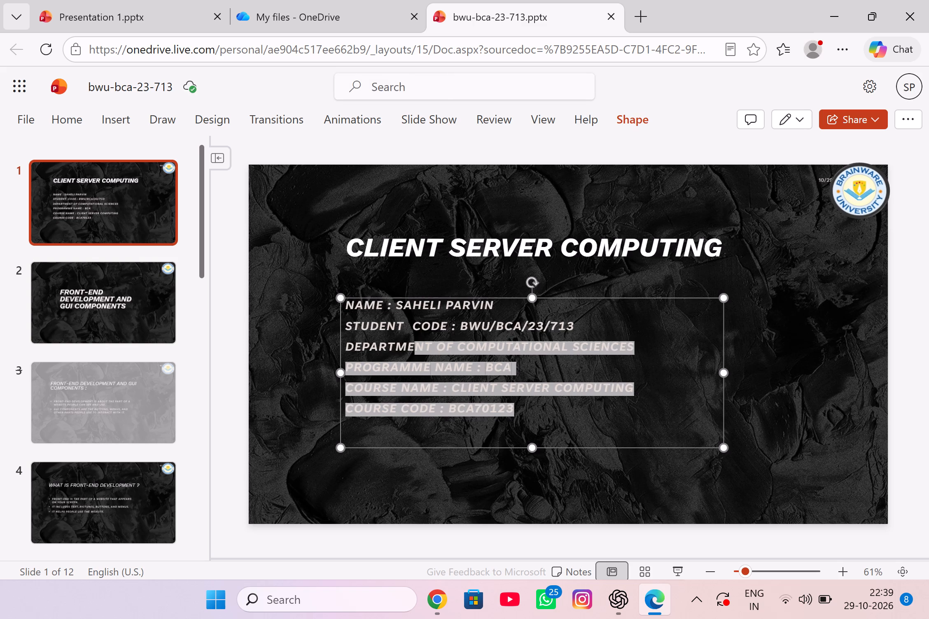
pyautogui.moveTo(401, 337); pyautogui.dragTo(347, 305)
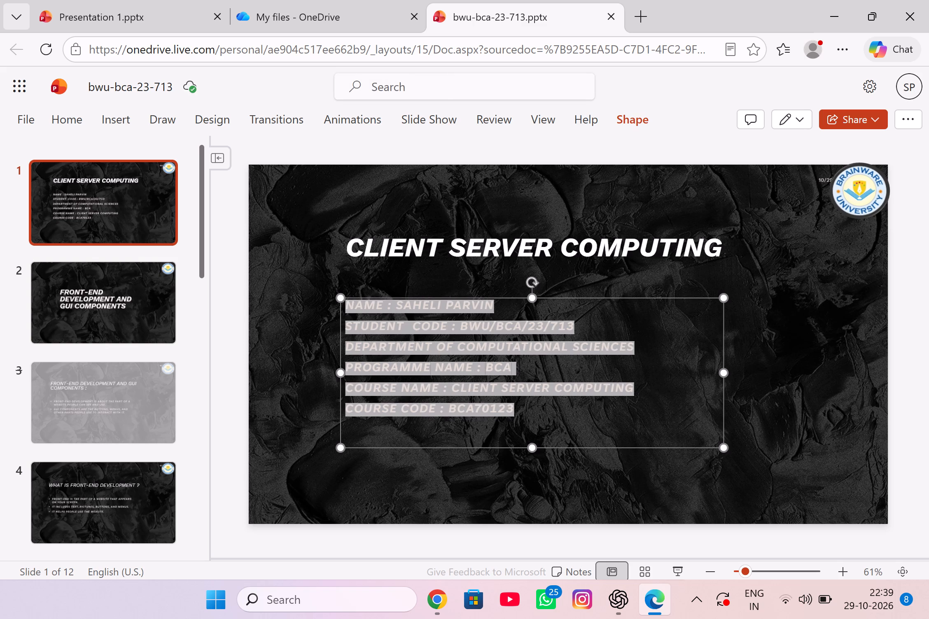
pyautogui.moveTo(347, 305); pyautogui.dragTo(347, 305)
pyautogui.hotkey('ctrl', 'c')
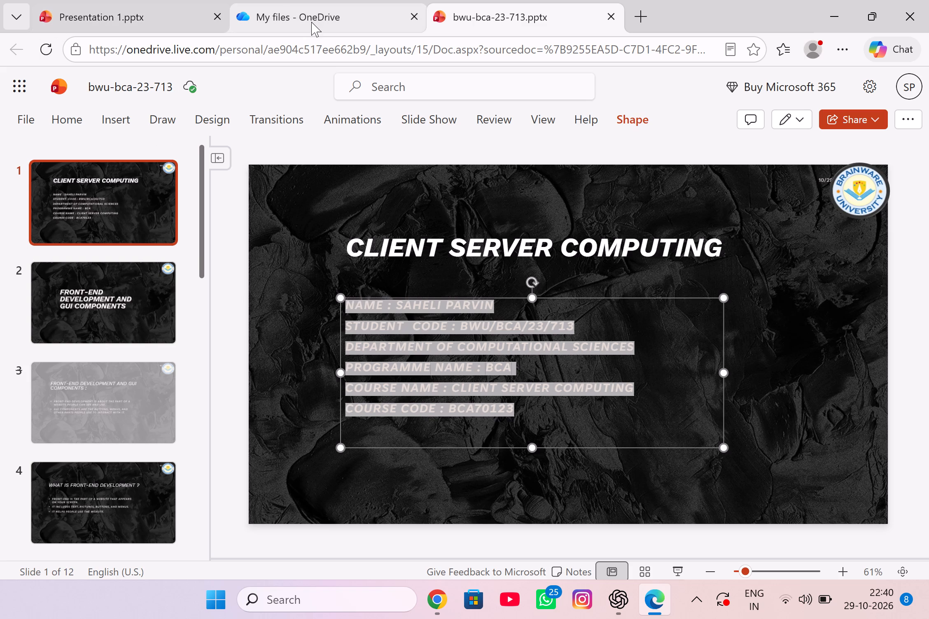
# Switch back to Presentation 1 and paste the copied student and course details into slide 1's title placeholder.
pyautogui.click(398, 17)
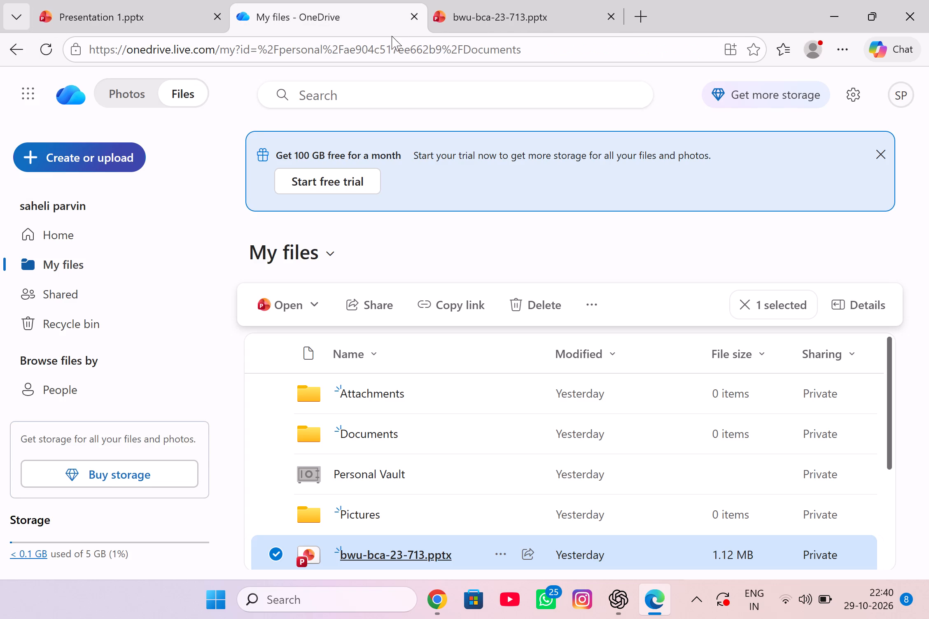
pyautogui.click(156, 3)
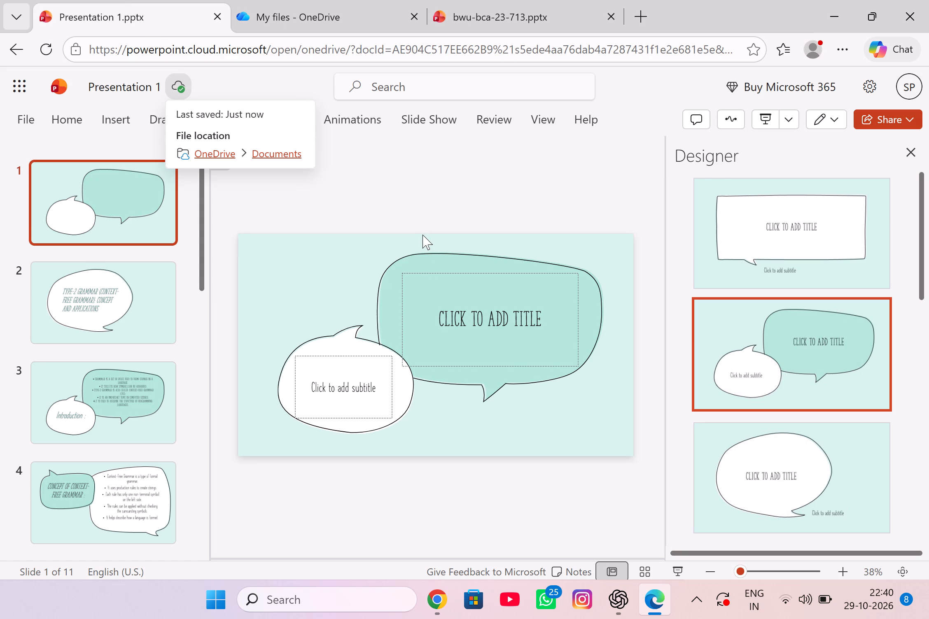
pyautogui.click(453, 311)
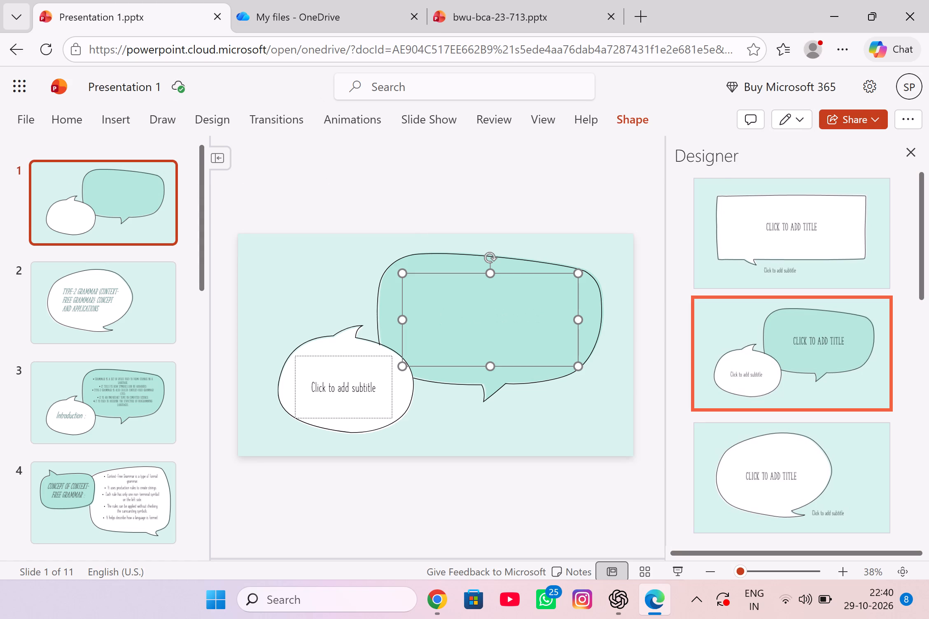
pyautogui.hotkey('ctrl', 'v')
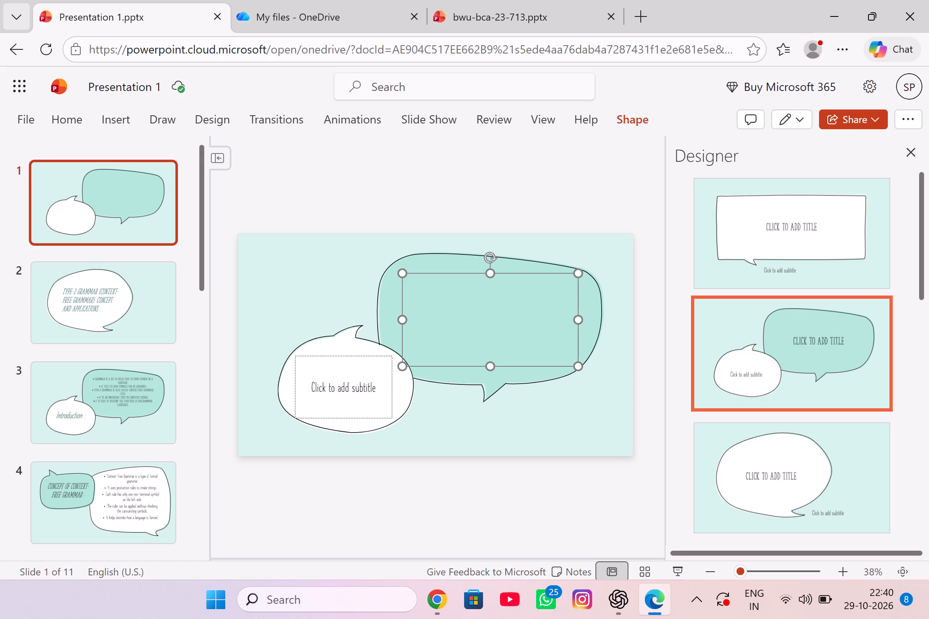
pyautogui.doubleClick(453, 311)
pyautogui.hotkey('ctrl', 'v')
pyautogui.hotkey('ctrl', 'v')
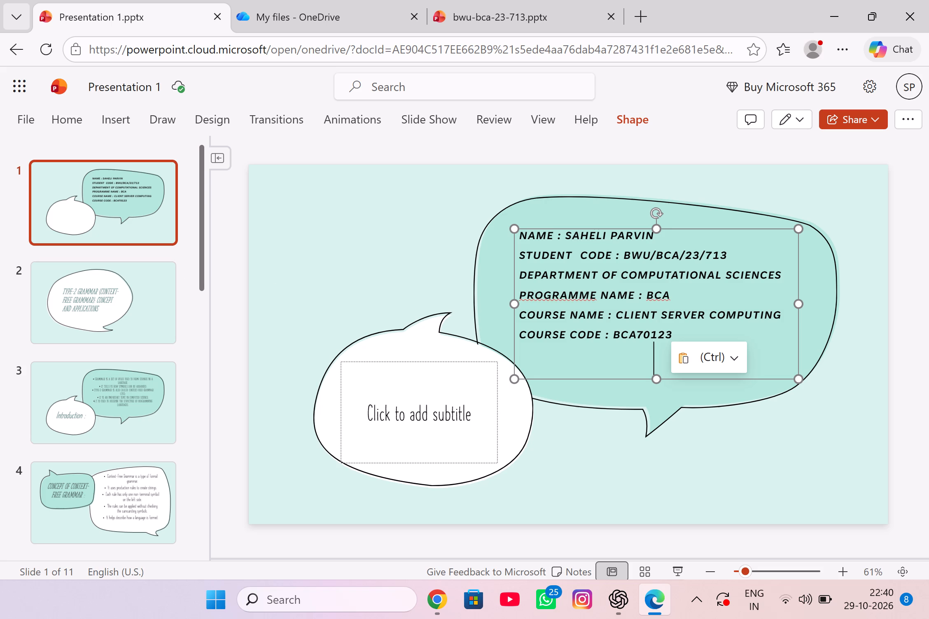
# Format all the pasted details in slide 1's title bubble as bold italic text in the dark green font colour.
pyautogui.moveTo(521, 237); pyautogui.dragTo(654, 319)
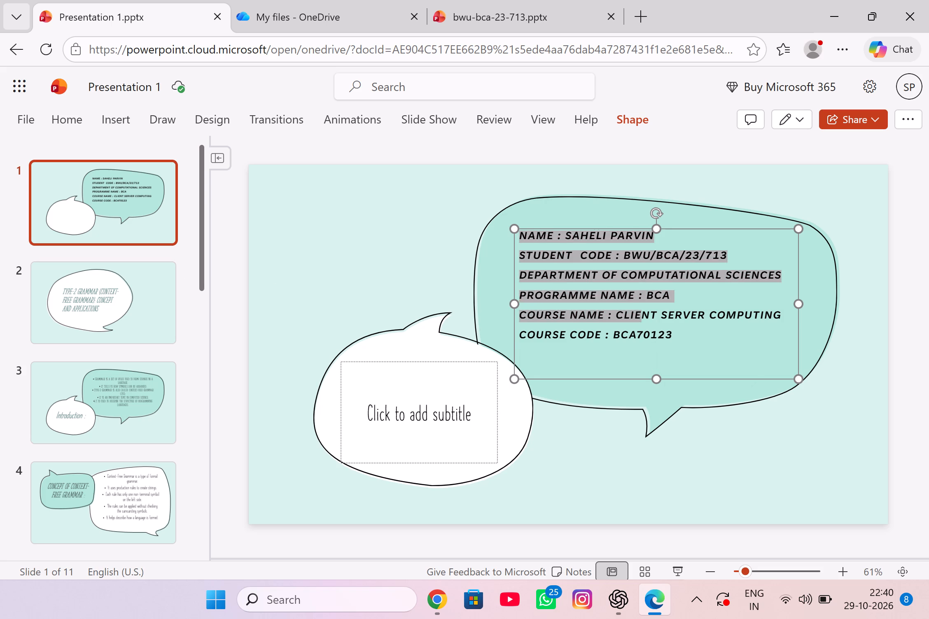
pyautogui.moveTo(654, 319); pyautogui.dragTo(683, 347)
pyautogui.moveTo(687, 352); pyautogui.dragTo(699, 369)
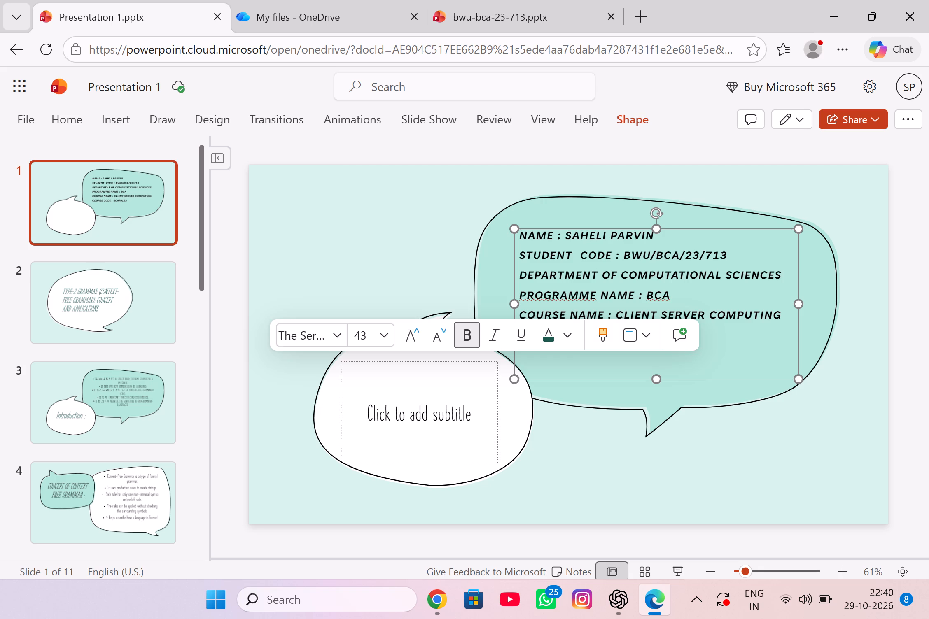
pyautogui.click(722, 350)
pyautogui.moveTo(688, 337); pyautogui.dragTo(493, 263)
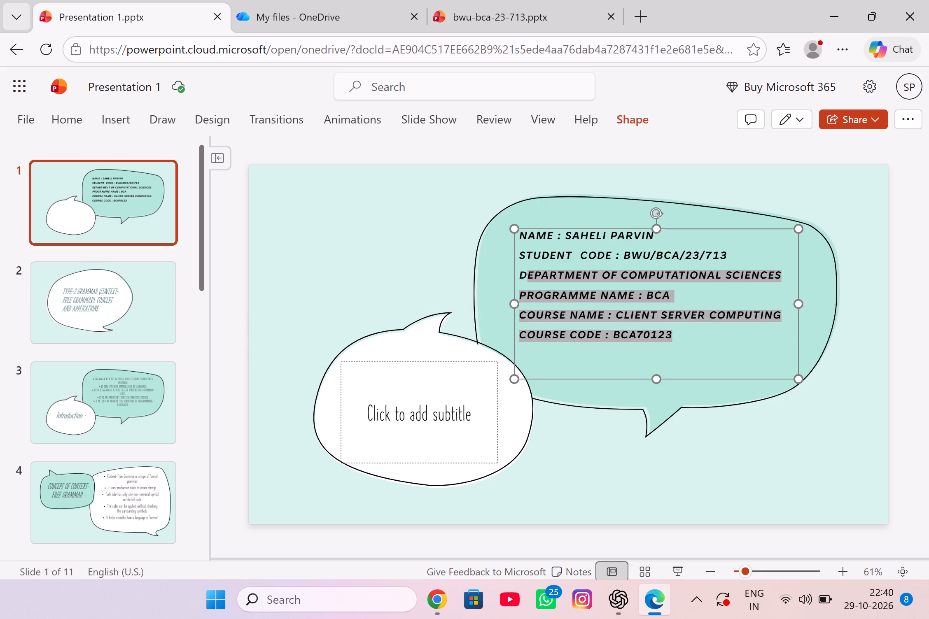
pyautogui.moveTo(493, 263); pyautogui.dragTo(486, 238)
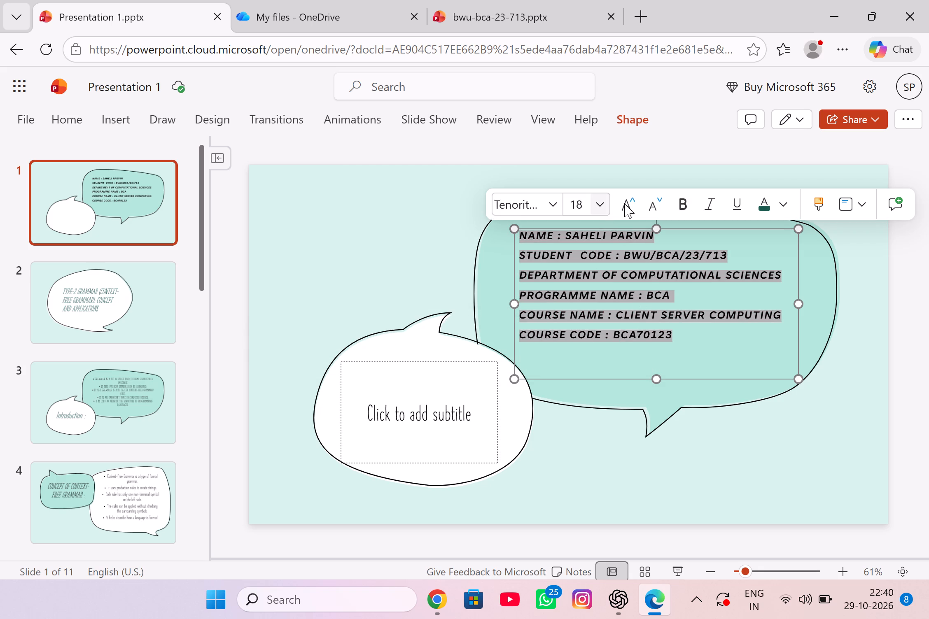
pyautogui.click(711, 200)
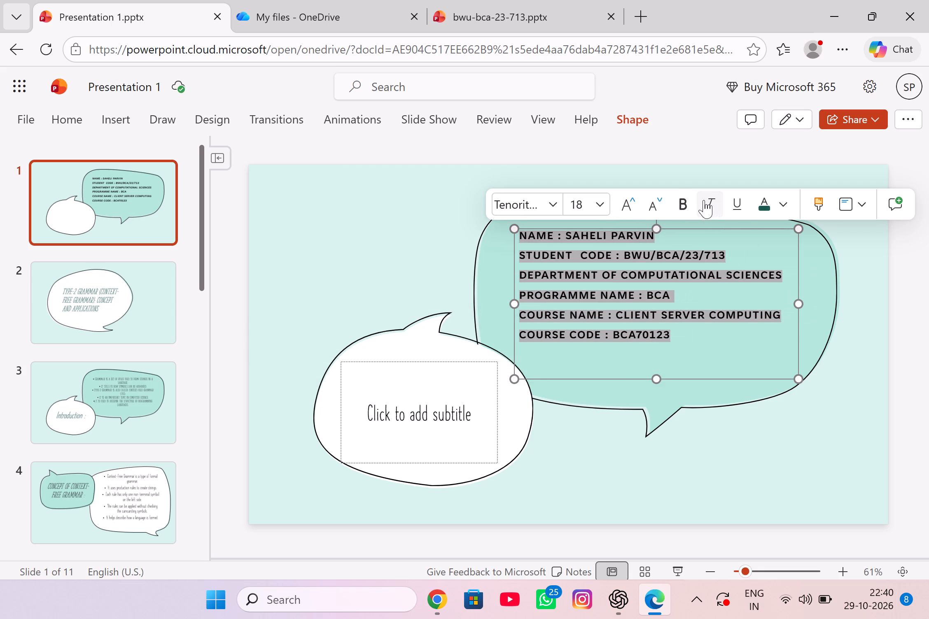
pyautogui.click(711, 205)
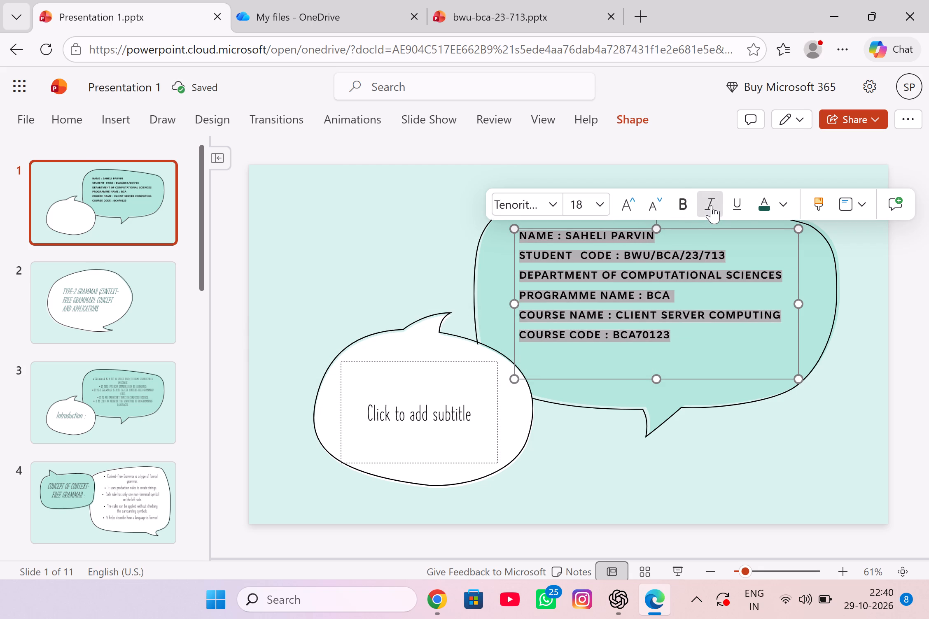
pyautogui.click(682, 209)
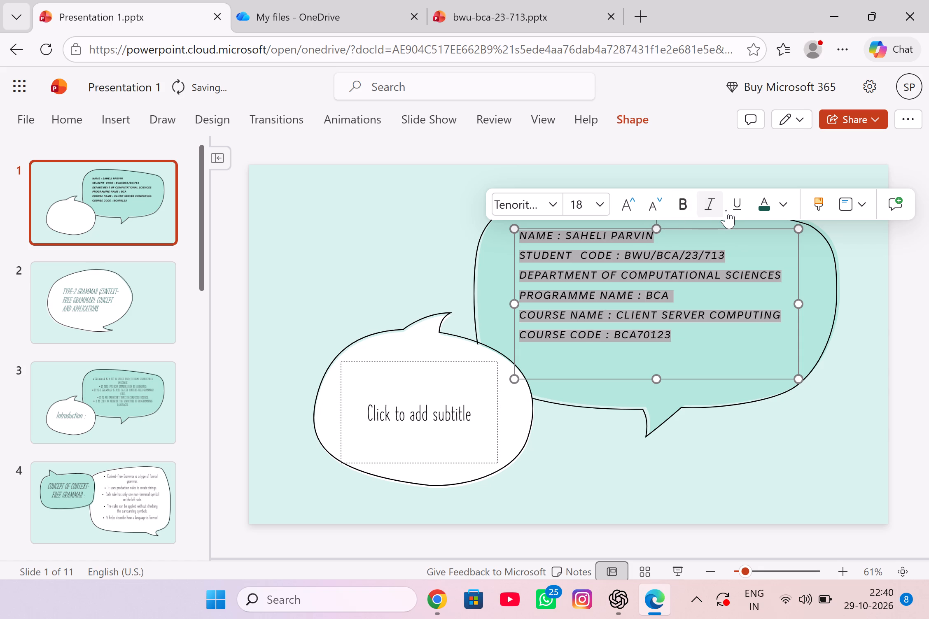
pyautogui.click(770, 204)
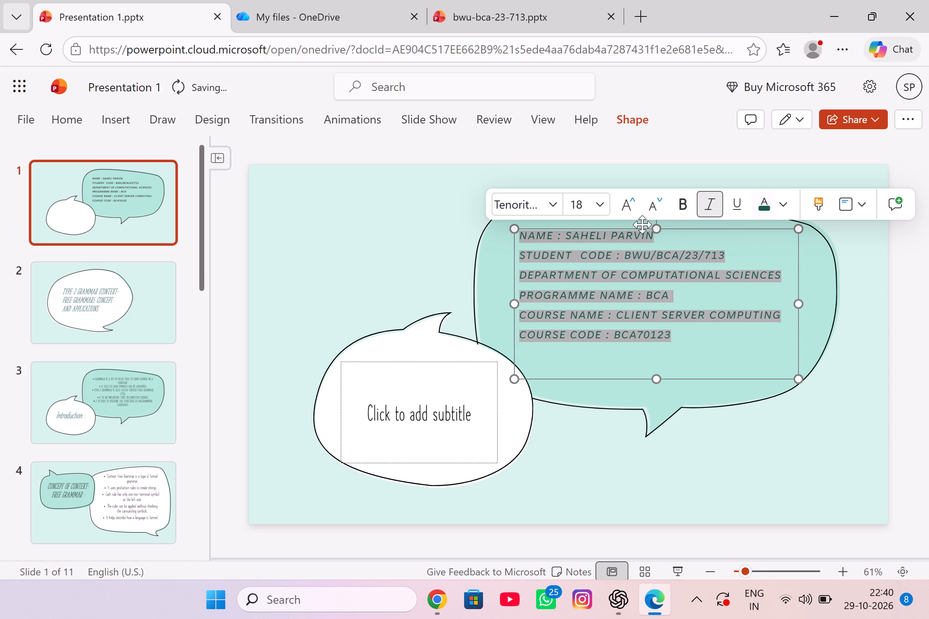
pyautogui.click(678, 202)
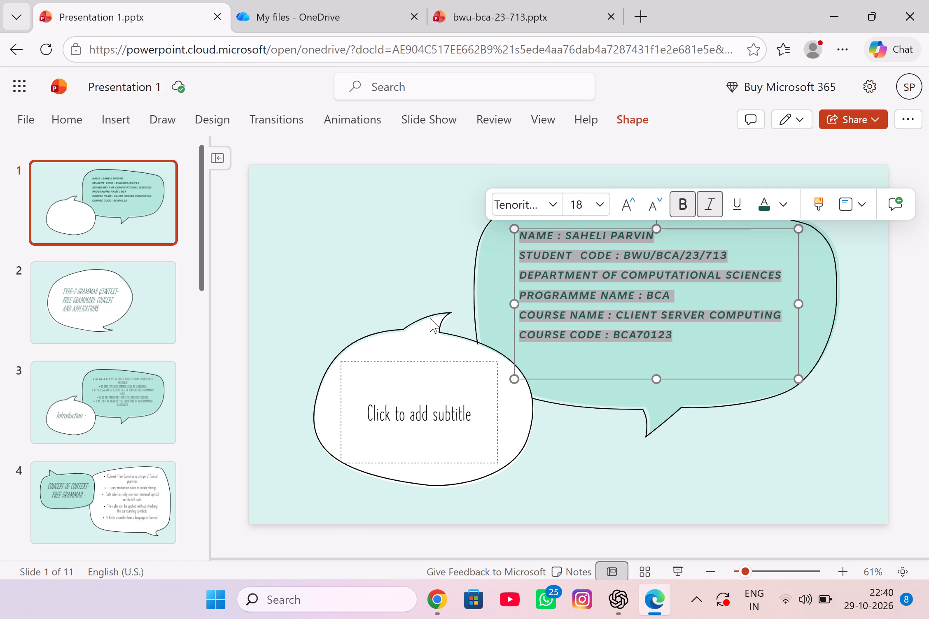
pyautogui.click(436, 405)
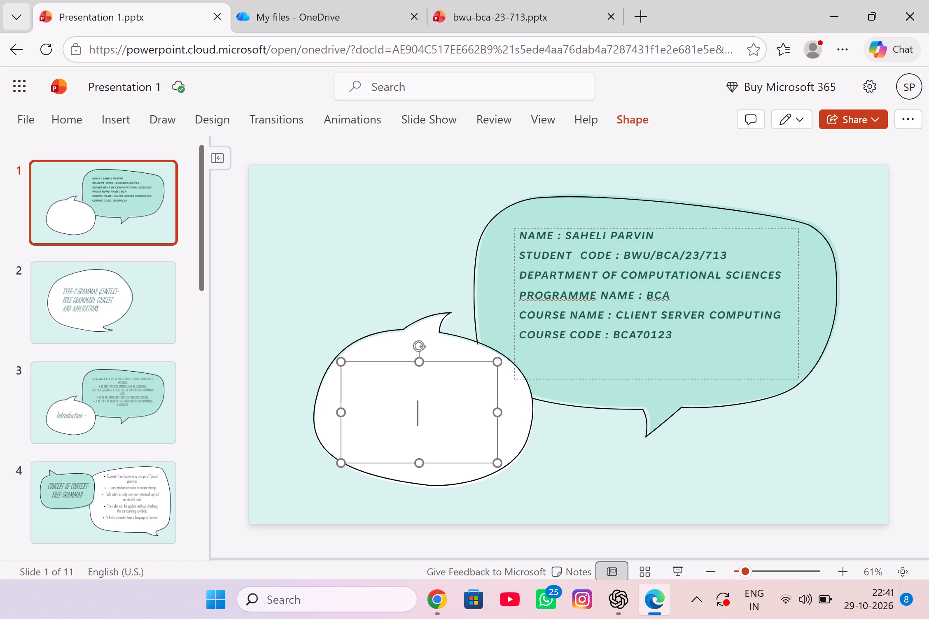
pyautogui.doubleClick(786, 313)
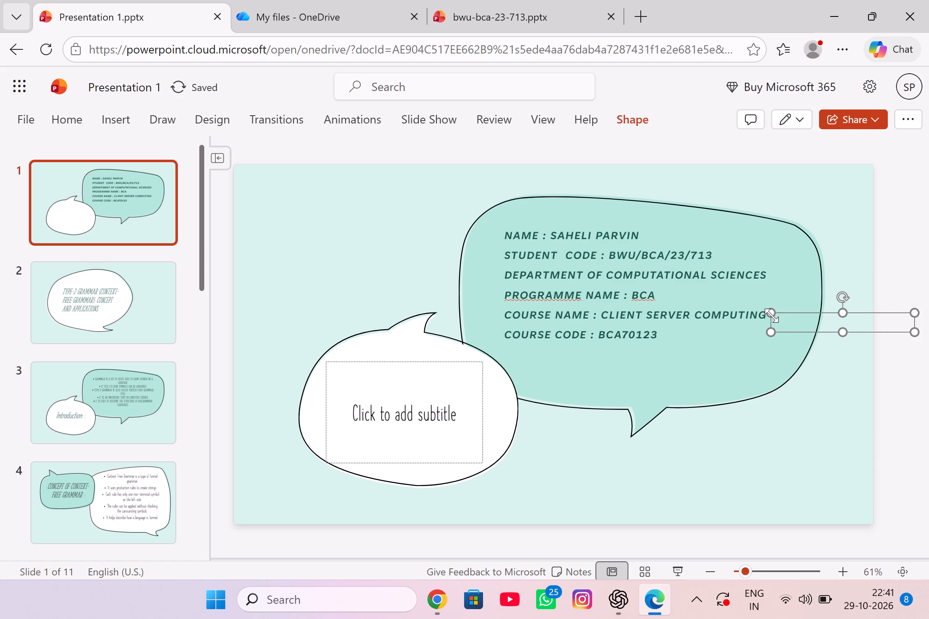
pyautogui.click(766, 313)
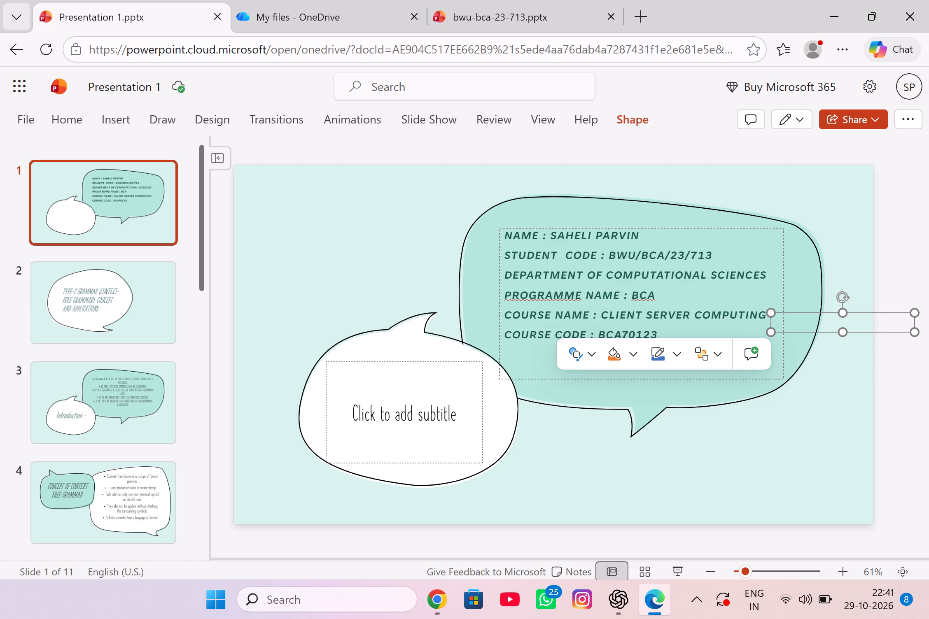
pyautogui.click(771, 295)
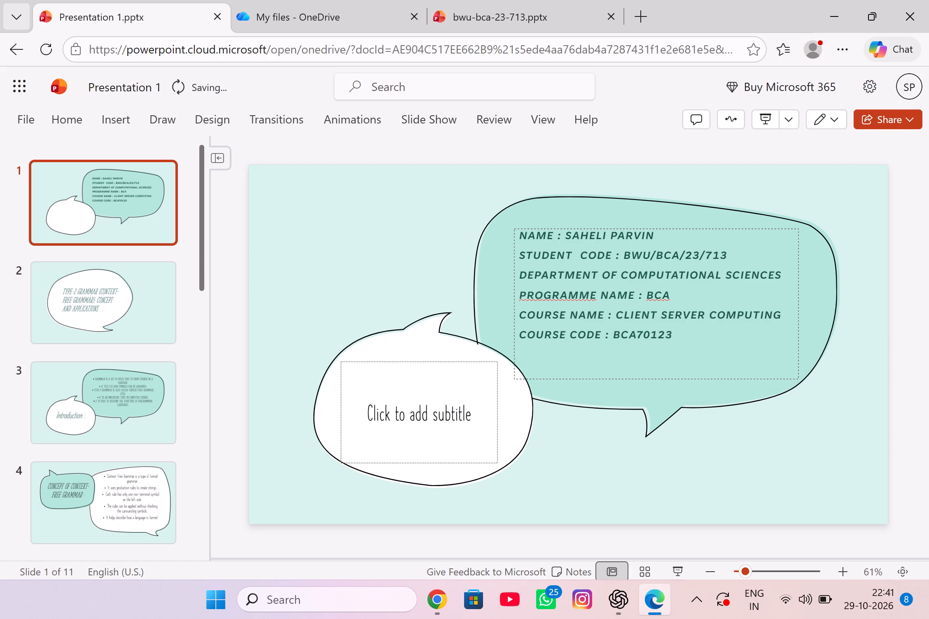
# Replace the course name Client Server Computing in slide 1's details with "Formal Language and Automata".
pyautogui.click(781, 313)
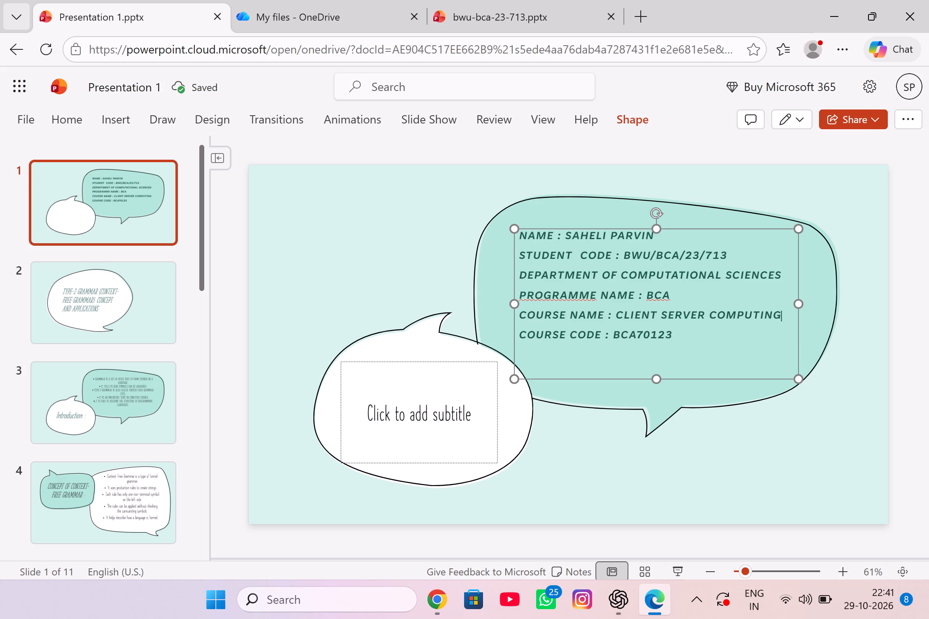
pyautogui.press('BackSpace')
pyautogui.press('BackSpace')
pyautogui.press('BackSpace')
pyautogui.press('BackSpace')
pyautogui.press('BackSpace')
pyautogui.press('BackSpace')
pyautogui.press('BackSpace')
pyautogui.press('BackSpace')
pyautogui.press('BackSpace')
pyautogui.press('BackSpace')
pyautogui.press('BackSpace')
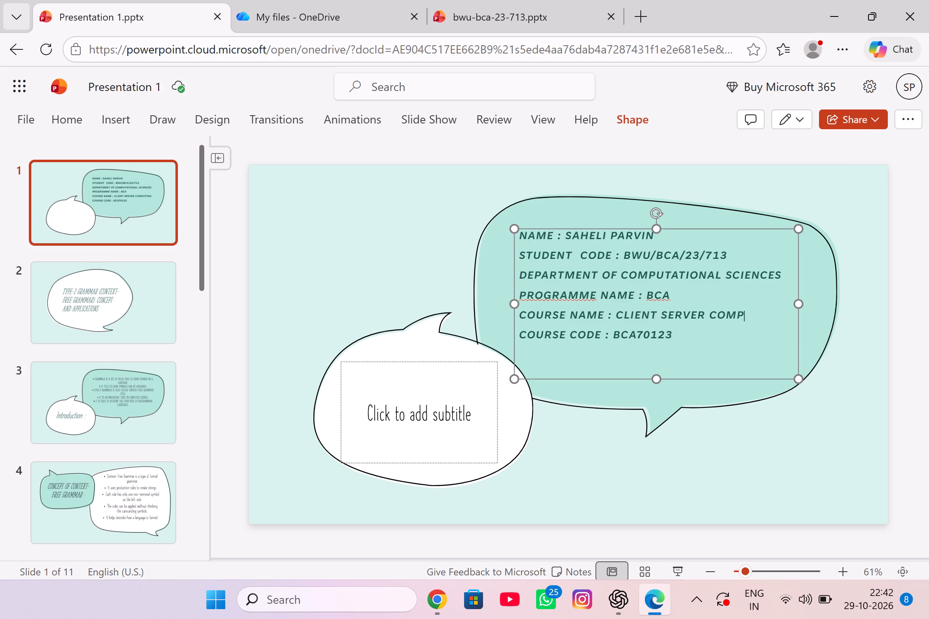
pyautogui.press('BackSpace')
pyautogui.press('BackSpace')
pyautogui.press('BackSpace')
pyautogui.press('BackSpace')
pyautogui.press('BackSpace')
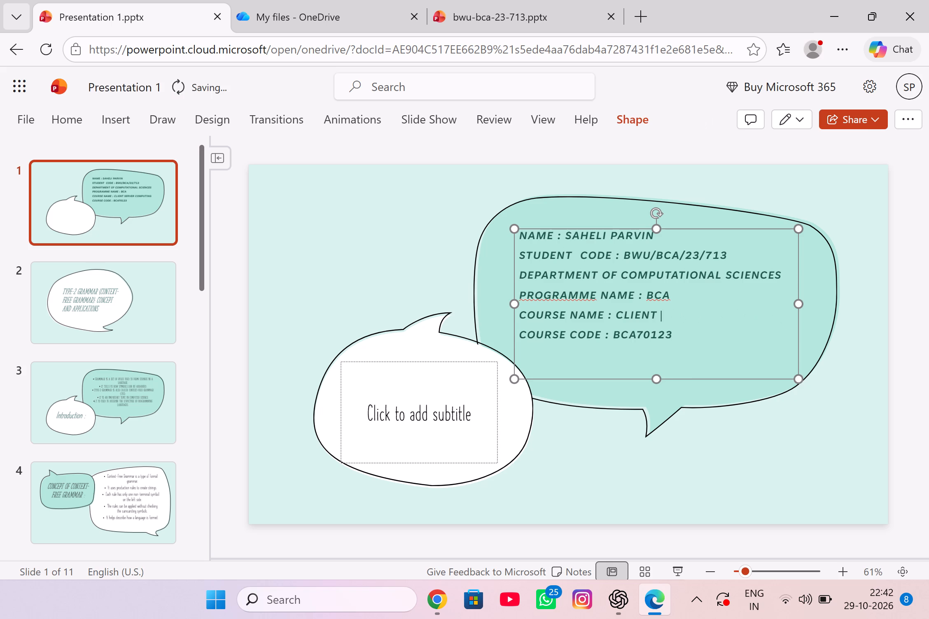
pyautogui.press('BackSpace')
pyautogui.press('BackSpace')
pyautogui.press('BackSpace')
pyautogui.press('BackSpace')
pyautogui.press('BackSpace')
pyautogui.press('BackSpace')
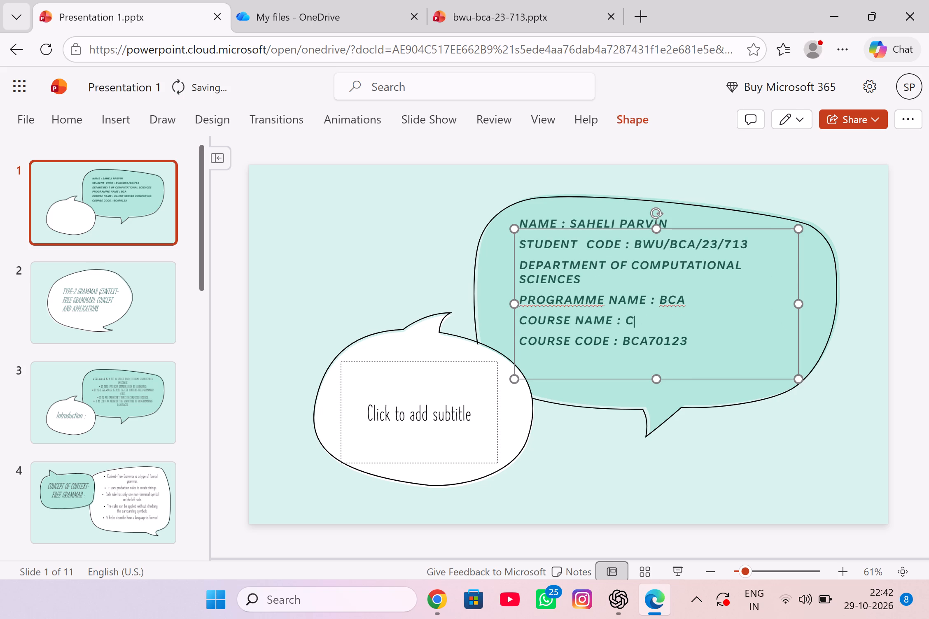
pyautogui.press('BackSpace')
pyautogui.press('f')
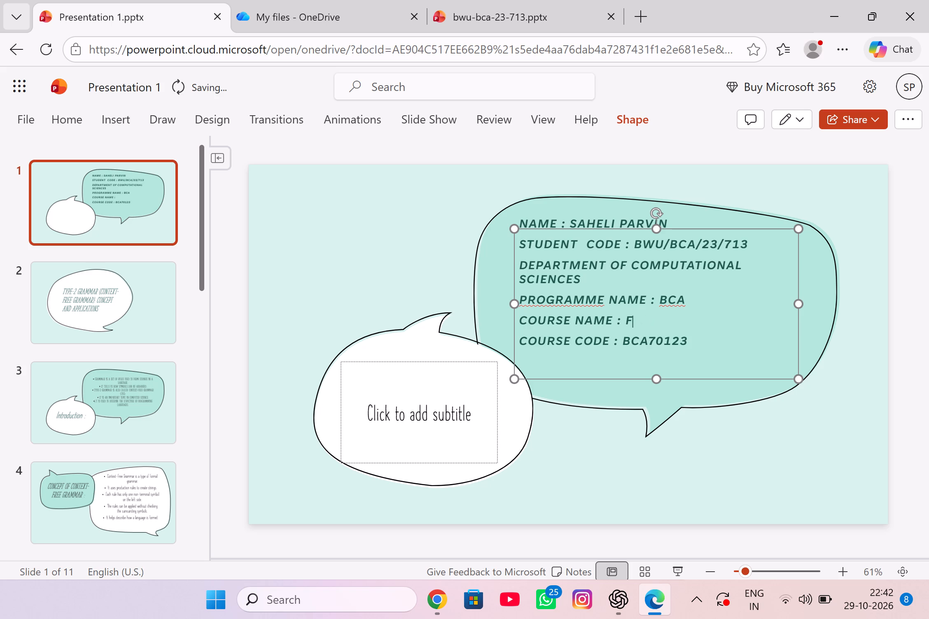
pyautogui.write('orm')
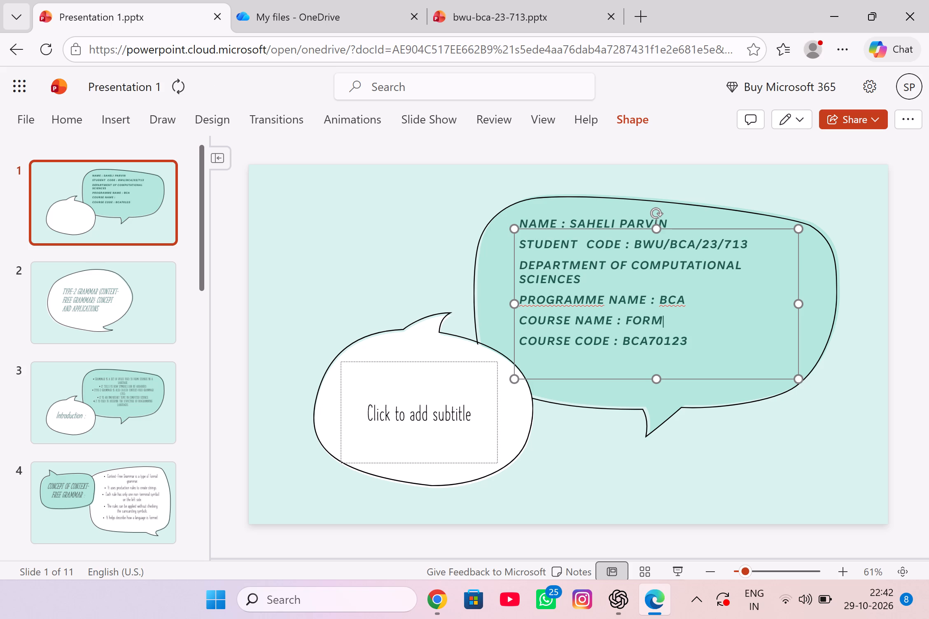
pyautogui.write('al')
pyautogui.press('space')
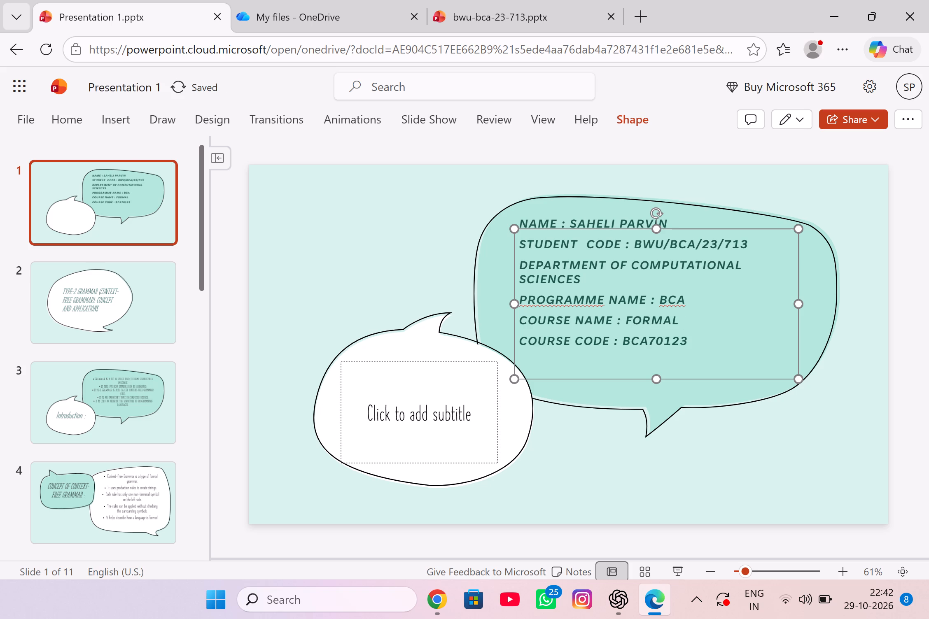
pyautogui.write('langu')
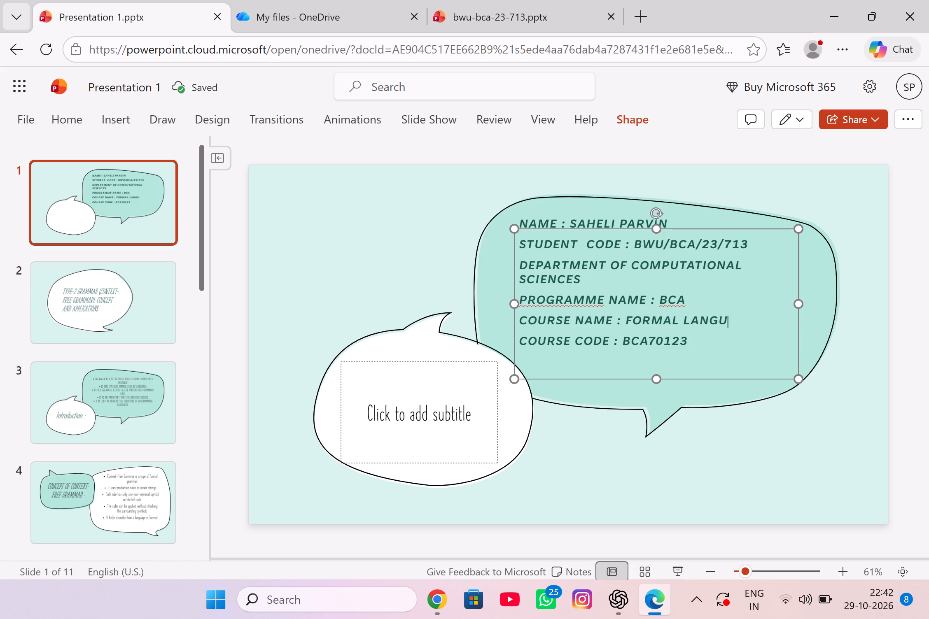
pyautogui.write('age')
pyautogui.press('space')
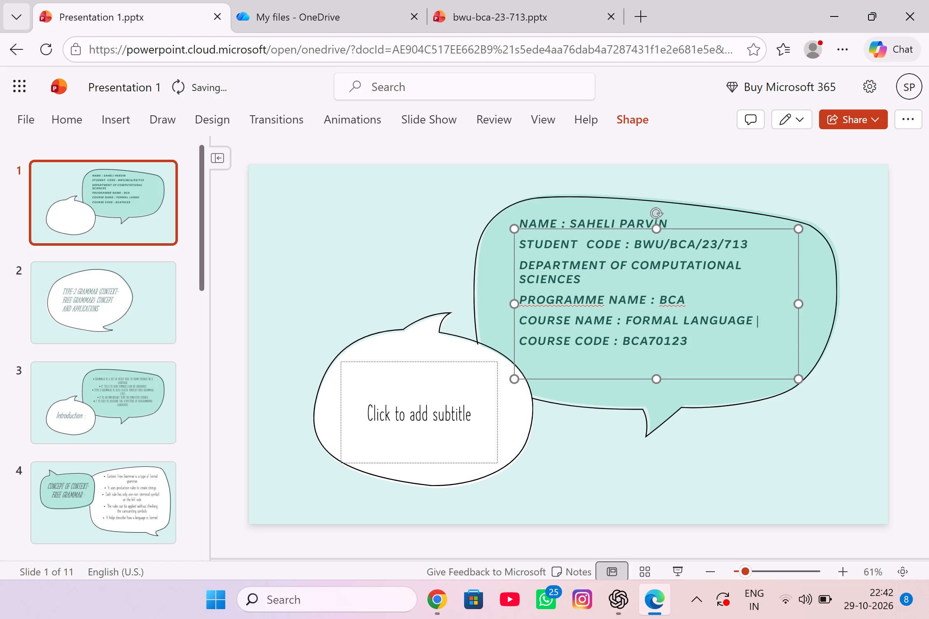
pyautogui.write('an')
pyautogui.write('d')
pyautogui.press('space')
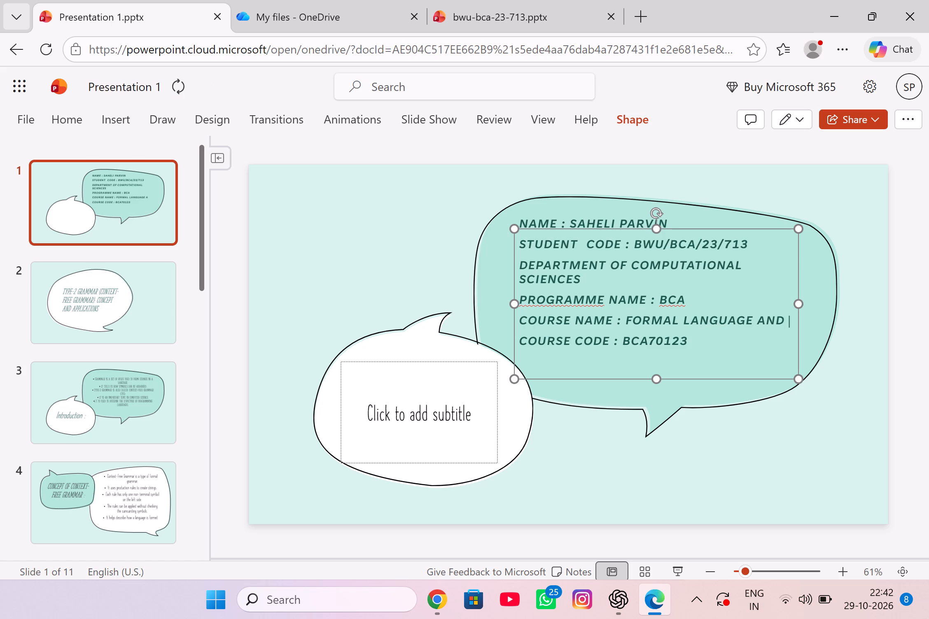
pyautogui.write('aiuto')
pyautogui.press('BackSpace')
pyautogui.press('BackSpace')
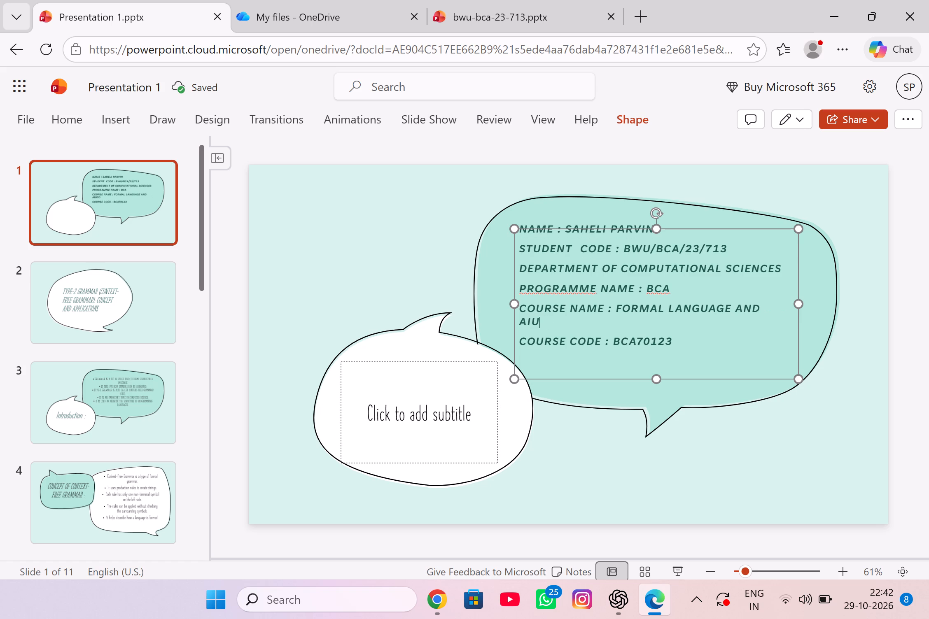
pyautogui.press('BackSpace')
pyautogui.press('BackSpace')
pyautogui.write('utomar')
pyautogui.press('BackSpace')
pyautogui.write('ta')
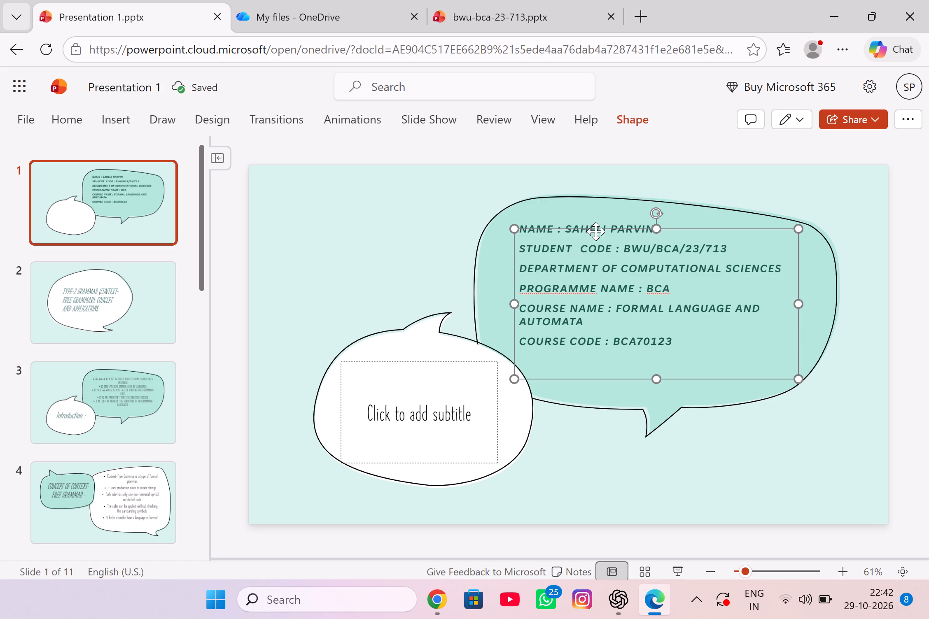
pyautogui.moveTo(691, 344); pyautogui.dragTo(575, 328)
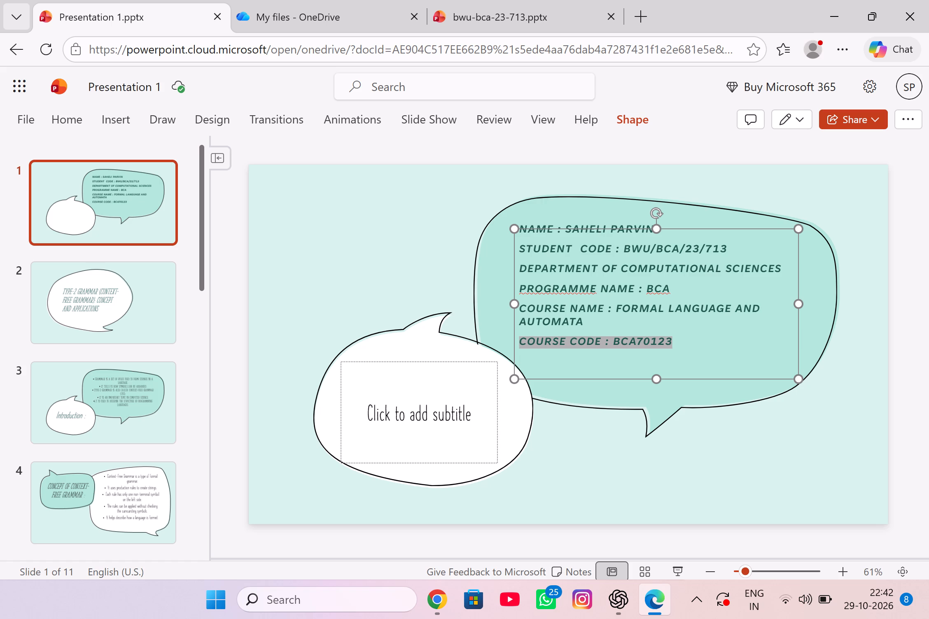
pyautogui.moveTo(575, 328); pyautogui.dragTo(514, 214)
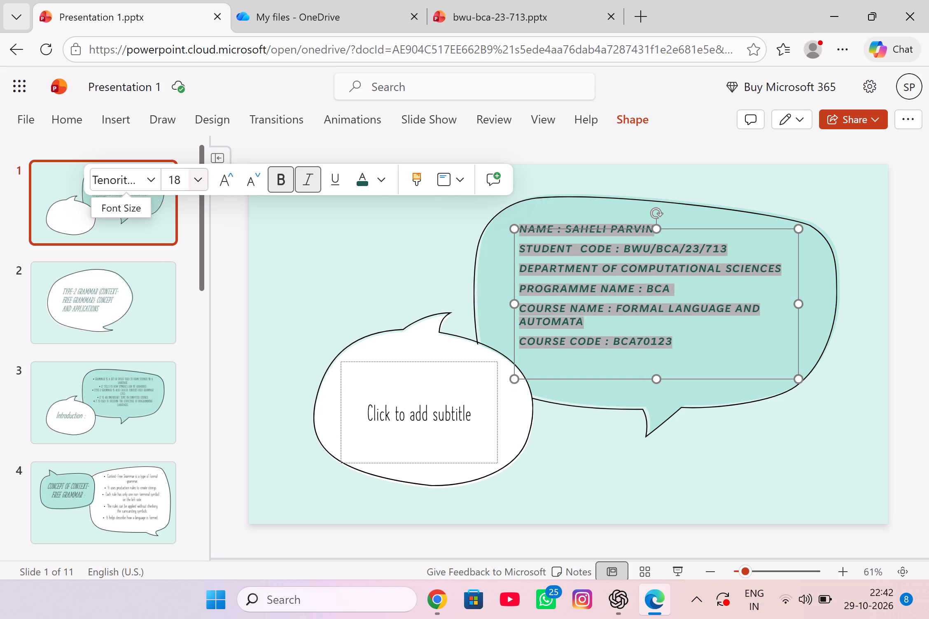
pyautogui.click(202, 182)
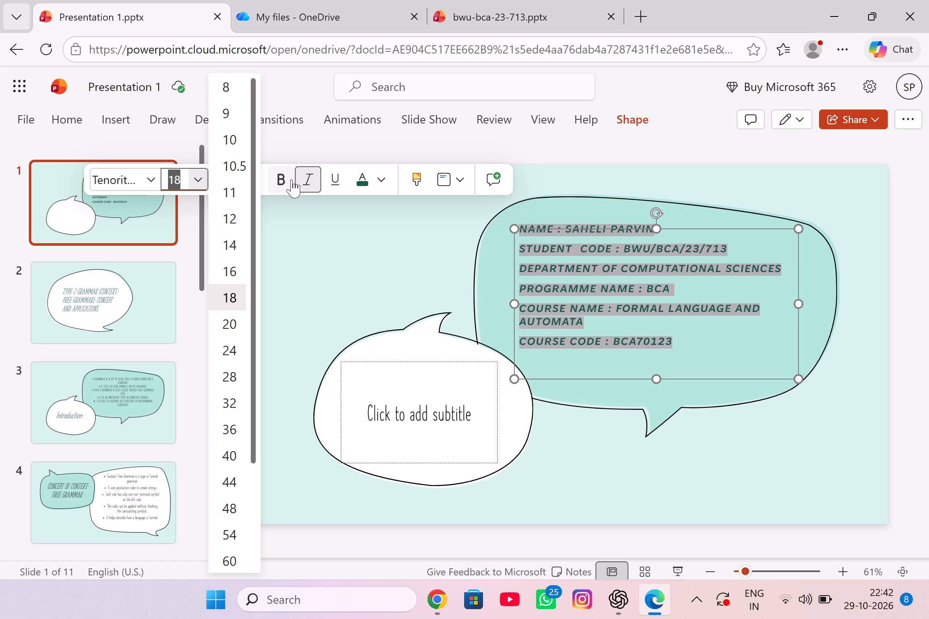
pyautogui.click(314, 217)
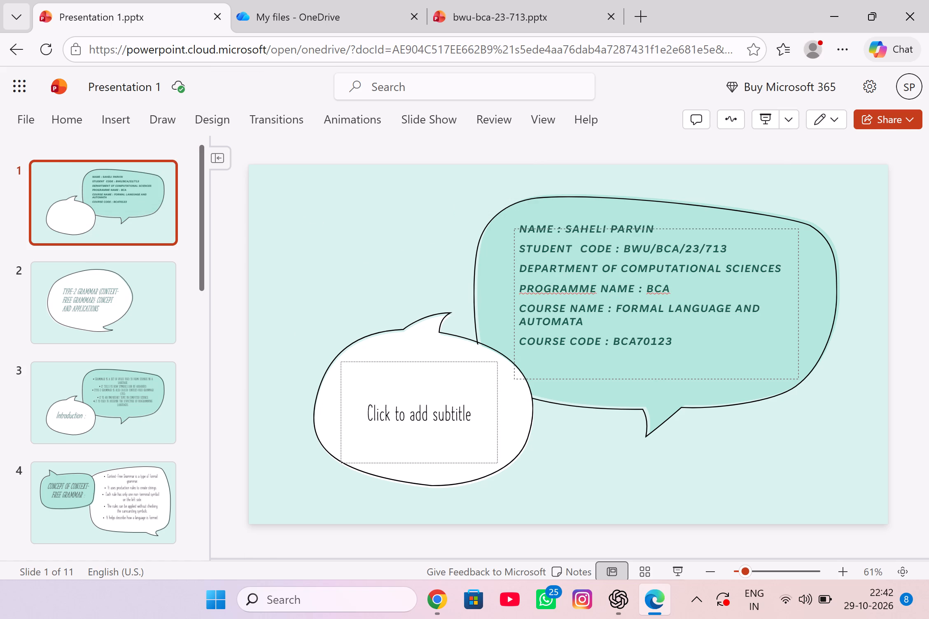
# Move the student and course details text box slightly lower inside slide 1's green speech bubble.
pyautogui.moveTo(654, 229); pyautogui.dragTo(660, 237)
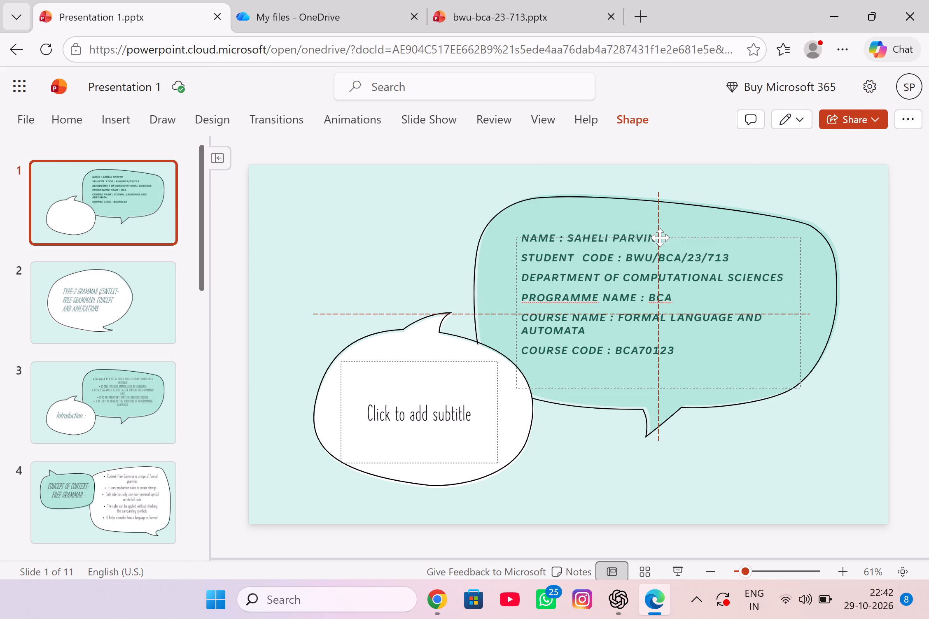
pyautogui.moveTo(660, 237); pyautogui.dragTo(661, 250)
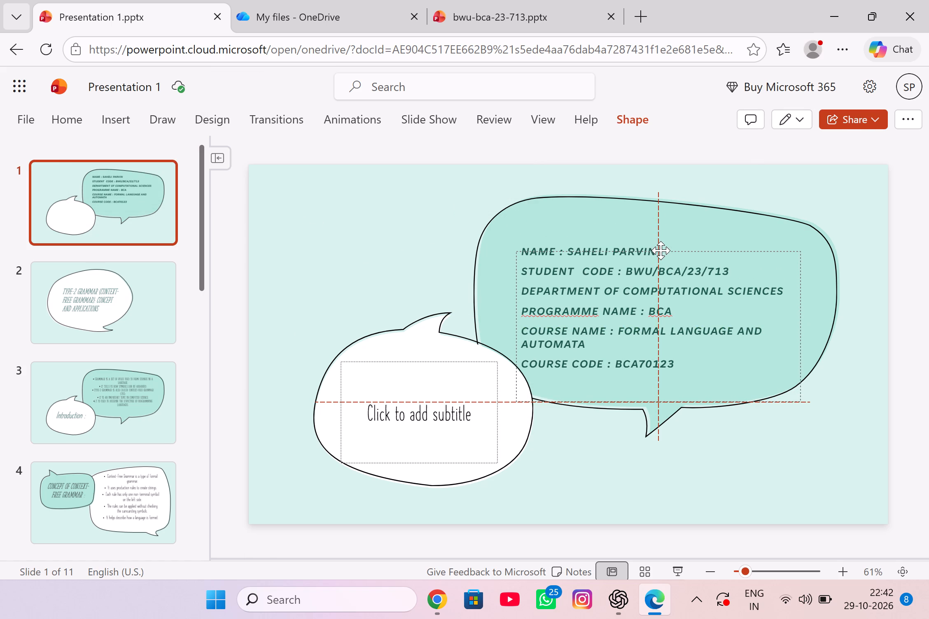
pyautogui.moveTo(661, 250); pyautogui.dragTo(660, 244)
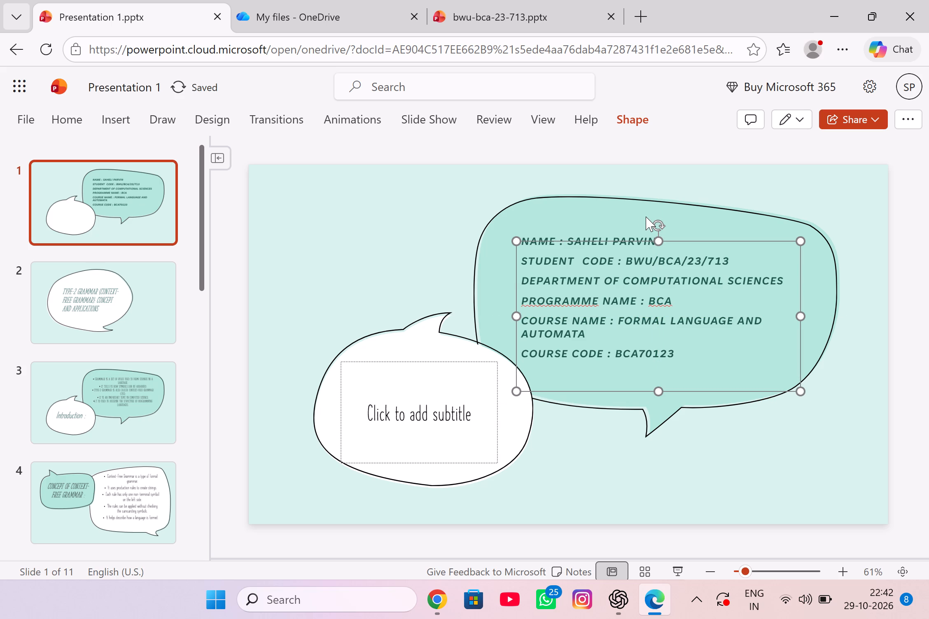
pyautogui.click(646, 217)
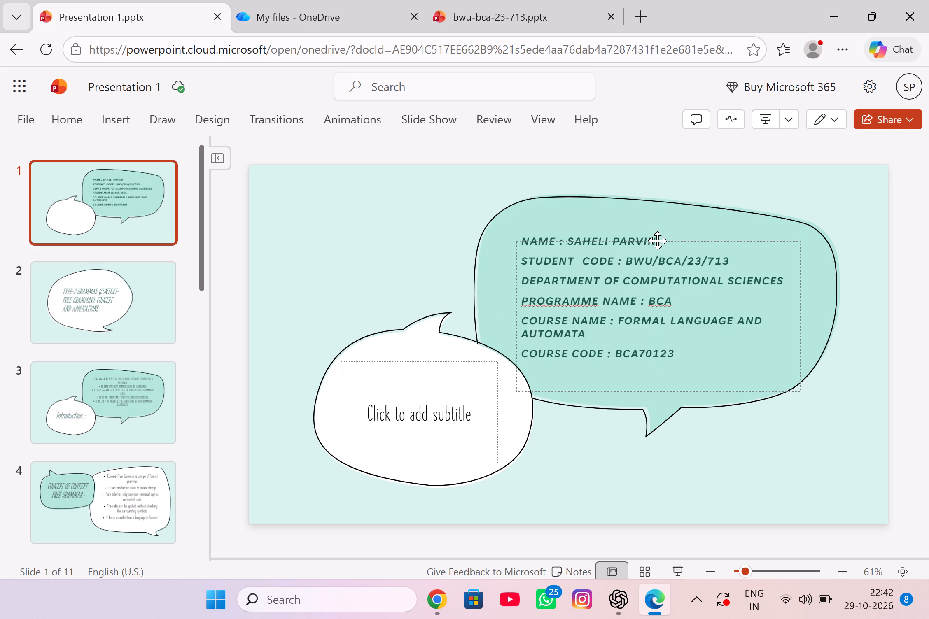
pyautogui.moveTo(661, 242); pyautogui.dragTo(665, 247)
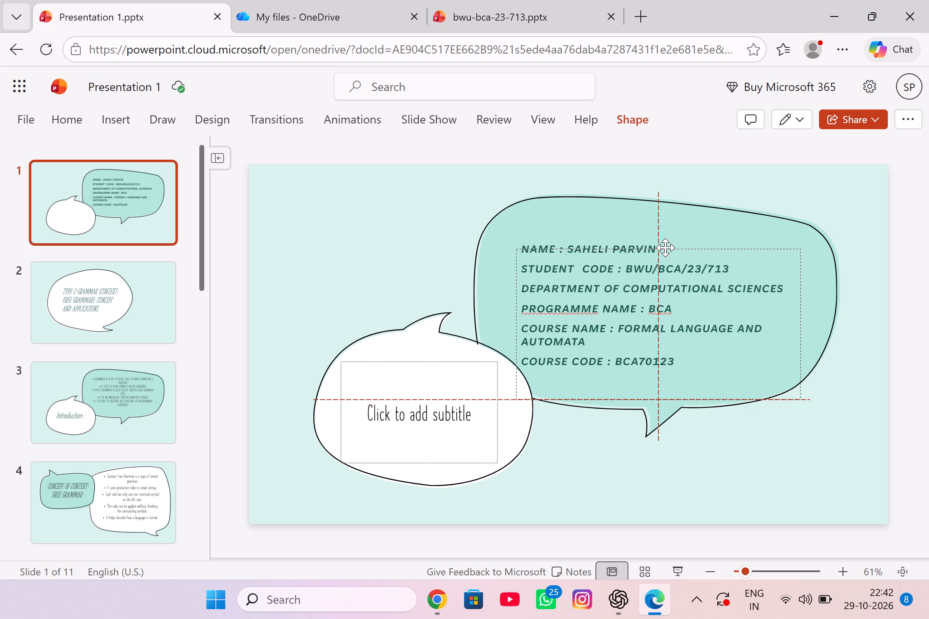
pyautogui.moveTo(665, 247); pyautogui.dragTo(667, 251)
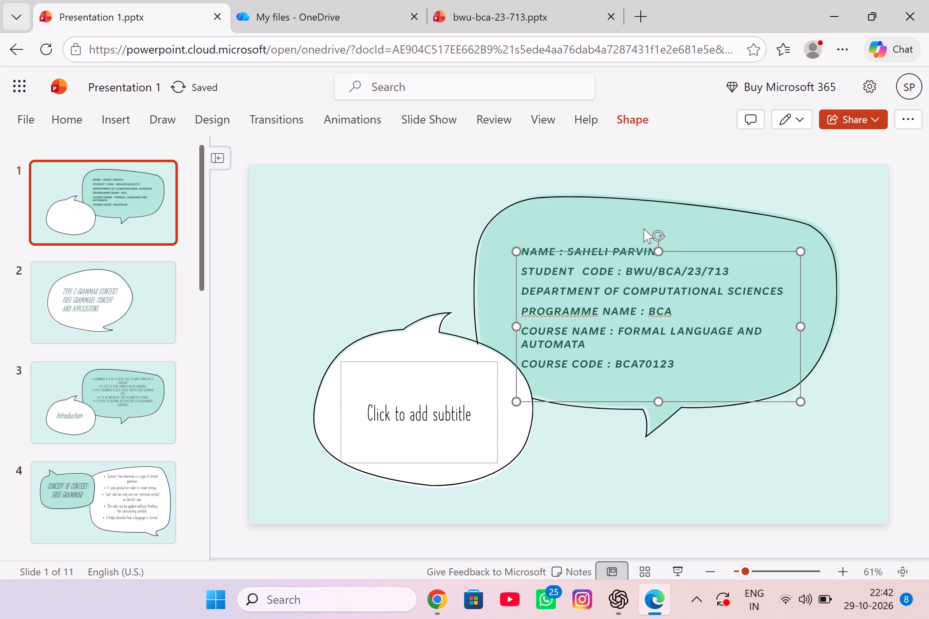
pyautogui.click(644, 228)
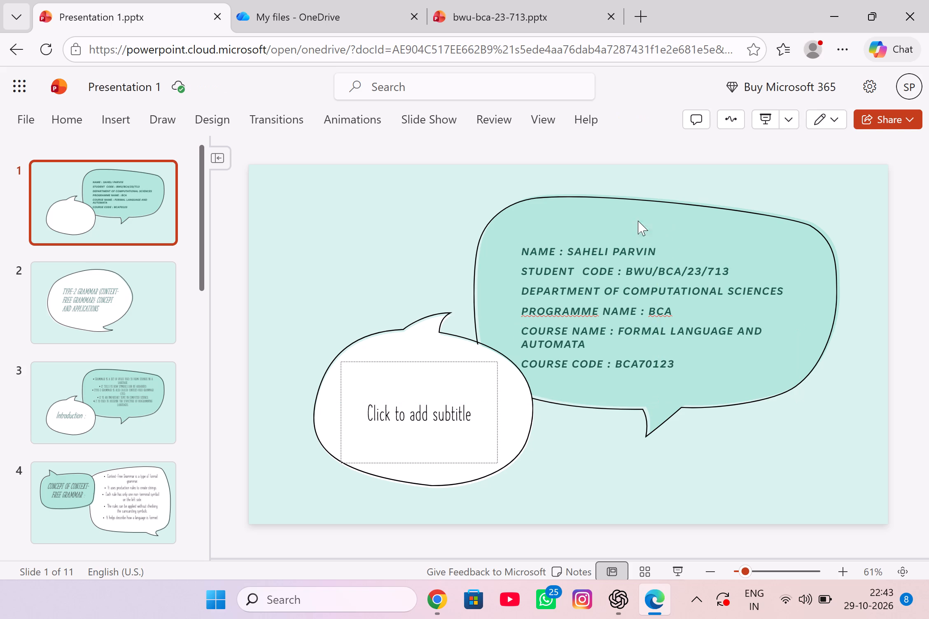
# Open the empty subtitle placeholder in slide 1's white bubble for text entry.
pyautogui.doubleClick(435, 388)
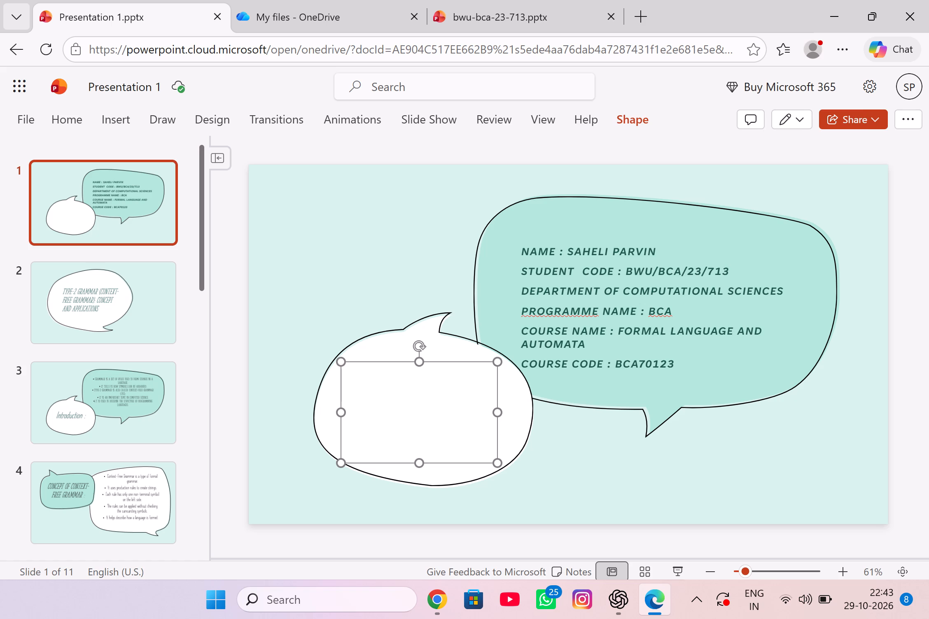
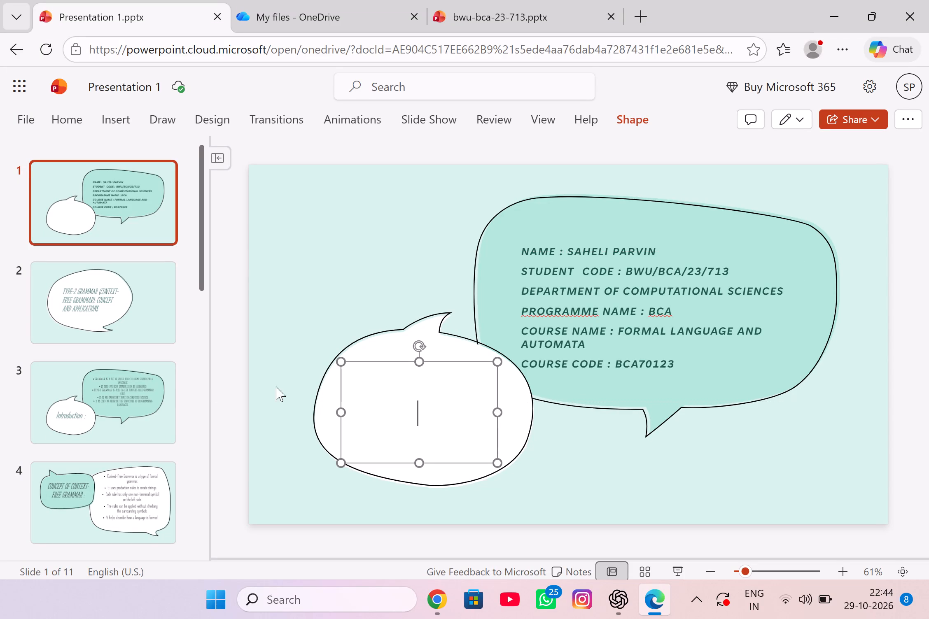
# Review the content and layout of slides 2 to 11 one by one, from the Type-2 Grammar title slide through the Conclusion.
pyautogui.doubleClick(77, 309)
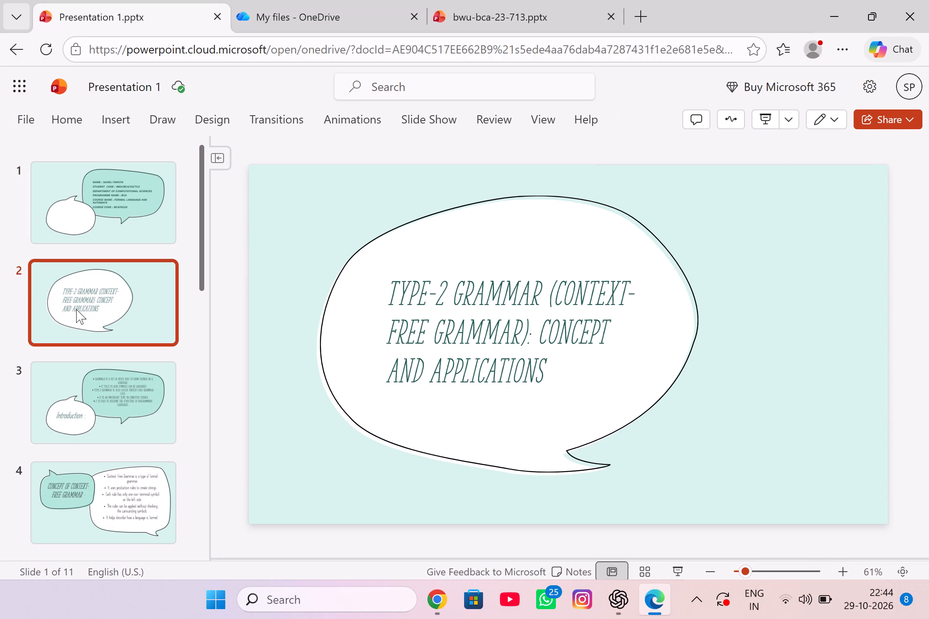
pyautogui.click(82, 397)
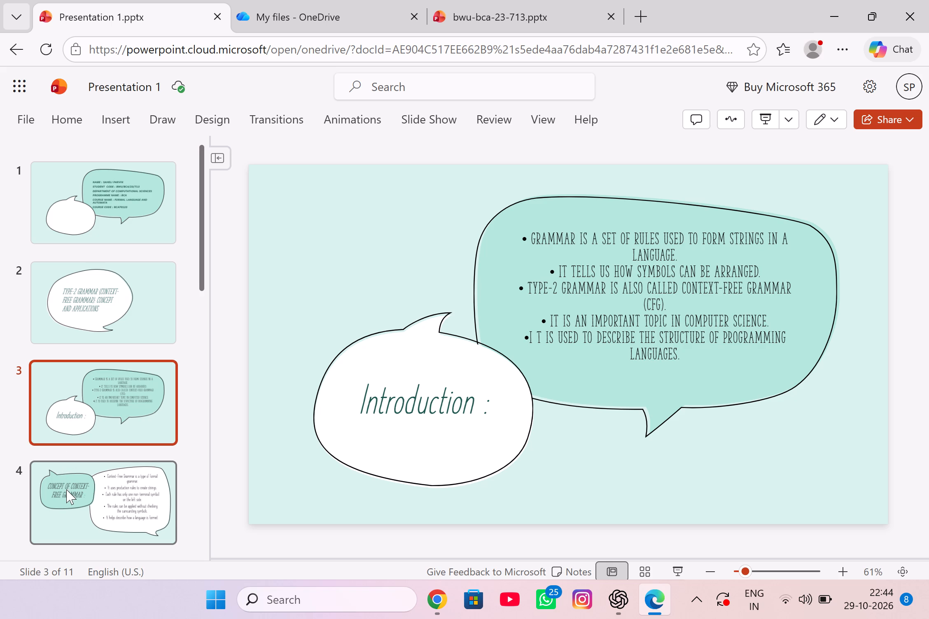
pyautogui.click(70, 490)
pyautogui.scroll(-1, 71, 497)
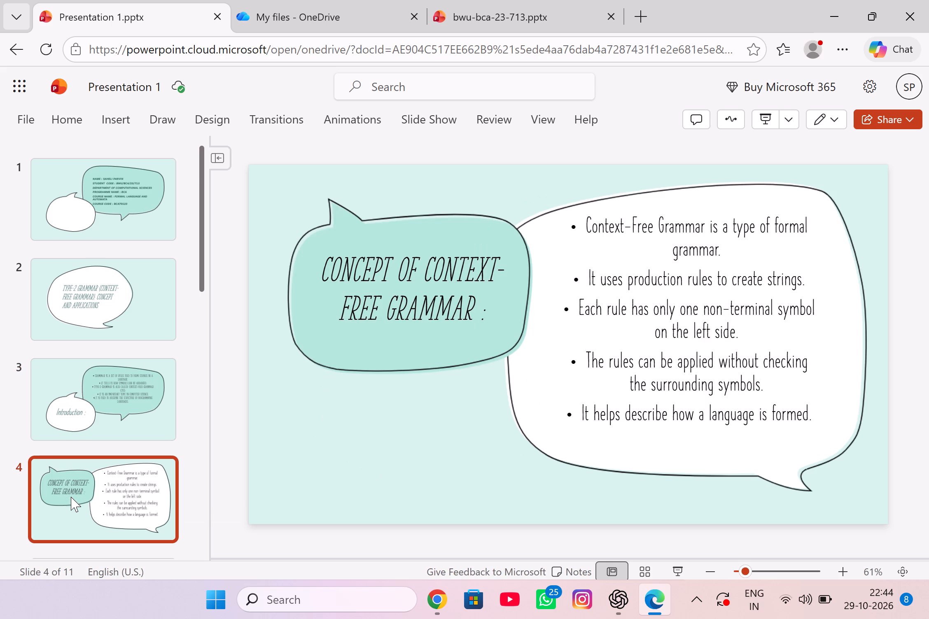
pyautogui.scroll(-1, 71, 497)
pyautogui.click(86, 466)
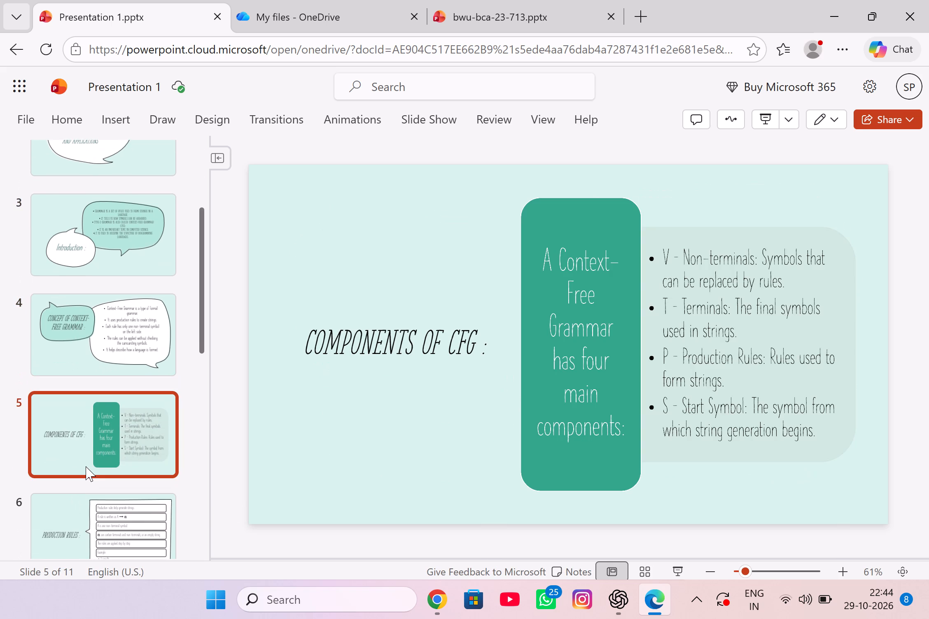
pyautogui.scroll(-2, 83, 468)
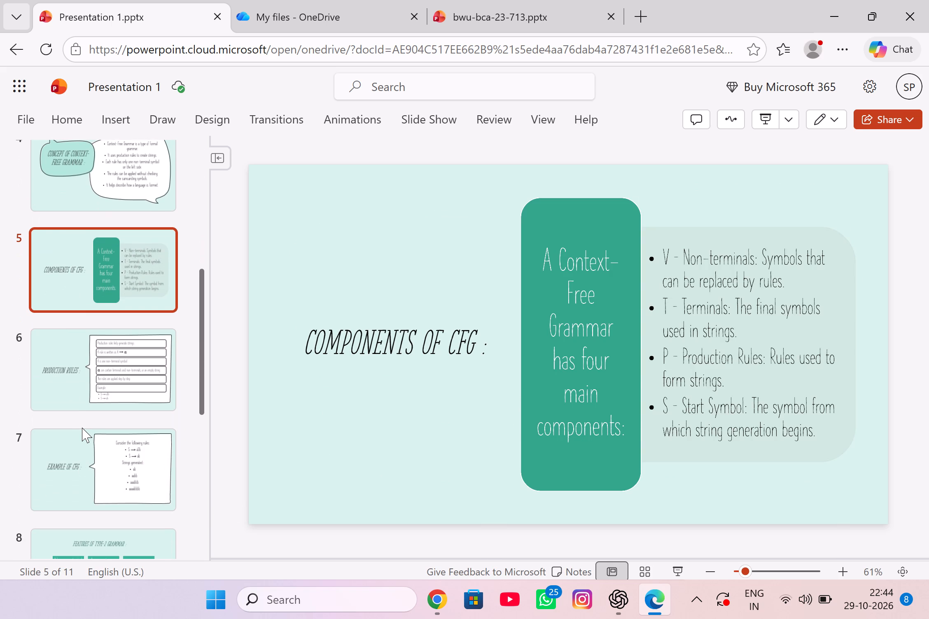
pyautogui.click(84, 427)
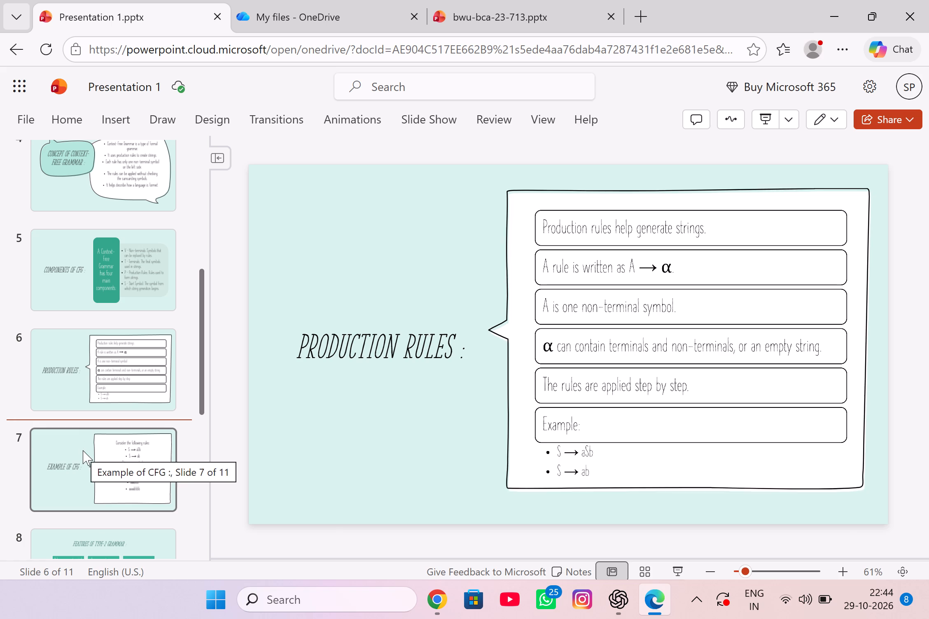
pyautogui.click(83, 450)
pyautogui.scroll(-3, 83, 450)
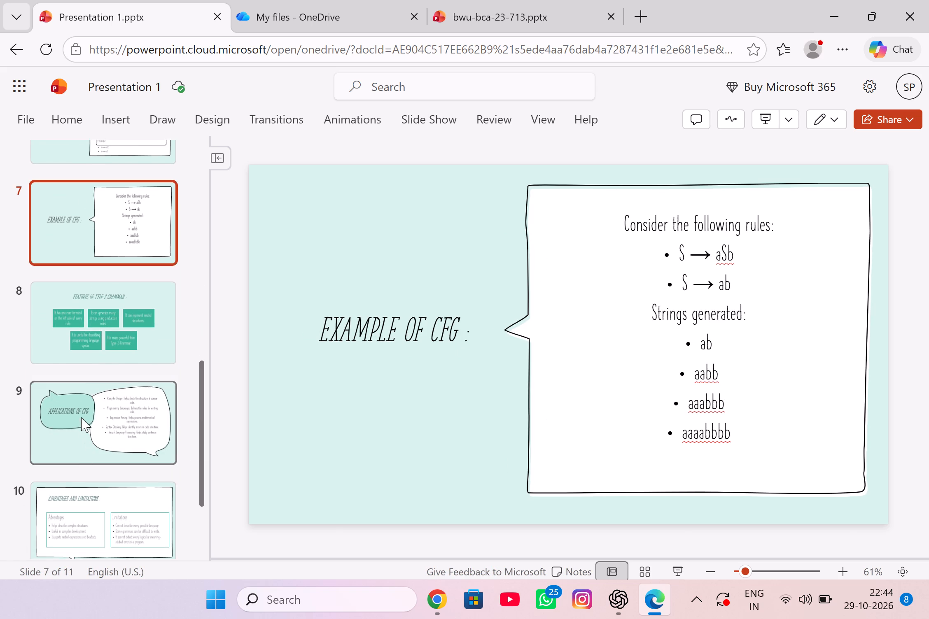
pyautogui.click(82, 346)
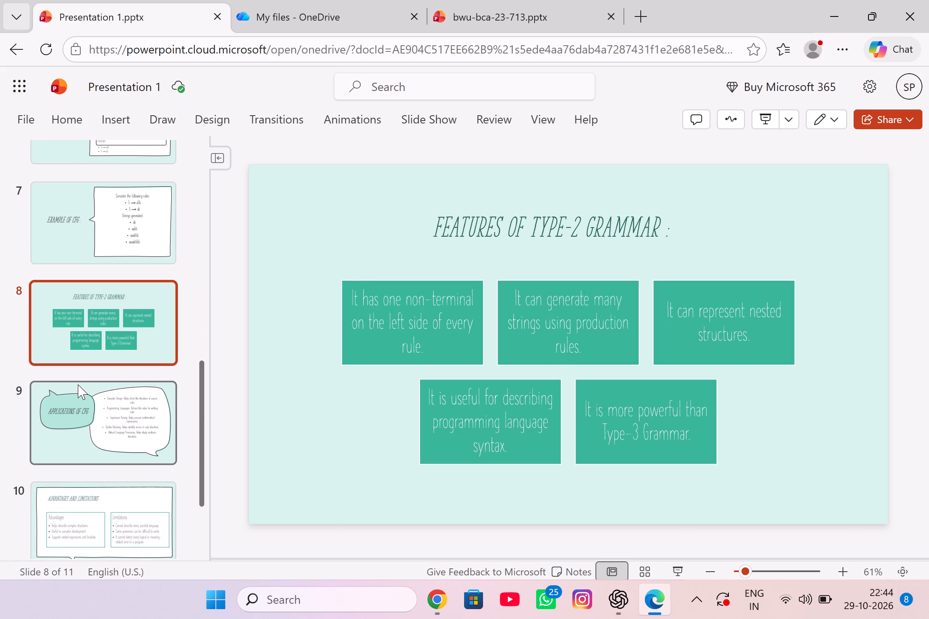
pyautogui.click(86, 399)
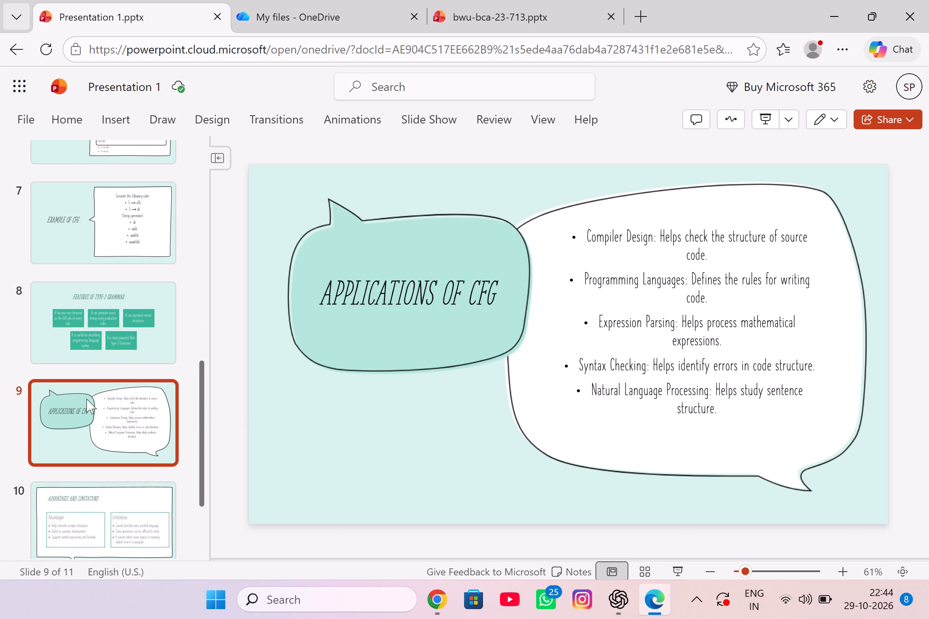
pyautogui.scroll(-3, 86, 400)
pyautogui.click(86, 401)
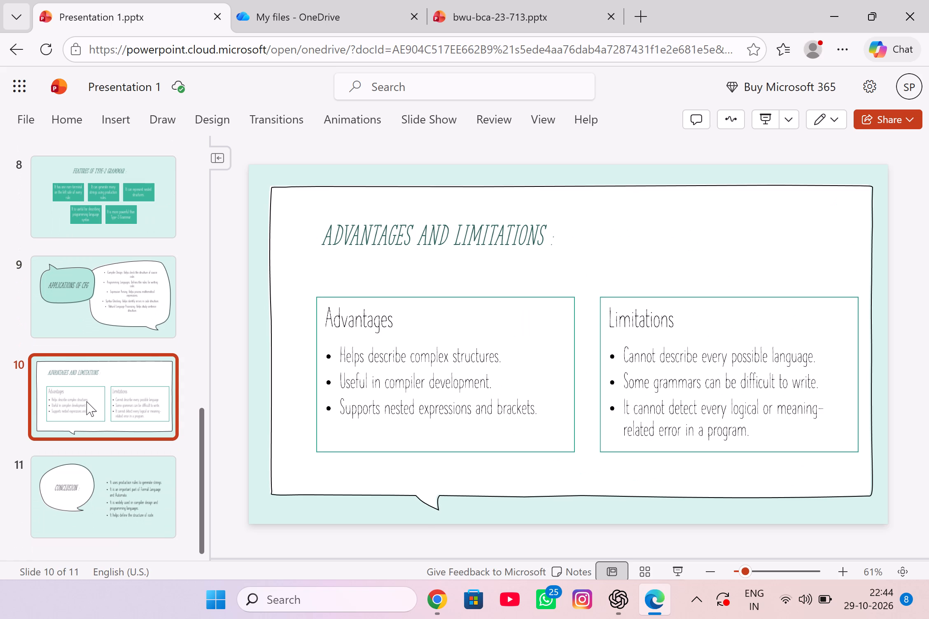
pyautogui.click(91, 482)
pyautogui.scroll(-7, 91, 482)
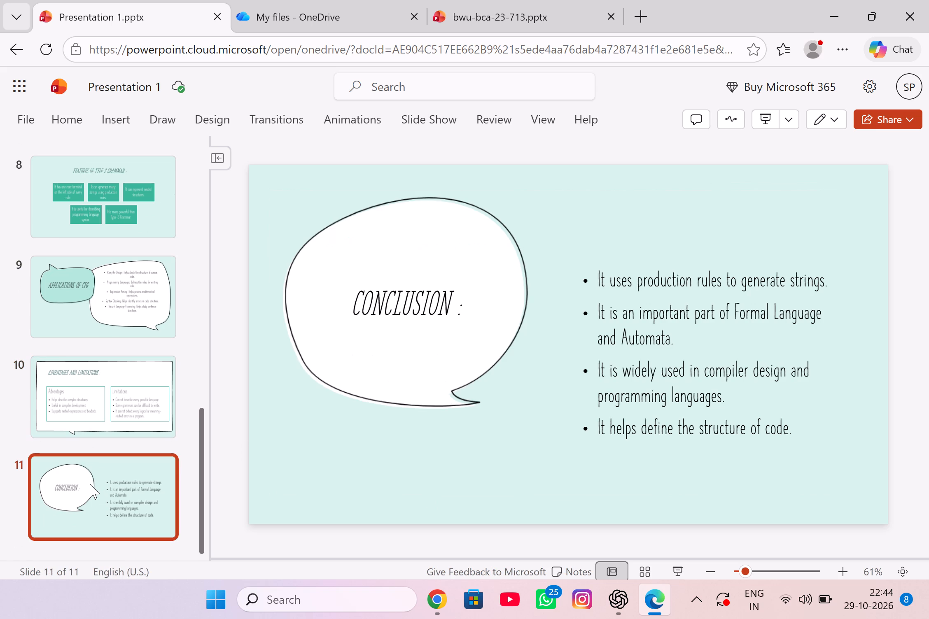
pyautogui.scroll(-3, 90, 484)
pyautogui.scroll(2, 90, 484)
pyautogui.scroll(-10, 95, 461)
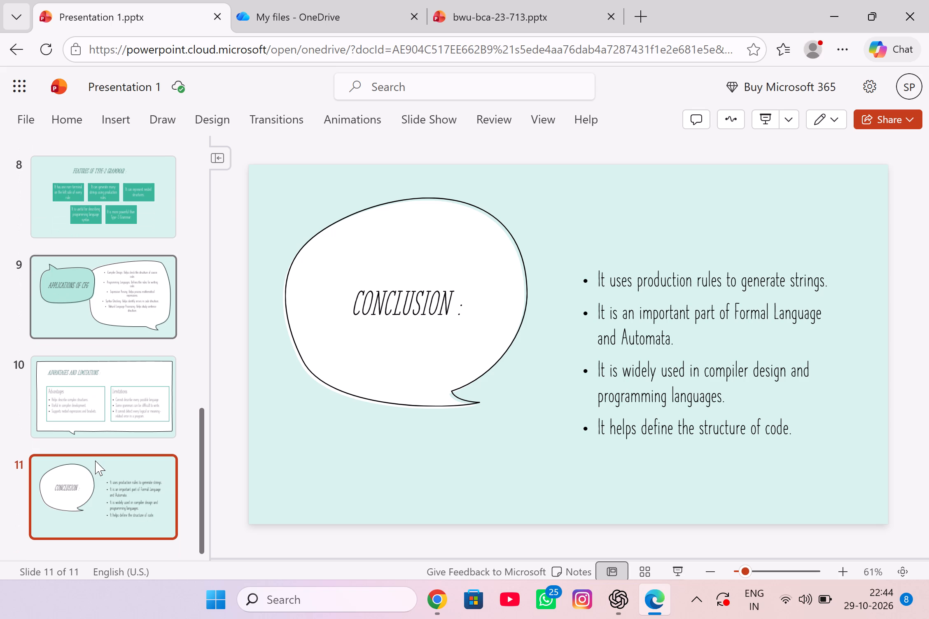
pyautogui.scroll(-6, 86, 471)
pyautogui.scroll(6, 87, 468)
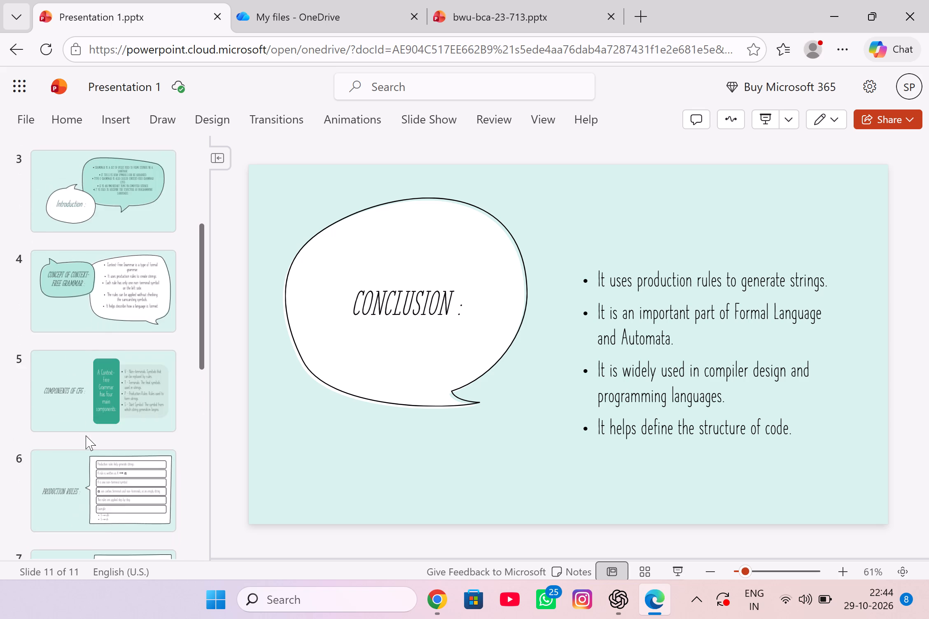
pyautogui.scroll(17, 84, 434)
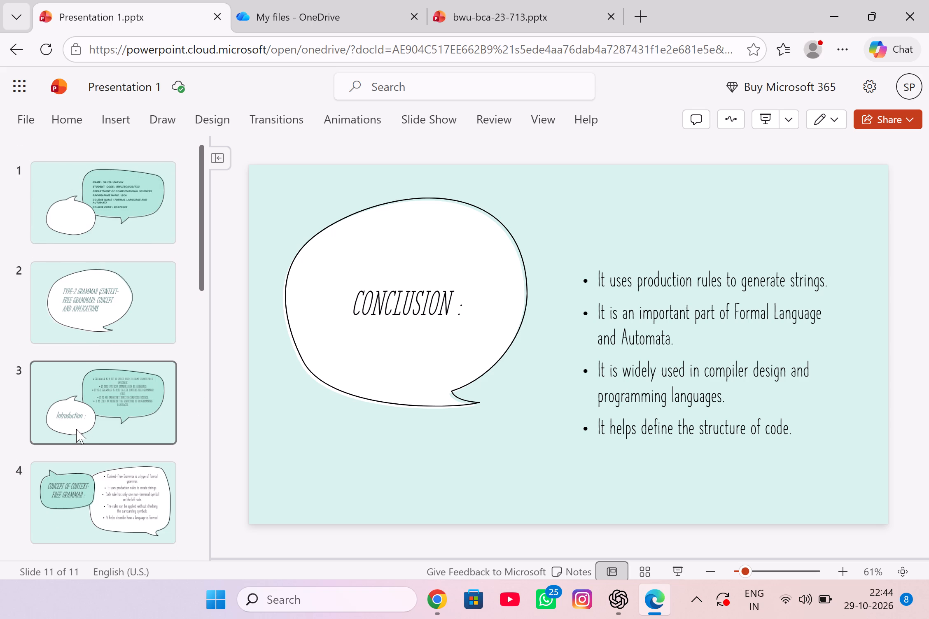
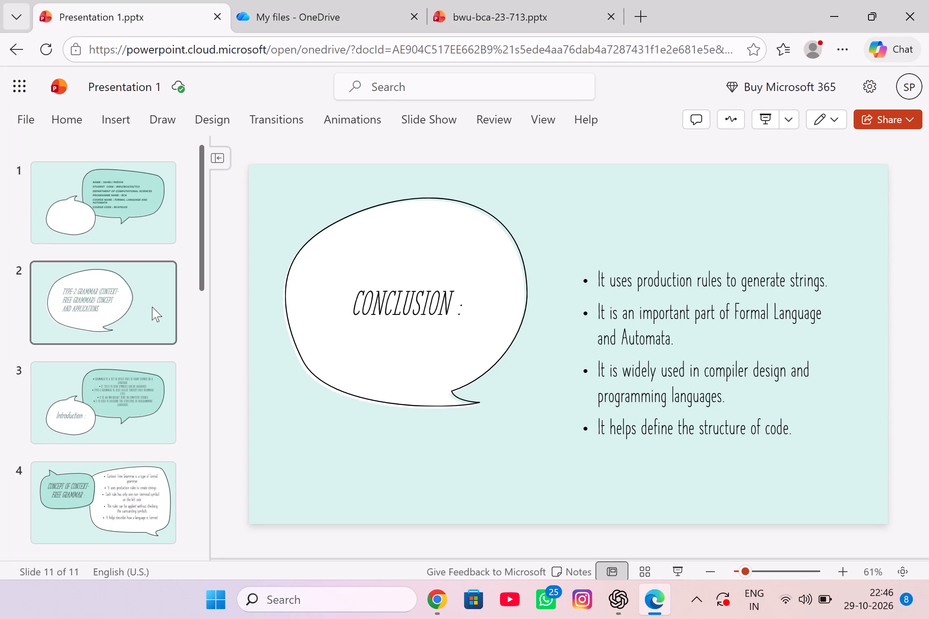
# Skim the slide thumbnails across the whole deck.
pyautogui.scroll(3, 164, 286)
pyautogui.scroll(1, 145, 226)
pyautogui.scroll(-10, 132, 216)
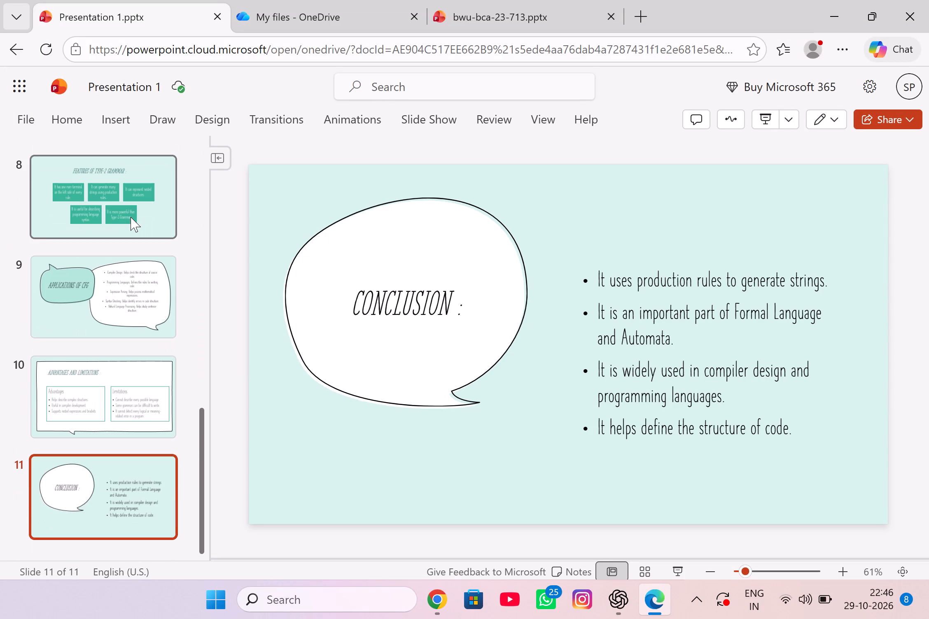
pyautogui.scroll(-4, 131, 217)
pyautogui.scroll(5, 129, 209)
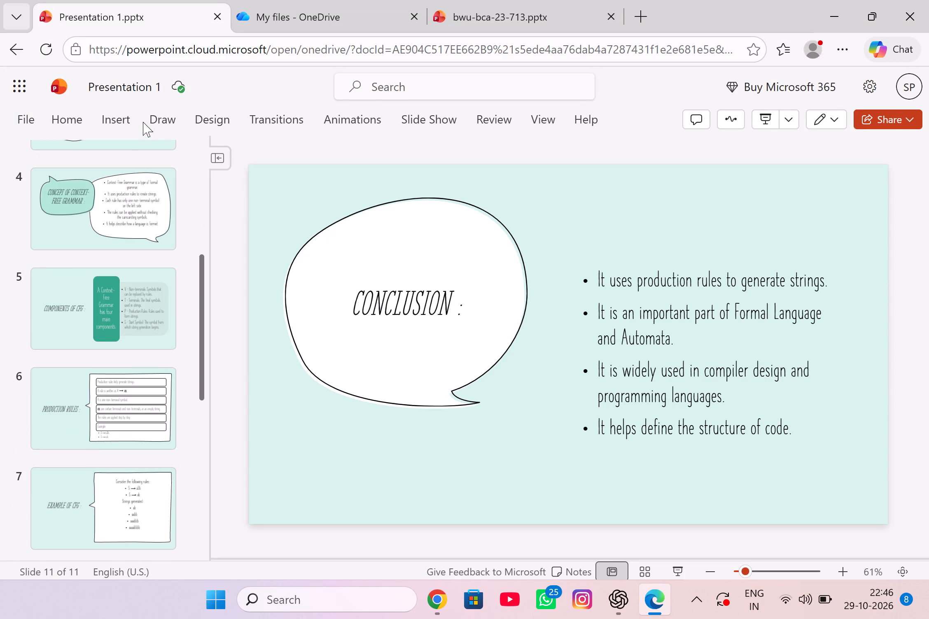
pyautogui.scroll(-4, 143, 122)
pyautogui.scroll(-5, 143, 182)
pyautogui.scroll(7, 133, 179)
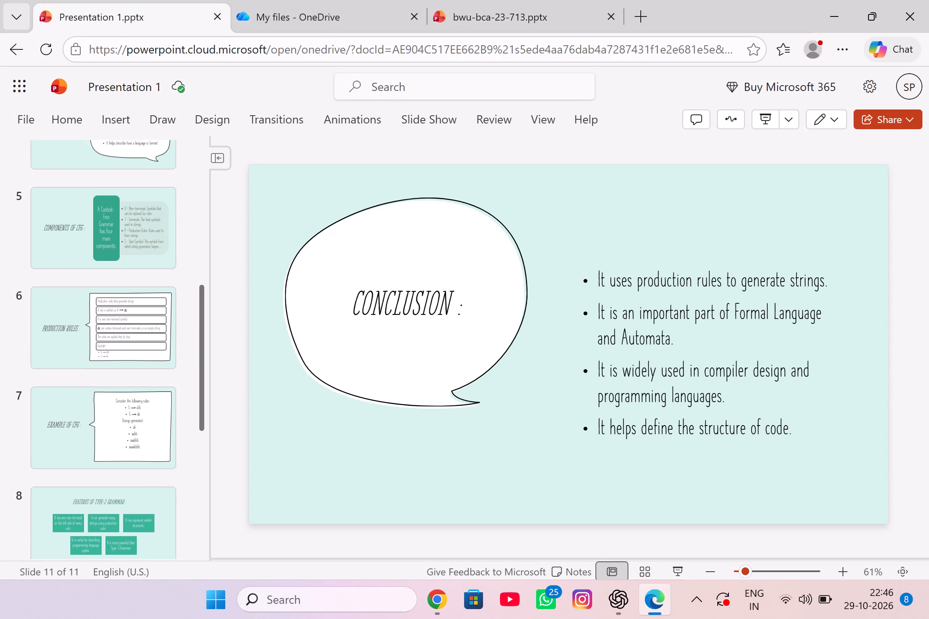
pyautogui.scroll(3, 147, 168)
# Extend the empty subtitle placeholder on slide 1 upward inside the white speech bubble.
pyautogui.click(159, 219)
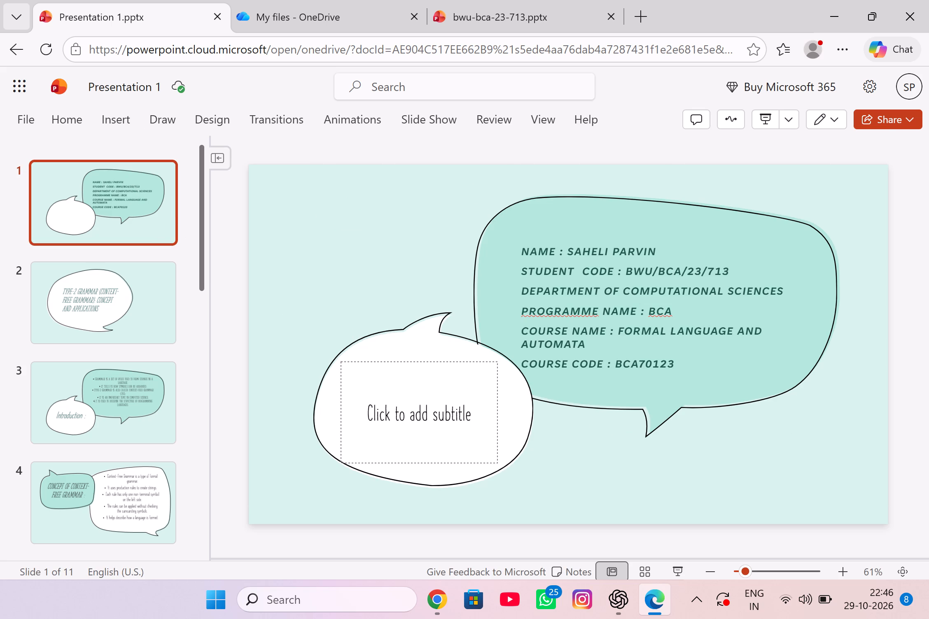
pyautogui.click(425, 361)
pyautogui.click(426, 355)
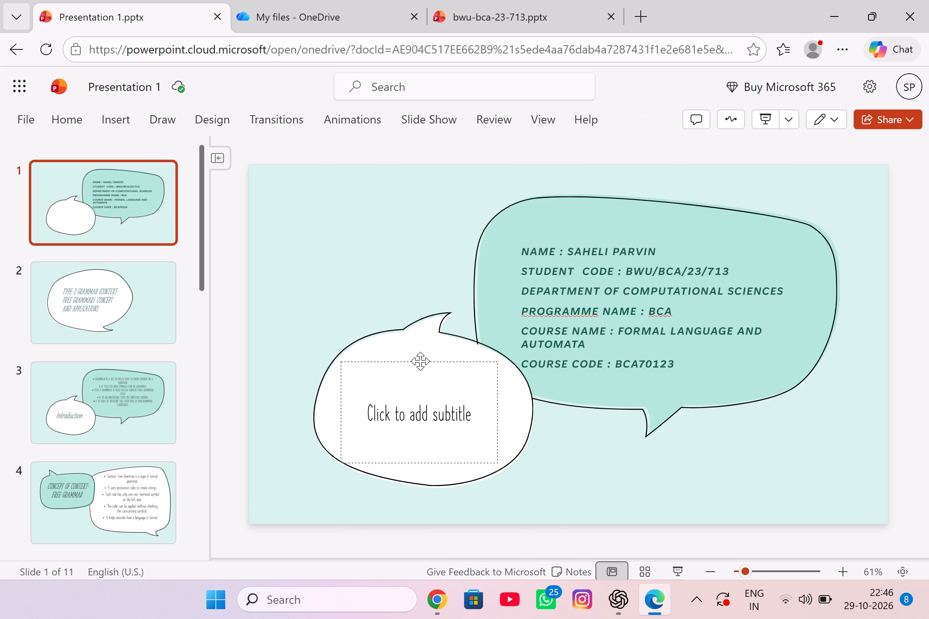
pyautogui.click(420, 361)
pyautogui.click(419, 361)
pyautogui.doubleClick(419, 357)
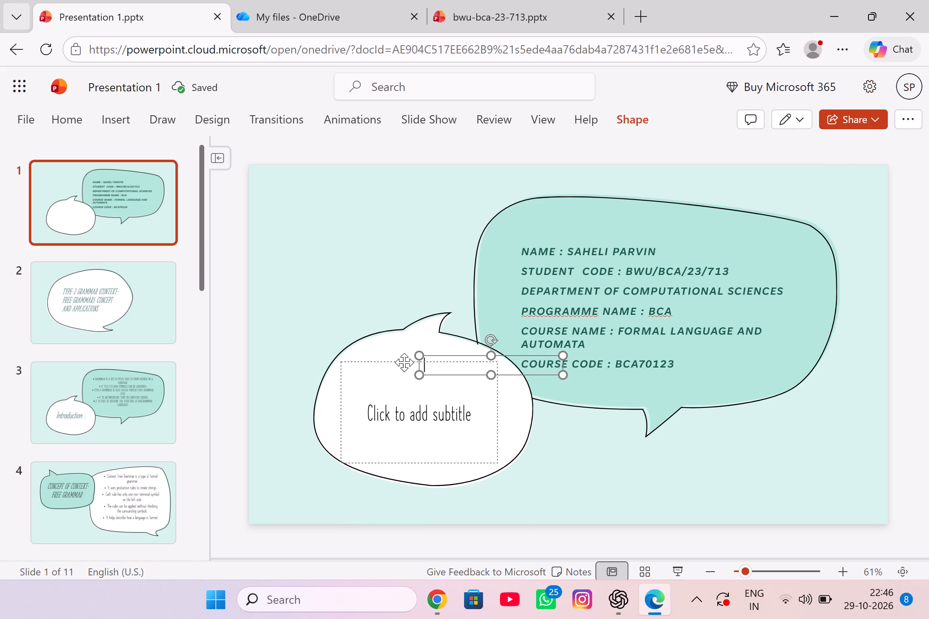
pyautogui.click(404, 362)
pyautogui.click(404, 375)
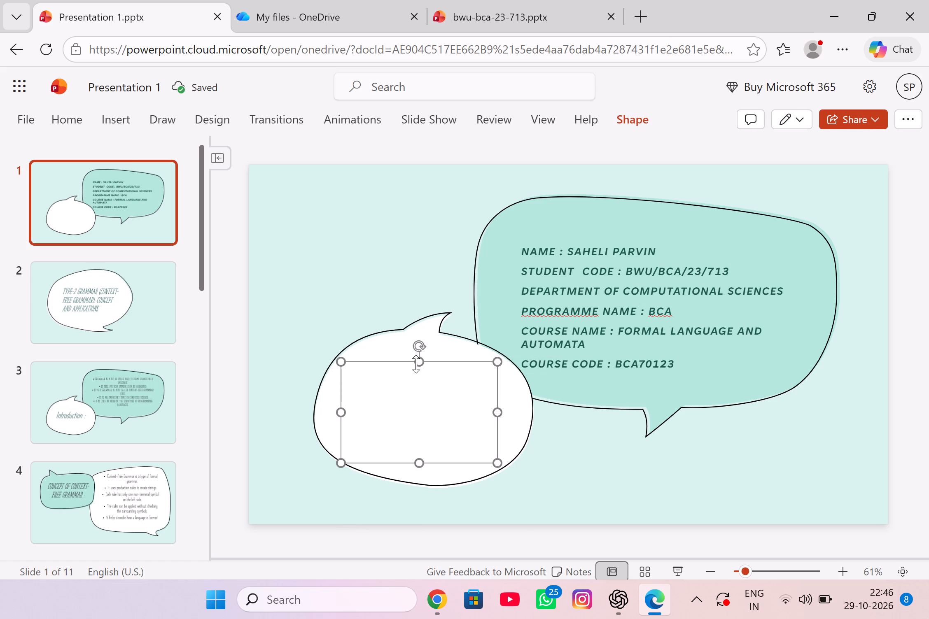
pyautogui.moveTo(418, 360); pyautogui.dragTo(419, 346)
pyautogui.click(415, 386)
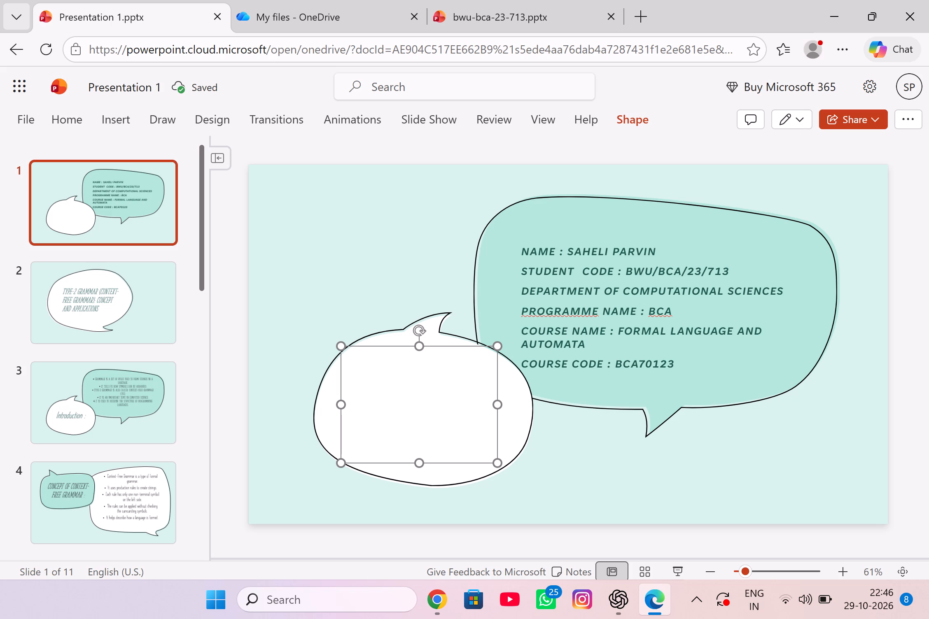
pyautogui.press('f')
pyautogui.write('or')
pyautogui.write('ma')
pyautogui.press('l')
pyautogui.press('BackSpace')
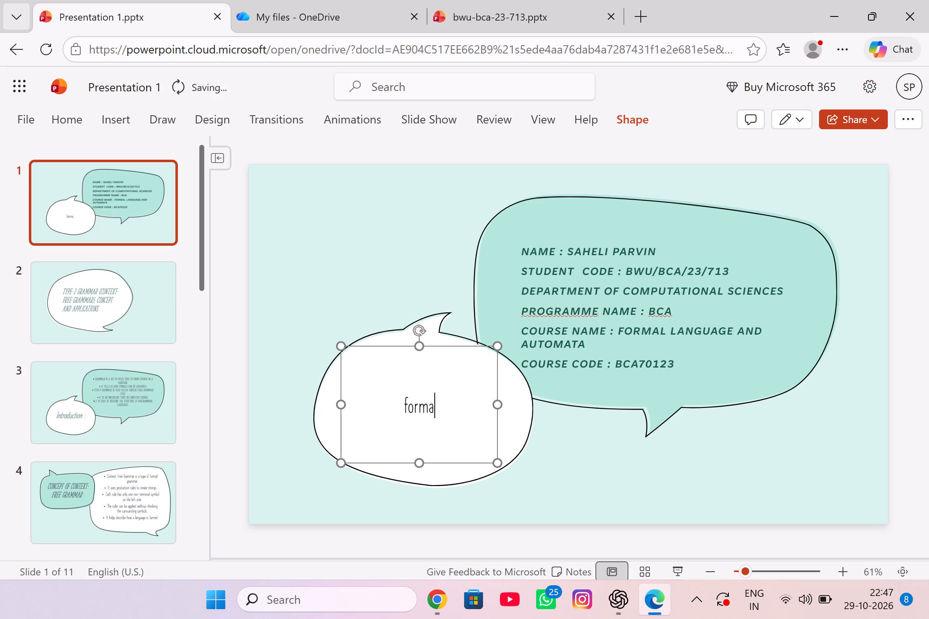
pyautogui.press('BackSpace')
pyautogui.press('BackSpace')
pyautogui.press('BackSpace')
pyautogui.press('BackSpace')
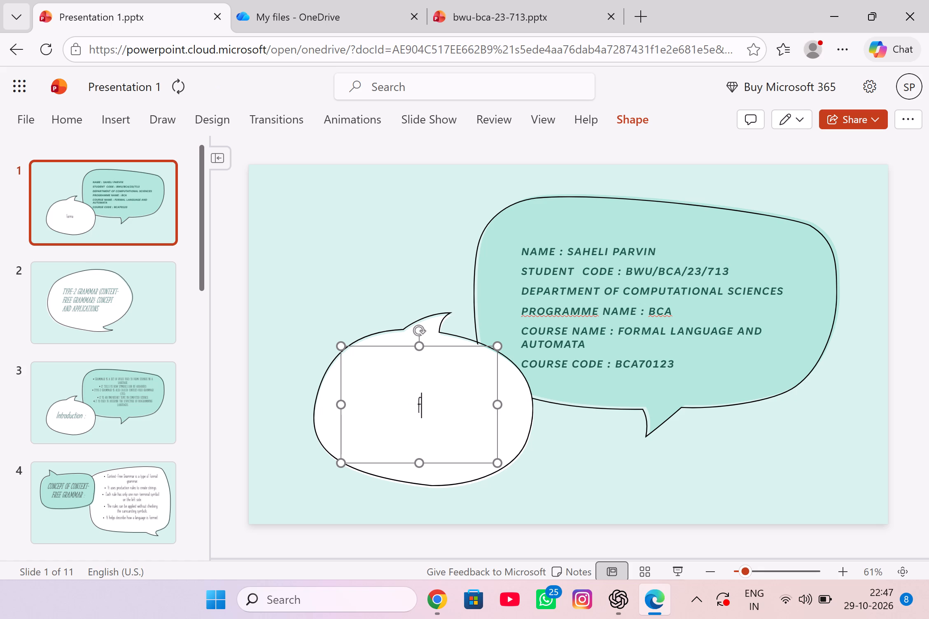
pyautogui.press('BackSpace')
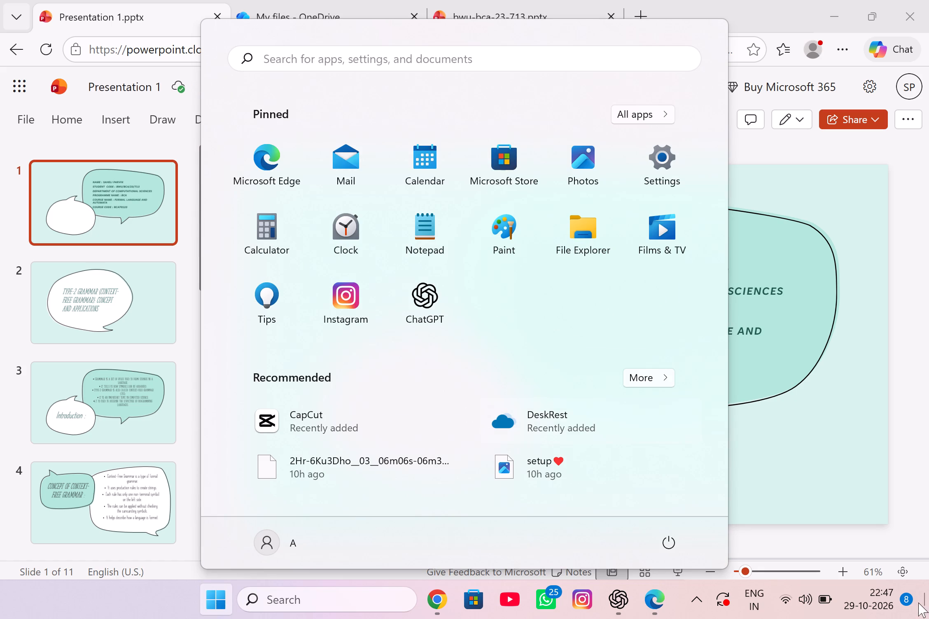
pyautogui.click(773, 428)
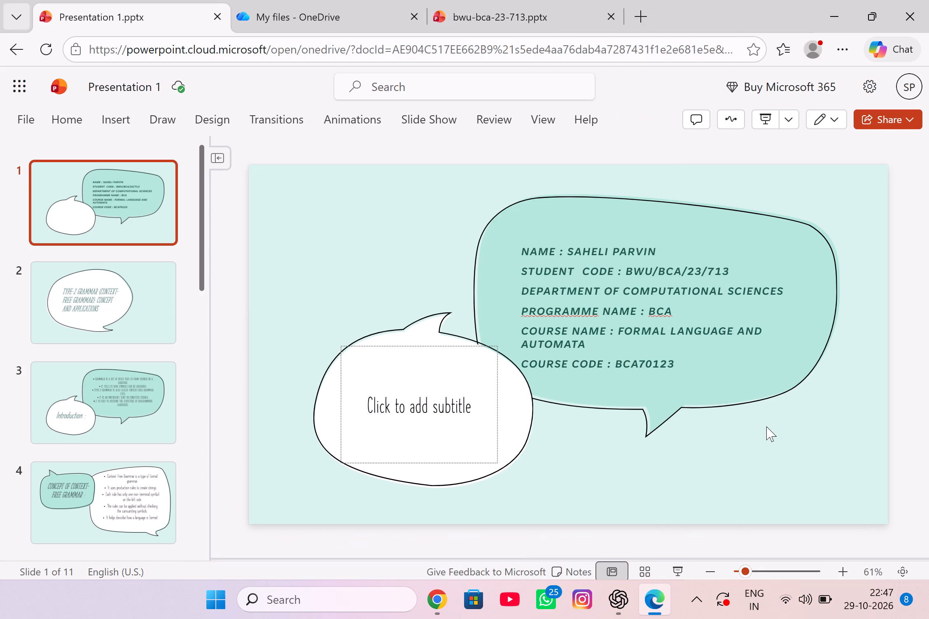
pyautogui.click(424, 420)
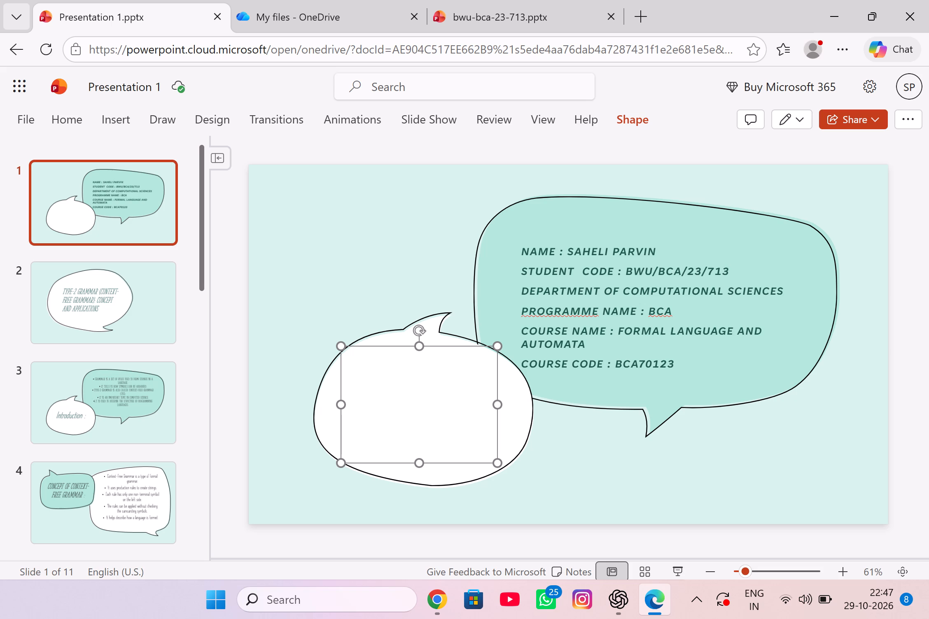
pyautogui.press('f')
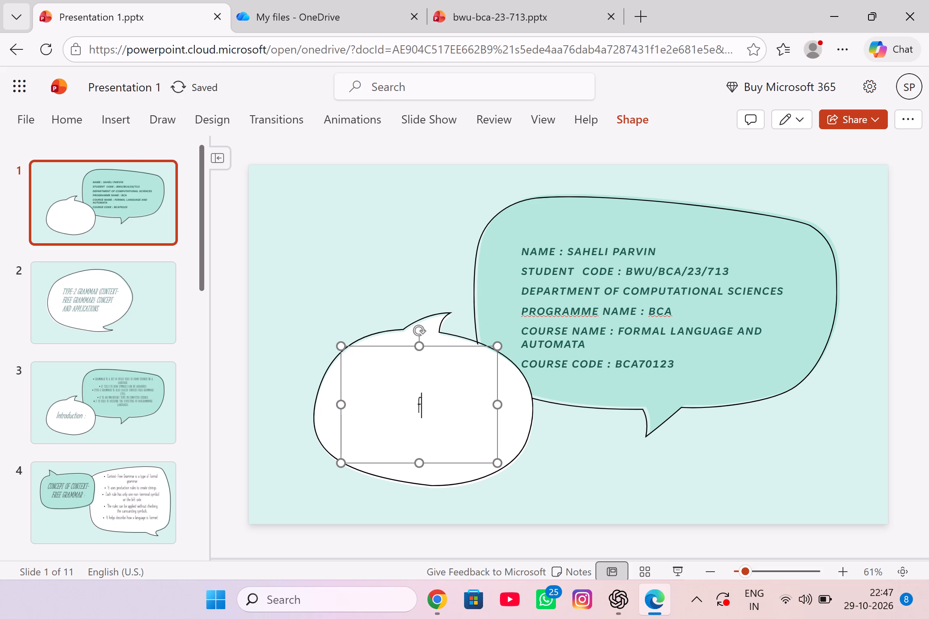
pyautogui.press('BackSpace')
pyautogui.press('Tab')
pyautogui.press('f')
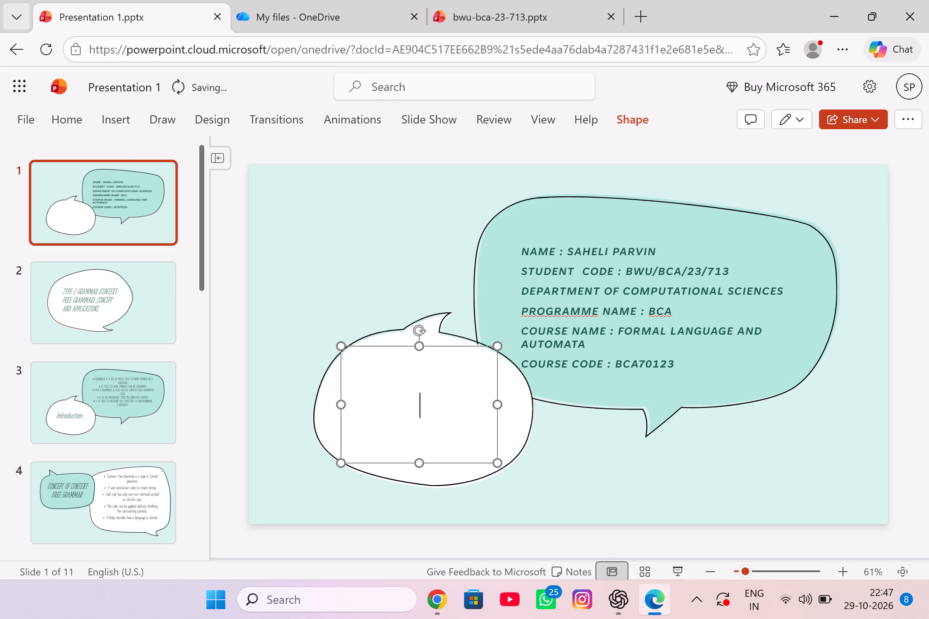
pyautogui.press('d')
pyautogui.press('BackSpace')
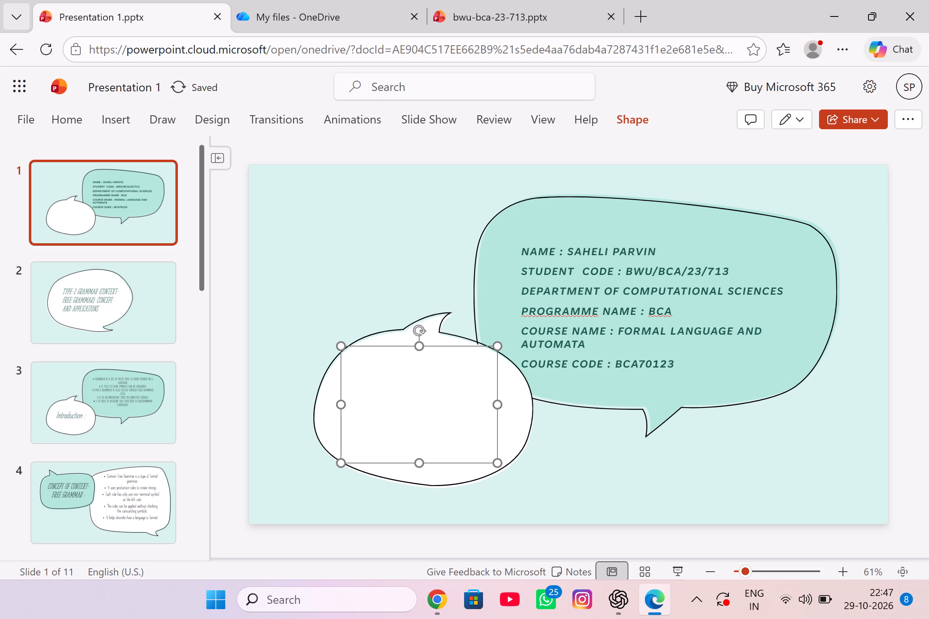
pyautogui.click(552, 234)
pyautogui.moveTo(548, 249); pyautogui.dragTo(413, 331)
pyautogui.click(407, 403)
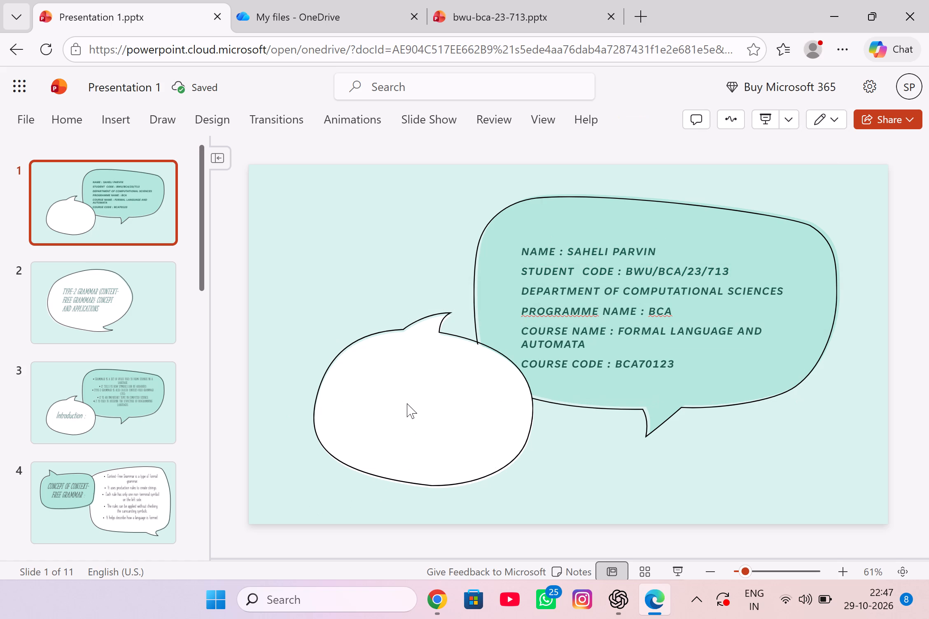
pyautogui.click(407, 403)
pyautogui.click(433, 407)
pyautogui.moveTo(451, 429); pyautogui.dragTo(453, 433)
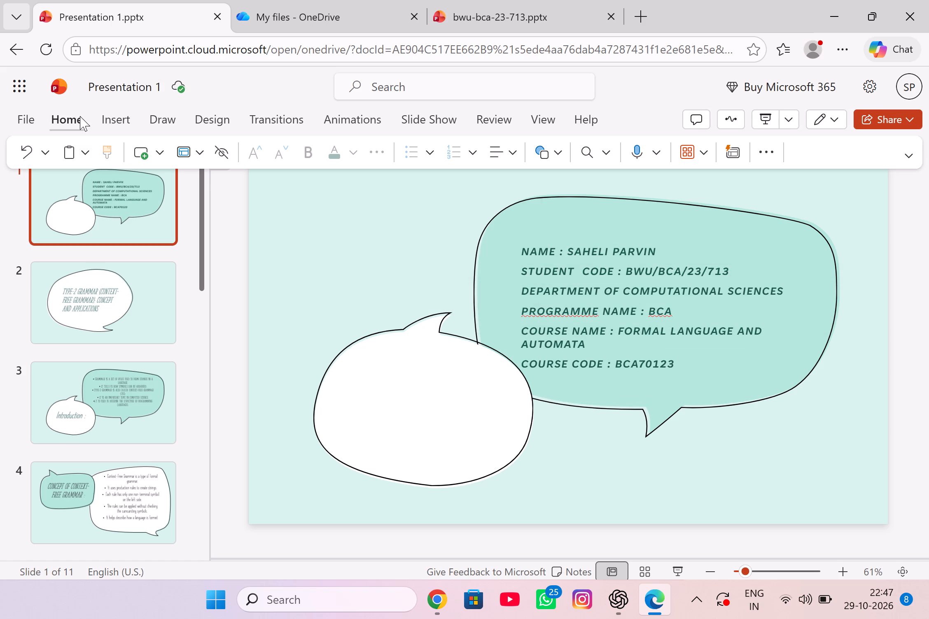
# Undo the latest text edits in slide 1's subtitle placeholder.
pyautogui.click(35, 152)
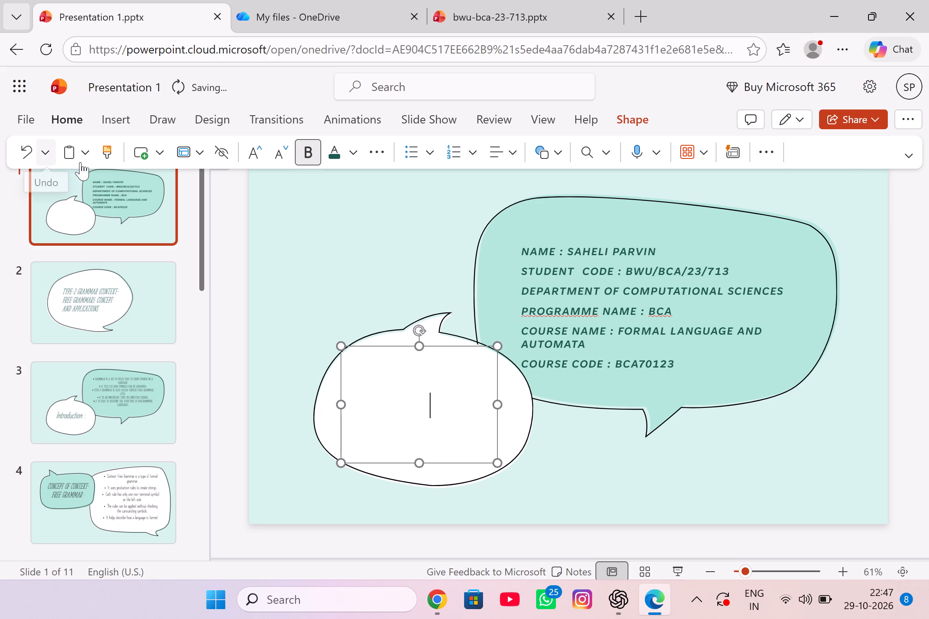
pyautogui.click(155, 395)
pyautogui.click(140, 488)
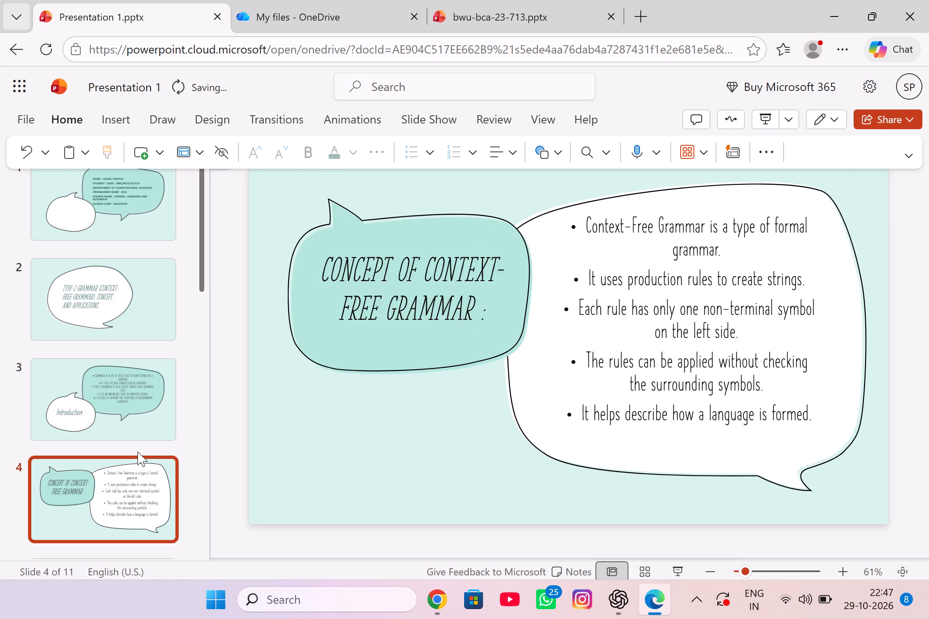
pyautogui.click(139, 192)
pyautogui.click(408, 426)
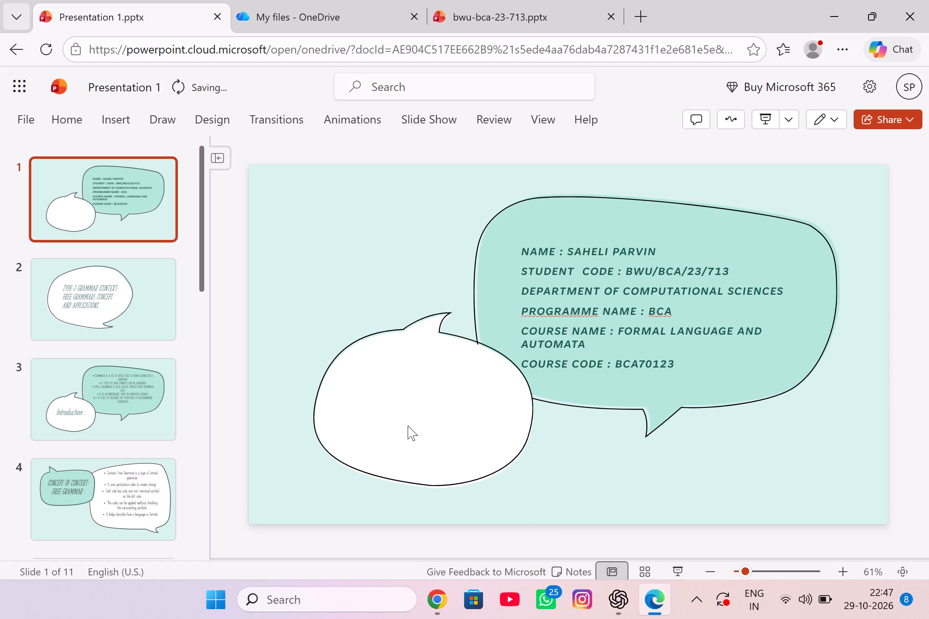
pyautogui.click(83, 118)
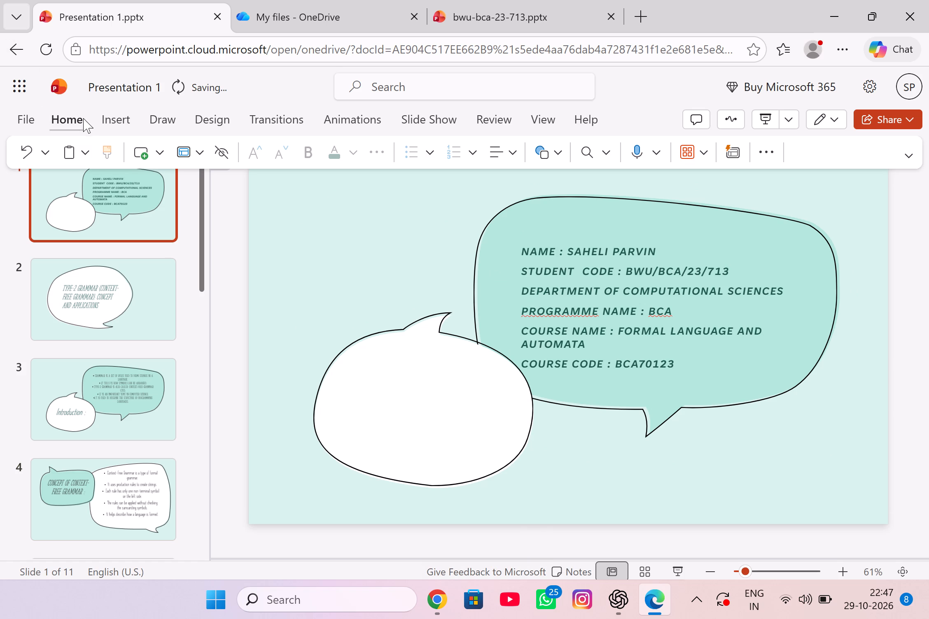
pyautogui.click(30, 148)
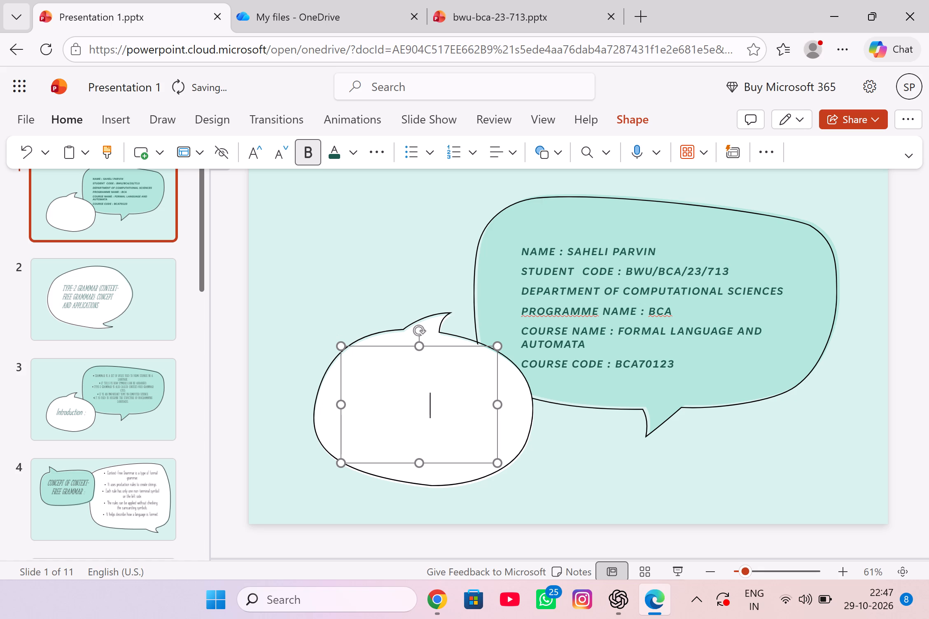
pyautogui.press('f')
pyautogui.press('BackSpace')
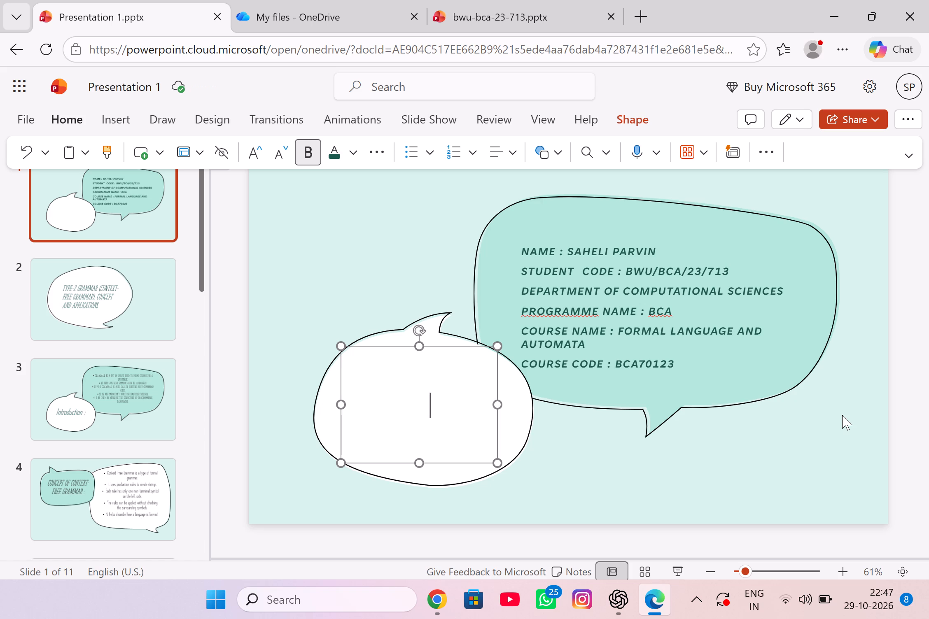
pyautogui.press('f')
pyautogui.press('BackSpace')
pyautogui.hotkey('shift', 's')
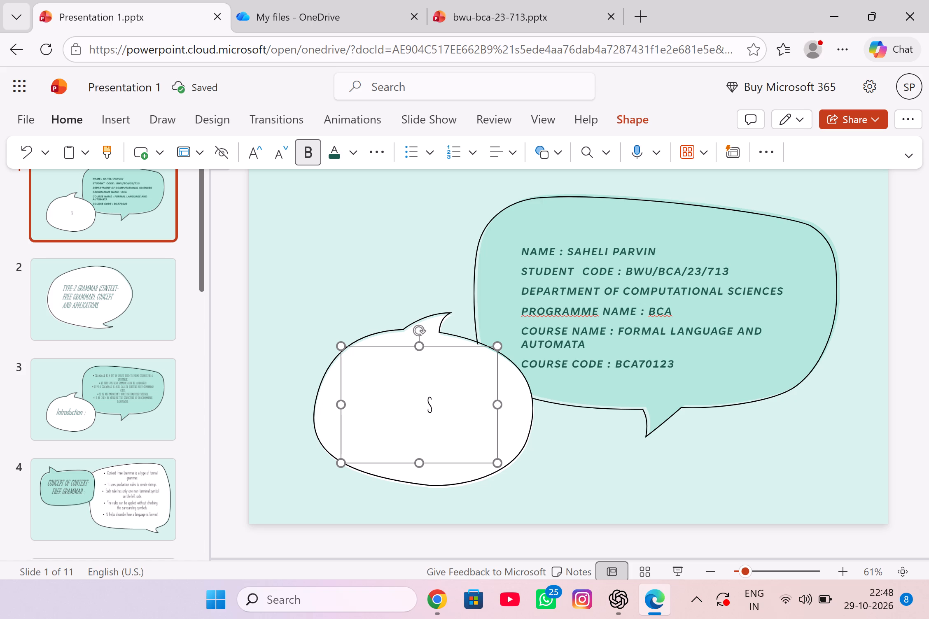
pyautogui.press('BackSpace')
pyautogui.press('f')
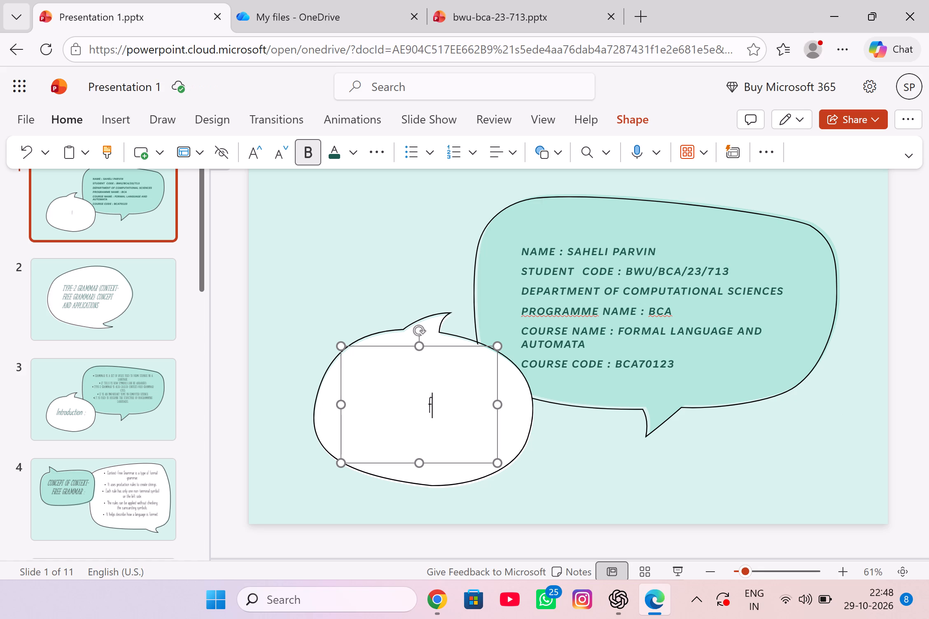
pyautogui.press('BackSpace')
# Enter FORMAL LANGUAGE AND AUTOMATA as the subtitle in slide 1's white speech bubble.
pyautogui.hotkey('shift', 'f')
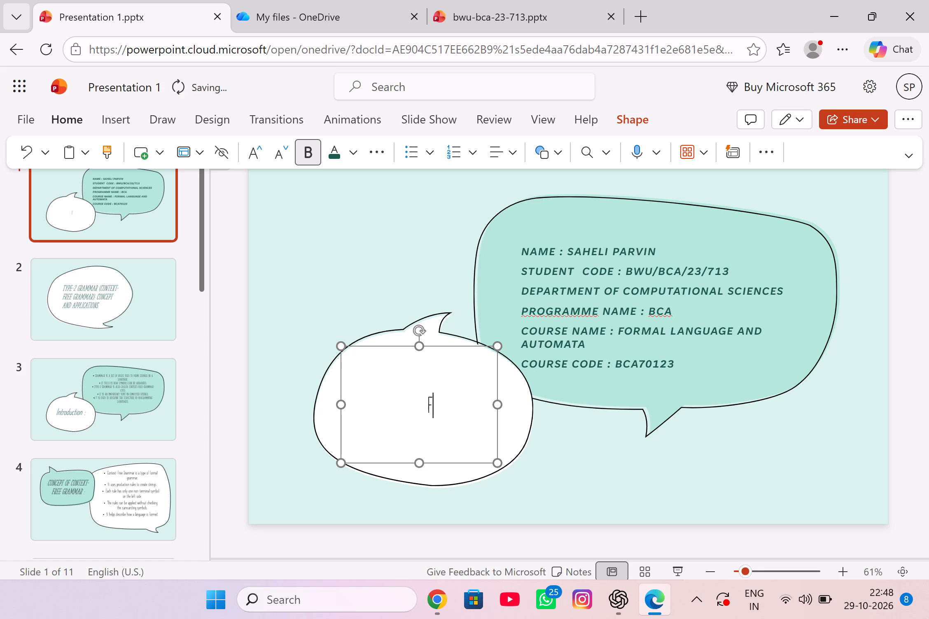
pyautogui.hotkey('shift', 'o')
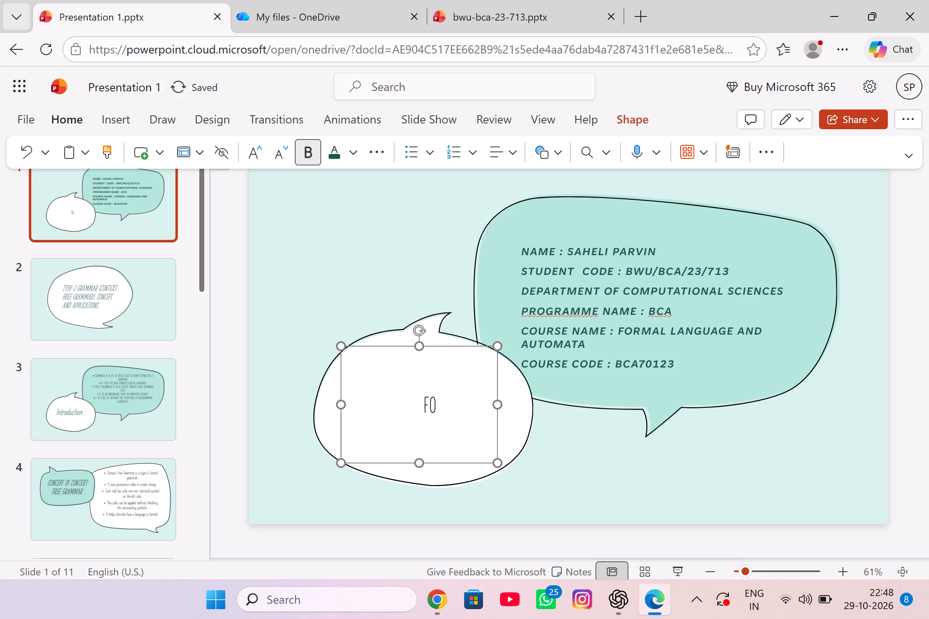
pyautogui.write('RN')
pyautogui.hotkey('shift', 'BackSpace')
pyautogui.write('MAL')
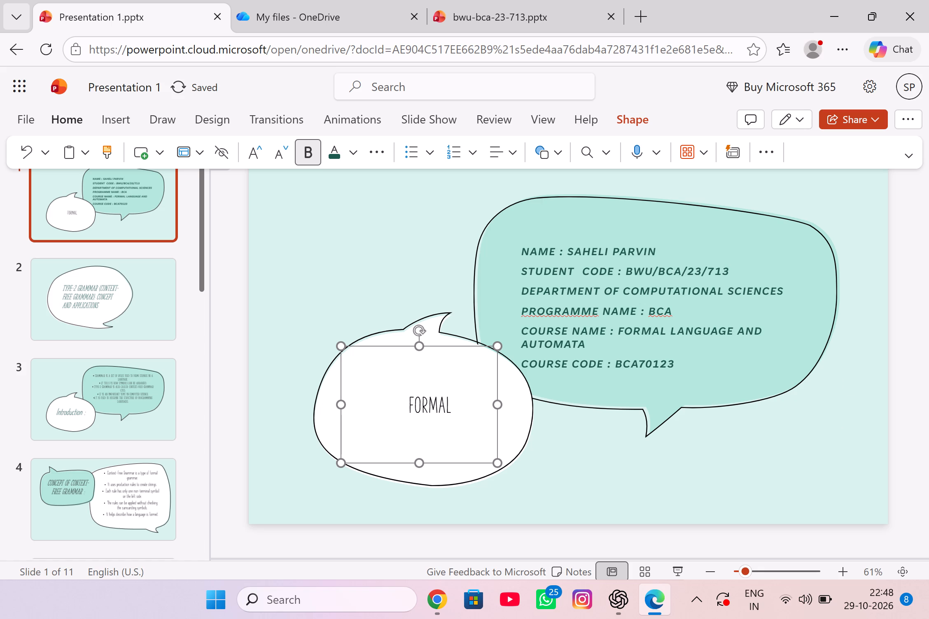
pyautogui.hotkey('shift', 'space')
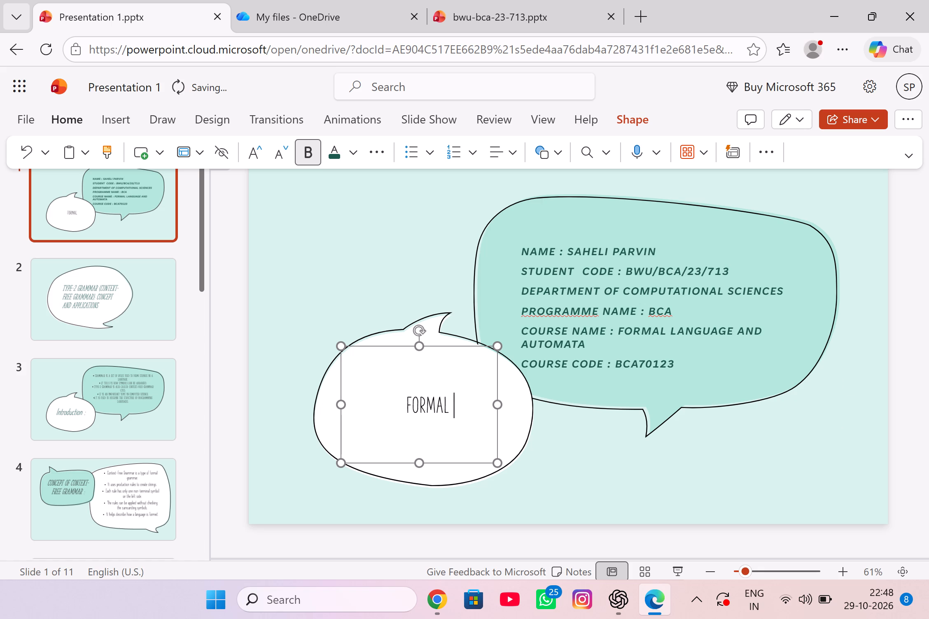
pyautogui.write('LA')
pyautogui.write('NG')
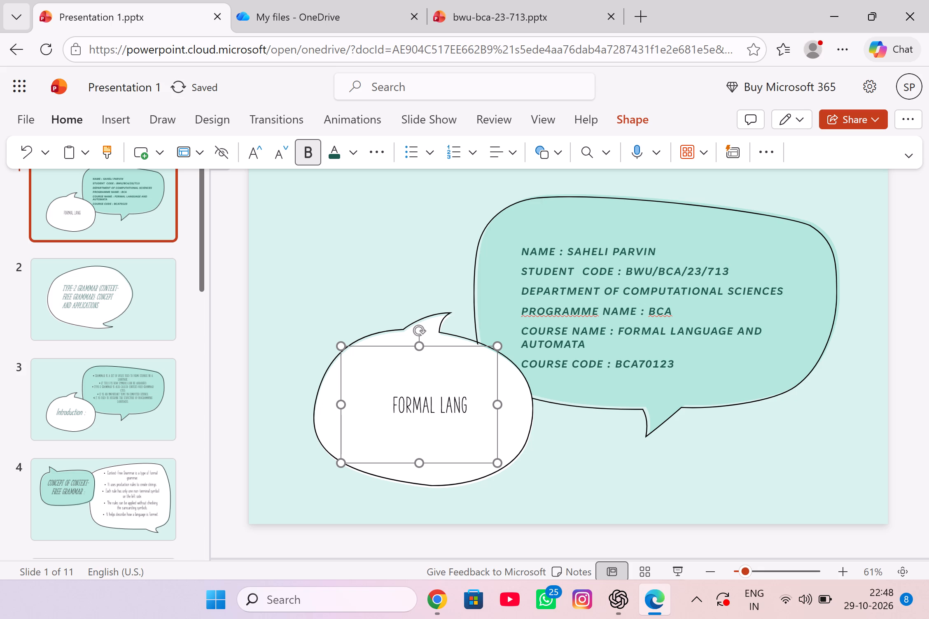
pyautogui.write('UAGE')
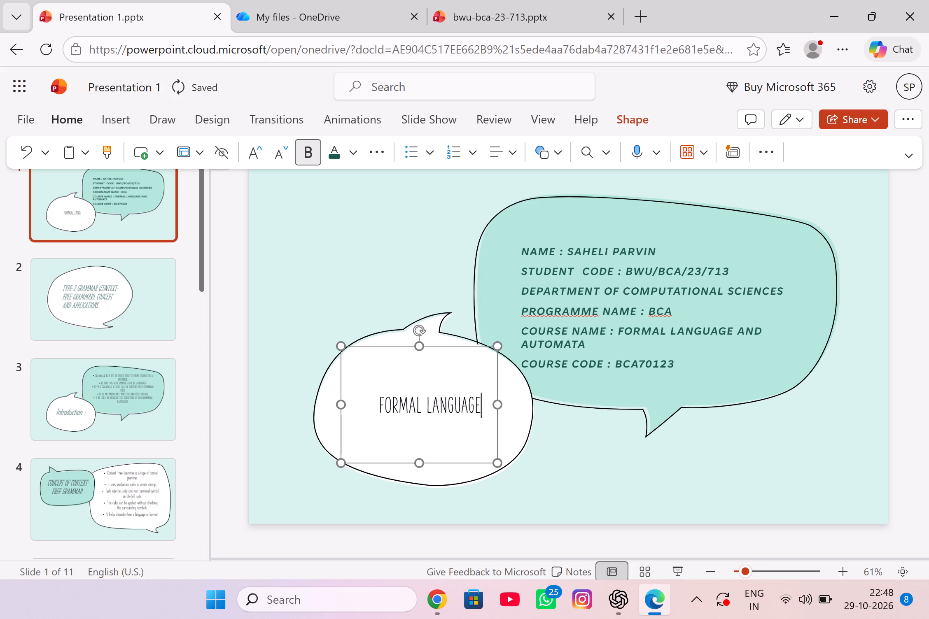
pyautogui.press('space')
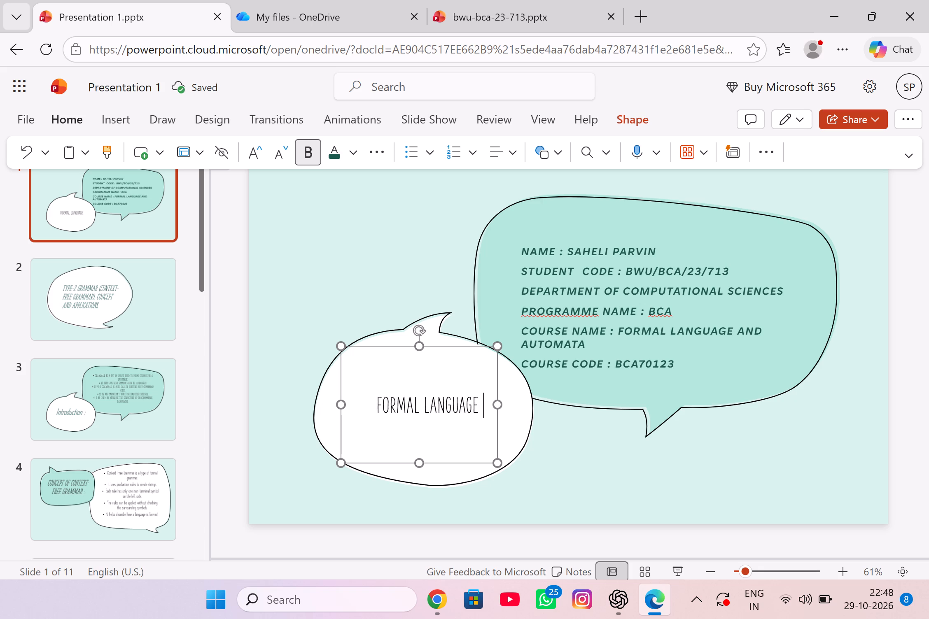
pyautogui.write('AND')
pyautogui.press('space')
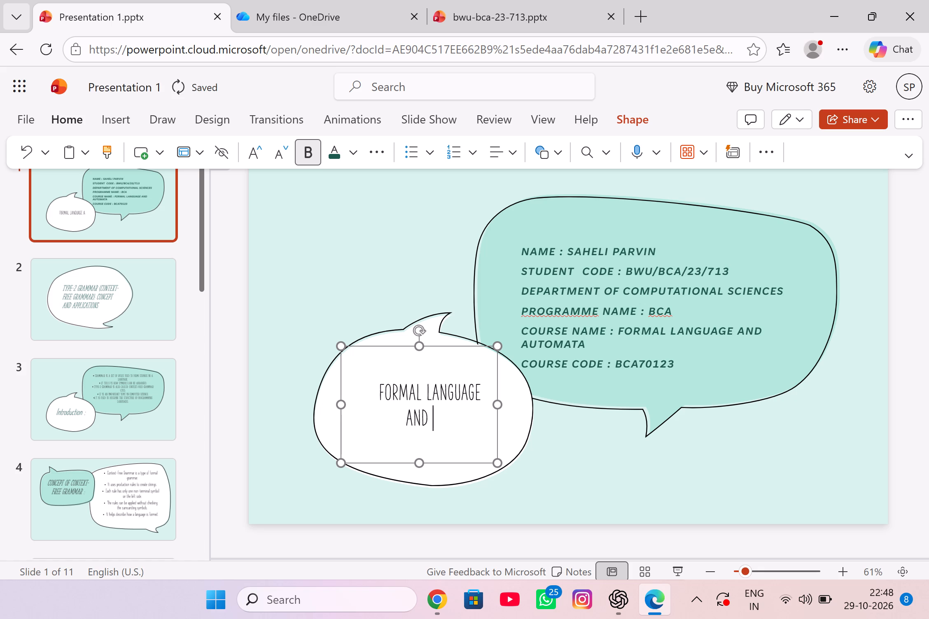
pyautogui.write('AUT')
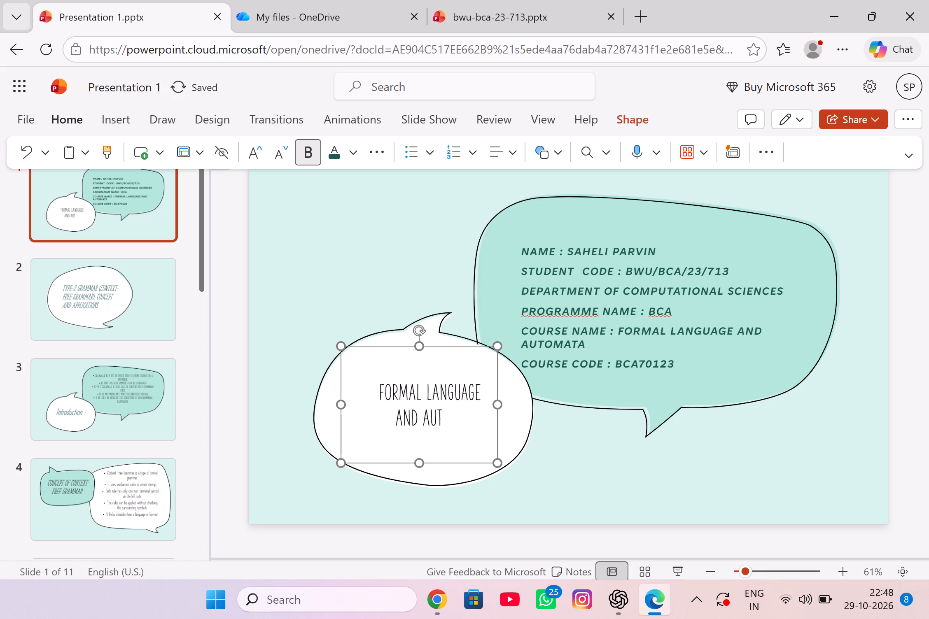
pyautogui.hotkey('shift', 'o')
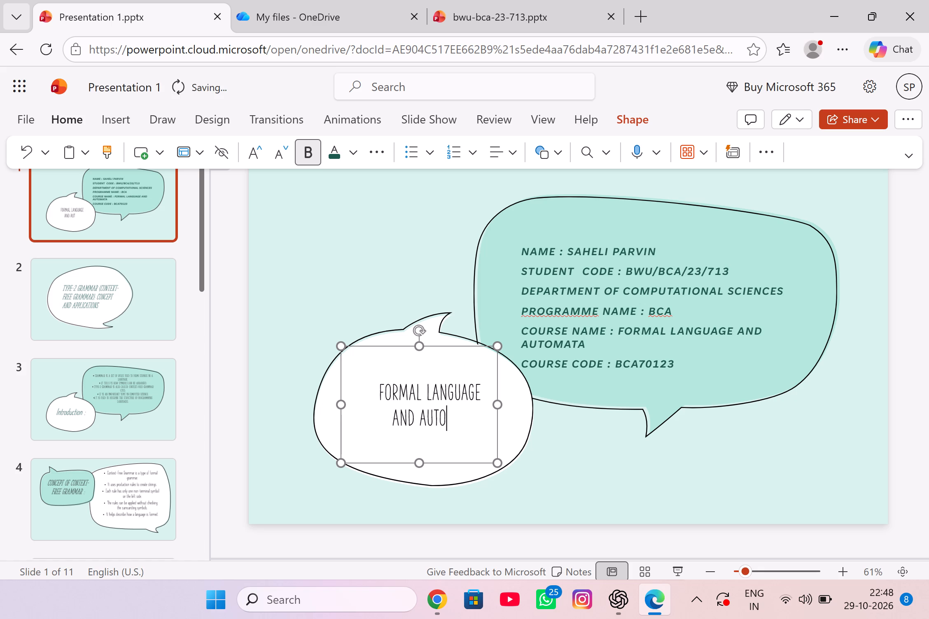
pyautogui.write('MA')
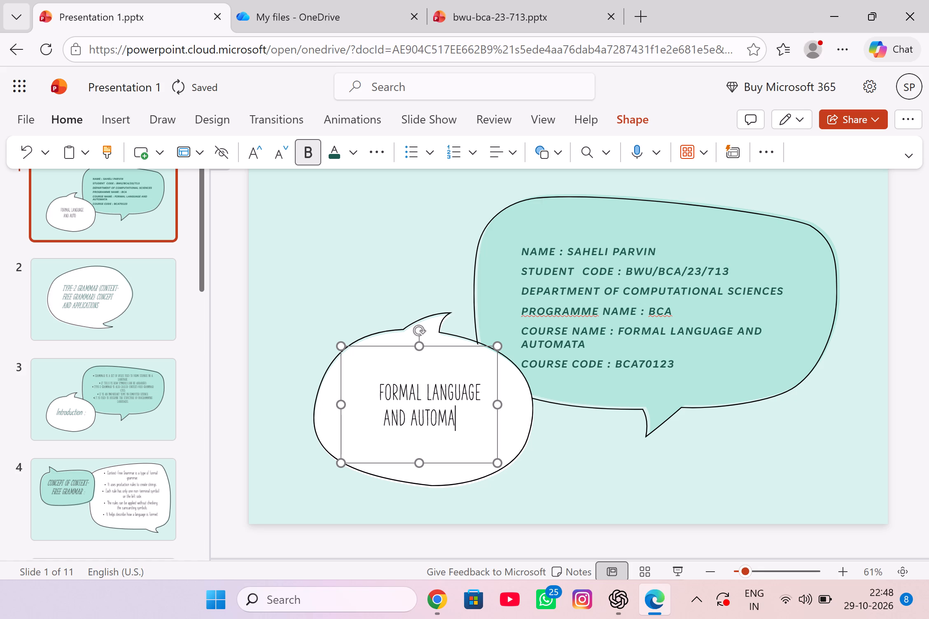
pyautogui.write('TA')
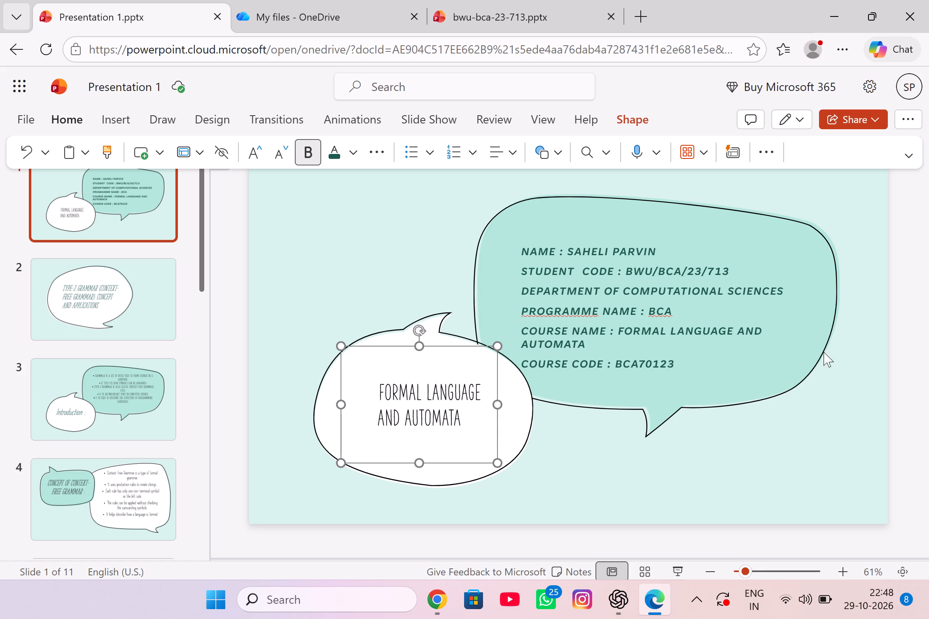
# Format the whole FORMAL LANGUAGE AND AUTOMATA subtitle on slide 1 in bold italic.
pyautogui.click(379, 391)
pyautogui.click(382, 390)
pyautogui.moveTo(382, 390); pyautogui.dragTo(434, 414)
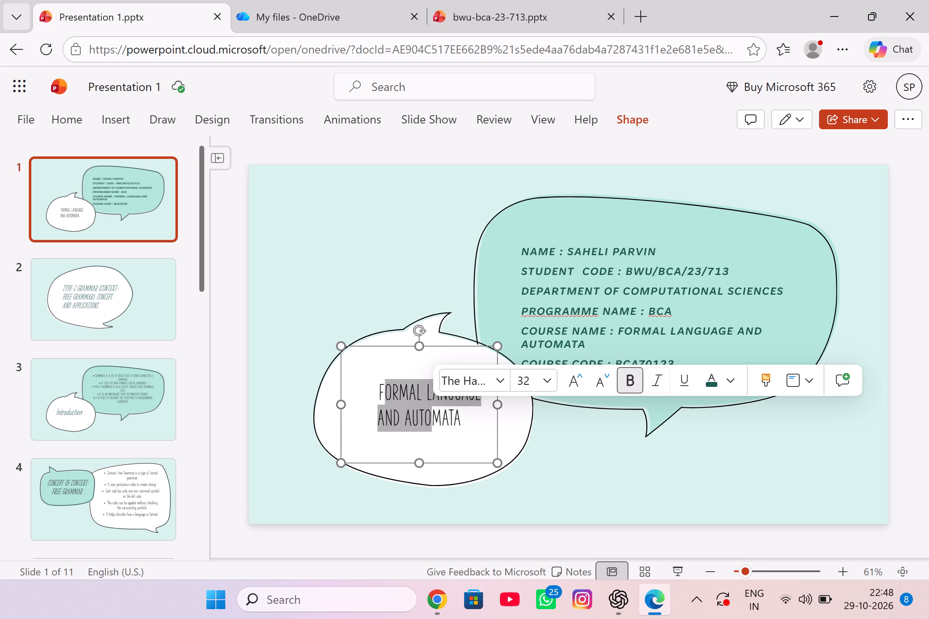
pyautogui.click(371, 384)
pyautogui.moveTo(378, 390); pyautogui.dragTo(525, 459)
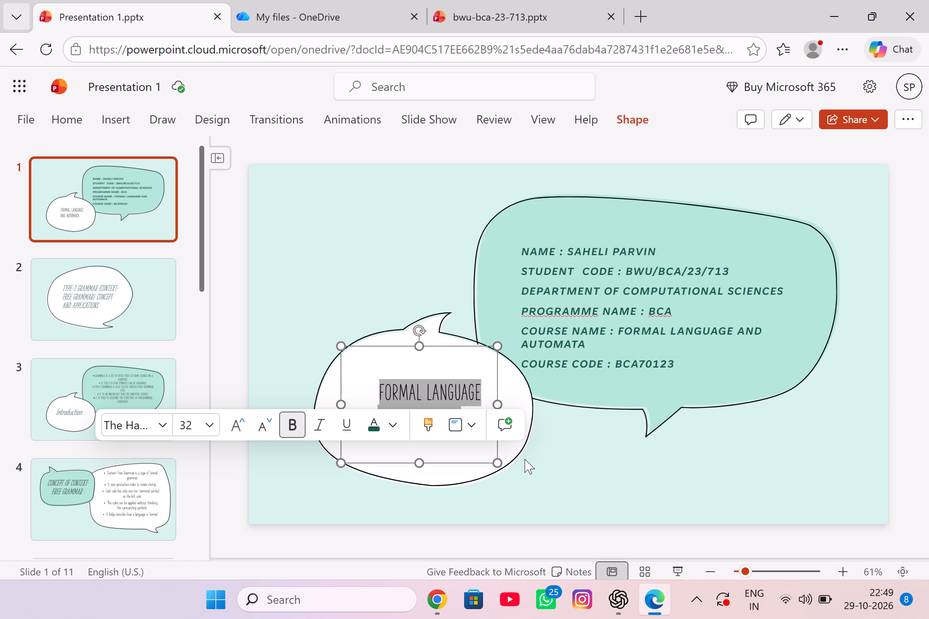
pyautogui.click(298, 422)
pyautogui.click(299, 422)
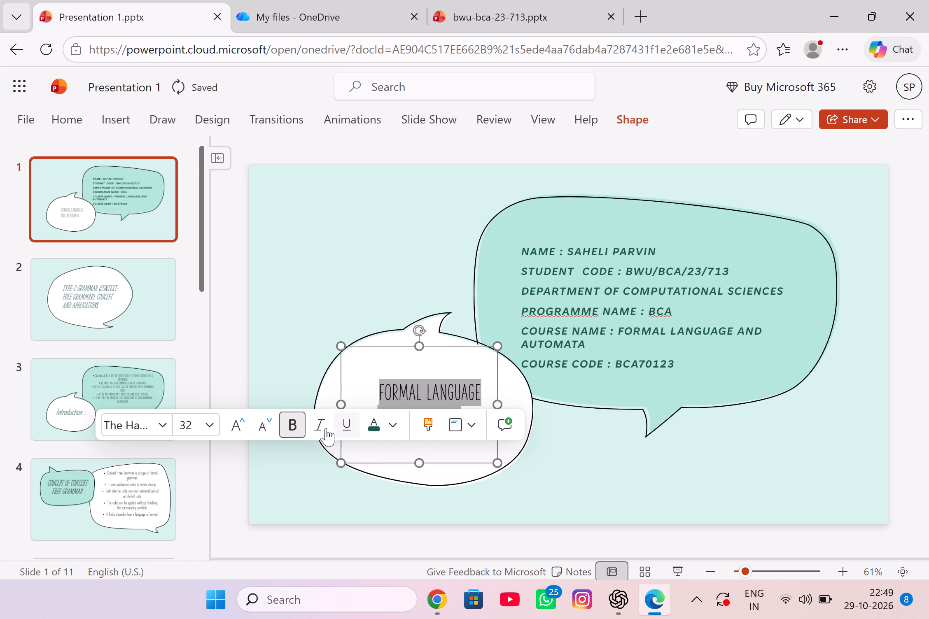
pyautogui.click(325, 428)
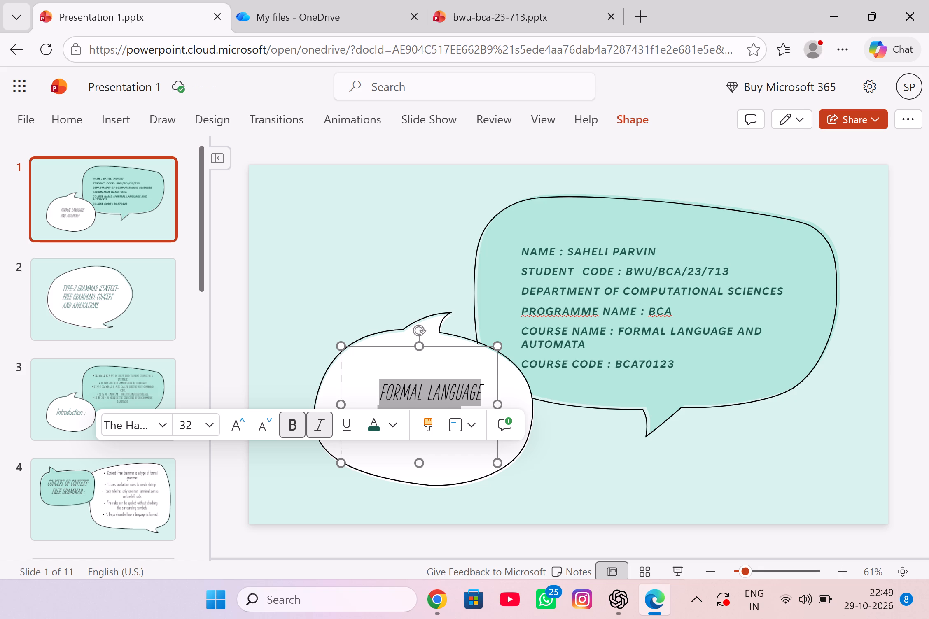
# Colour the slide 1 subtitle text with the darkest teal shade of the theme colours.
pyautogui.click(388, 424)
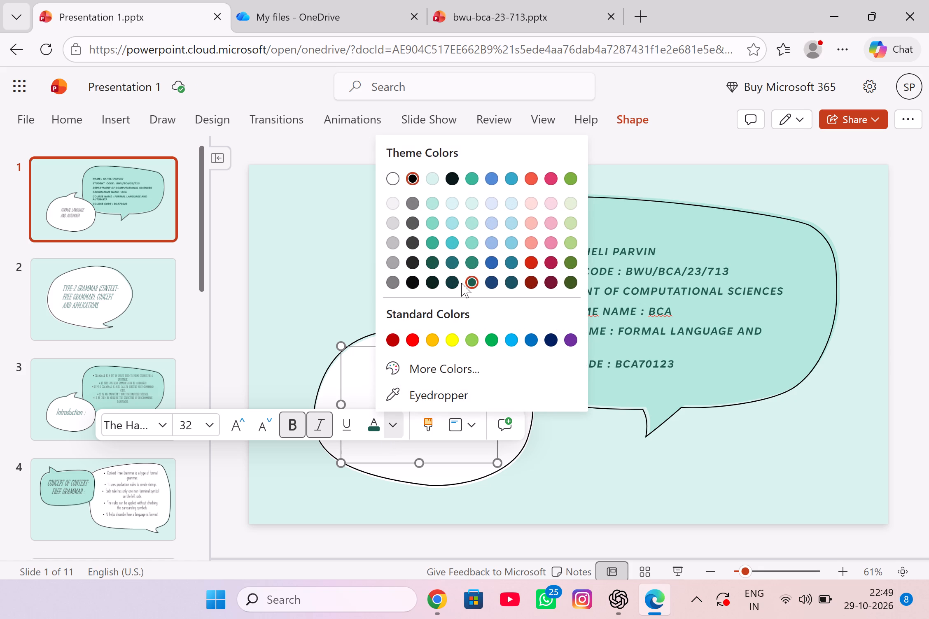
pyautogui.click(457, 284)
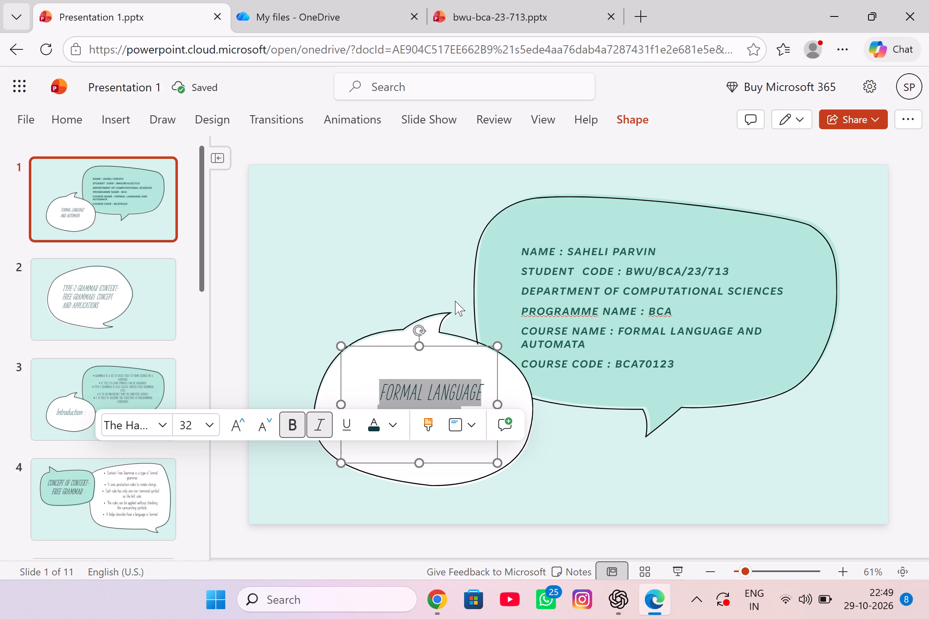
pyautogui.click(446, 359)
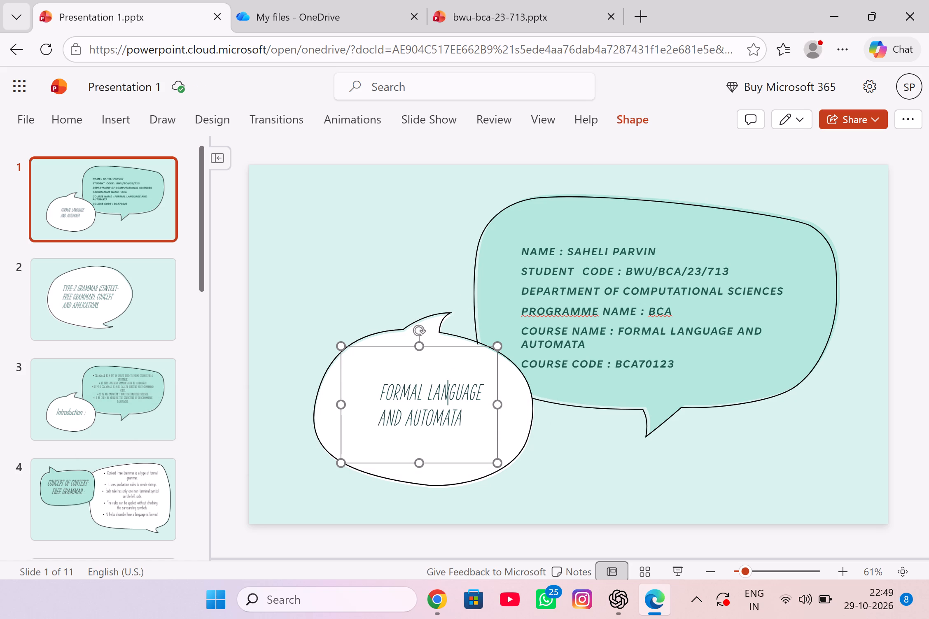
# Try font sizes 40 and 32 on the whole slide 1 subtitle and settle on size 36.
pyautogui.moveTo(380, 392); pyautogui.dragTo(382, 392)
pyautogui.moveTo(382, 392); pyautogui.dragTo(492, 460)
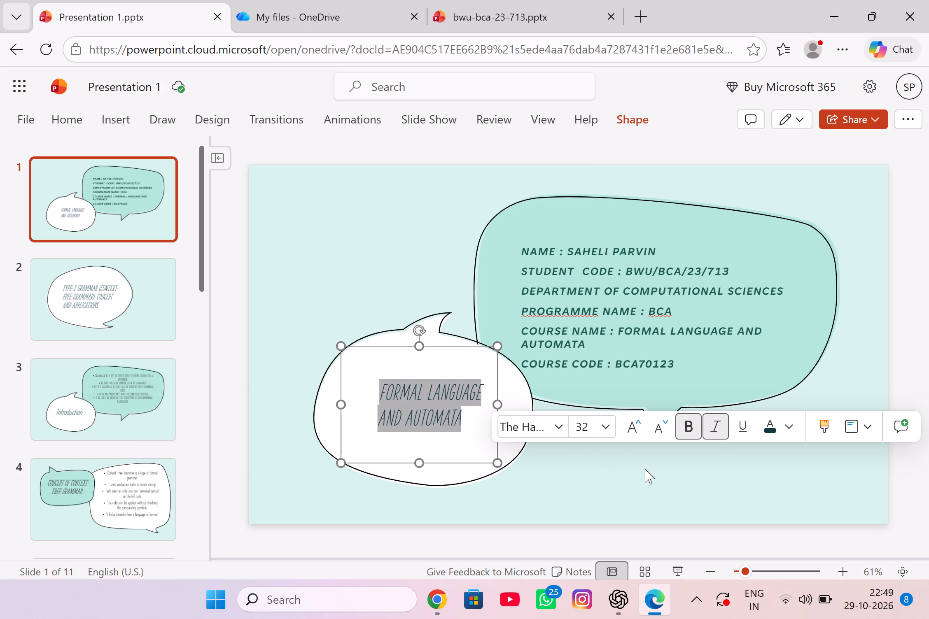
pyautogui.click(602, 426)
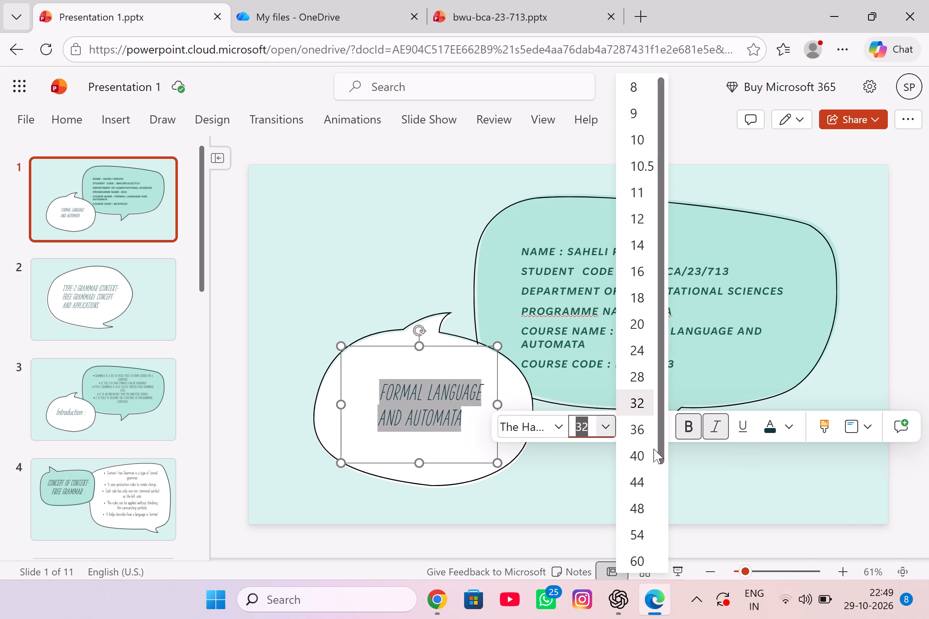
pyautogui.click(647, 452)
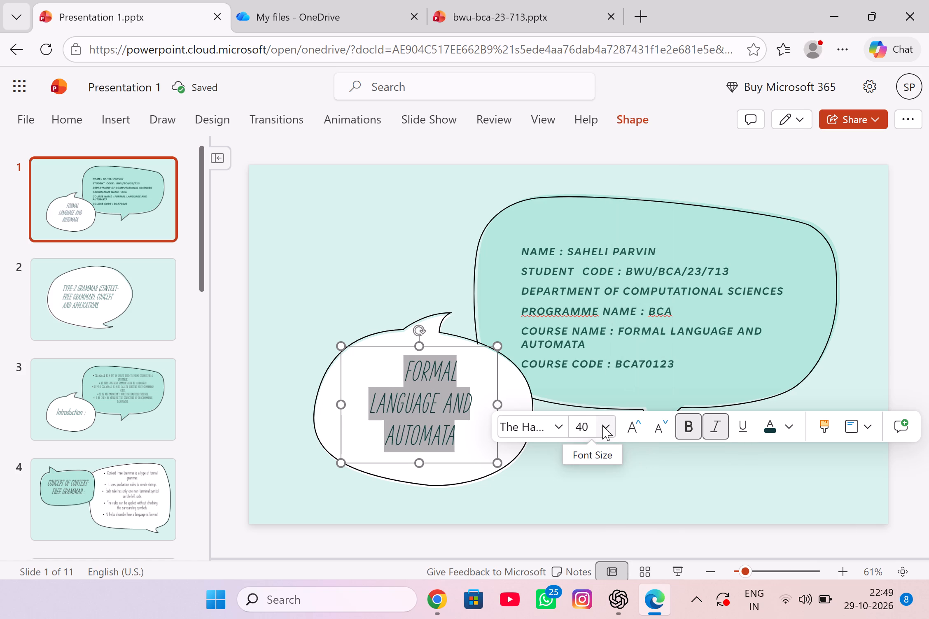
pyautogui.click(602, 426)
pyautogui.doubleClick(633, 431)
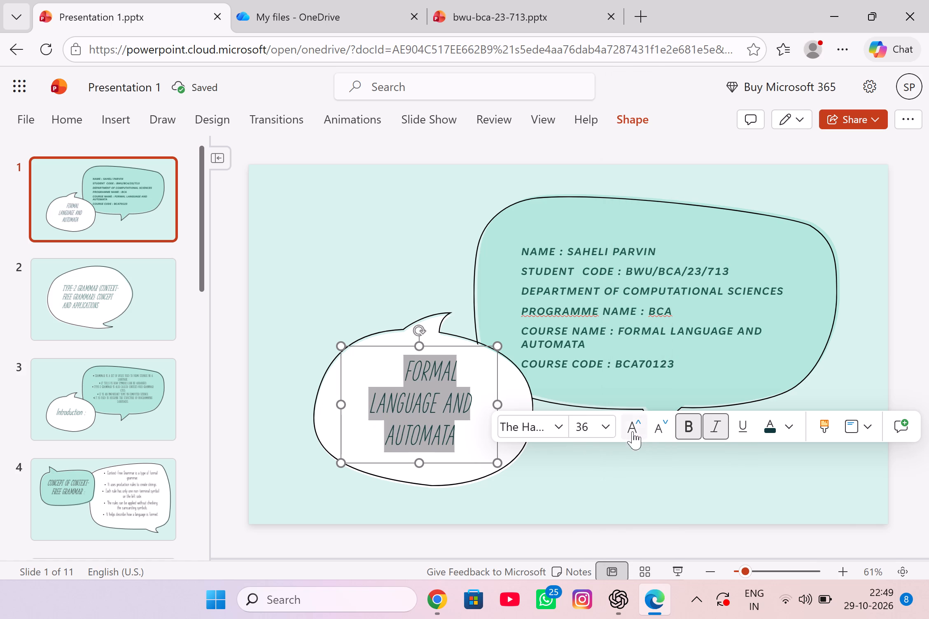
pyautogui.click(608, 428)
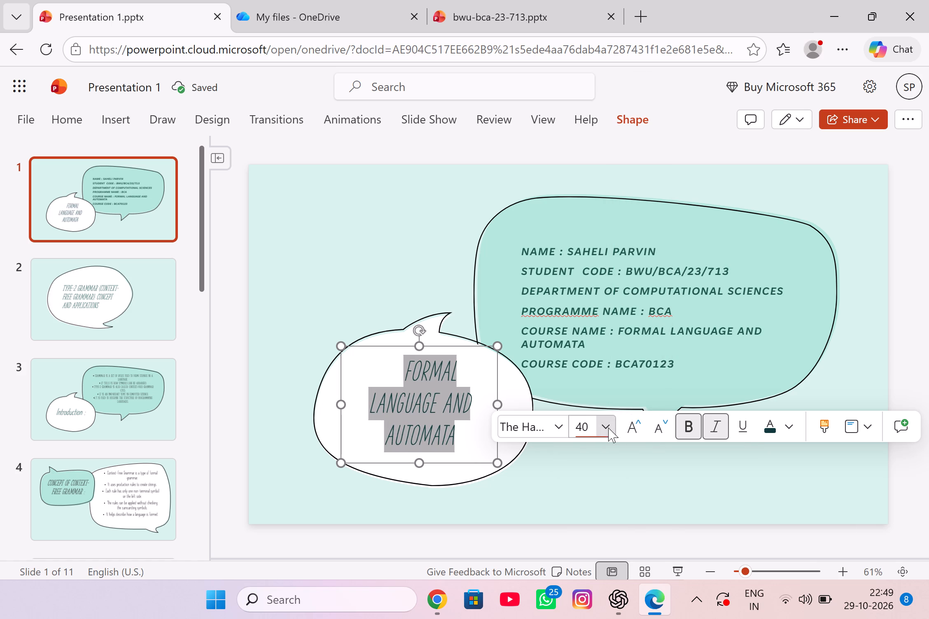
pyautogui.click(637, 402)
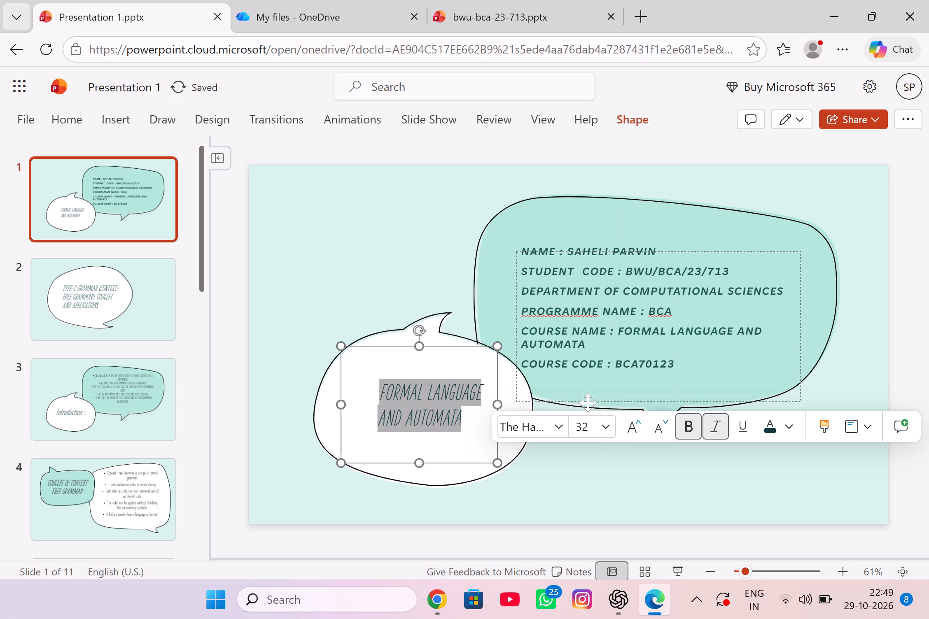
pyautogui.click(609, 434)
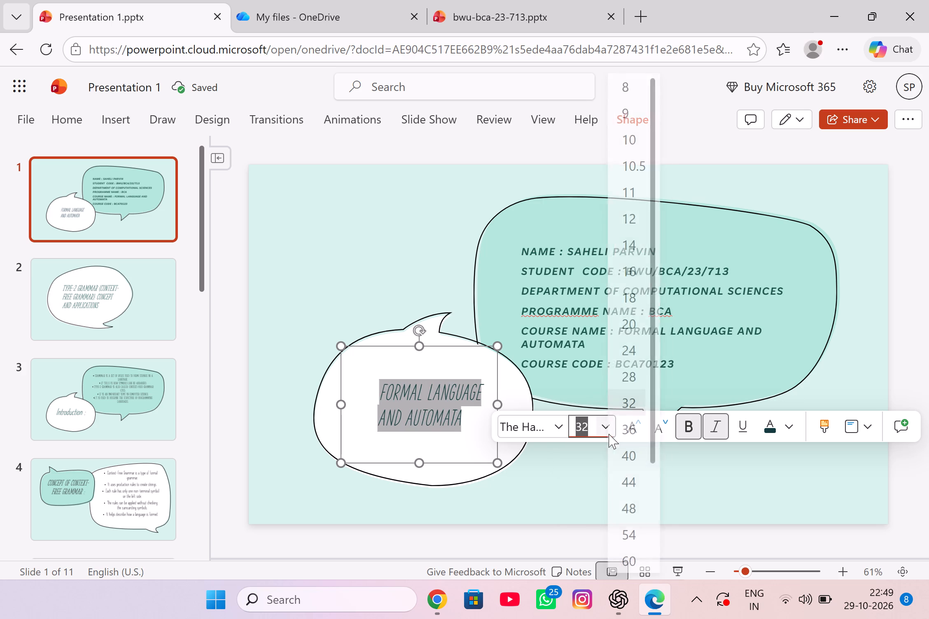
pyautogui.click(626, 430)
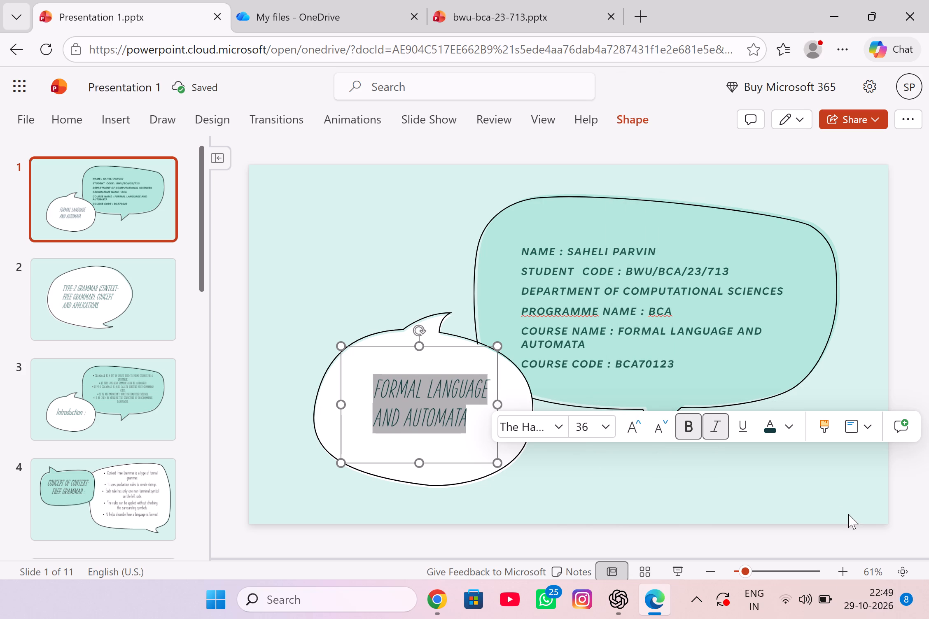
# Change the slide 1 subtitle's text colour to Green, Accent 1, Darker 51%.
pyautogui.click(784, 433)
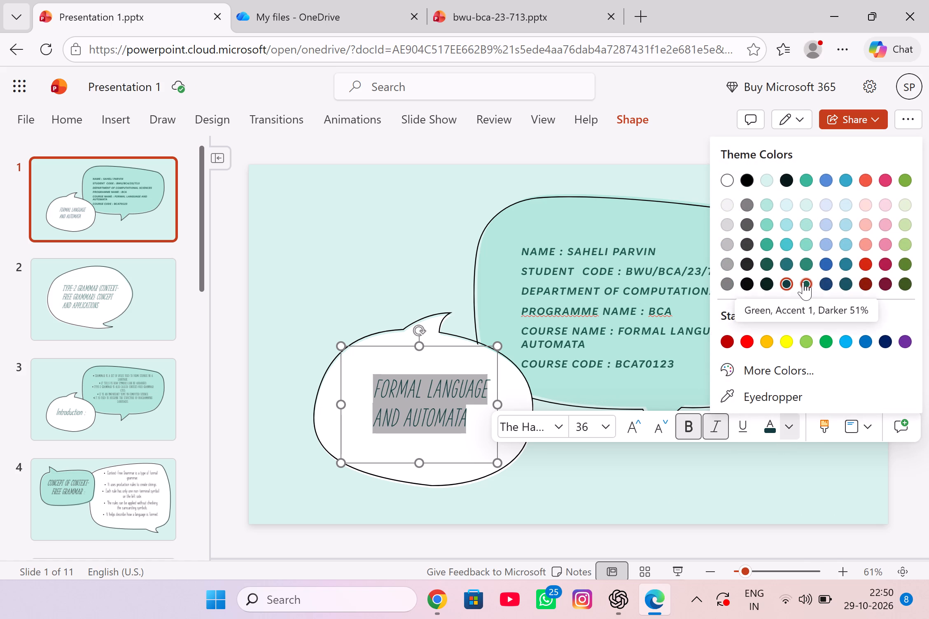
pyautogui.click(803, 282)
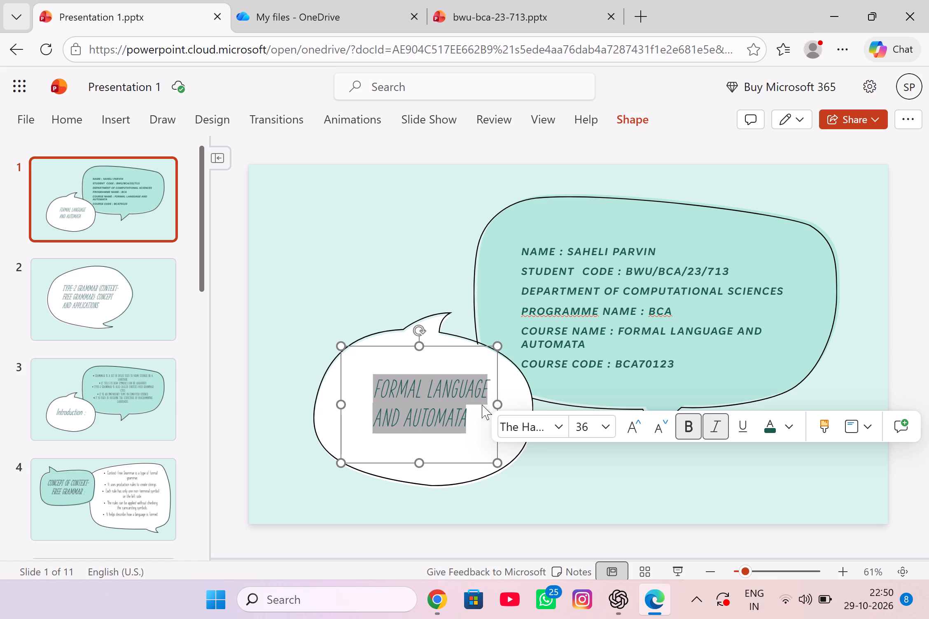
# Preview several fonts on the slide 1 subtitle and apply The Serif Hand.
pyautogui.click(564, 427)
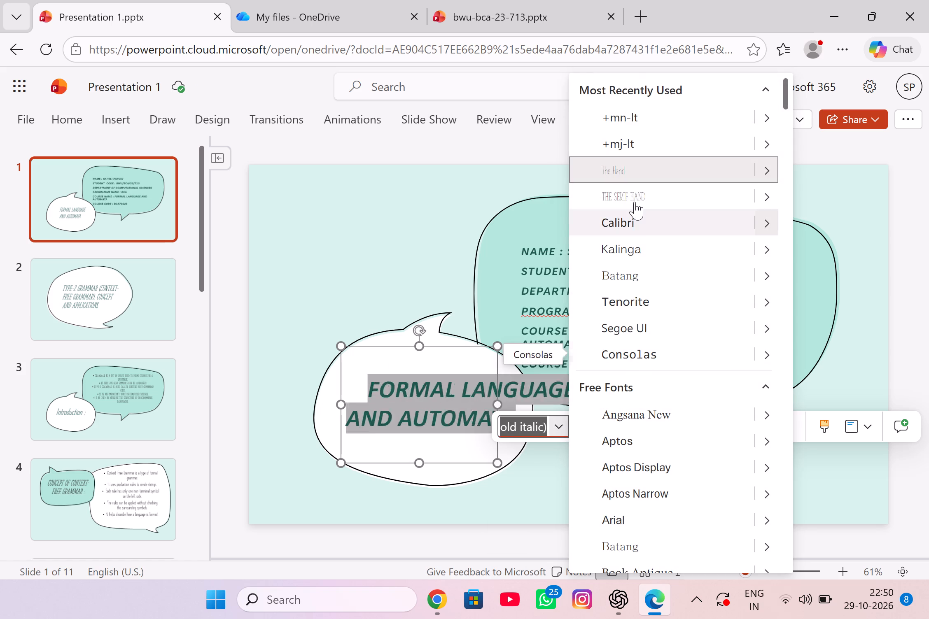
pyautogui.scroll(-3, 635, 200)
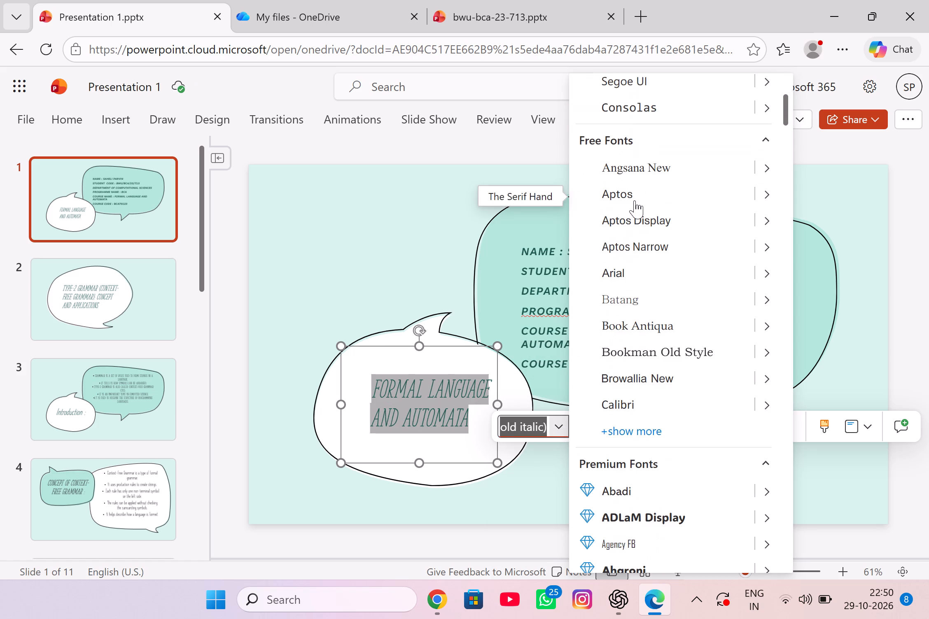
pyautogui.scroll(-2, 635, 200)
pyautogui.scroll(5, 636, 199)
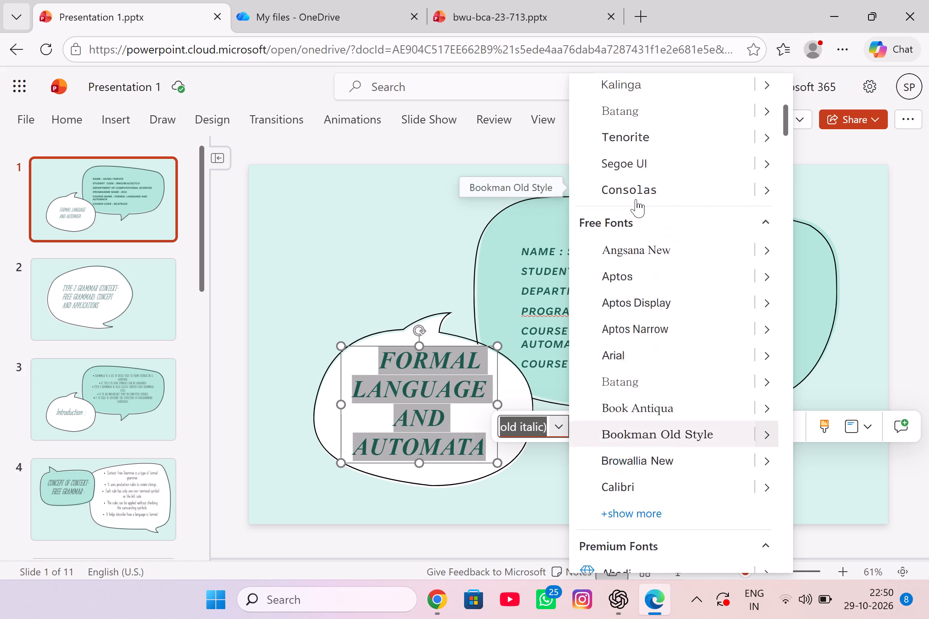
pyautogui.scroll(4, 636, 199)
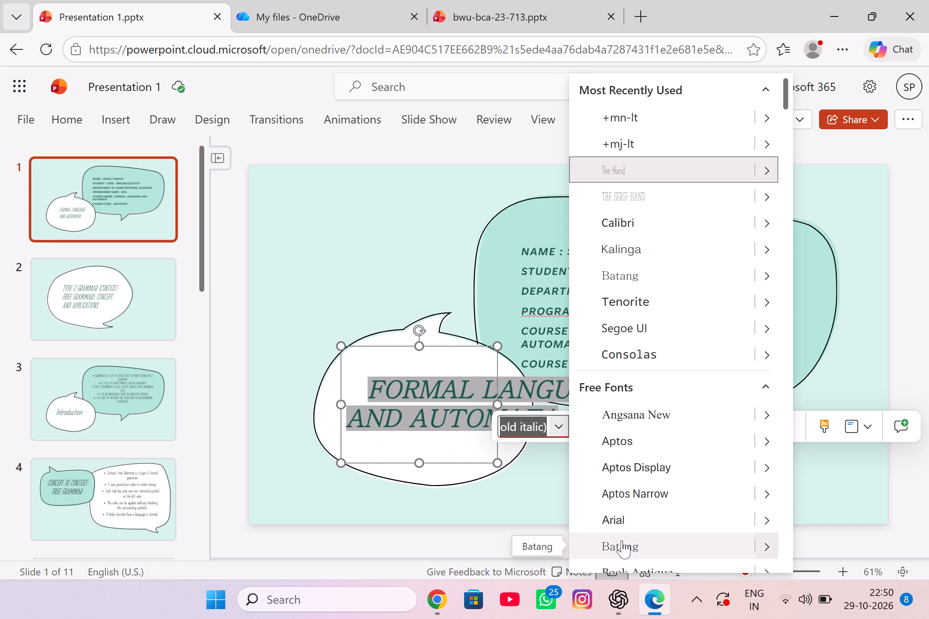
pyautogui.scroll(-2, 627, 519)
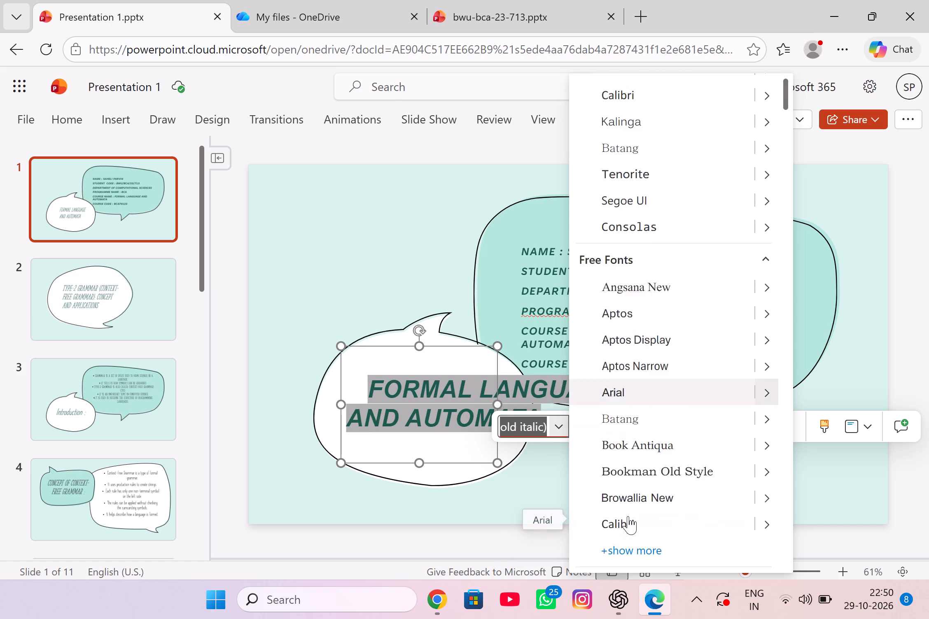
pyautogui.scroll(-2, 628, 516)
pyautogui.scroll(4, 628, 510)
pyautogui.scroll(-1, 629, 494)
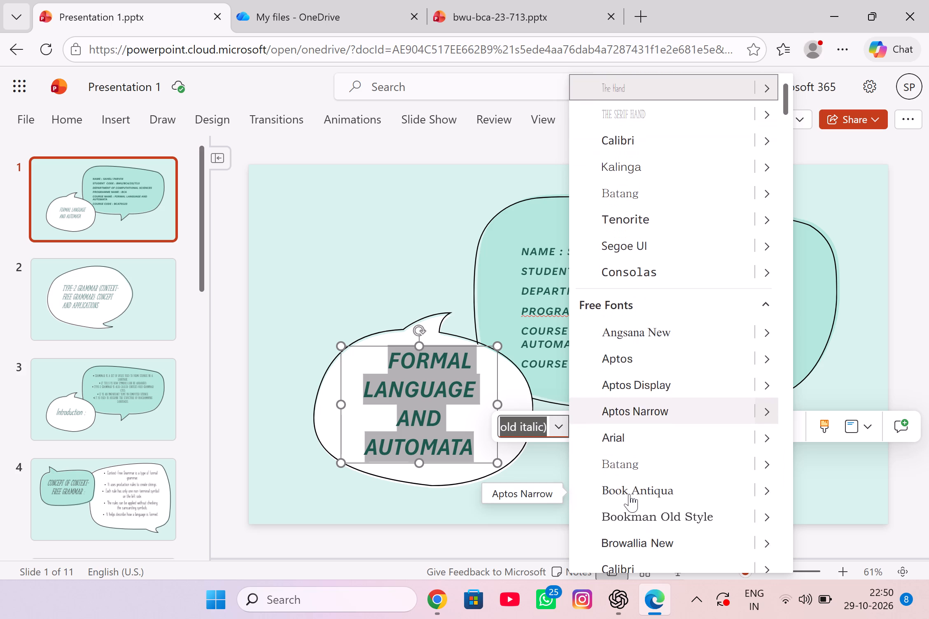
pyautogui.scroll(-1, 629, 494)
pyautogui.scroll(3, 646, 389)
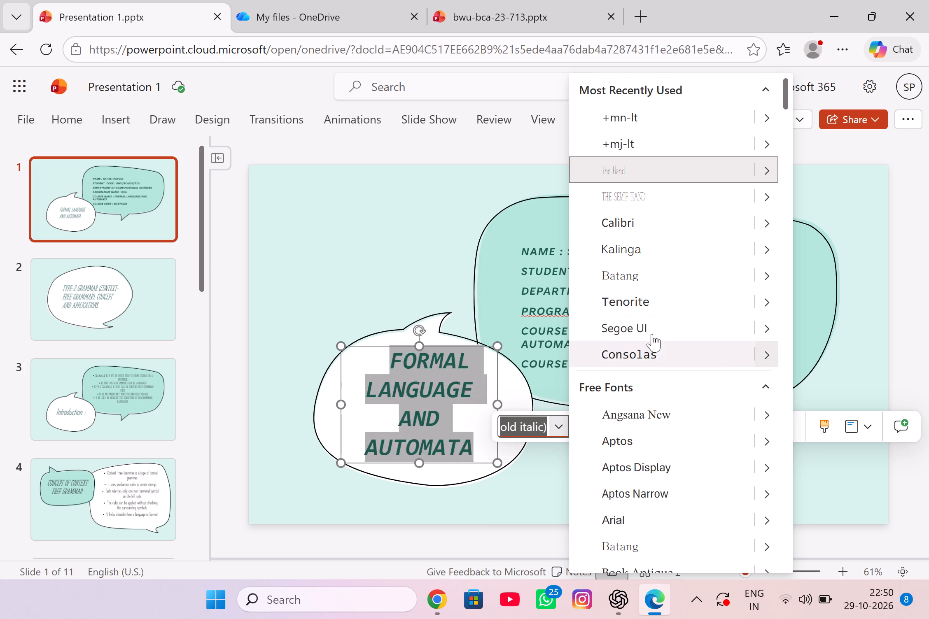
pyautogui.scroll(3, 652, 315)
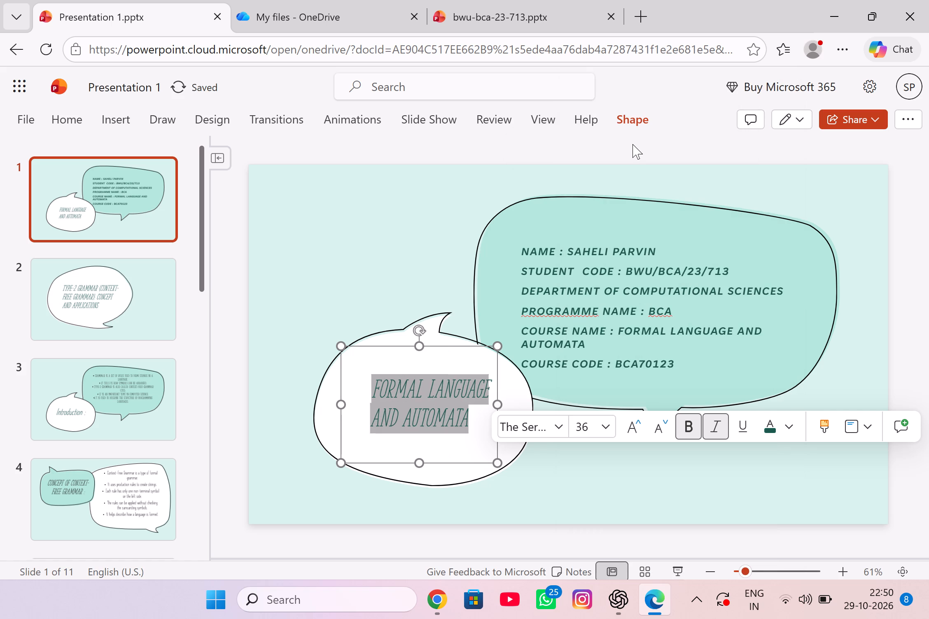
pyautogui.click(422, 210)
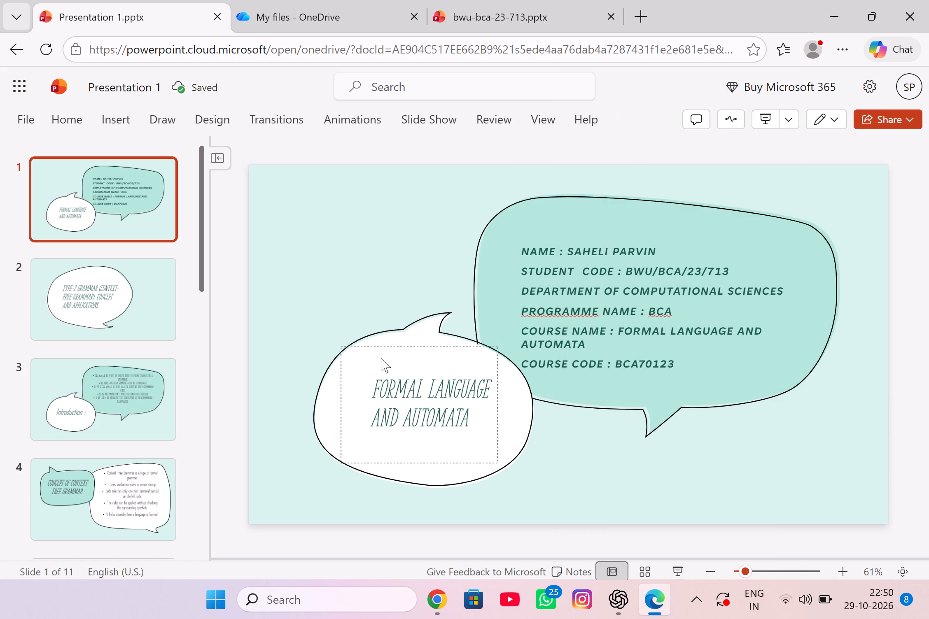
# Enlarge the whole FORMAL LANGUAGE AND AUTOMATA subtitle on slide 1 to font size 48.
pyautogui.moveTo(376, 390); pyautogui.dragTo(413, 393)
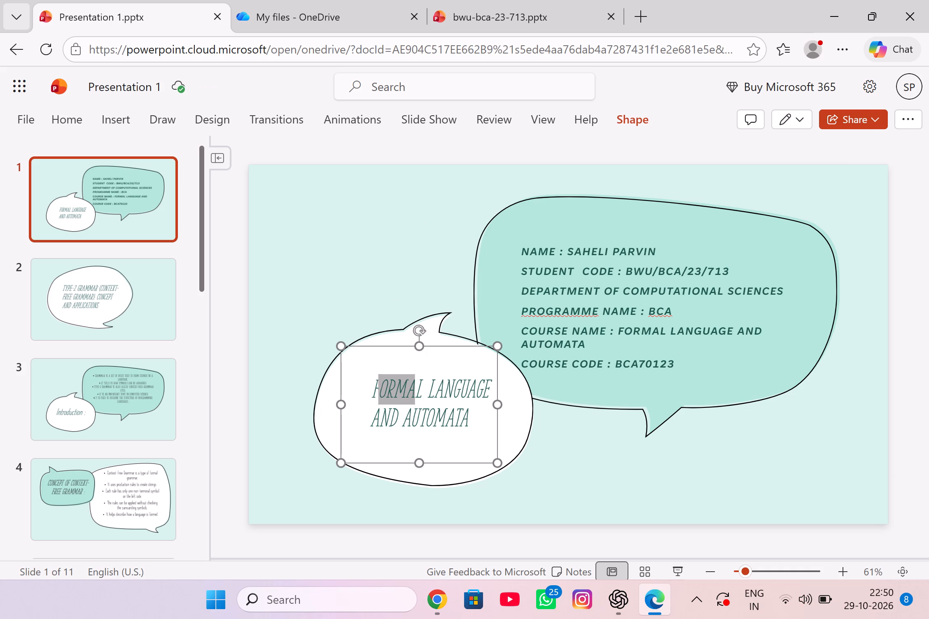
pyautogui.moveTo(413, 393); pyautogui.dragTo(424, 411)
pyautogui.click(364, 387)
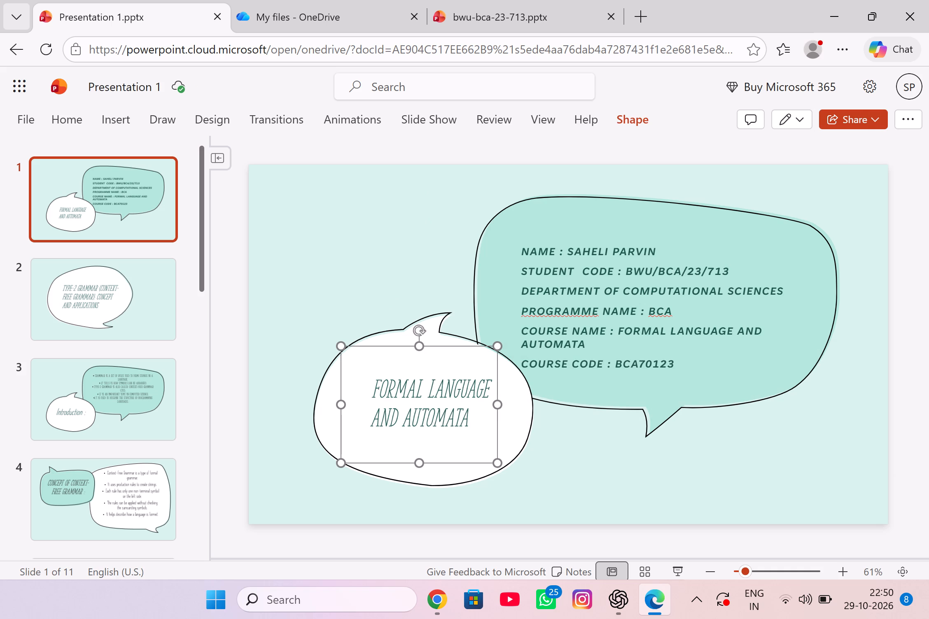
pyautogui.moveTo(372, 385); pyautogui.dragTo(536, 488)
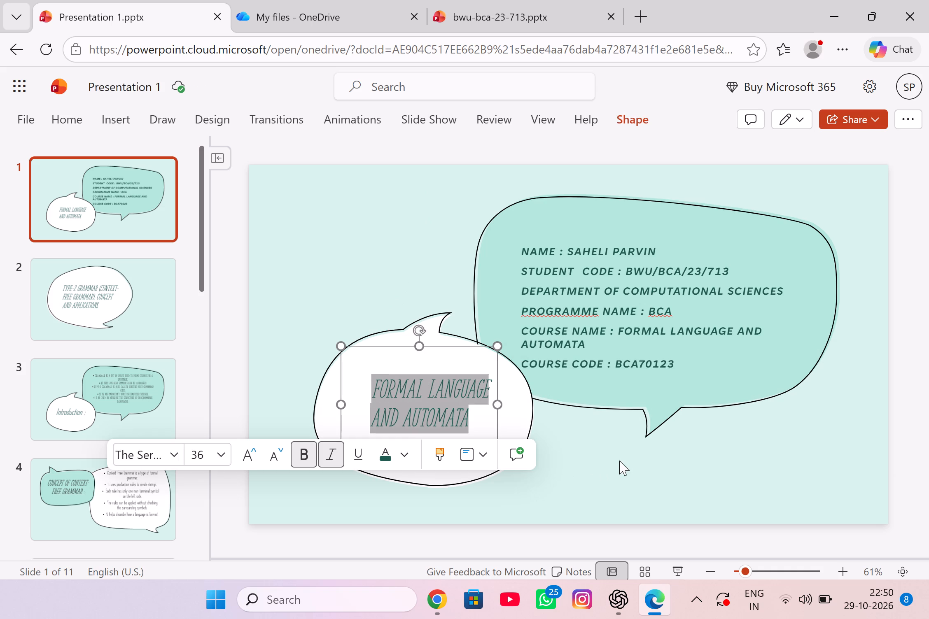
pyautogui.click(271, 461)
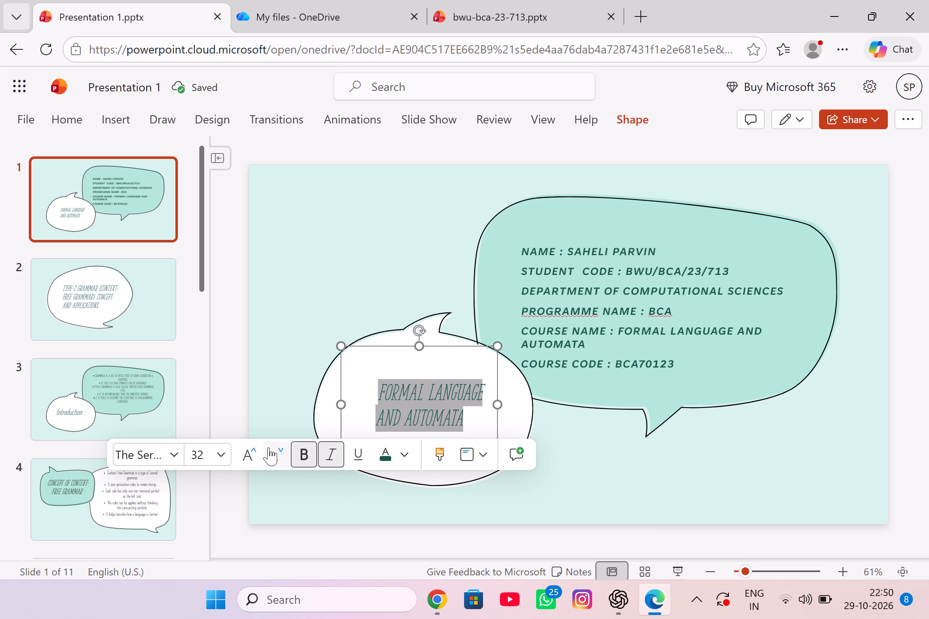
pyautogui.doubleClick(250, 458)
pyautogui.doubleClick(250, 458)
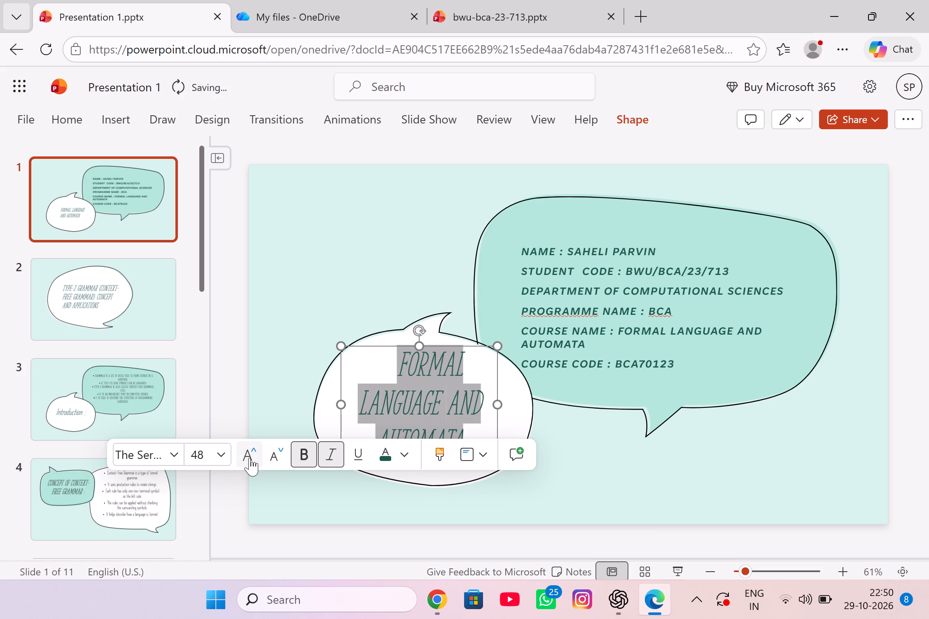
# Widen the slide 1 subtitle text box on both sides to span nearly the full width of the white speech bubble.
pyautogui.moveTo(498, 405); pyautogui.dragTo(506, 404)
pyautogui.click(511, 403)
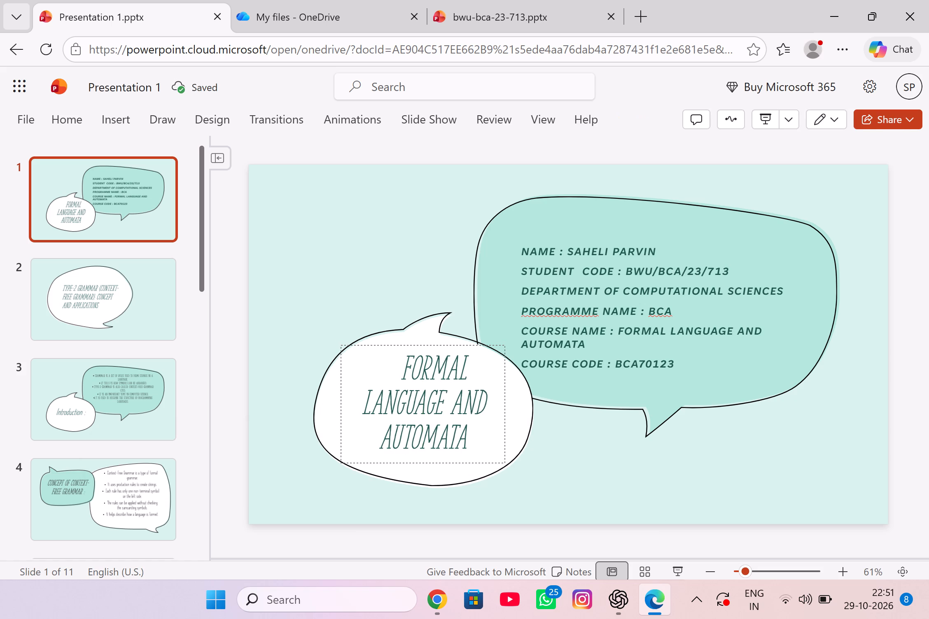
pyautogui.click(347, 404)
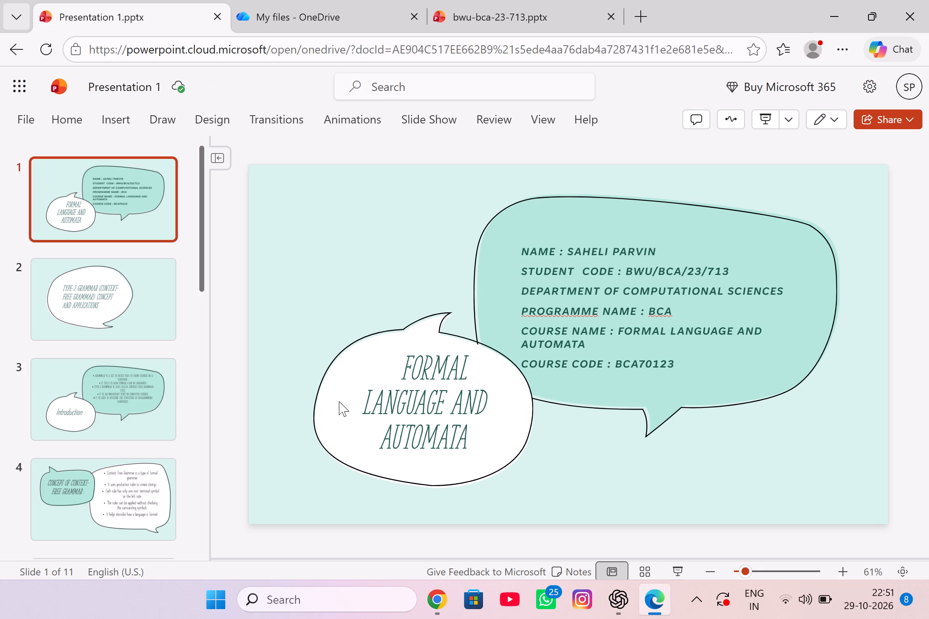
pyautogui.click(352, 378)
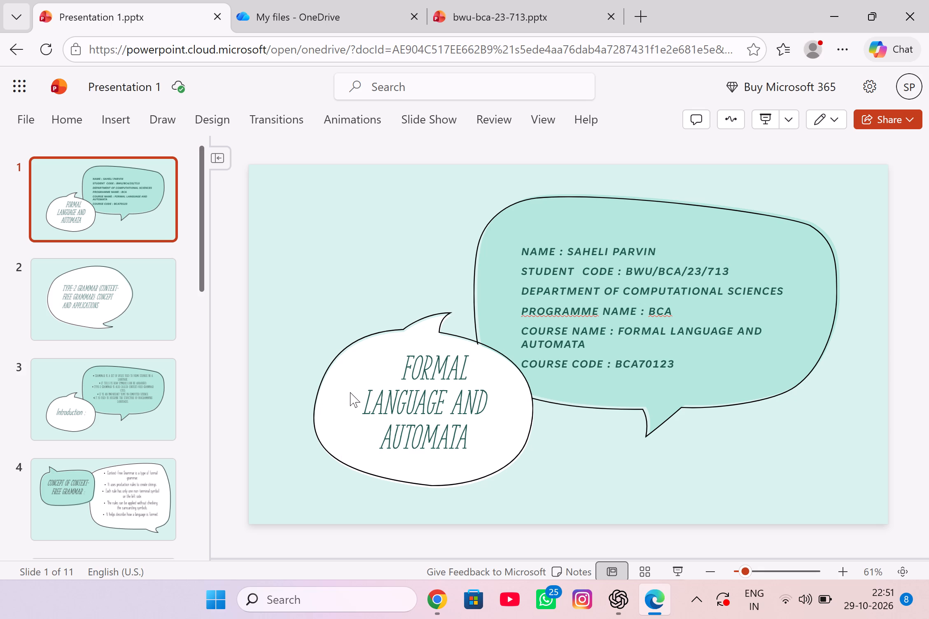
pyautogui.click(350, 392)
pyautogui.doubleClick(393, 382)
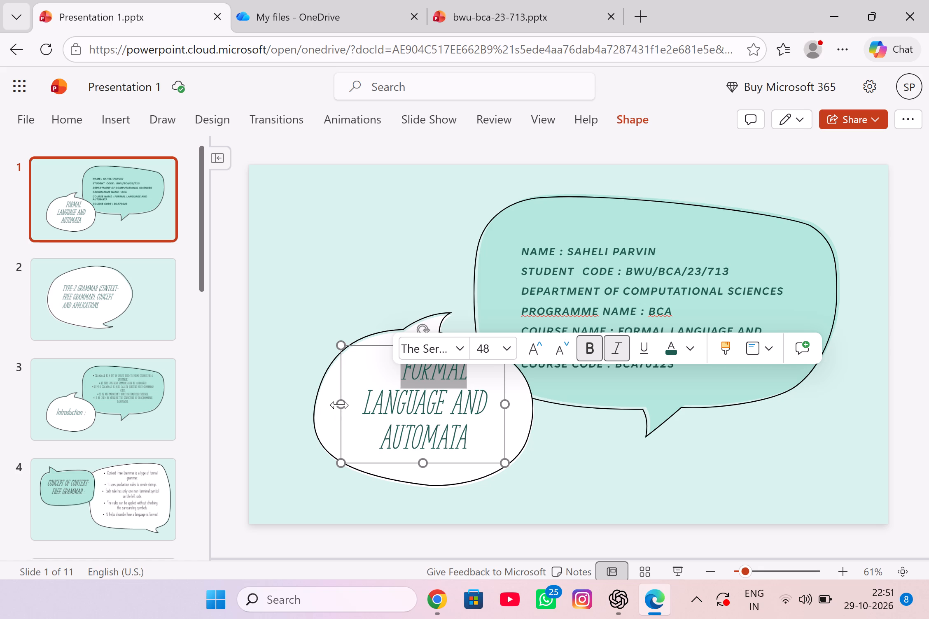
pyautogui.moveTo(340, 405); pyautogui.dragTo(315, 400)
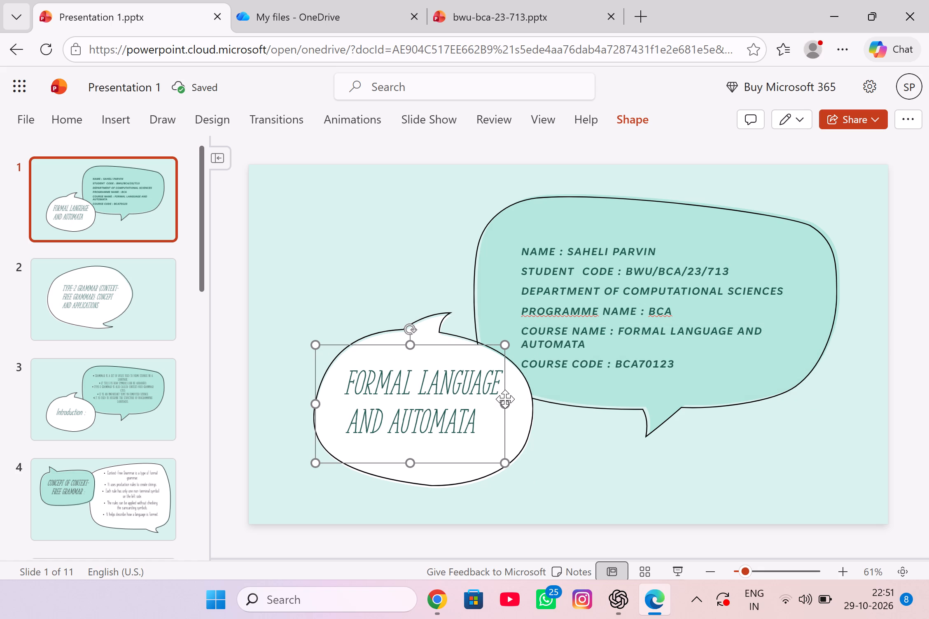
pyautogui.moveTo(504, 403); pyautogui.dragTo(525, 405)
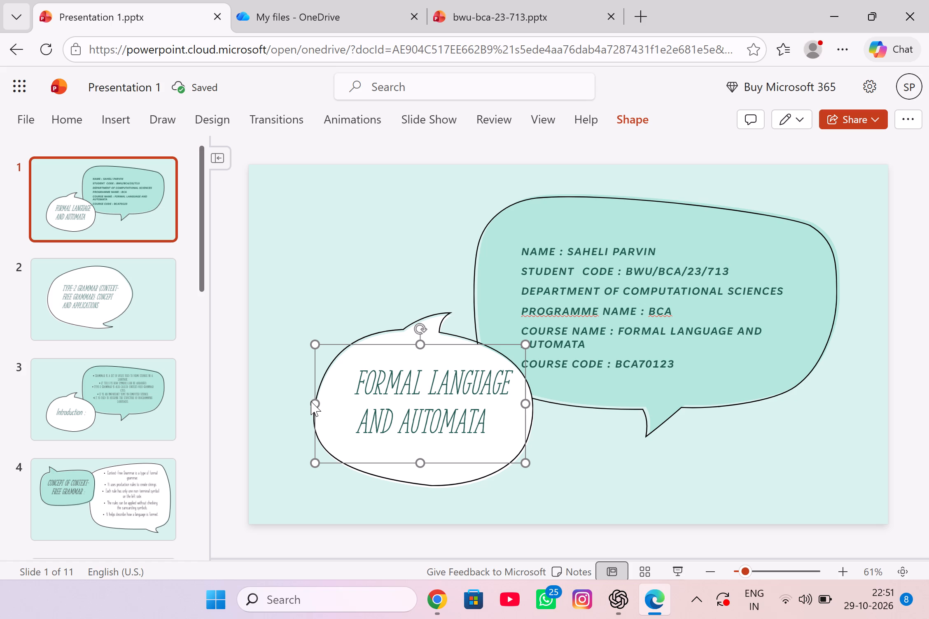
# Extend the subtitle text box's left edge just past the white bubble, keeping the text on two balanced lines, and lower its top edge slightly.
pyautogui.moveTo(315, 402); pyautogui.dragTo(276, 403)
pyautogui.click(276, 403)
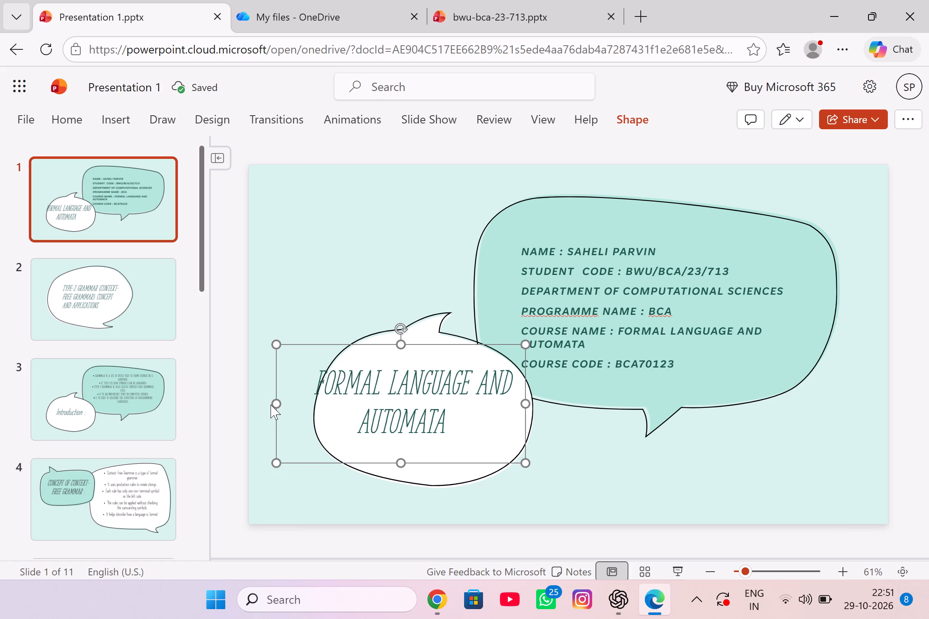
pyautogui.click(278, 403)
pyautogui.moveTo(278, 403); pyautogui.dragTo(287, 400)
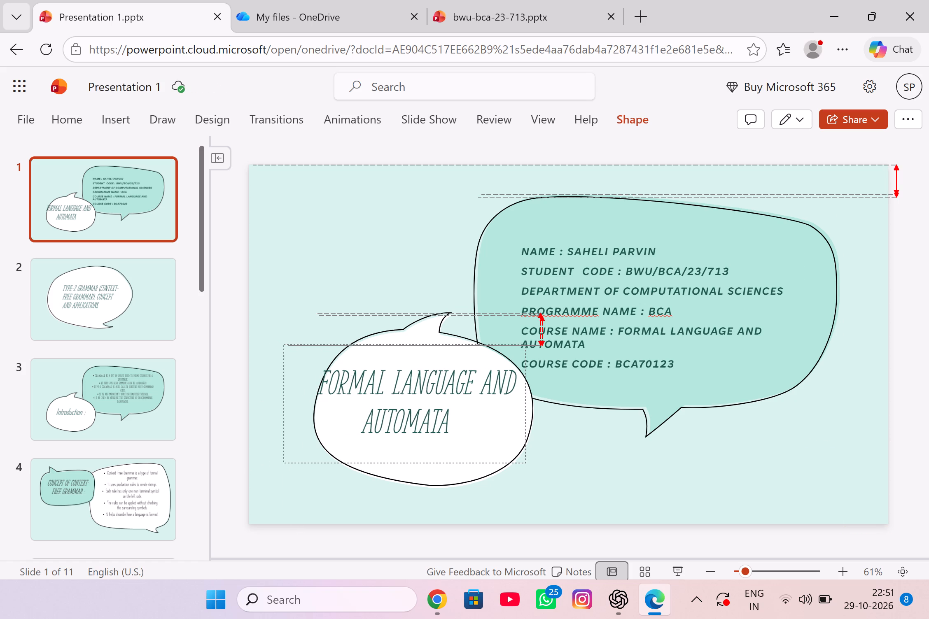
pyautogui.moveTo(287, 400); pyautogui.dragTo(289, 400)
pyautogui.click(298, 400)
pyautogui.moveTo(301, 400); pyautogui.dragTo(313, 401)
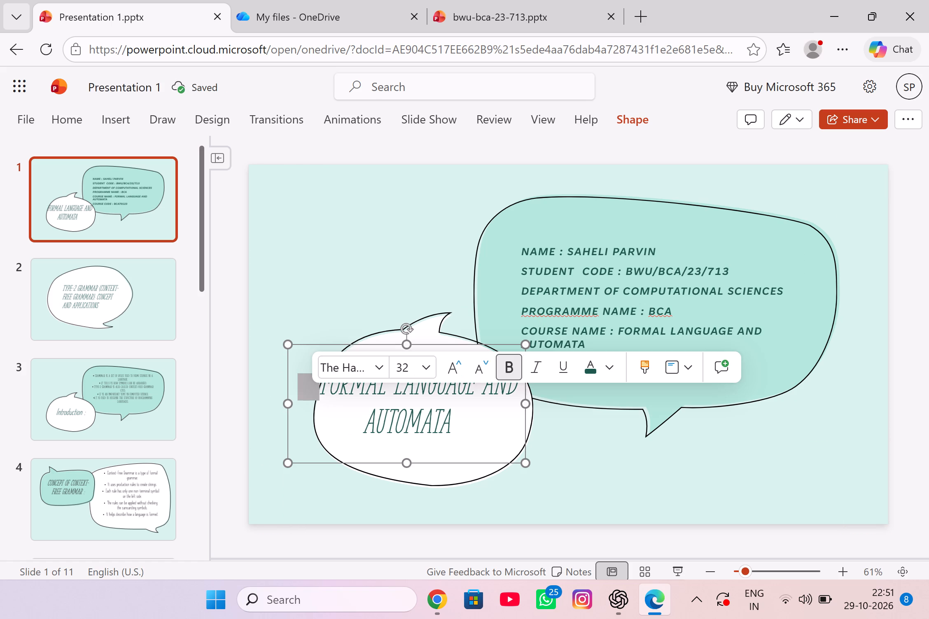
pyautogui.click(354, 441)
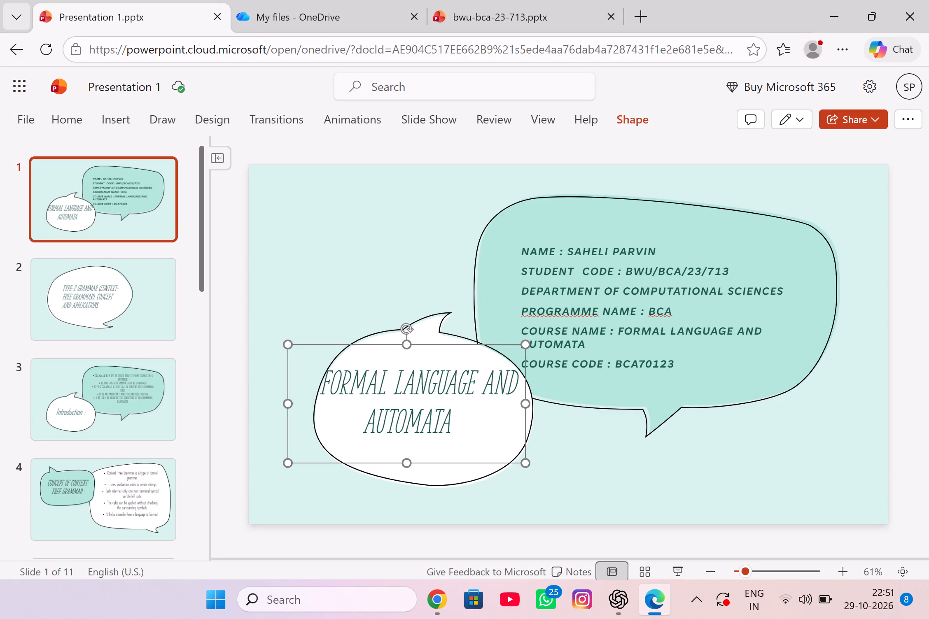
pyautogui.moveTo(404, 346); pyautogui.dragTo(405, 350)
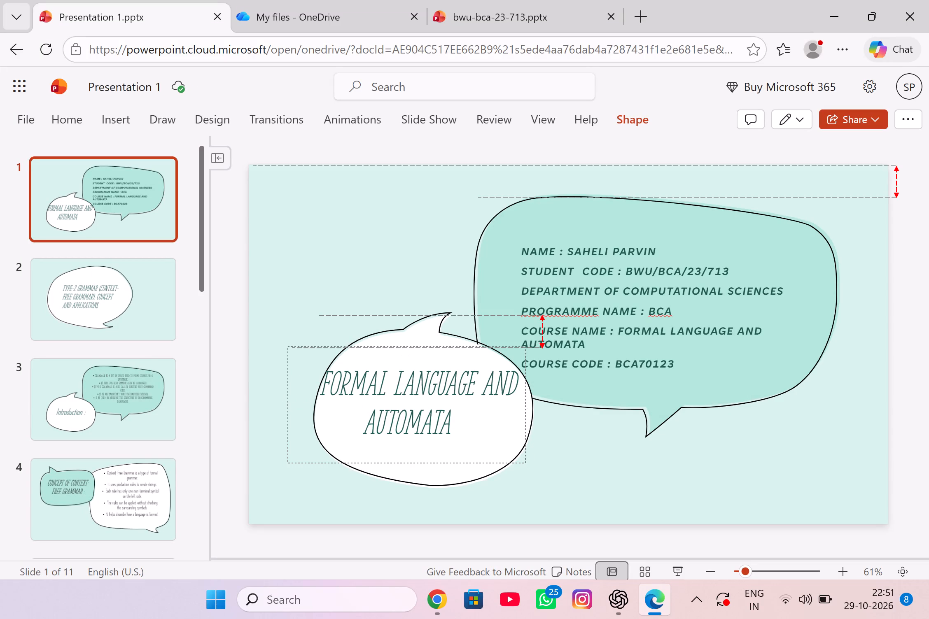
pyautogui.moveTo(405, 350); pyautogui.dragTo(405, 353)
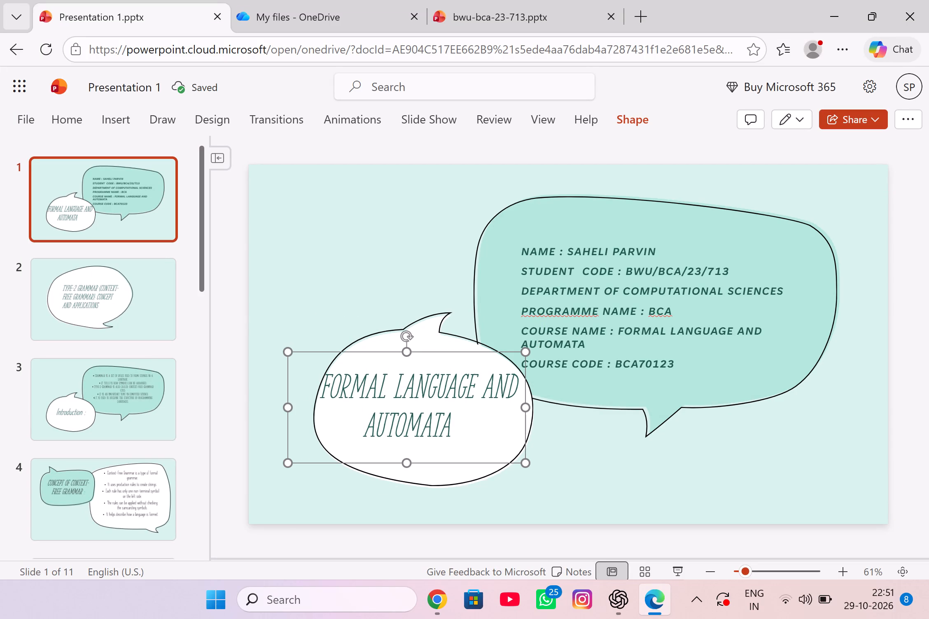
pyautogui.moveTo(288, 407); pyautogui.dragTo(296, 407)
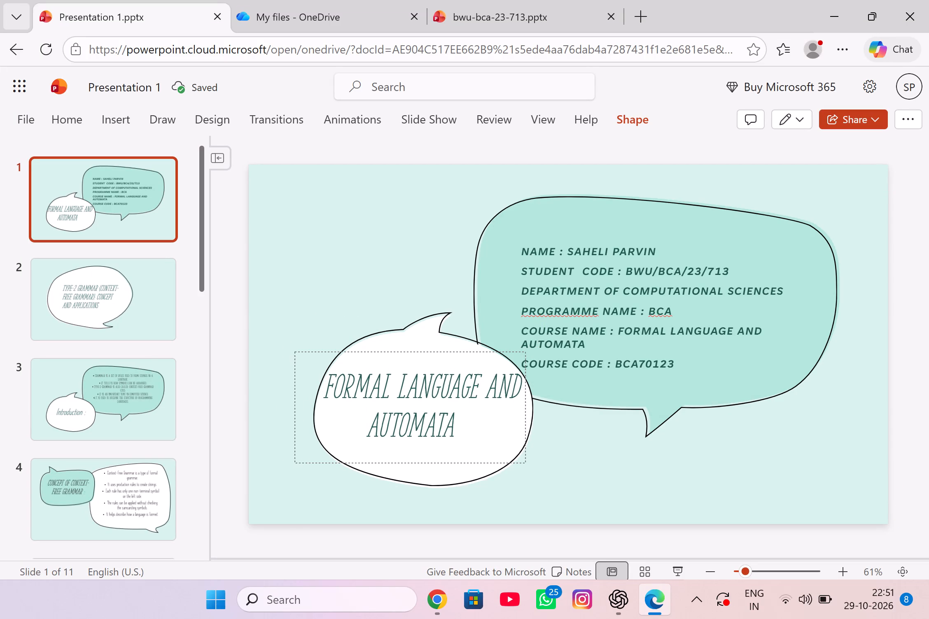
pyautogui.moveTo(296, 407); pyautogui.dragTo(300, 407)
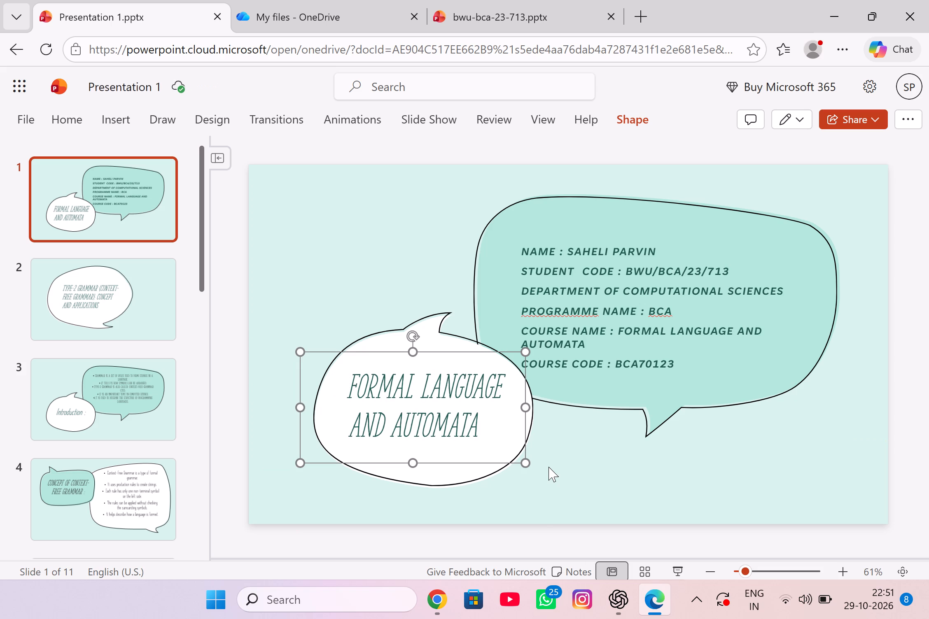
# Raise the top edge of the slide 1 subtitle text box slightly to shift the text up in the white bubble.
pyautogui.click(364, 326)
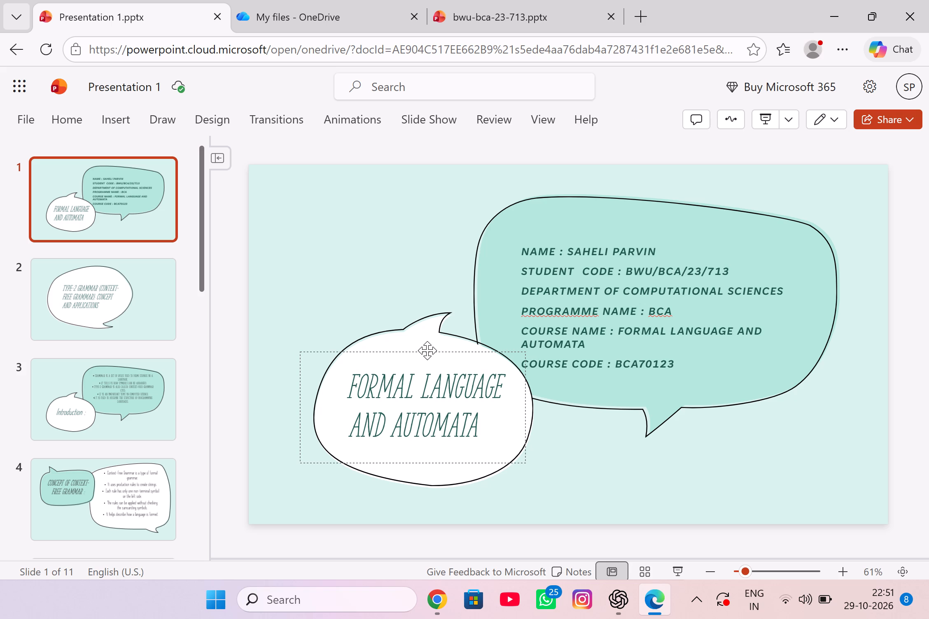
pyautogui.click(423, 351)
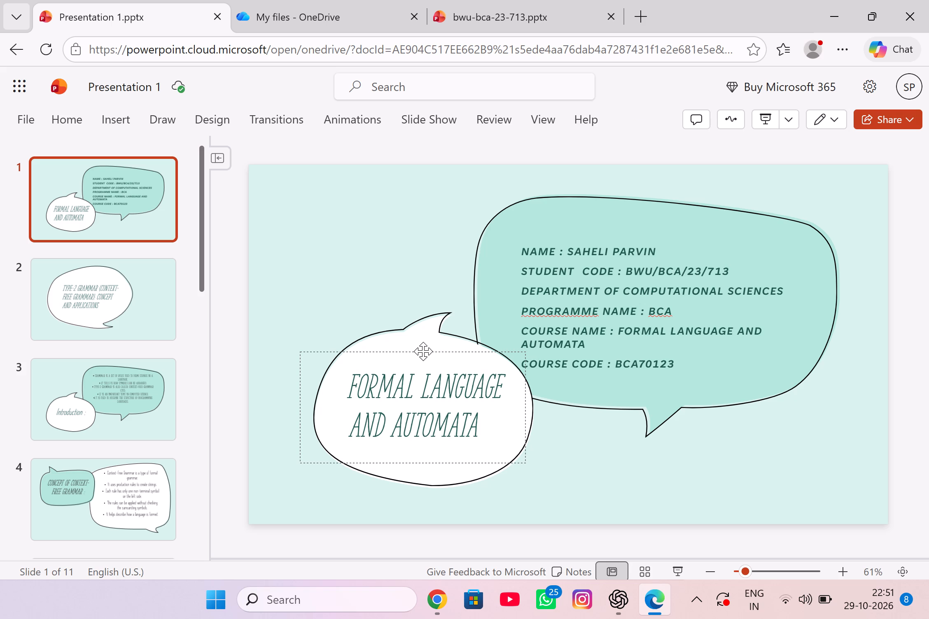
pyautogui.click(423, 351)
pyautogui.click(425, 349)
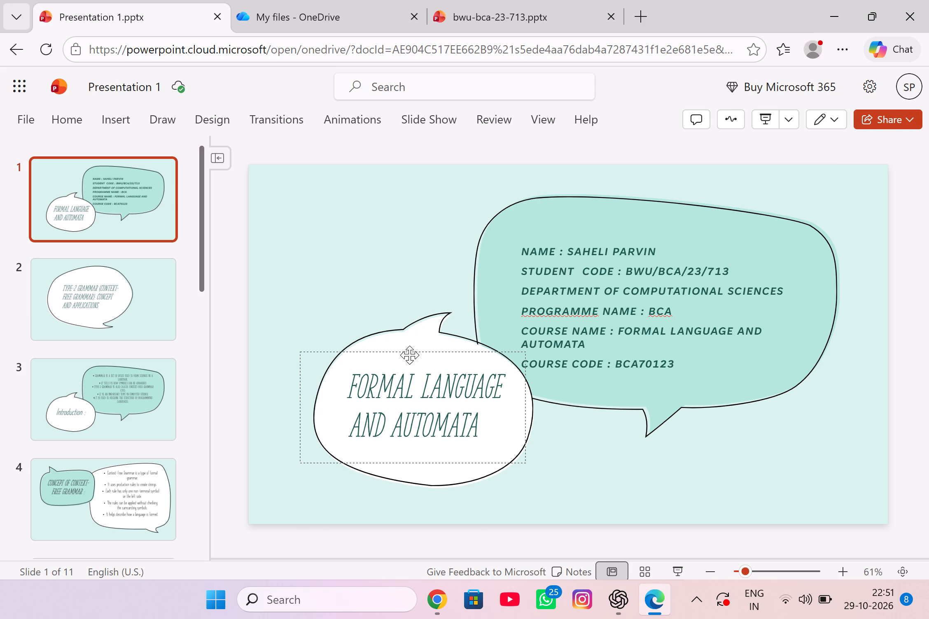
pyautogui.click(413, 361)
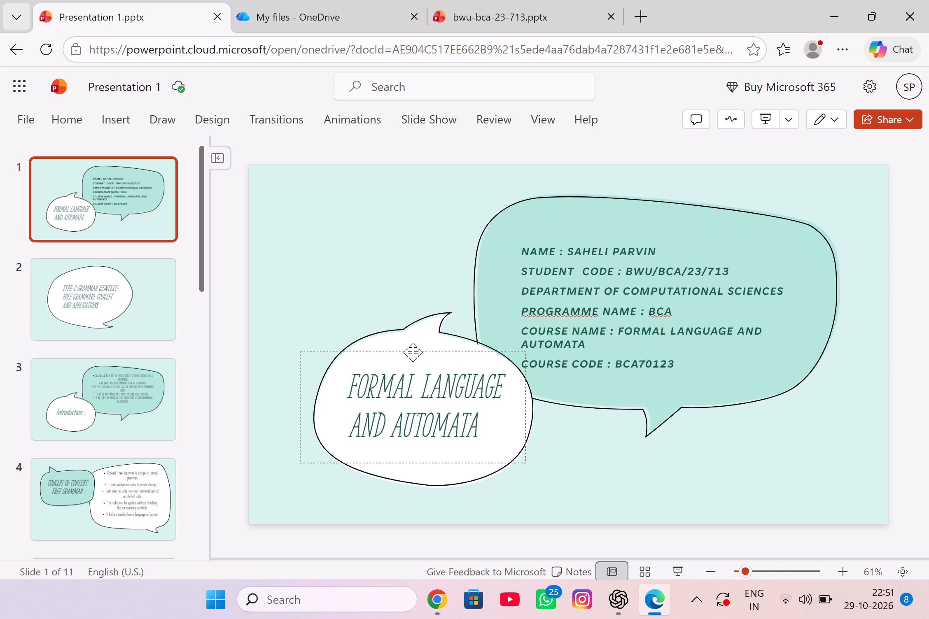
pyautogui.click(413, 351)
pyautogui.moveTo(413, 351); pyautogui.dragTo(414, 345)
pyautogui.click(345, 309)
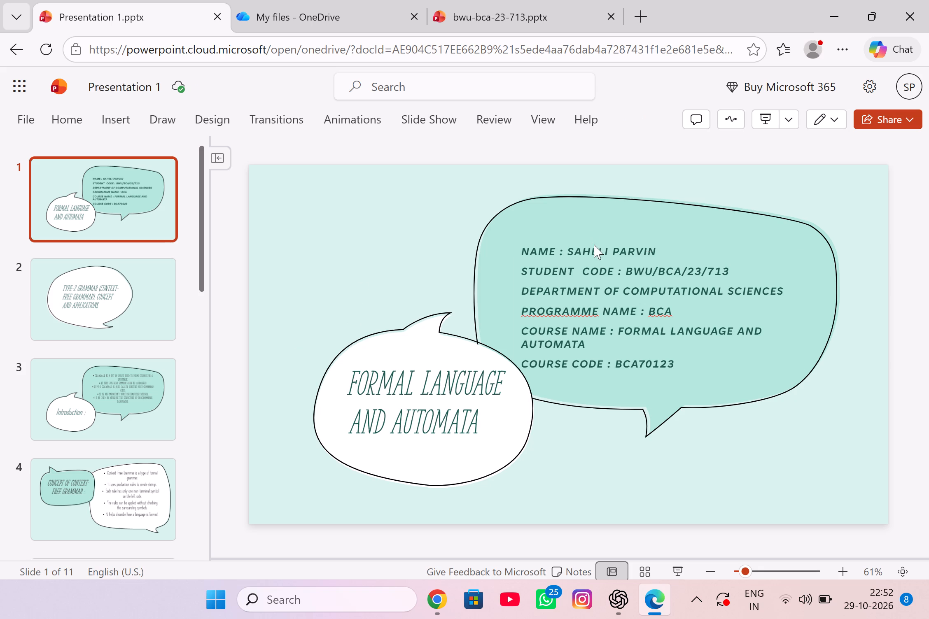
# Move the student and course details text box slightly upward within the green speech bubble on slide 1.
pyautogui.moveTo(652, 251); pyautogui.dragTo(652, 249)
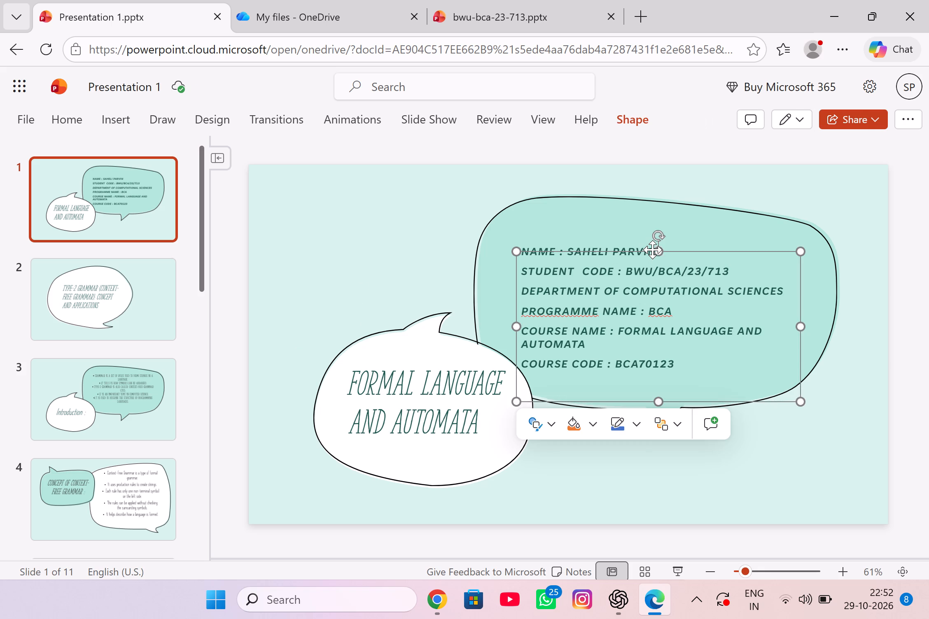
pyautogui.moveTo(652, 249); pyautogui.dragTo(654, 244)
pyautogui.tripleClick(654, 244)
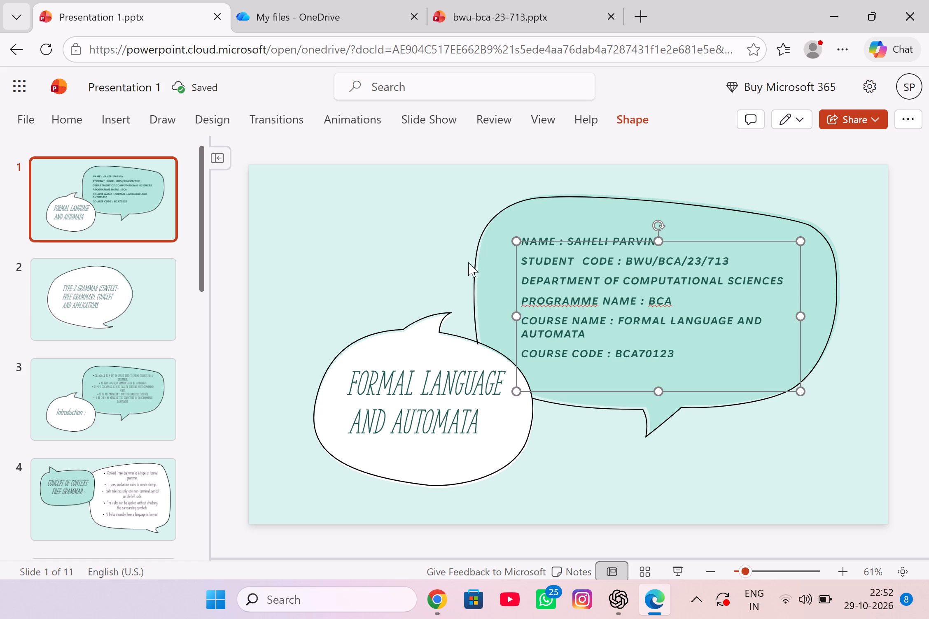
# Change the font of all the student and course details text in slide 1's green speech bubble to +mj-lt.
pyautogui.click(387, 264)
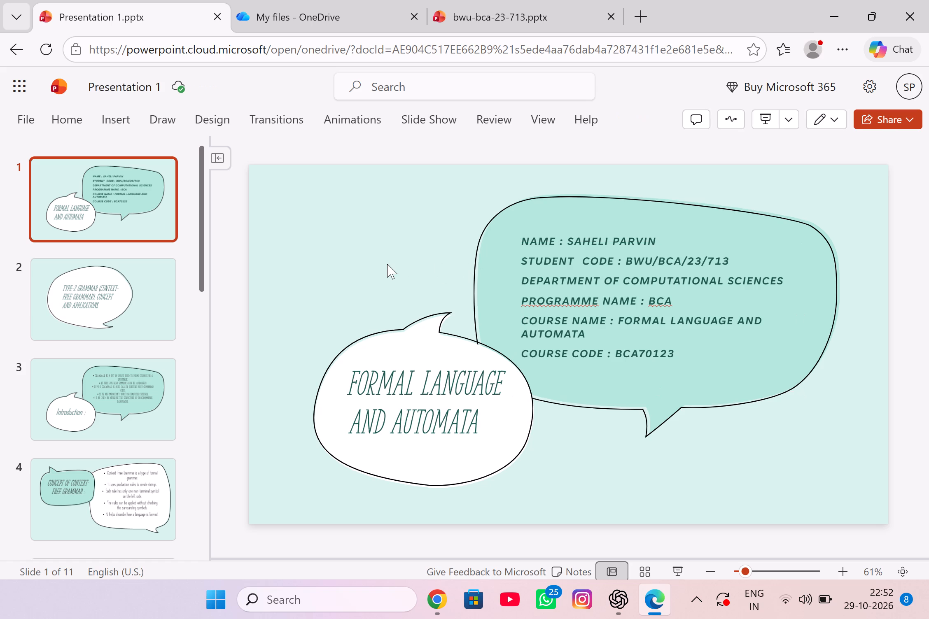
pyautogui.click(560, 229)
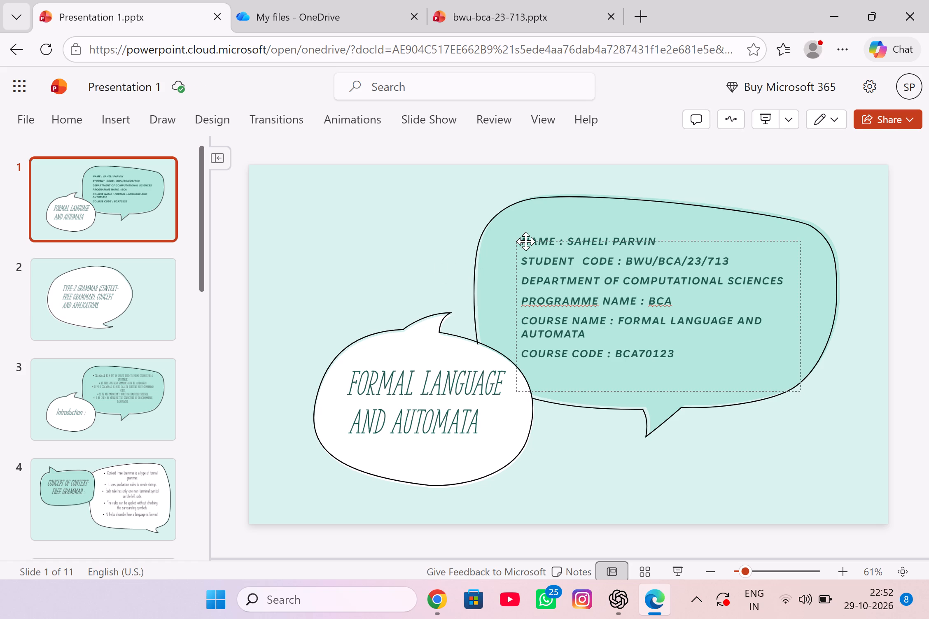
pyautogui.click(691, 362)
pyautogui.moveTo(688, 356); pyautogui.dragTo(567, 337)
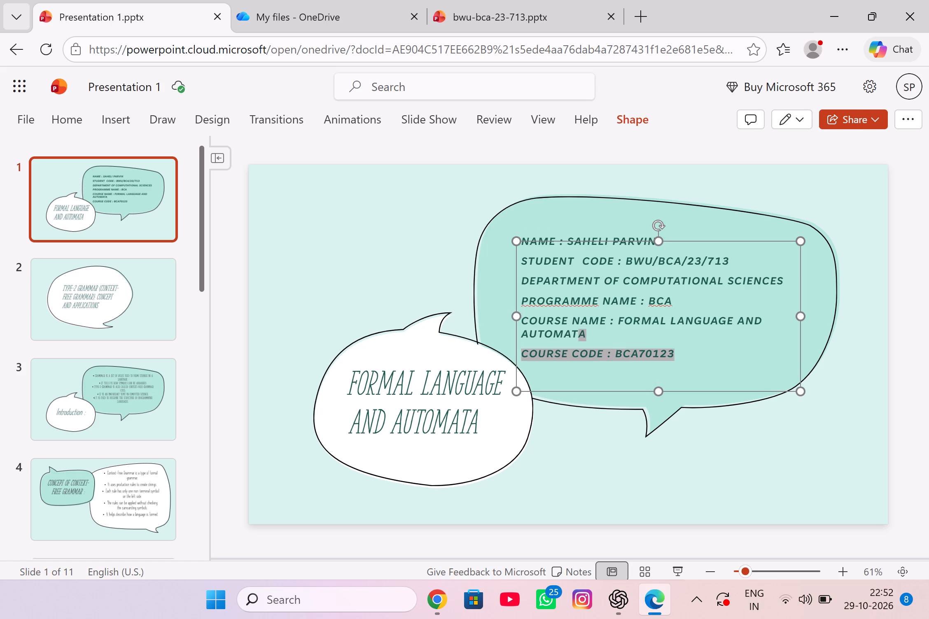
pyautogui.moveTo(567, 337); pyautogui.dragTo(512, 240)
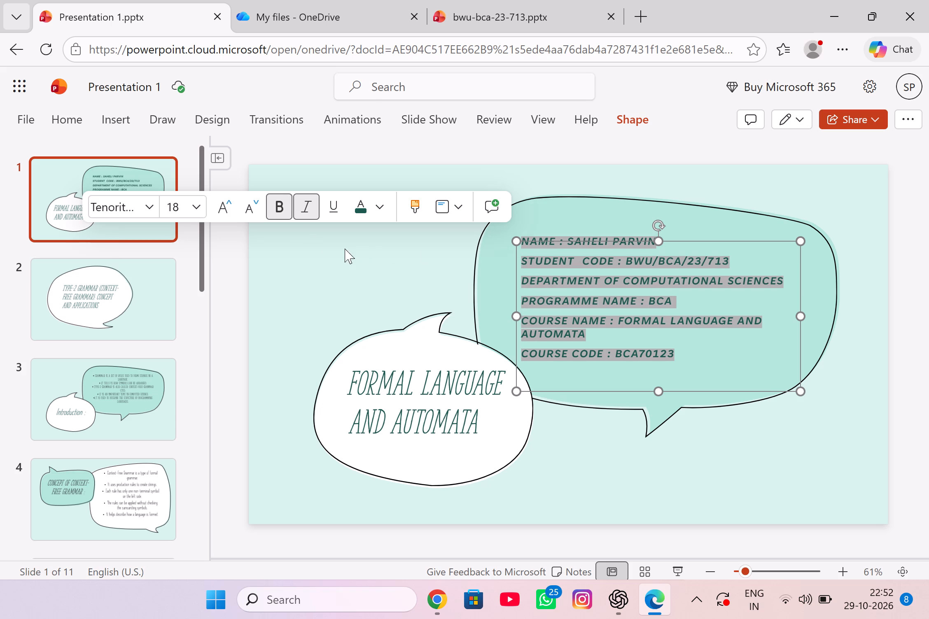
pyautogui.doubleClick(156, 214)
pyautogui.click(154, 212)
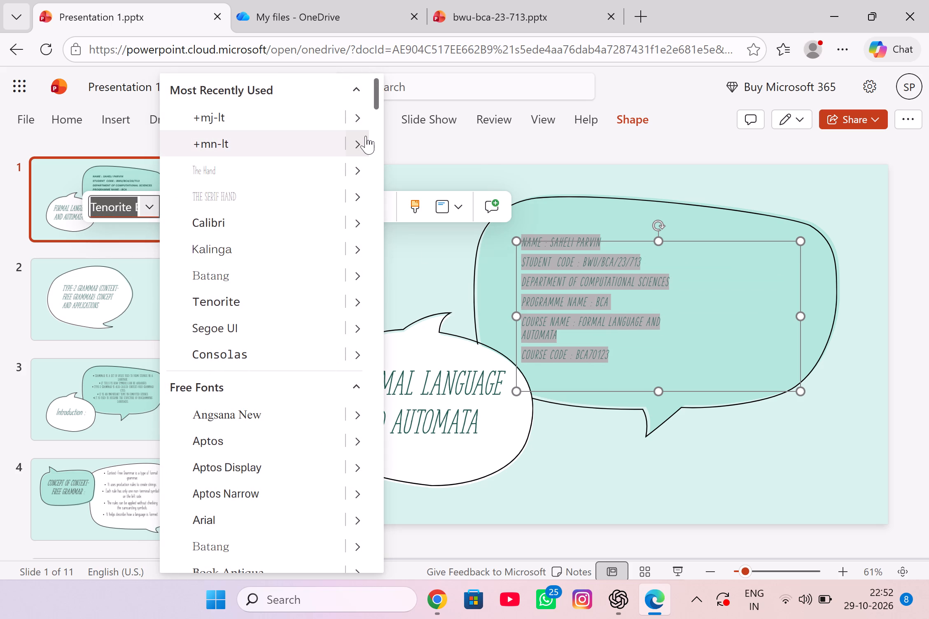
pyautogui.click(359, 118)
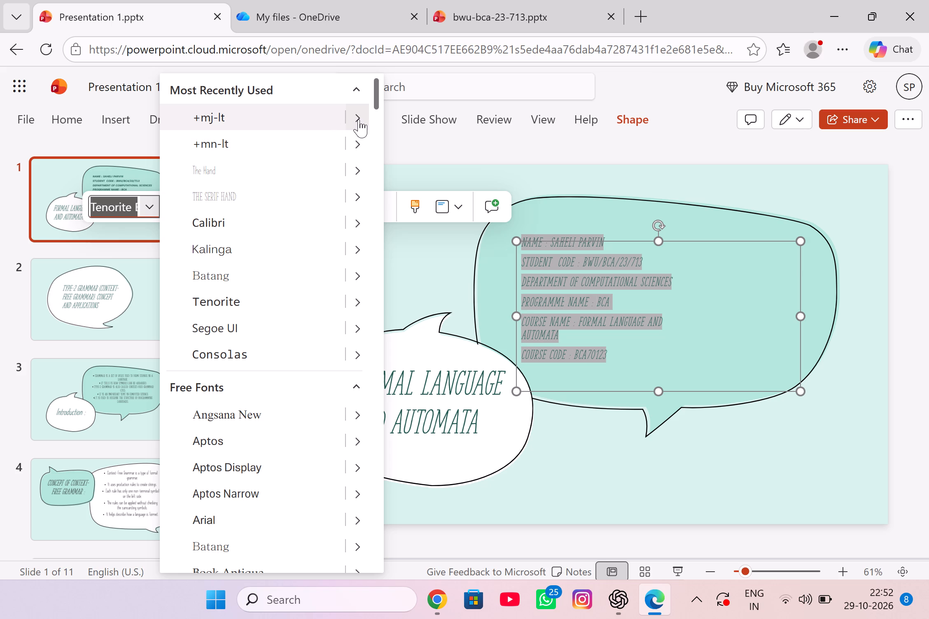
pyautogui.click(359, 119)
pyautogui.click(359, 119)
pyautogui.click(322, 119)
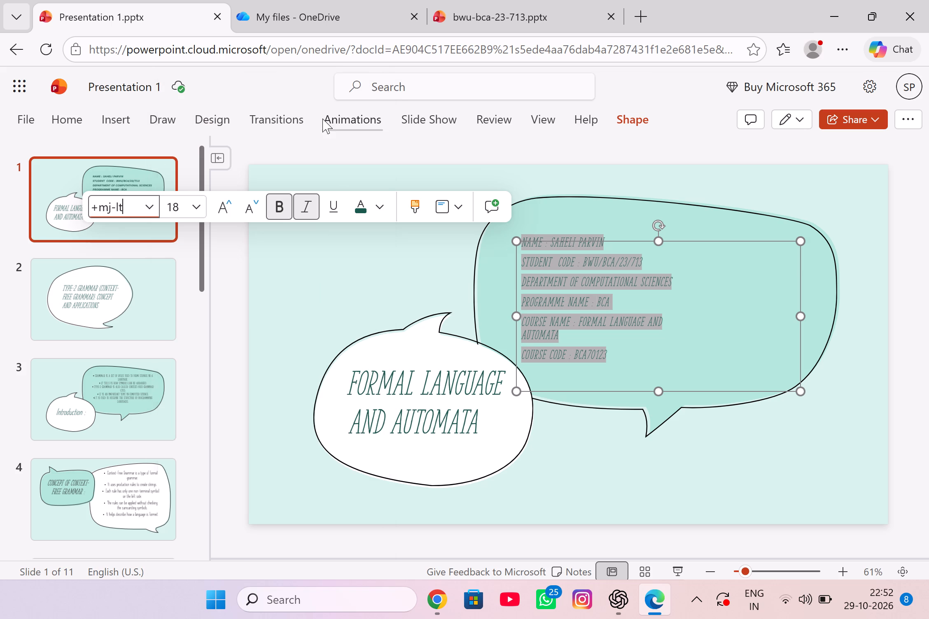
pyautogui.click(573, 205)
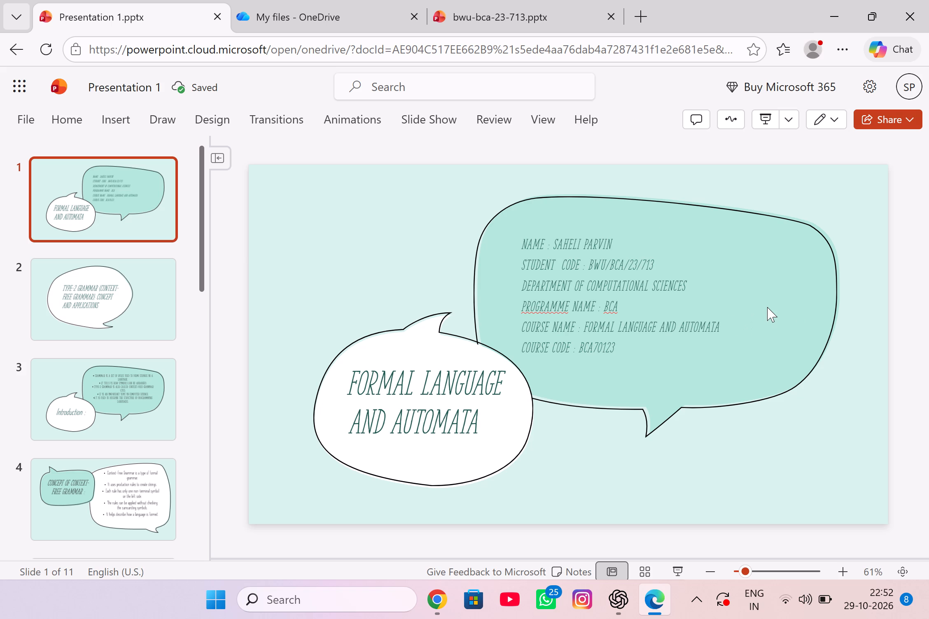
# Review slides 3 and 4 and look through the thumbnails of the remaining slides.
pyautogui.scroll(-1, 154, 300)
pyautogui.click(138, 299)
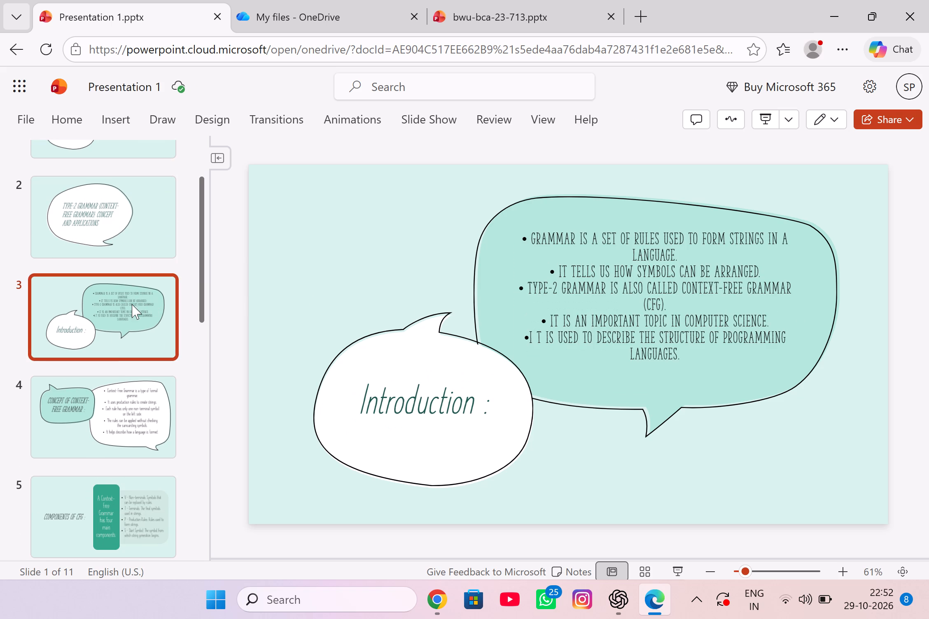
pyautogui.click(65, 404)
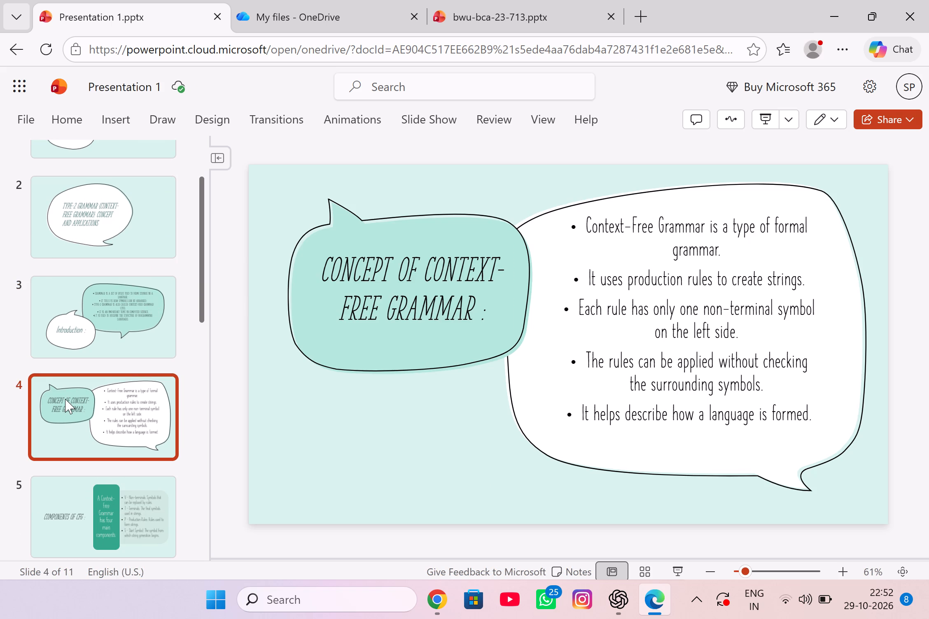
pyautogui.scroll(-17, 65, 398)
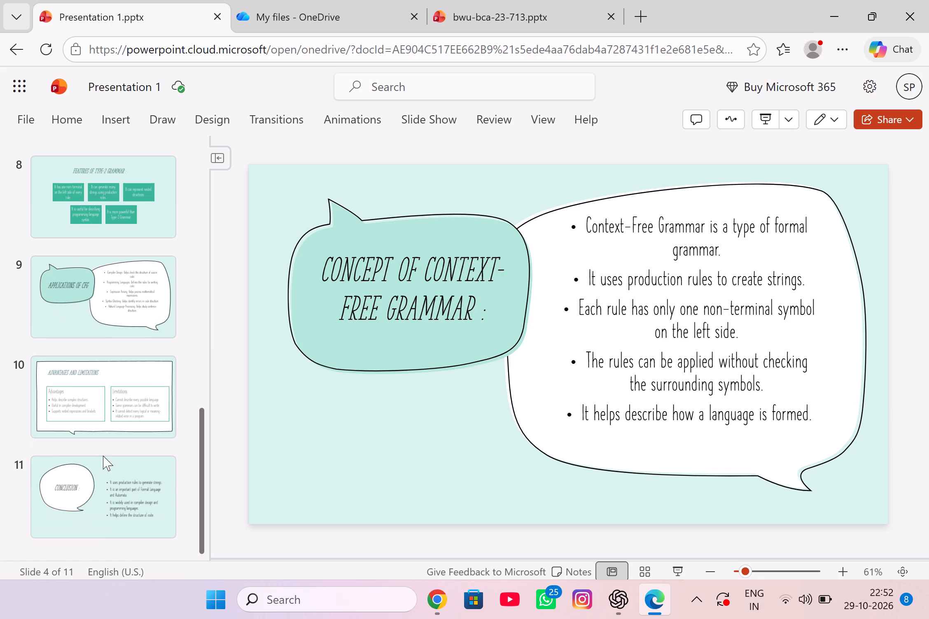
pyautogui.scroll(9, 82, 138)
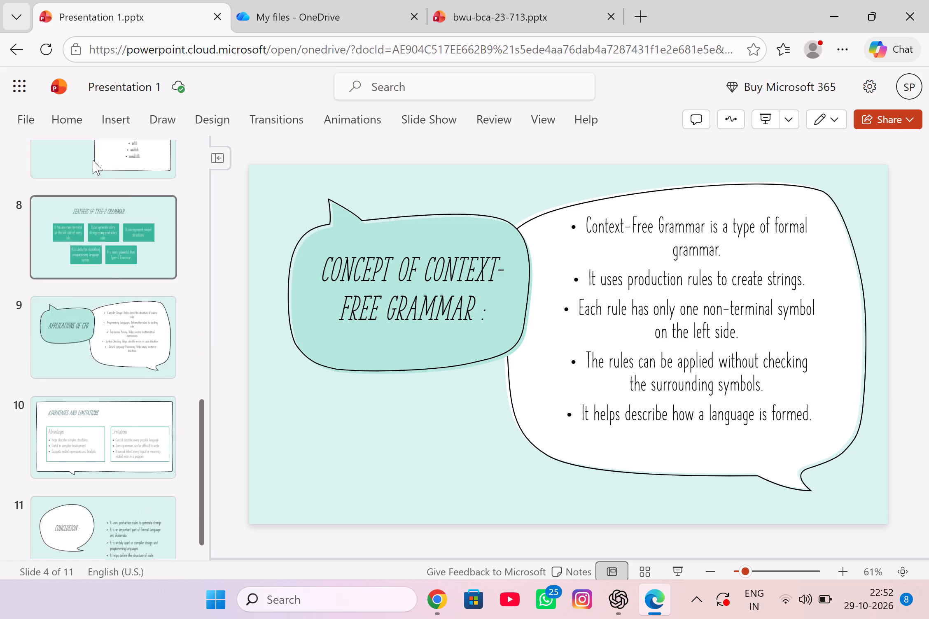
pyautogui.scroll(12, 93, 160)
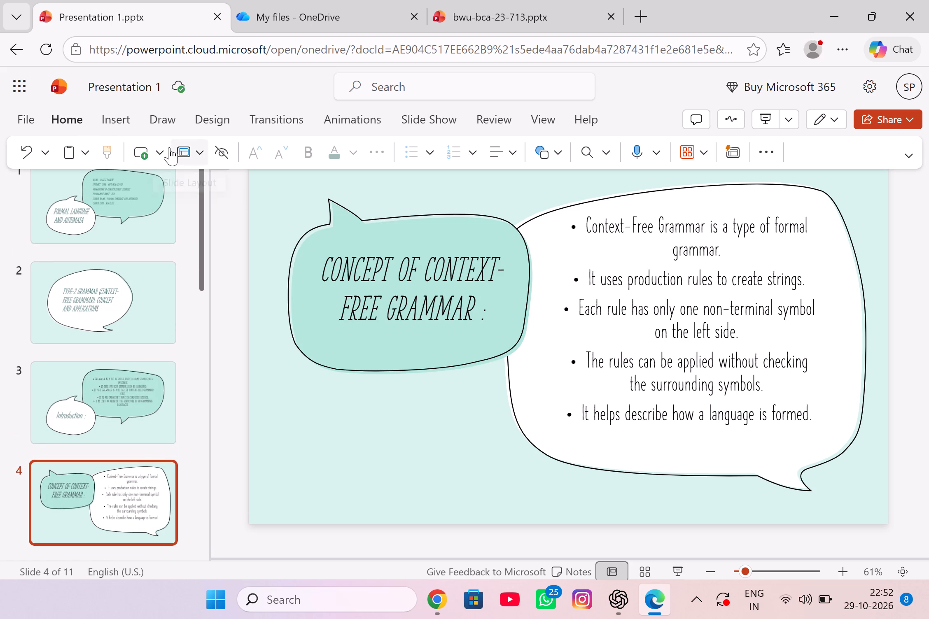
pyautogui.scroll(-16, 142, 171)
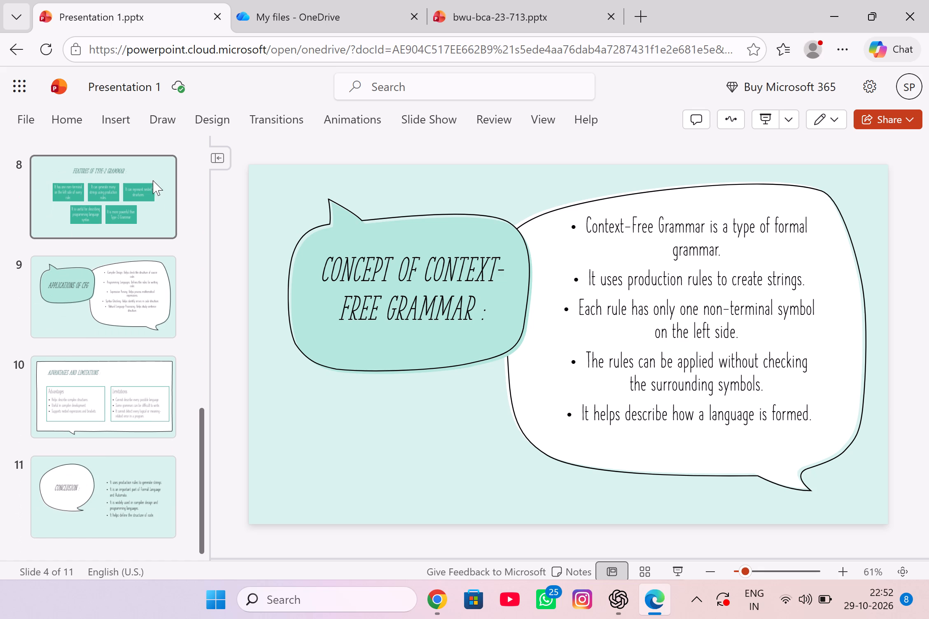
# Add a new slide after the Conclusion slide and apply the title-and-subtitle layout with a white speech bubble.
pyautogui.click(62, 506)
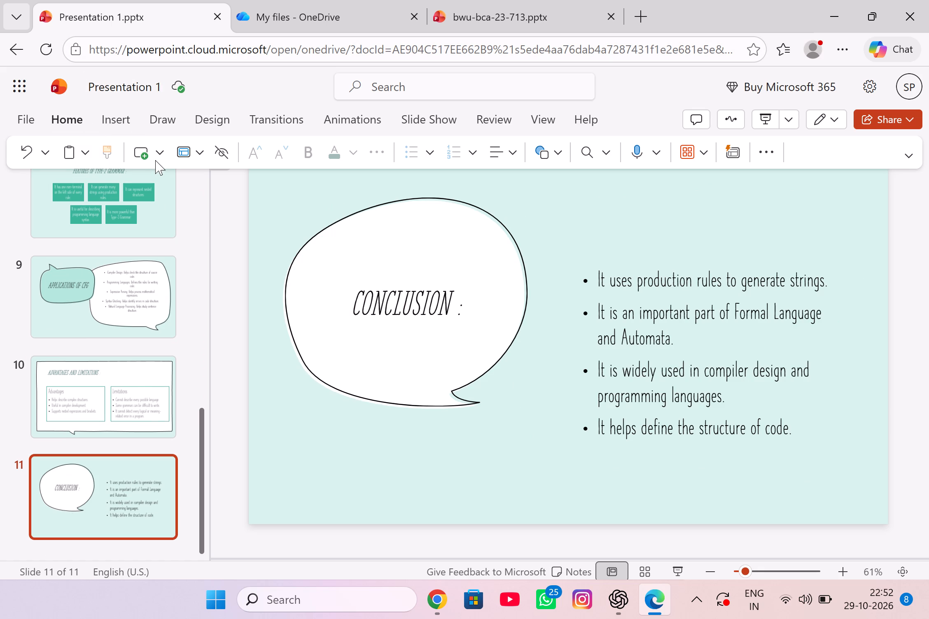
pyautogui.click(145, 155)
pyautogui.click(145, 150)
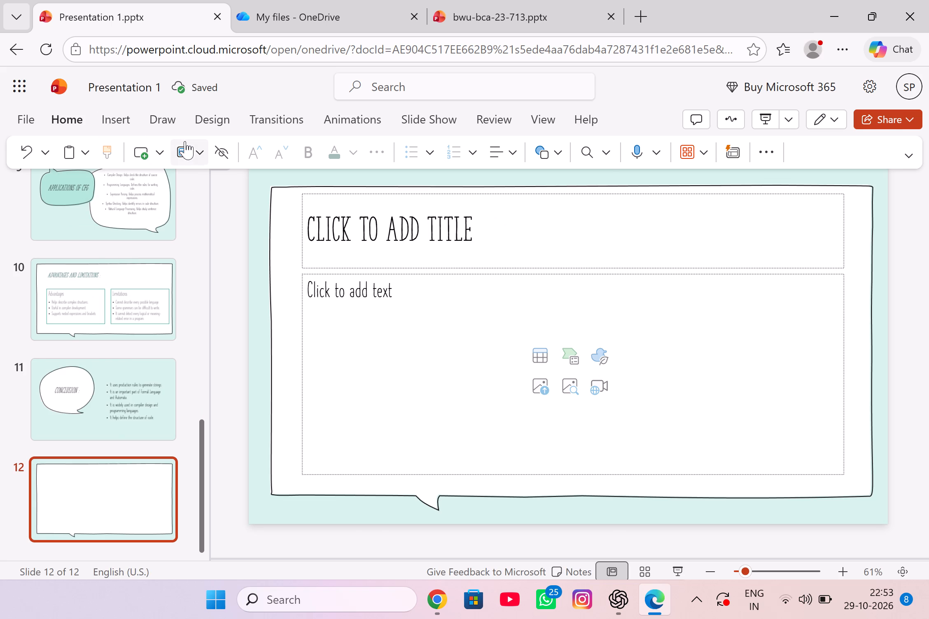
pyautogui.click(186, 147)
pyautogui.click(249, 224)
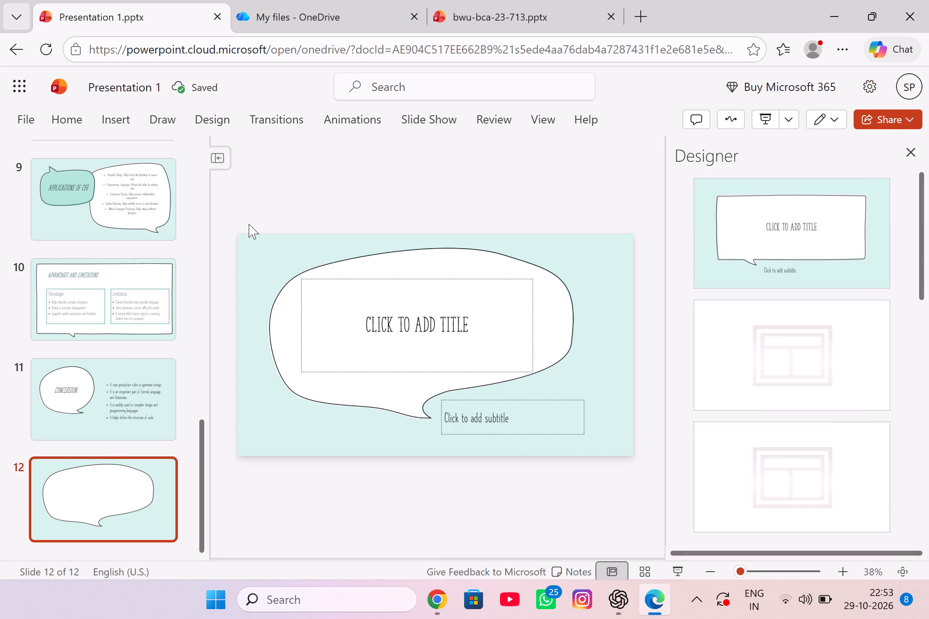
# Enter "thank you !" as the title of slide 12.
pyautogui.moveTo(392, 307); pyautogui.dragTo(397, 309)
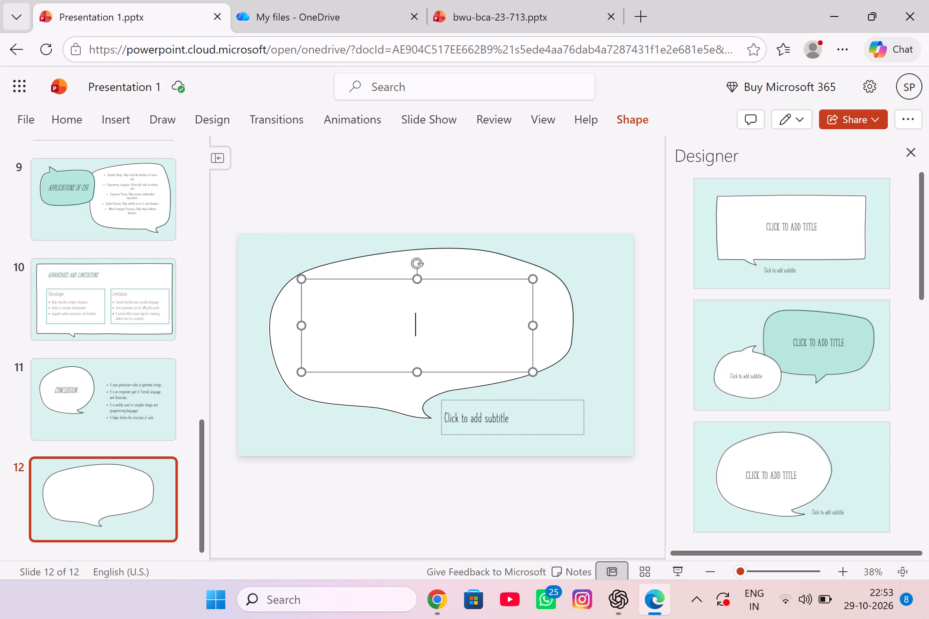
pyautogui.press('t')
pyautogui.write('ha')
pyautogui.write('nk')
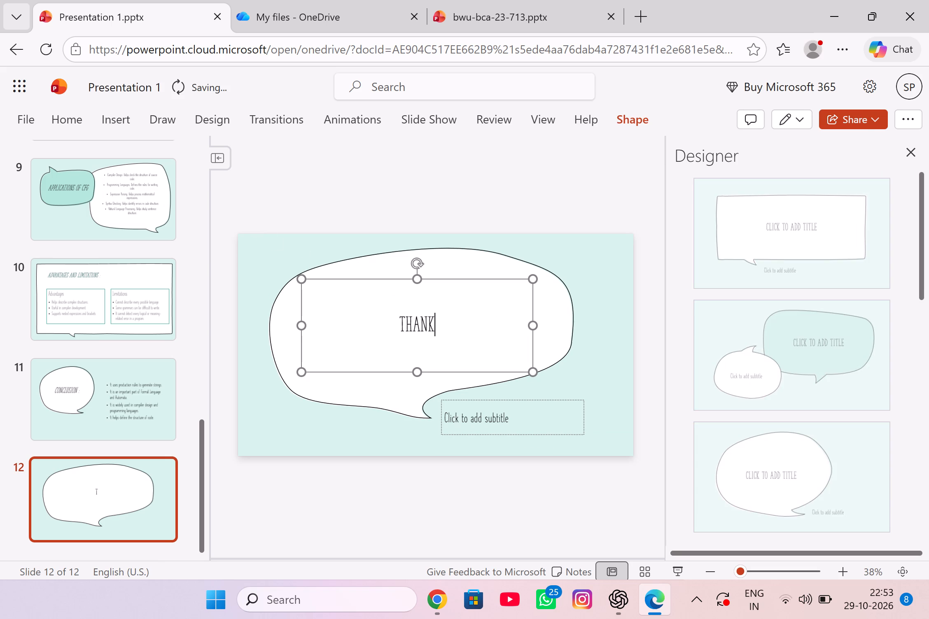
pyautogui.press('space')
pyautogui.write('you')
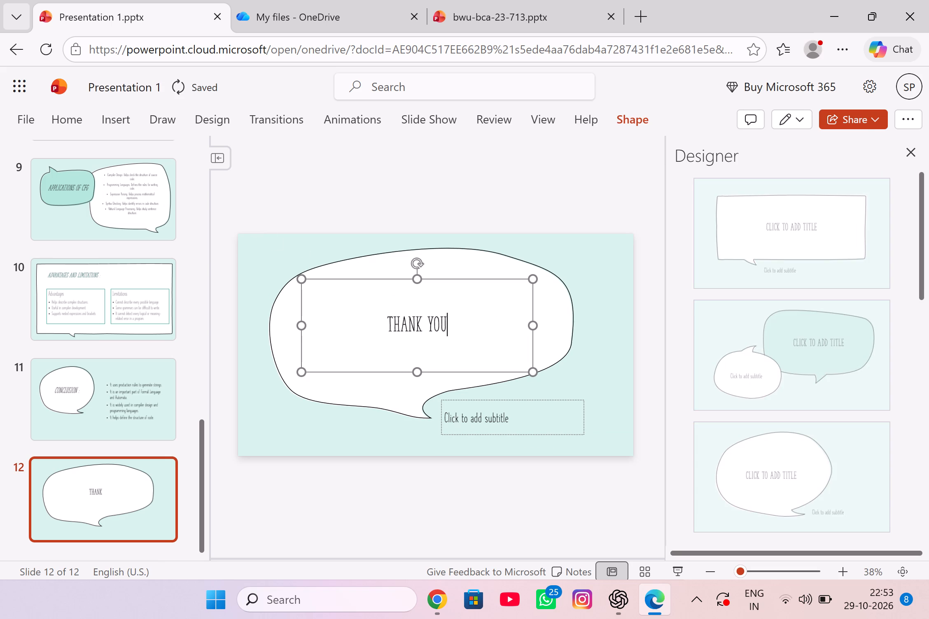
pyautogui.press('space')
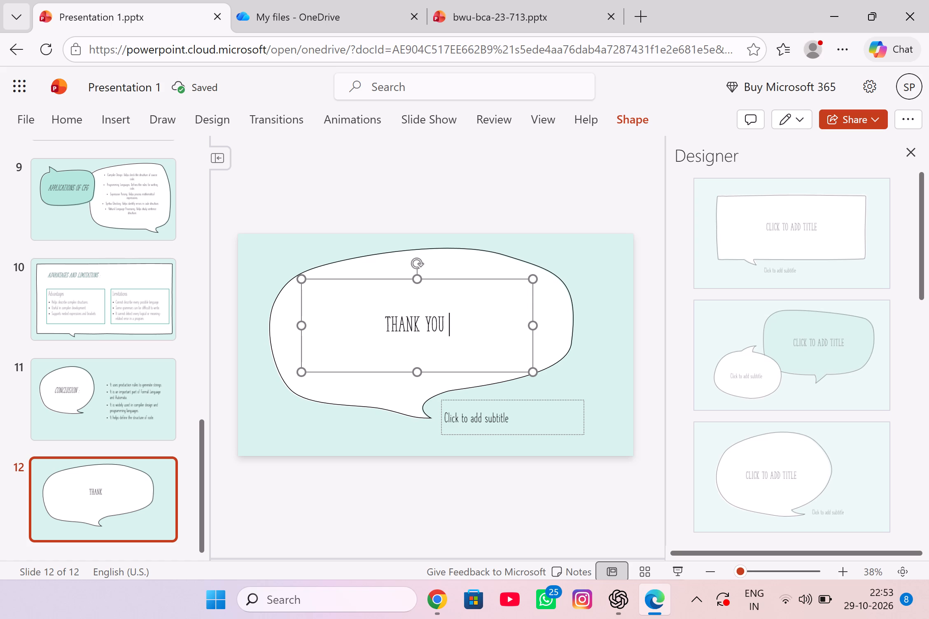
pyautogui.hotkey('shift', '!')
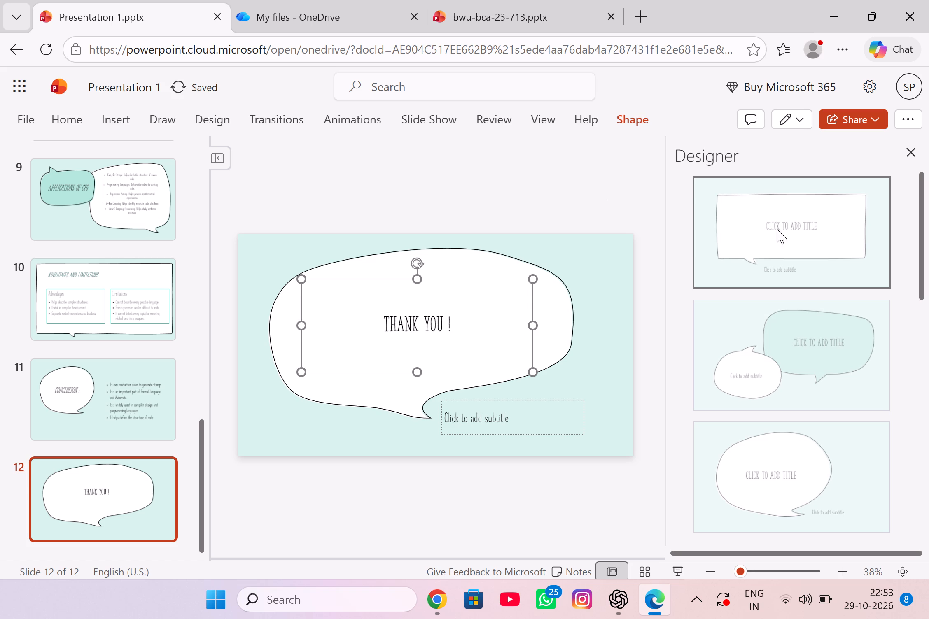
# Apply the Designer idea to slide 12 that has a wide white speech bubble with its tail pointing up to the subtitle.
pyautogui.scroll(-5, 780, 263)
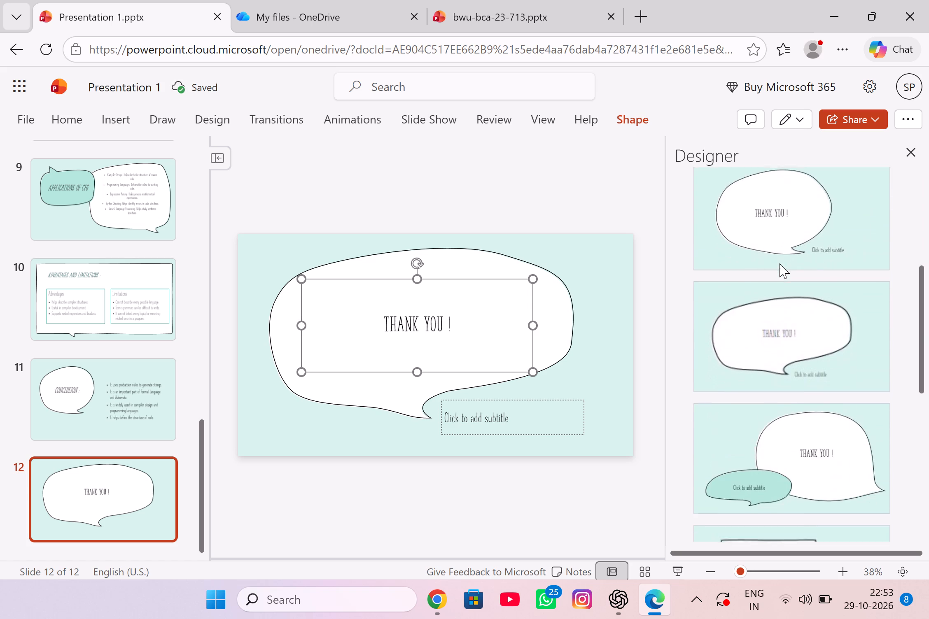
pyautogui.scroll(-14, 780, 263)
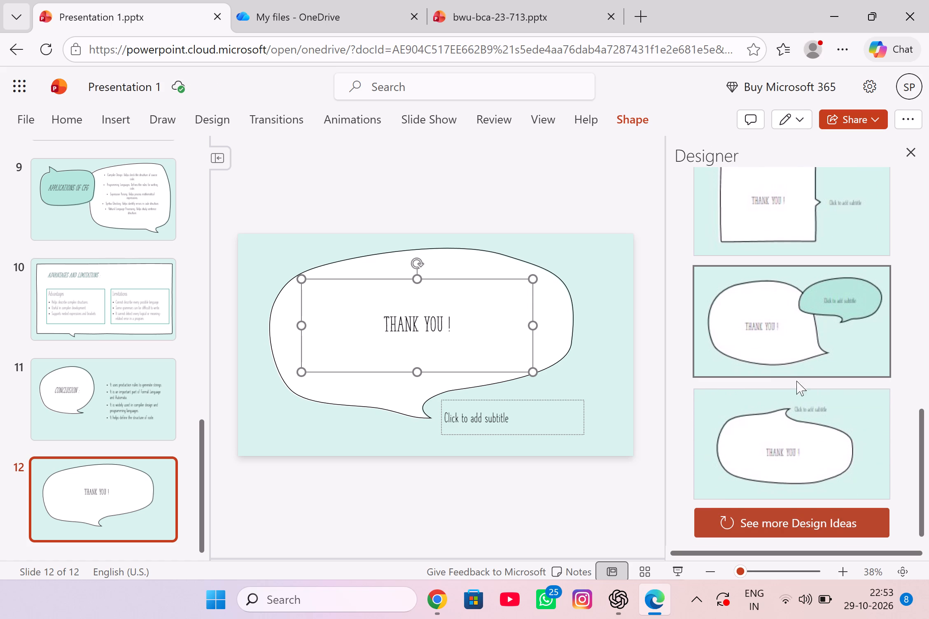
pyautogui.click(768, 409)
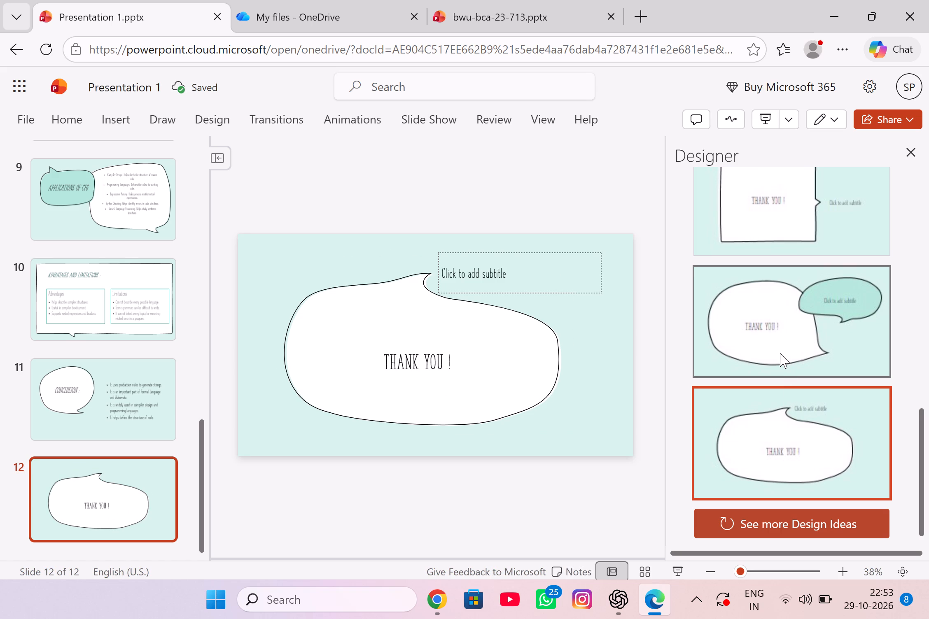
# Examine the other Designer ideas for the thank-you slide and compare them with the look of the deck's other slides.
pyautogui.scroll(10, 780, 353)
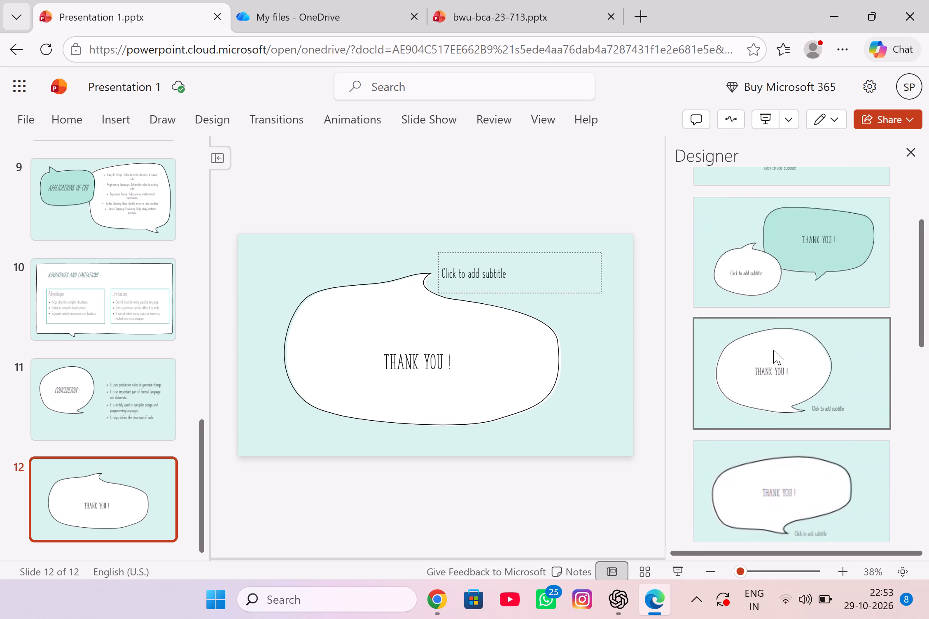
pyautogui.scroll(3, 773, 350)
pyautogui.scroll(-10, 772, 349)
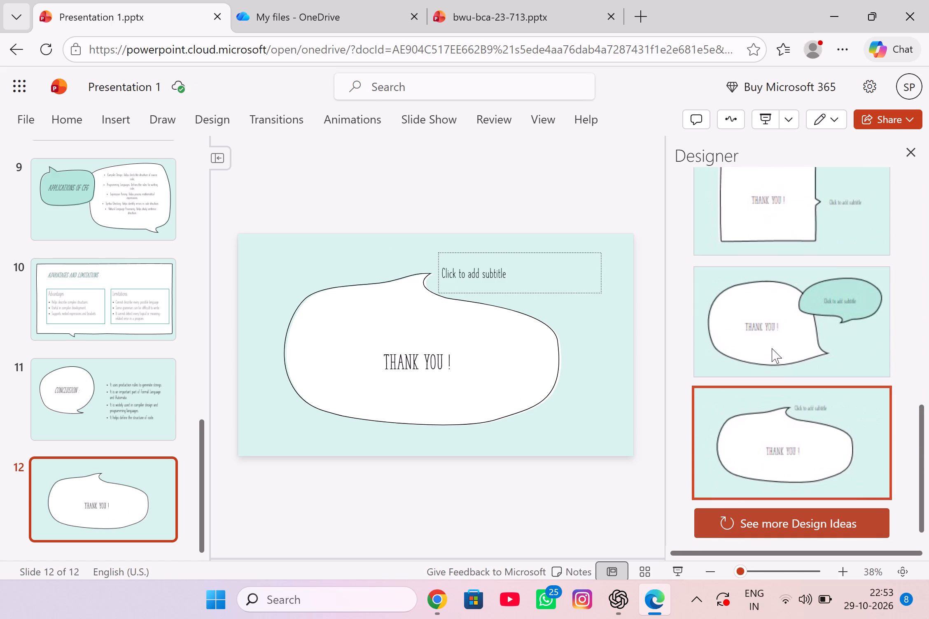
pyautogui.scroll(-6, 772, 348)
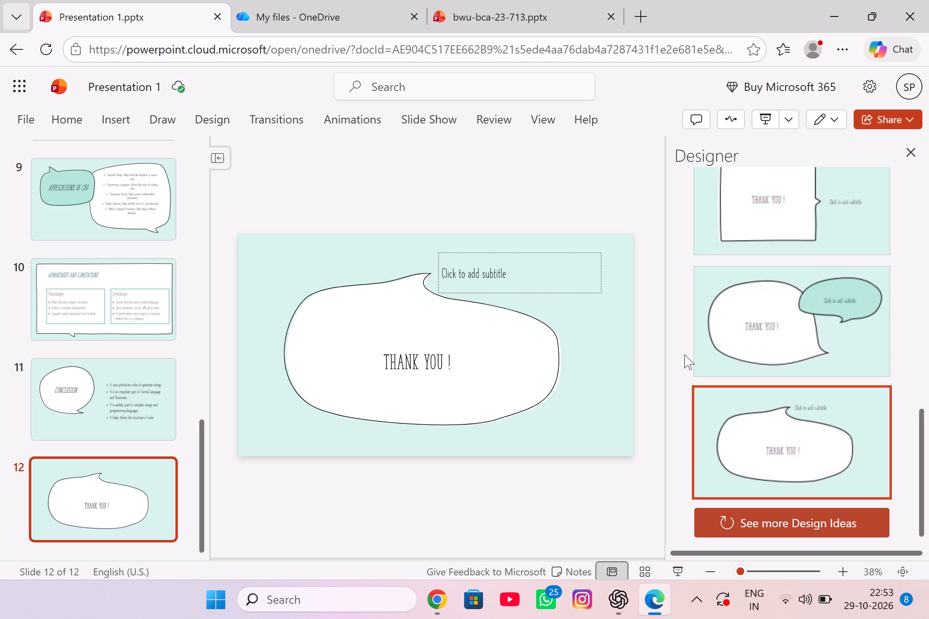
pyautogui.scroll(-1, 756, 359)
pyautogui.scroll(-6, 62, 314)
pyautogui.scroll(2, 63, 277)
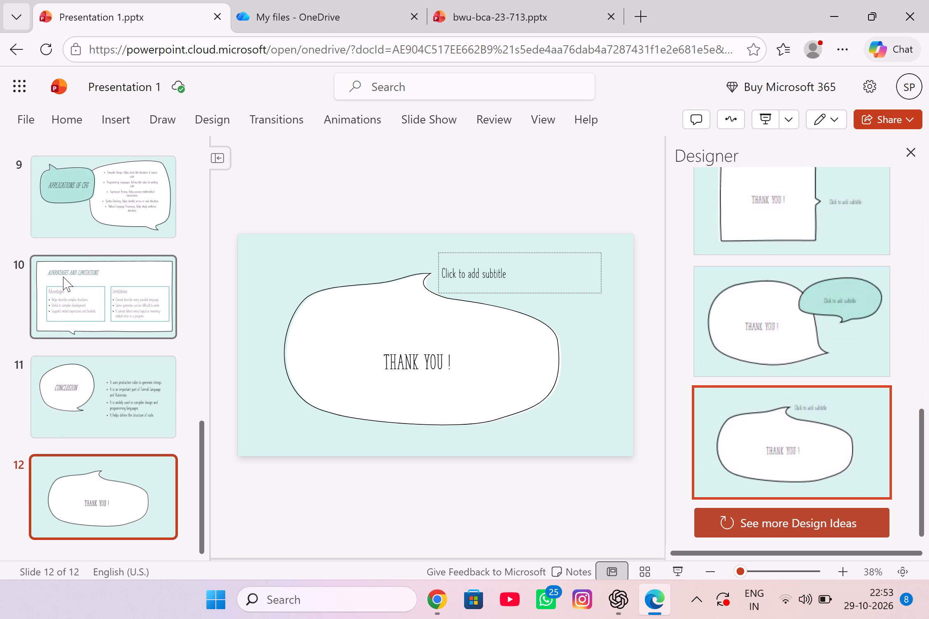
pyautogui.scroll(20, 63, 277)
pyautogui.scroll(-3, 80, 264)
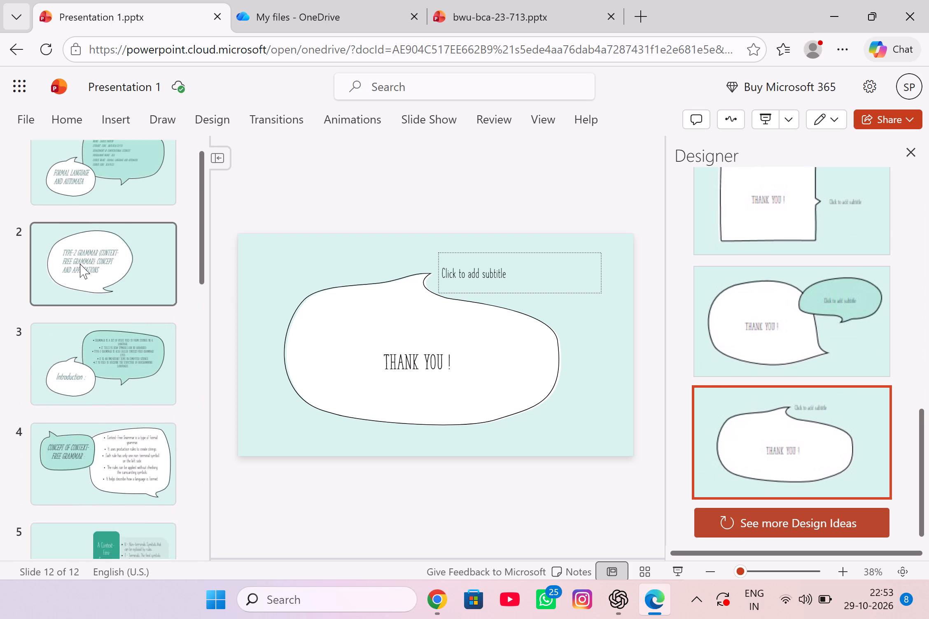
pyautogui.scroll(-18, 80, 264)
pyautogui.scroll(-1, 735, 299)
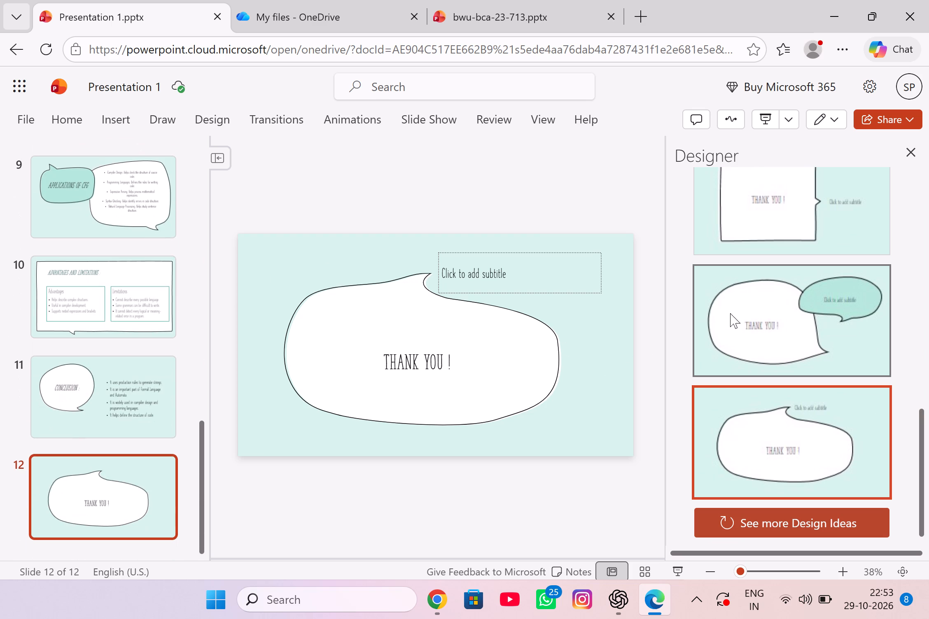
pyautogui.scroll(5, 784, 321)
pyautogui.scroll(-6, 784, 321)
# Look through the Designer ideas for the thank-you slide once more.
pyautogui.scroll(10, 786, 325)
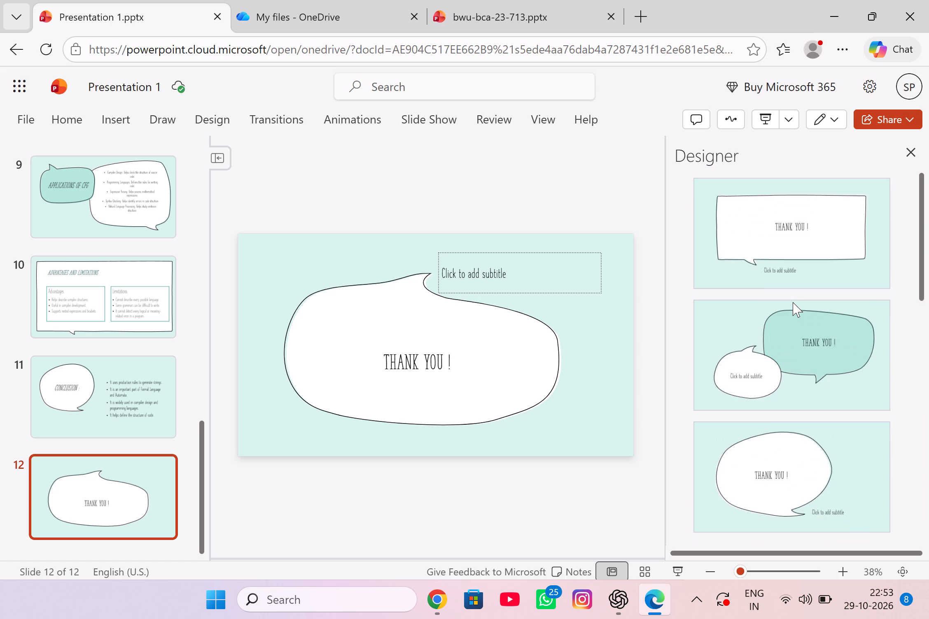
pyautogui.scroll(-6, 793, 302)
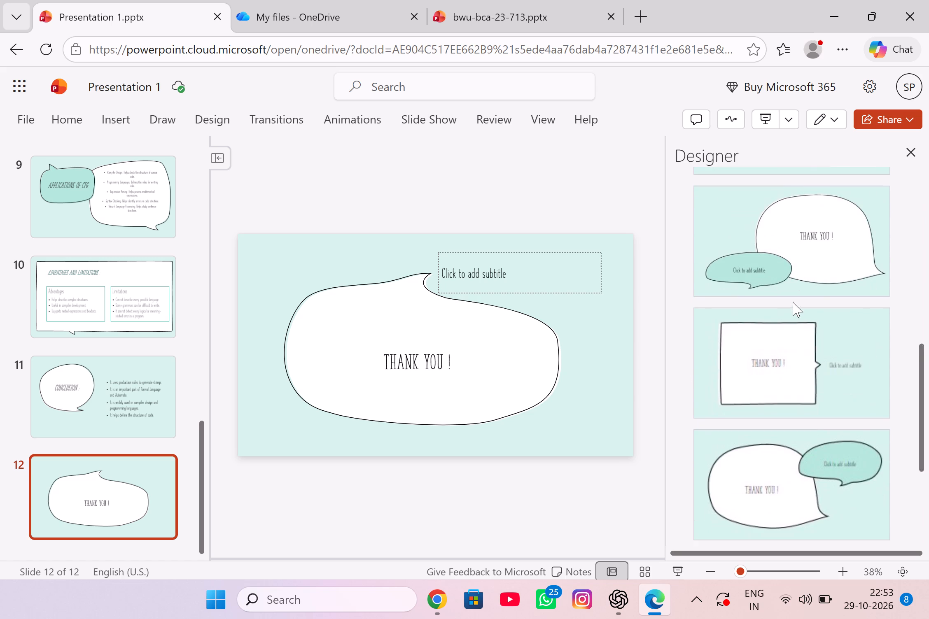
pyautogui.scroll(-5, 793, 302)
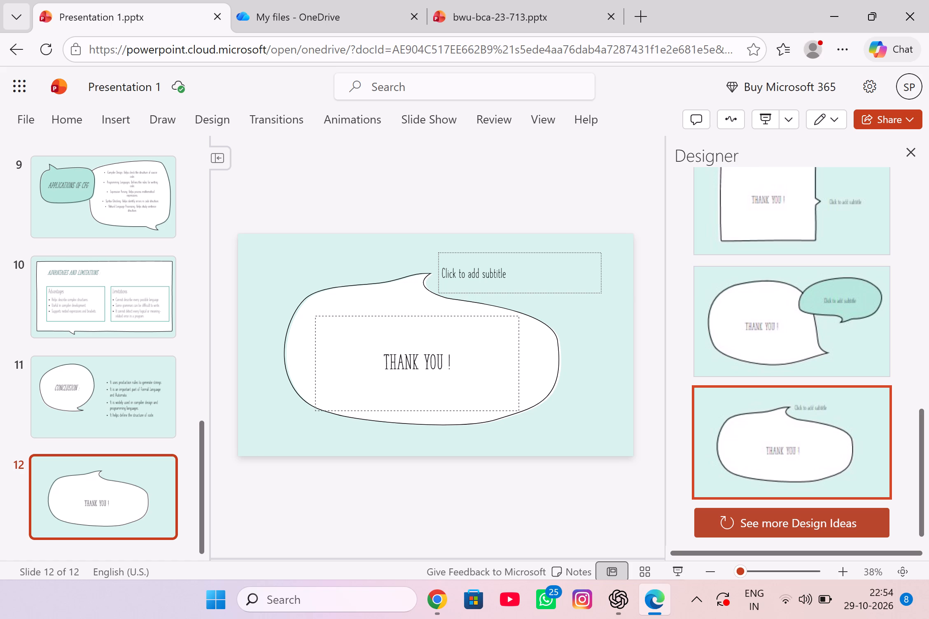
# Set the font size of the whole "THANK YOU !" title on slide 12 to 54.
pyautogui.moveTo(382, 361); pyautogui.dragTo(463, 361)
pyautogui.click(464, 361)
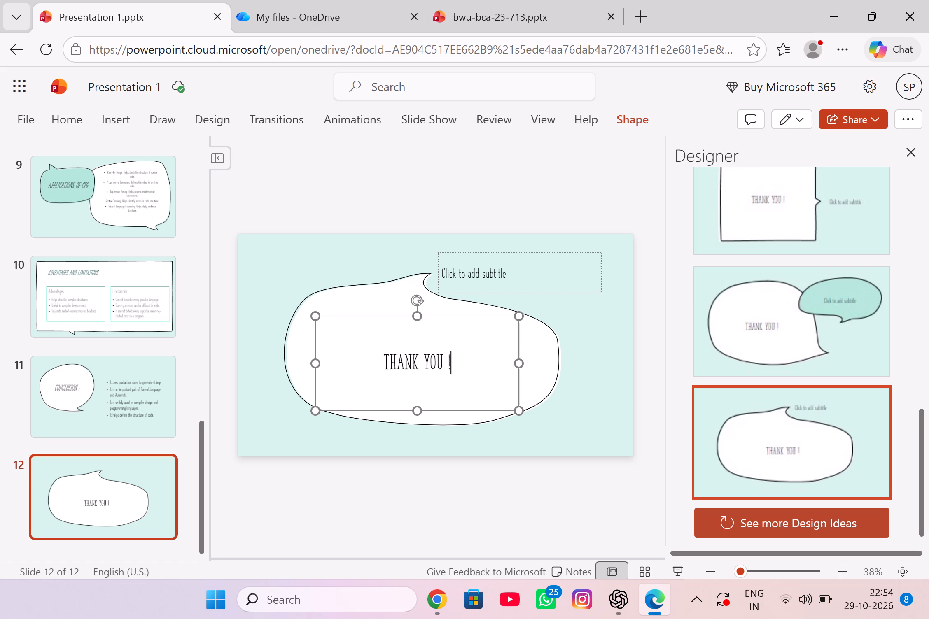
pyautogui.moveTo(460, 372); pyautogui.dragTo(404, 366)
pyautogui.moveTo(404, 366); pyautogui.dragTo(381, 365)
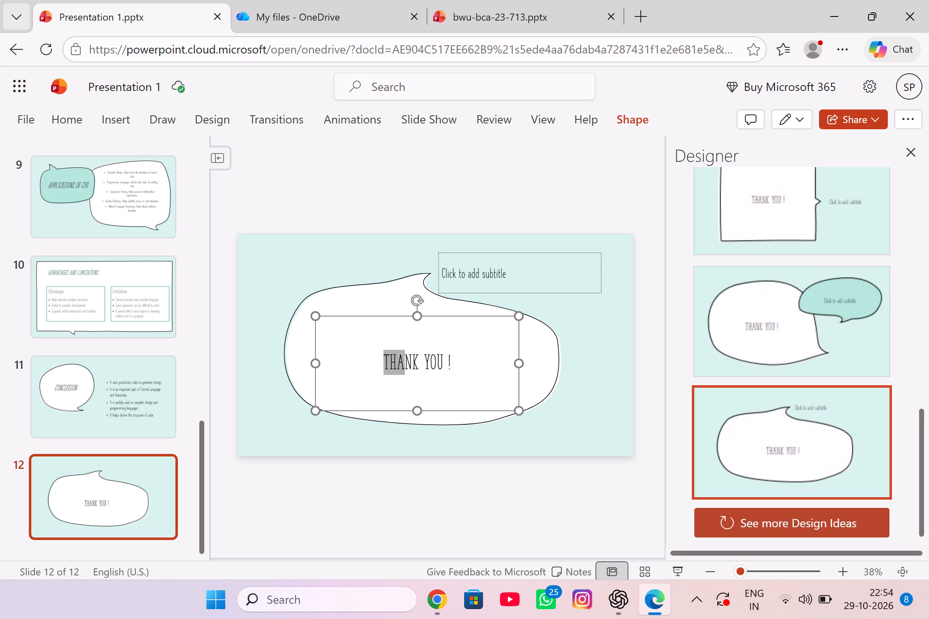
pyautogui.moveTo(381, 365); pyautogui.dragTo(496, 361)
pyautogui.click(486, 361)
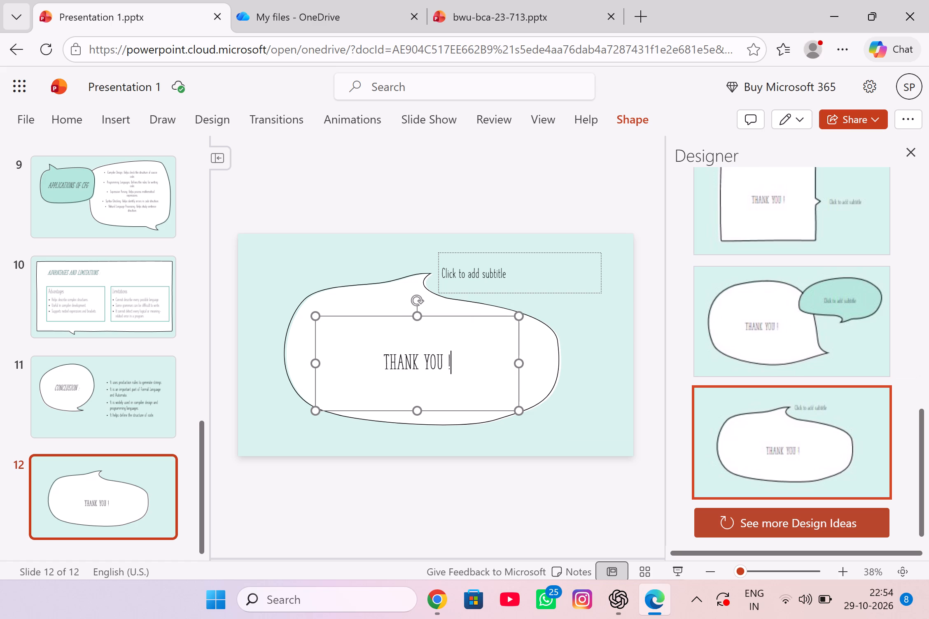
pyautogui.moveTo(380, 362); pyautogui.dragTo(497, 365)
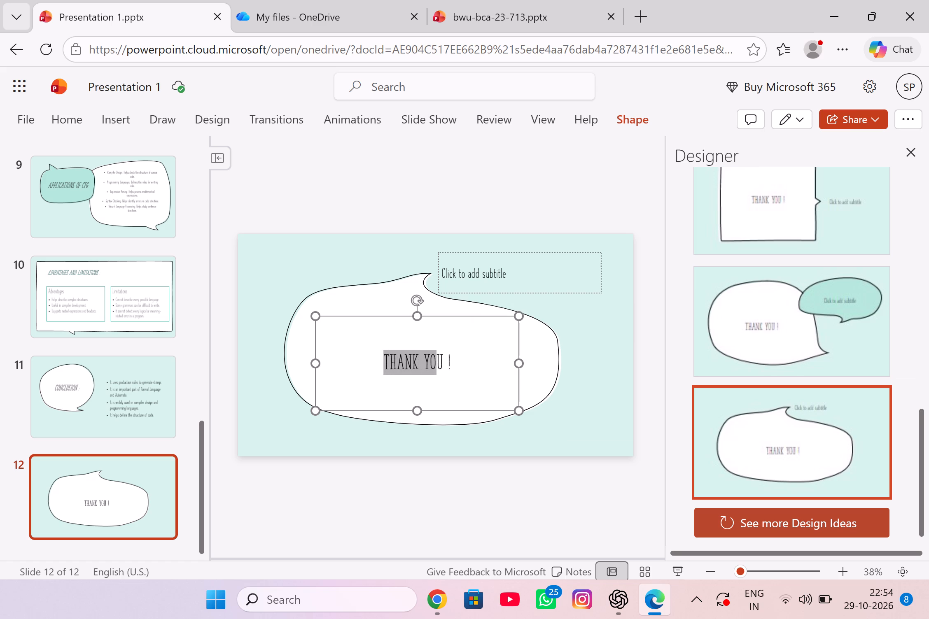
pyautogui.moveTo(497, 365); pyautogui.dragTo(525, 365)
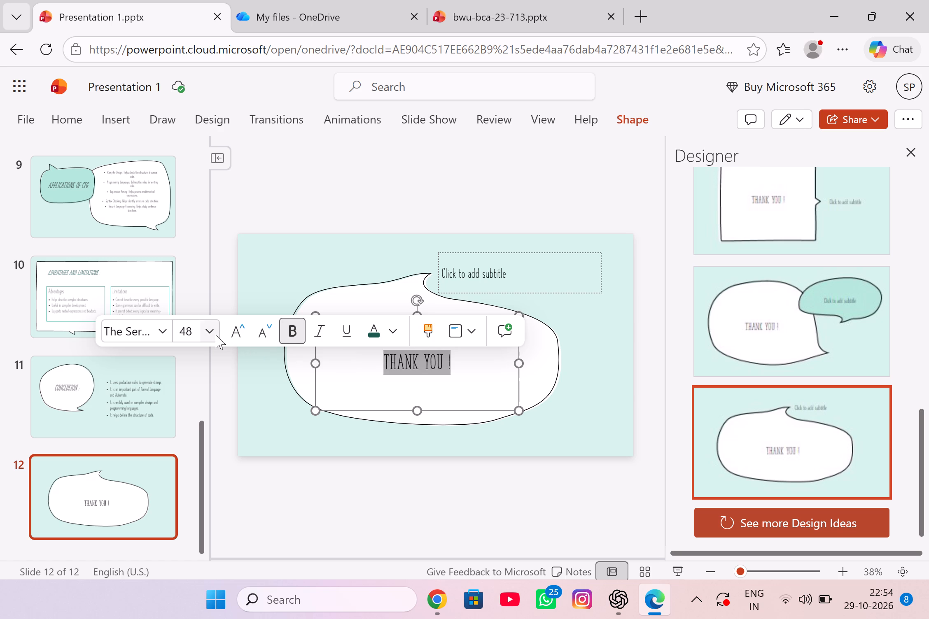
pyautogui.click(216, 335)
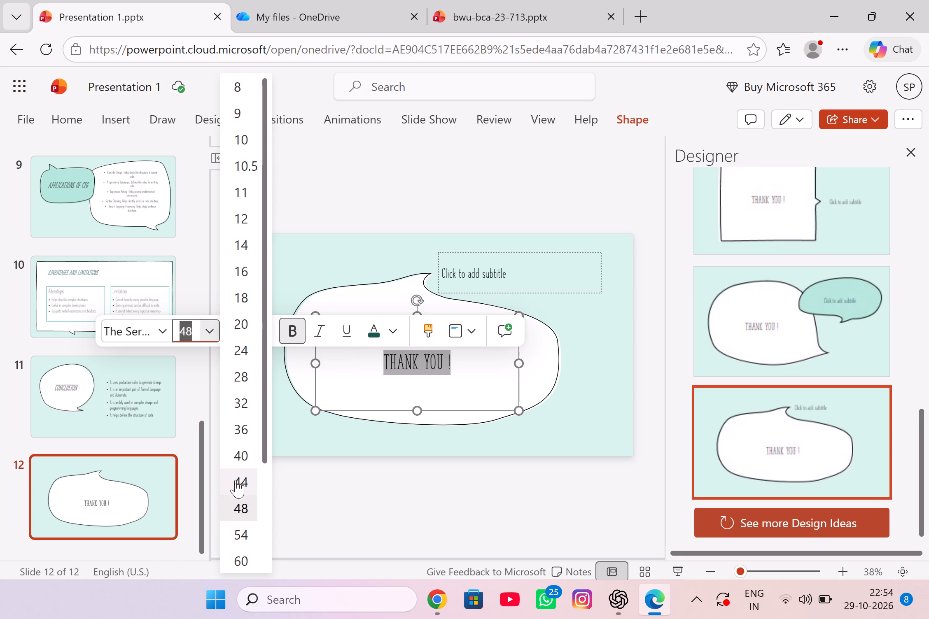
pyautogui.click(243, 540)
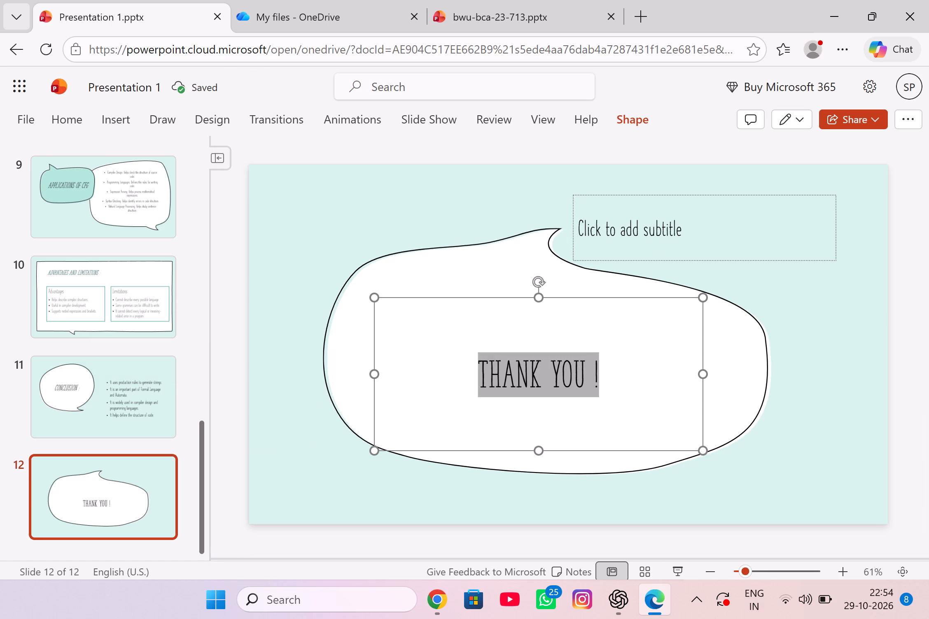
# Make the "THANK YOU !" title italic and colour its text dark green.
pyautogui.moveTo(623, 366); pyautogui.dragTo(447, 380)
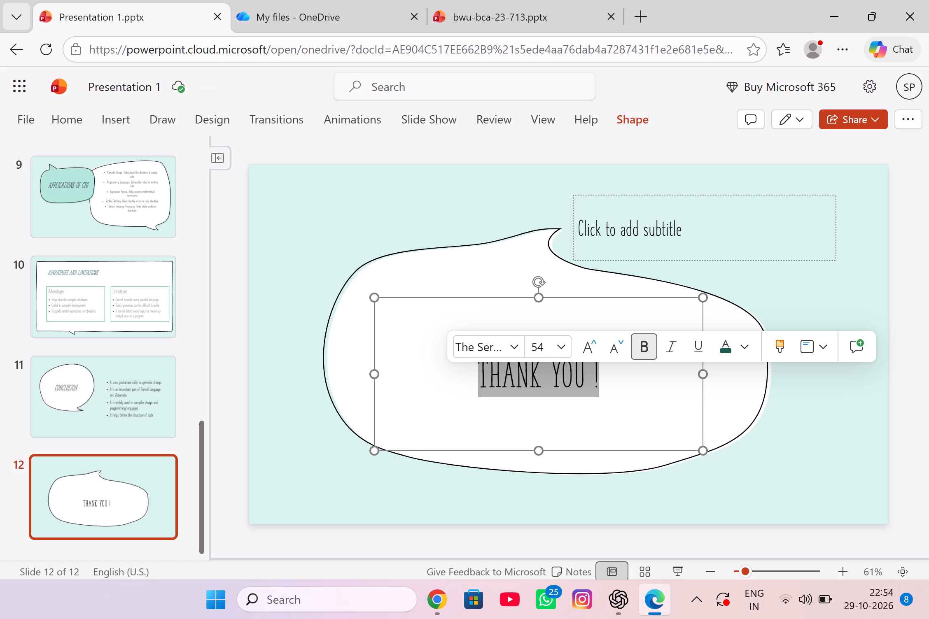
pyautogui.click(670, 339)
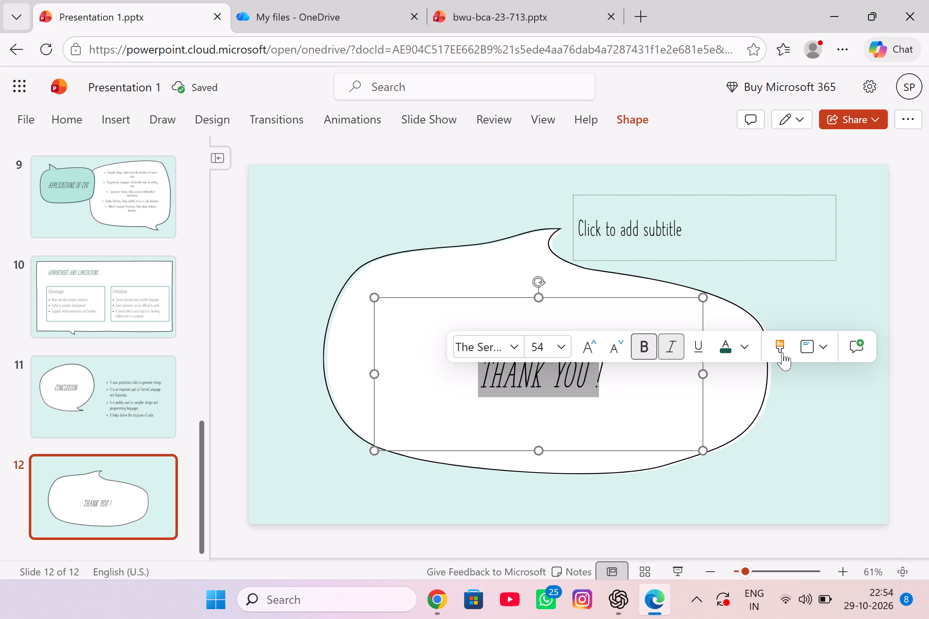
pyautogui.click(732, 348)
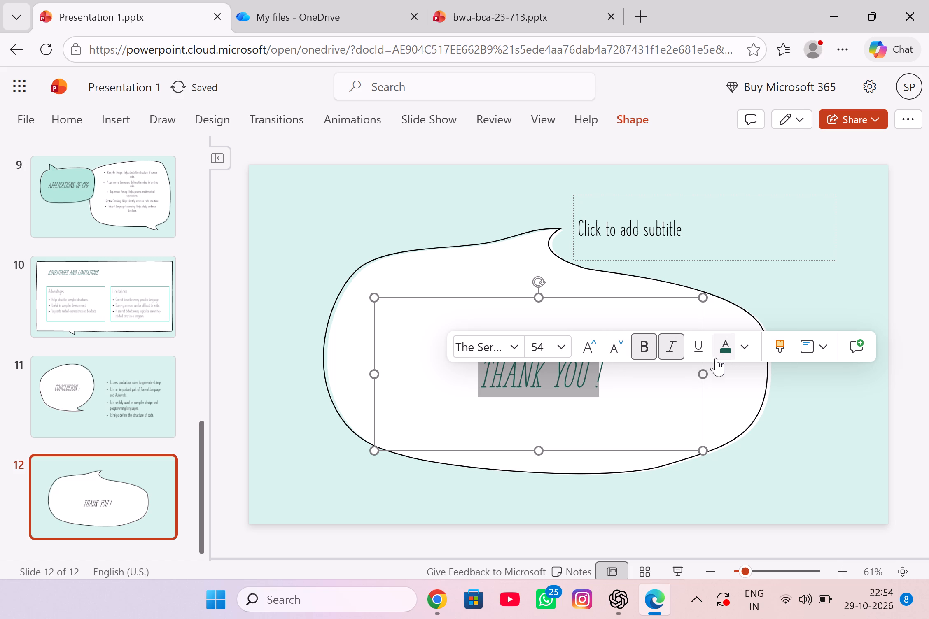
pyautogui.click(642, 403)
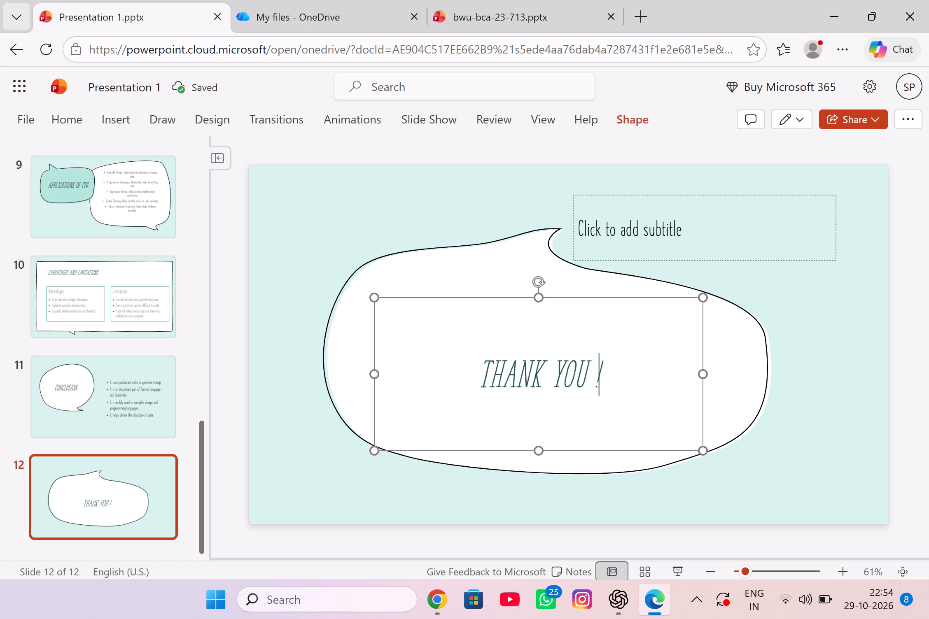
pyautogui.moveTo(642, 379); pyautogui.dragTo(635, 377)
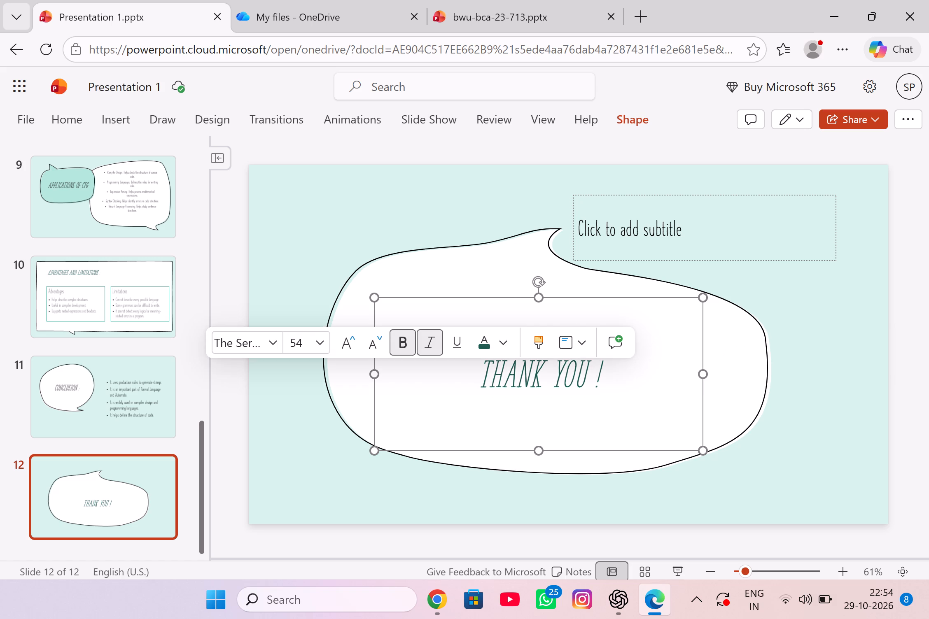
pyautogui.click(497, 279)
pyautogui.click(571, 358)
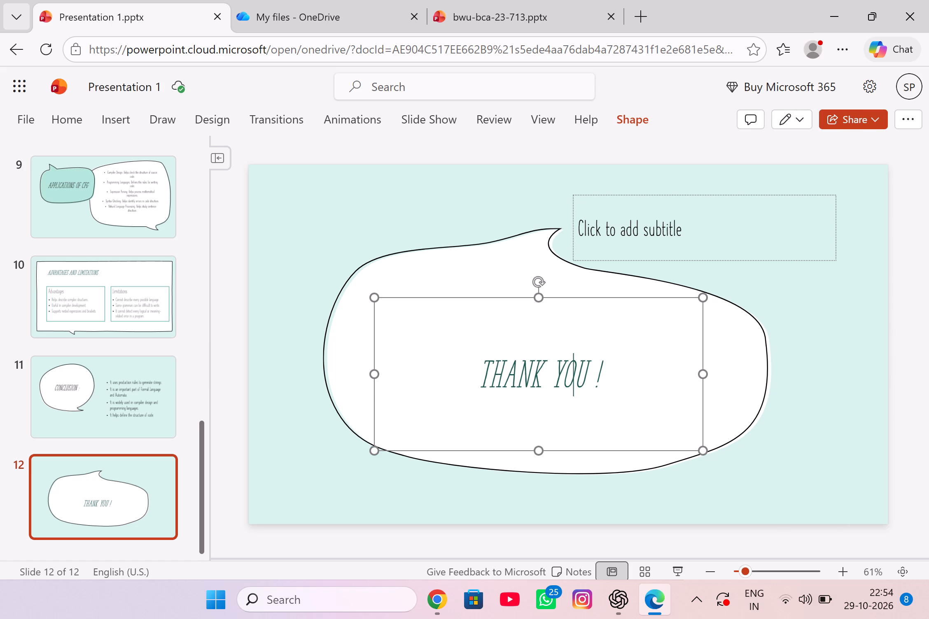
# Enlarge the title's text box upward and outward on both sides so it fills more of the speech bubble.
pyautogui.moveTo(540, 295); pyautogui.dragTo(539, 277)
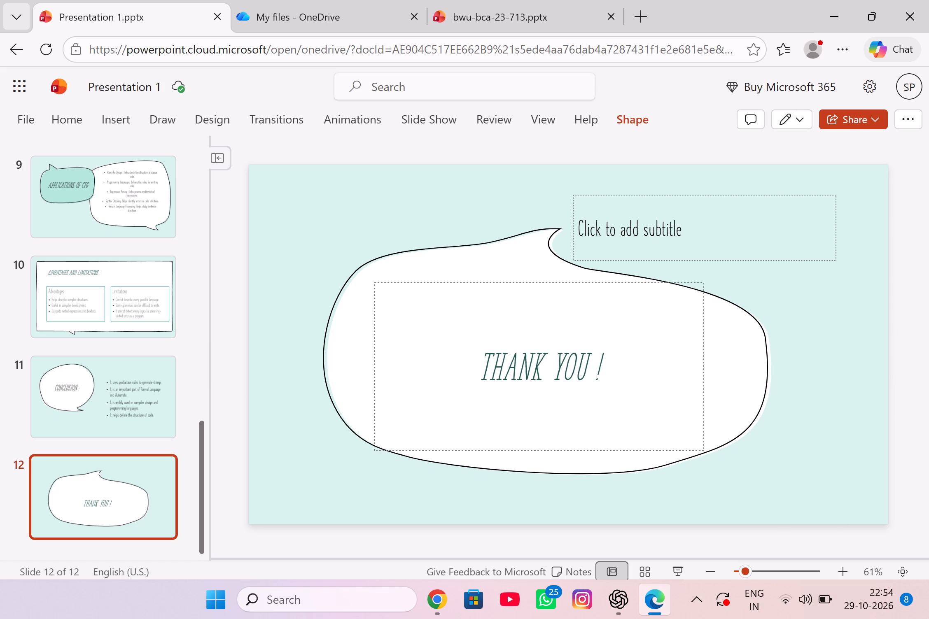
pyautogui.moveTo(539, 277); pyautogui.dragTo(539, 268)
pyautogui.click(539, 268)
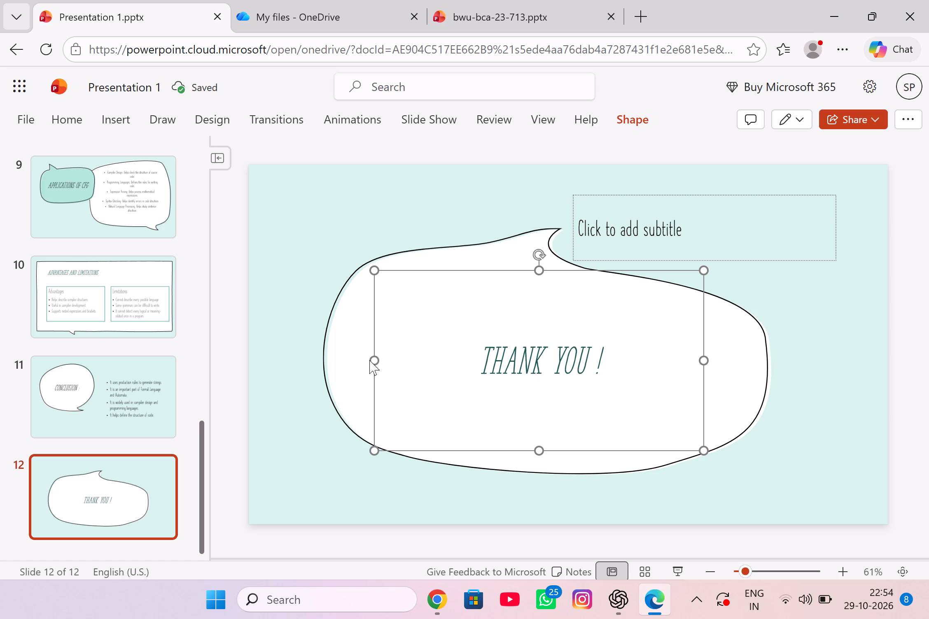
pyautogui.moveTo(375, 360); pyautogui.dragTo(344, 354)
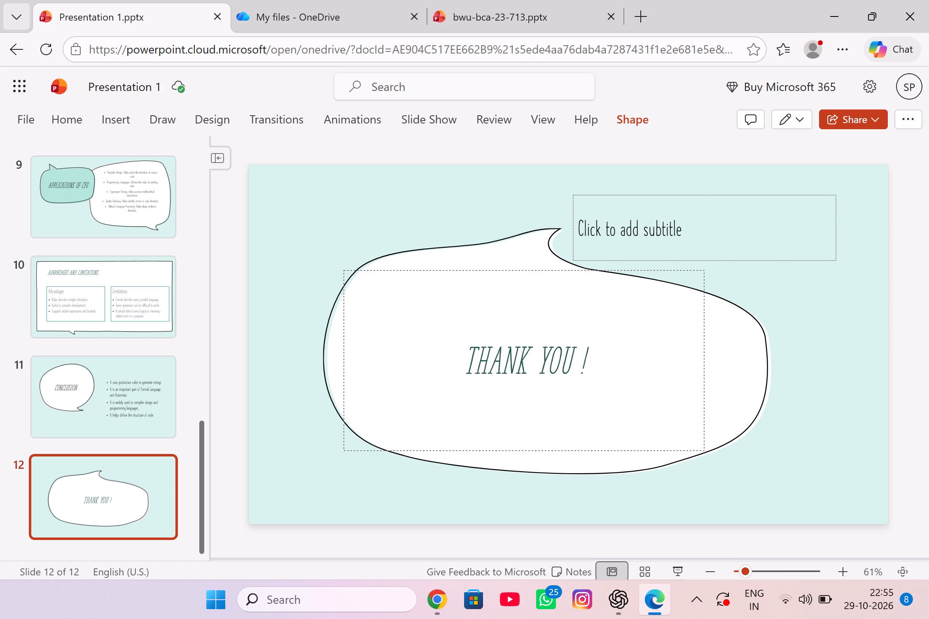
pyautogui.moveTo(344, 354); pyautogui.dragTo(343, 352)
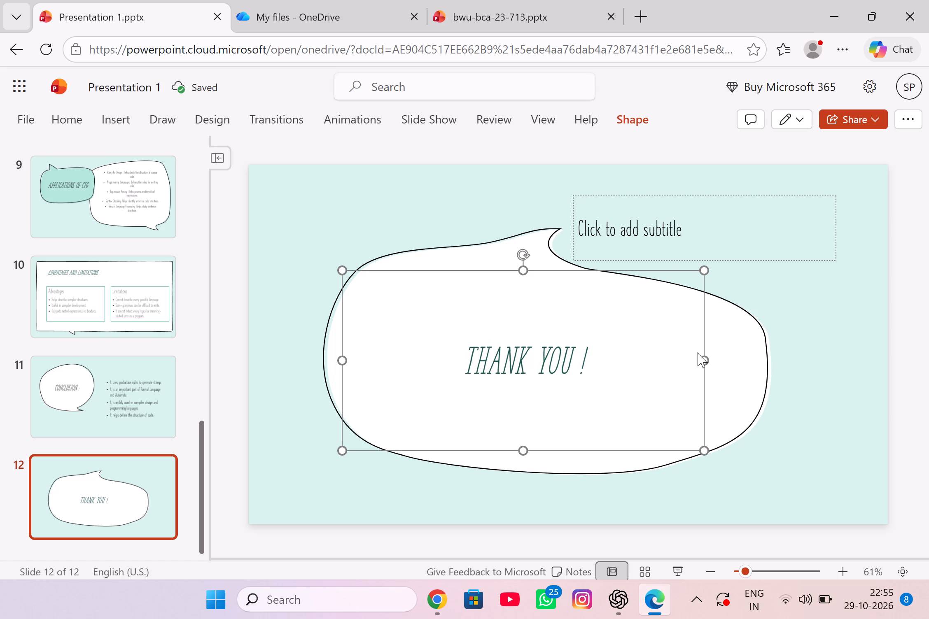
pyautogui.moveTo(706, 361); pyautogui.dragTo(717, 358)
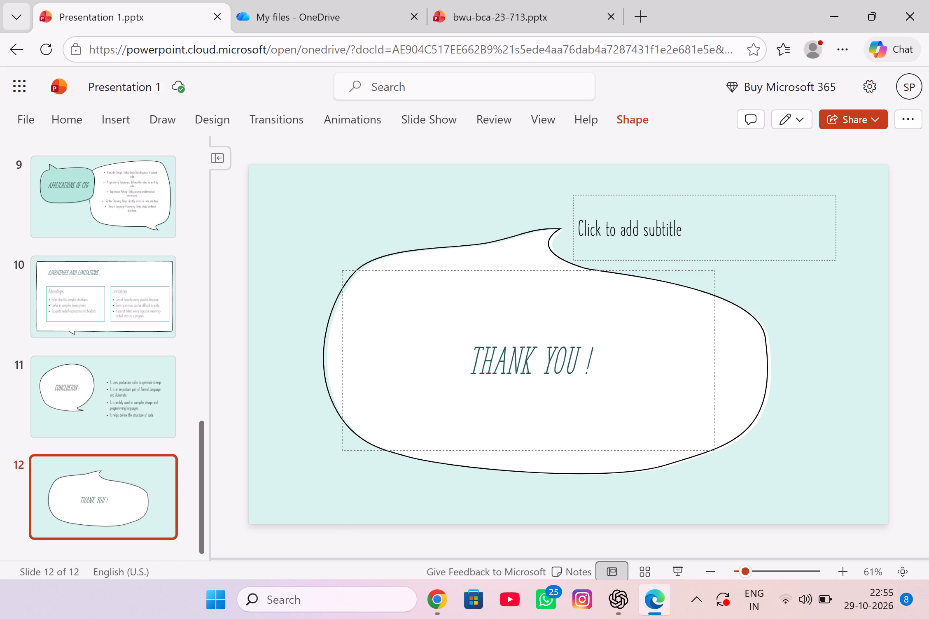
pyautogui.moveTo(717, 358); pyautogui.dragTo(719, 357)
pyautogui.doubleClick(719, 357)
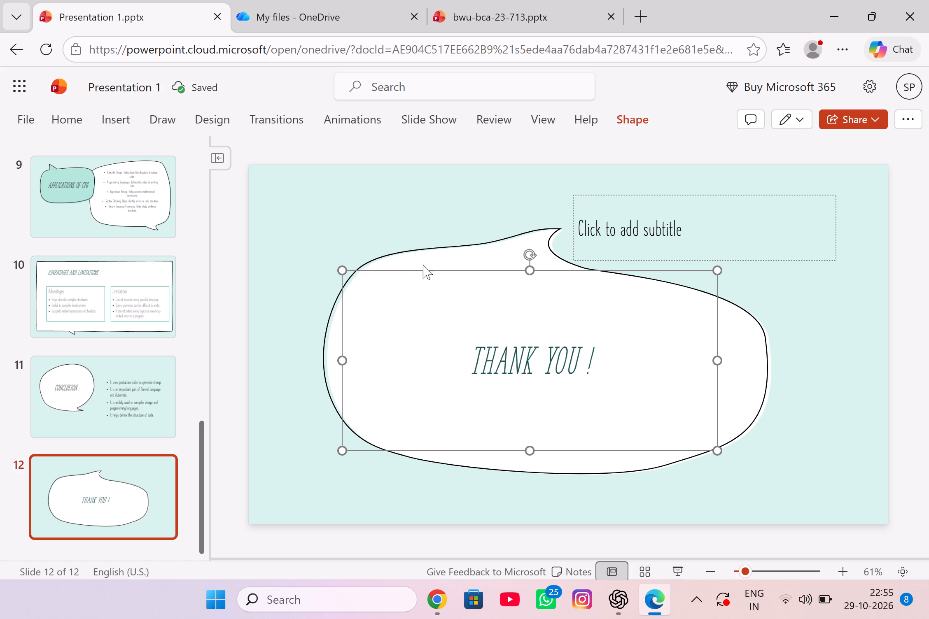
pyautogui.click(422, 245)
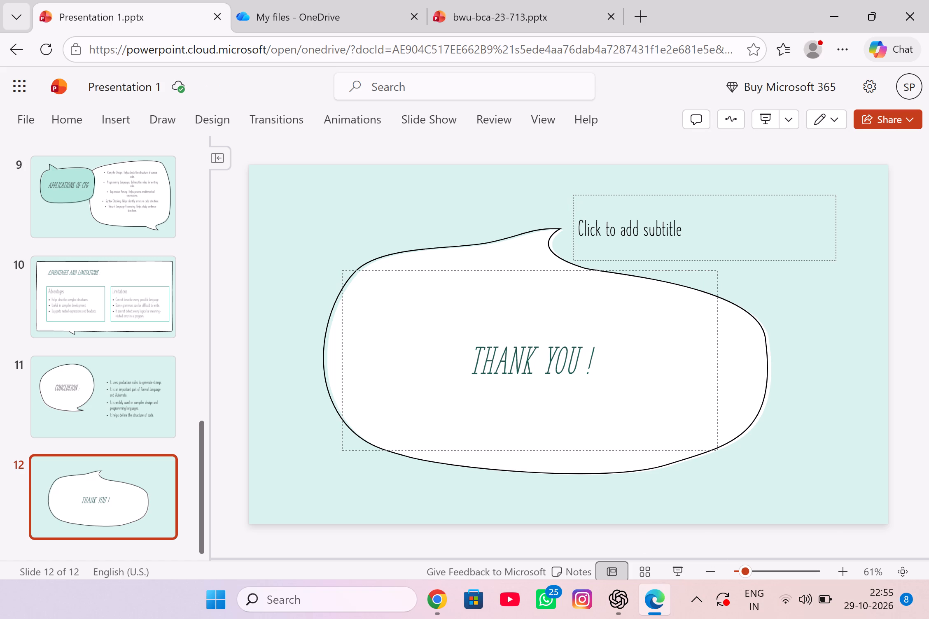
# Select the whole "THANK YOU !" title text and set its font size to 48.
pyautogui.click(603, 347)
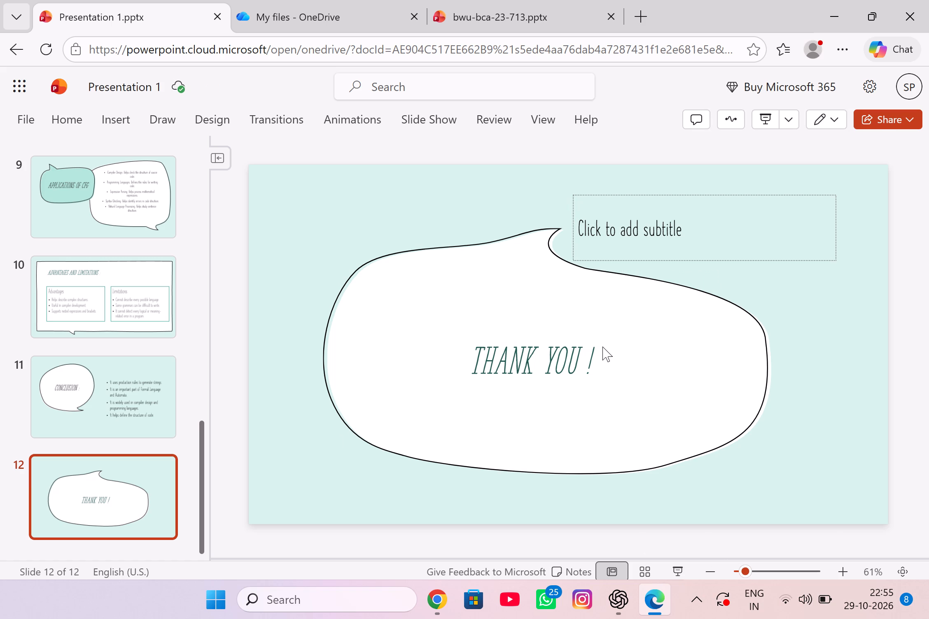
pyautogui.moveTo(474, 354); pyautogui.dragTo(552, 365)
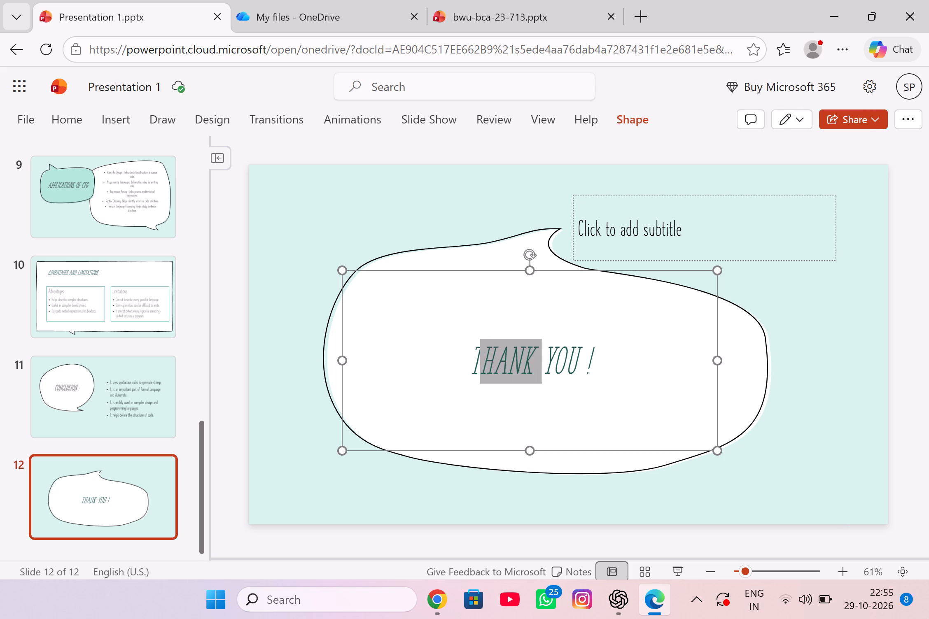
pyautogui.moveTo(552, 365); pyautogui.dragTo(581, 368)
pyautogui.moveTo(581, 368); pyautogui.dragTo(606, 372)
pyautogui.click(619, 361)
pyautogui.moveTo(619, 357); pyautogui.dragTo(576, 355)
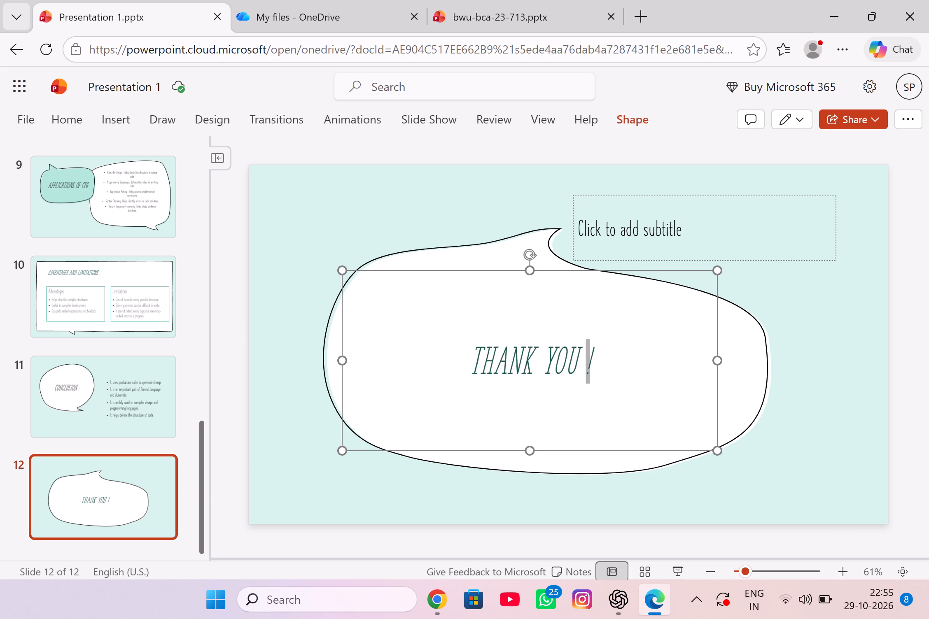
pyautogui.moveTo(576, 355); pyautogui.dragTo(478, 361)
pyautogui.click(469, 361)
pyautogui.click(456, 363)
pyautogui.moveTo(456, 362); pyautogui.dragTo(458, 361)
pyautogui.moveTo(458, 361); pyautogui.dragTo(614, 362)
pyautogui.moveTo(615, 362); pyautogui.dragTo(622, 361)
pyautogui.moveTo(622, 361); pyautogui.dragTo(505, 354)
pyautogui.moveTo(502, 354); pyautogui.dragTo(458, 357)
pyautogui.click(458, 357)
pyautogui.moveTo(456, 357); pyautogui.dragTo(612, 368)
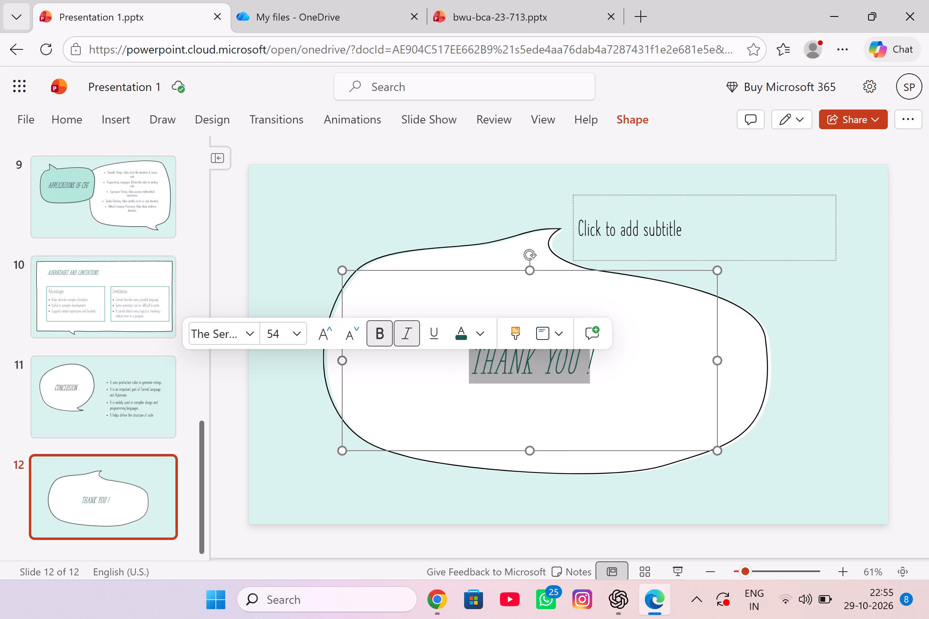
pyautogui.click(303, 326)
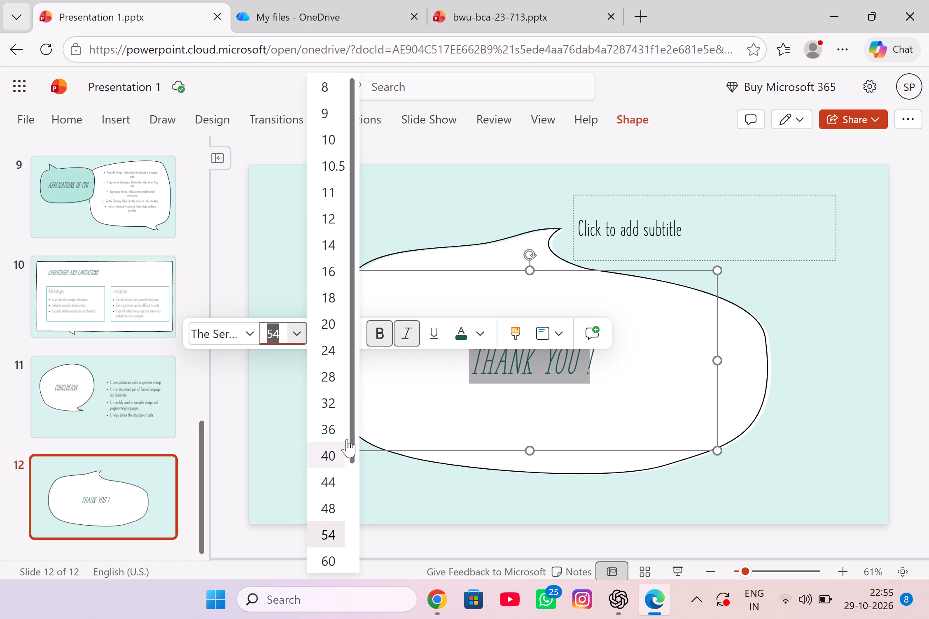
pyautogui.click(340, 500)
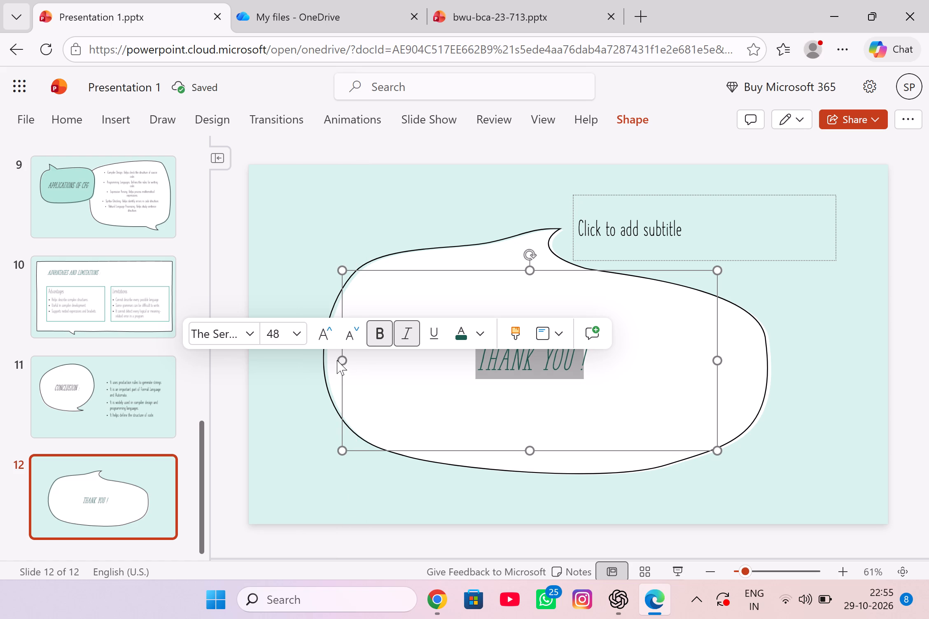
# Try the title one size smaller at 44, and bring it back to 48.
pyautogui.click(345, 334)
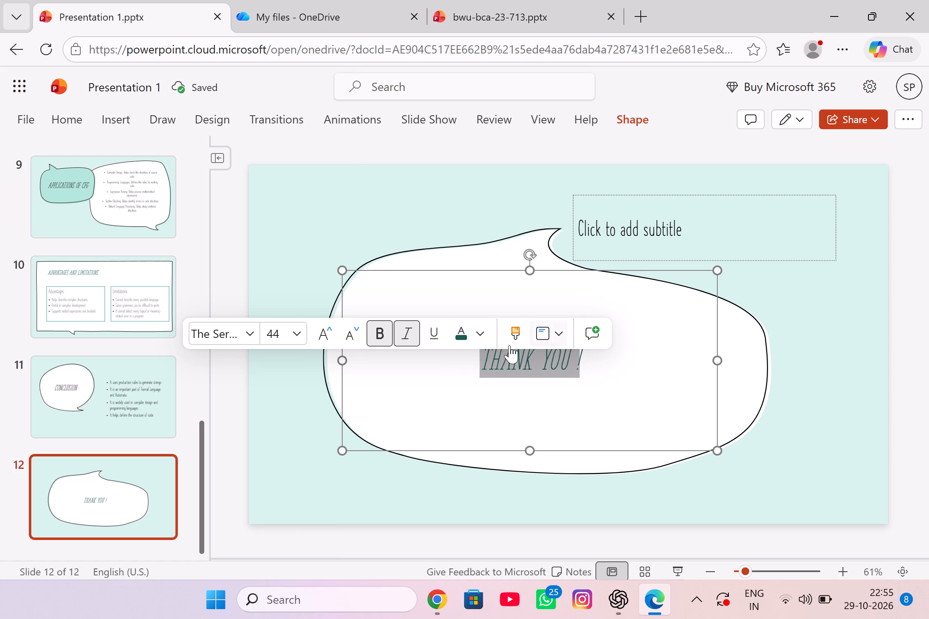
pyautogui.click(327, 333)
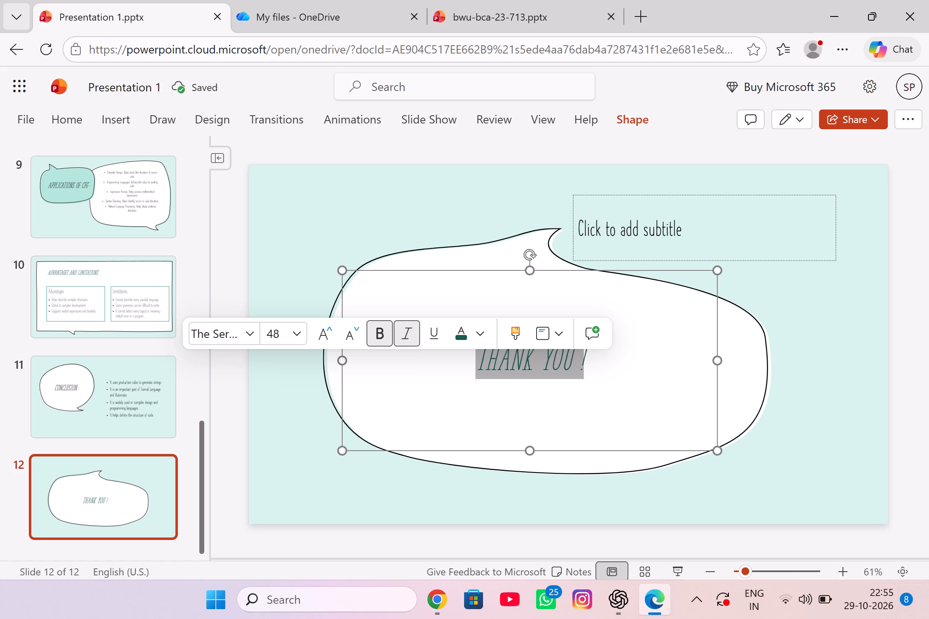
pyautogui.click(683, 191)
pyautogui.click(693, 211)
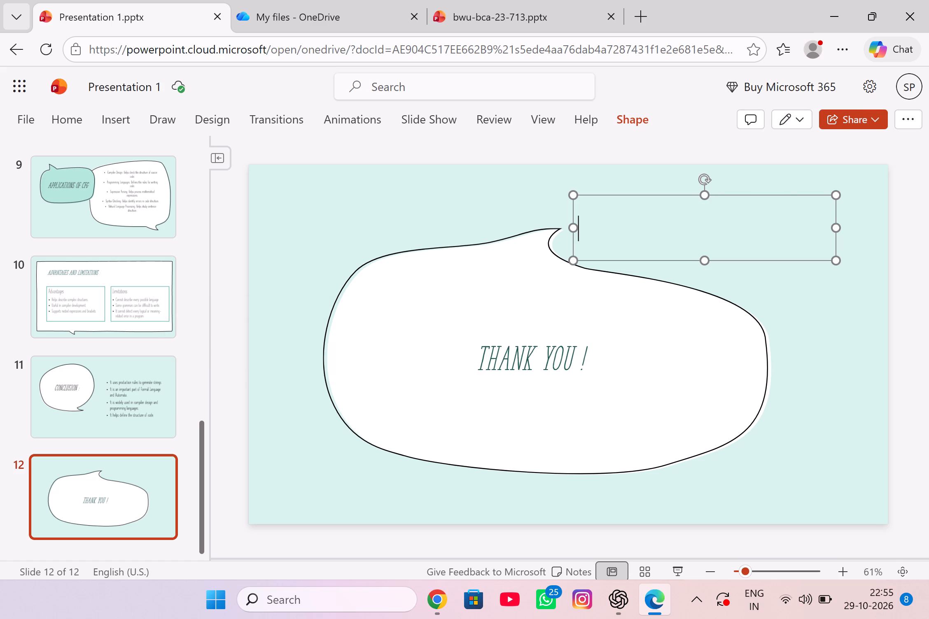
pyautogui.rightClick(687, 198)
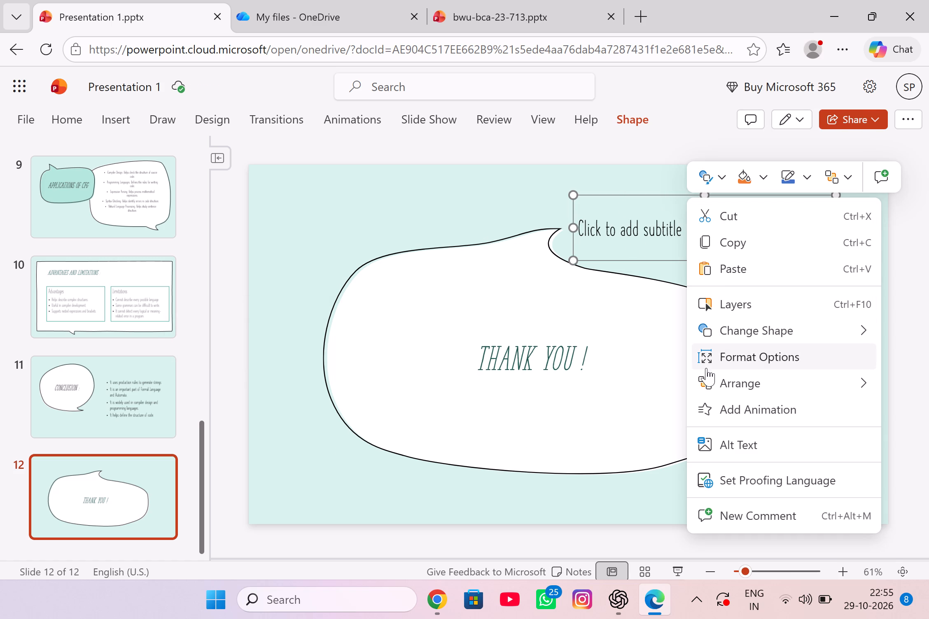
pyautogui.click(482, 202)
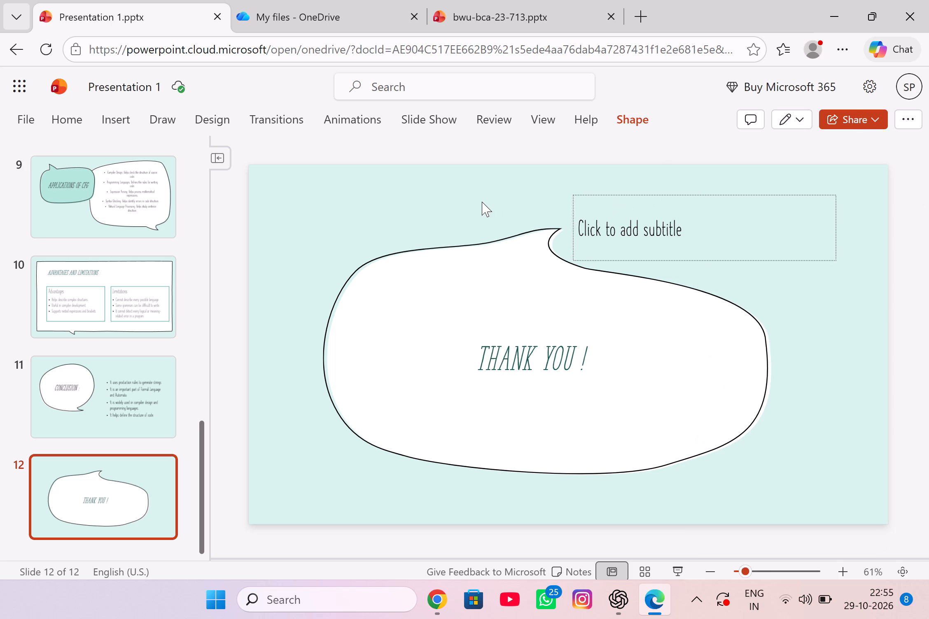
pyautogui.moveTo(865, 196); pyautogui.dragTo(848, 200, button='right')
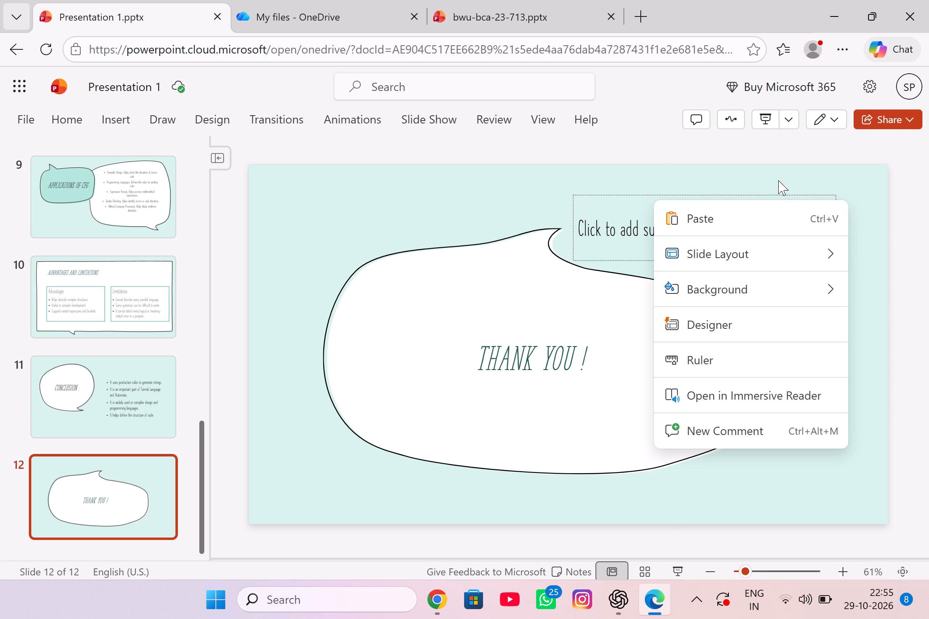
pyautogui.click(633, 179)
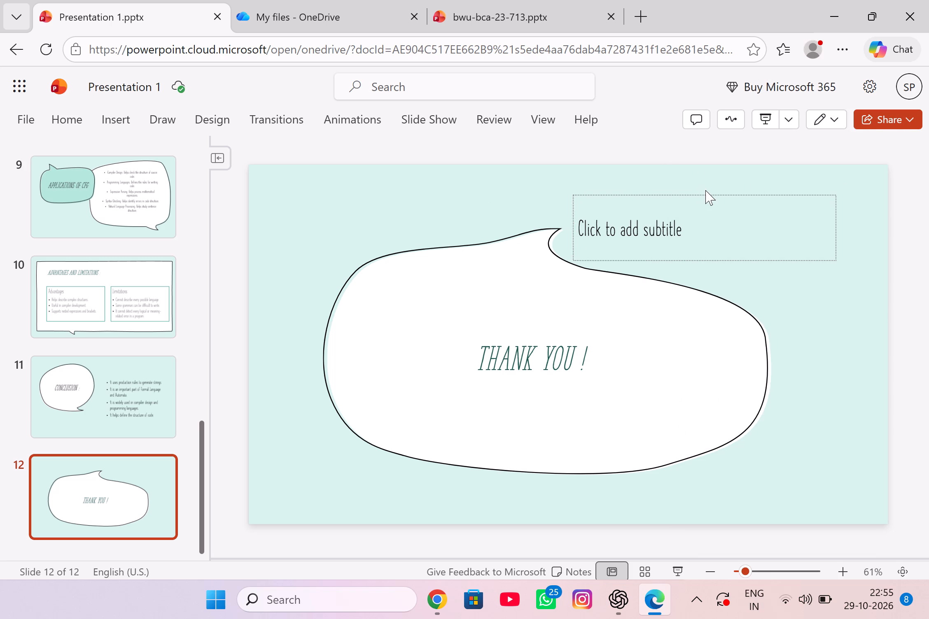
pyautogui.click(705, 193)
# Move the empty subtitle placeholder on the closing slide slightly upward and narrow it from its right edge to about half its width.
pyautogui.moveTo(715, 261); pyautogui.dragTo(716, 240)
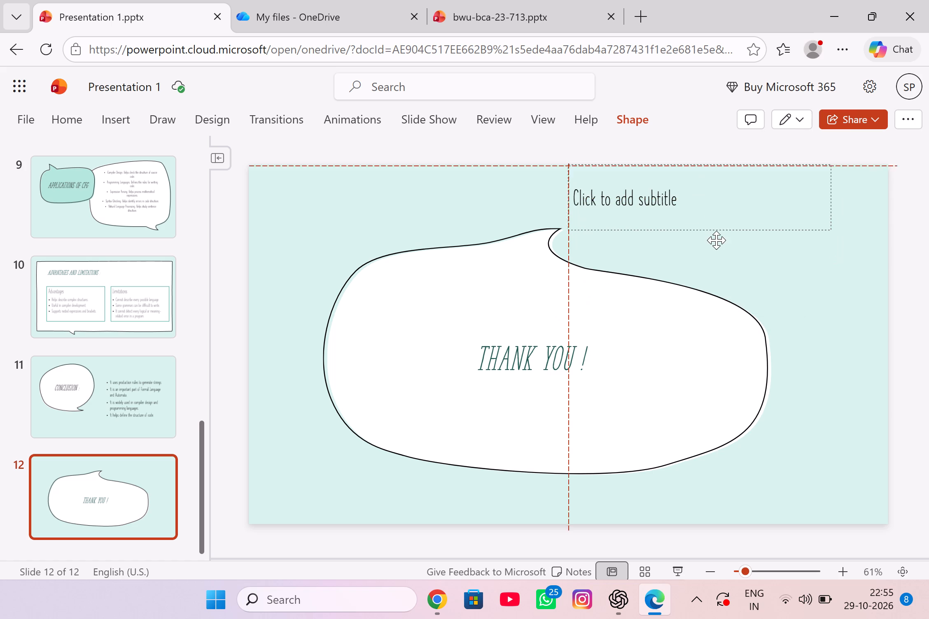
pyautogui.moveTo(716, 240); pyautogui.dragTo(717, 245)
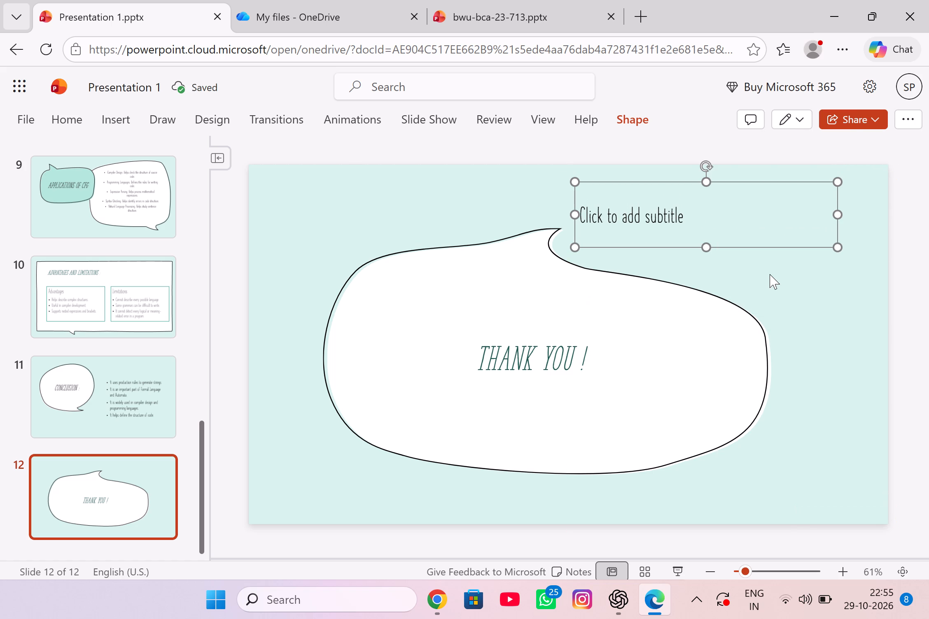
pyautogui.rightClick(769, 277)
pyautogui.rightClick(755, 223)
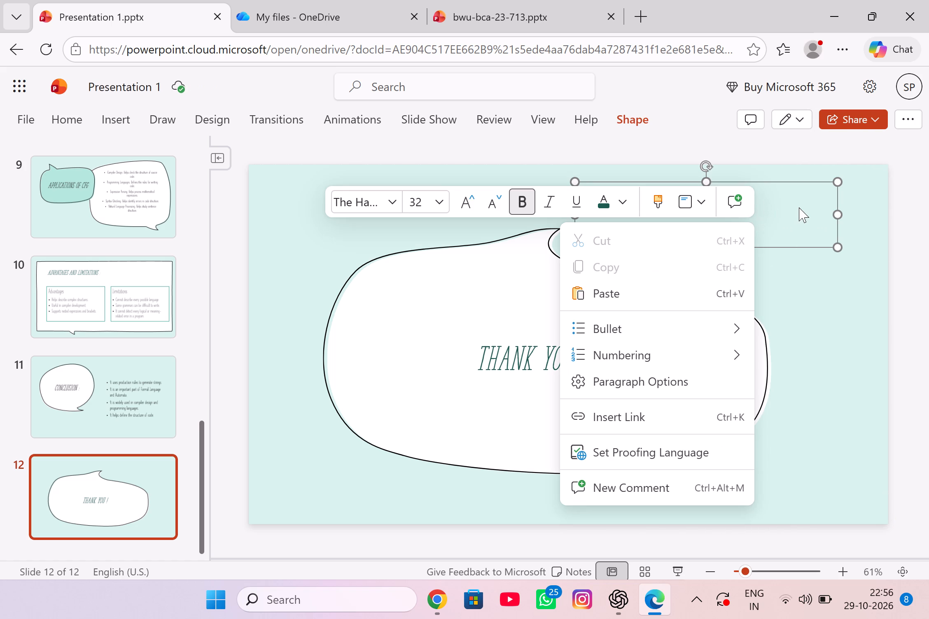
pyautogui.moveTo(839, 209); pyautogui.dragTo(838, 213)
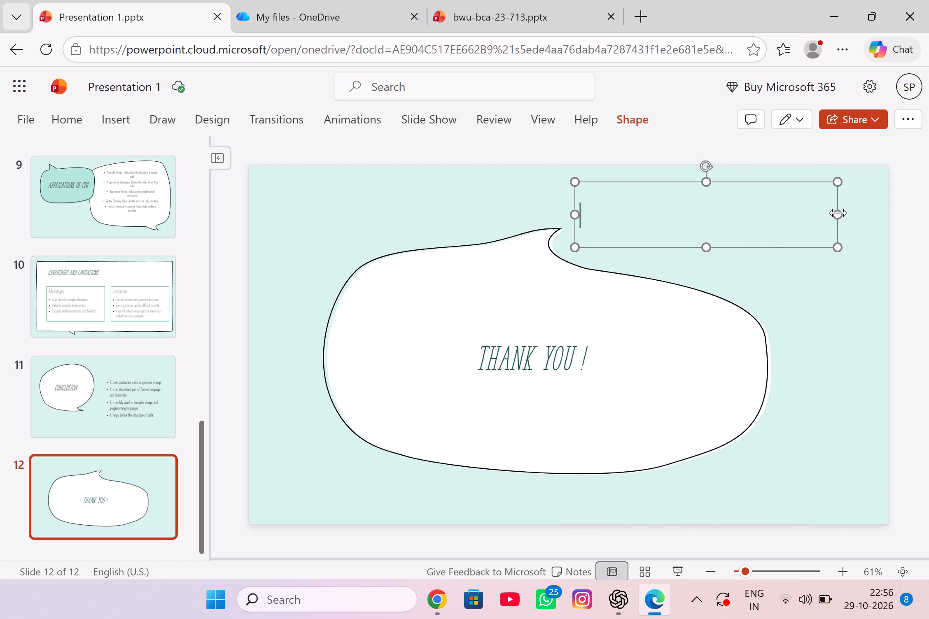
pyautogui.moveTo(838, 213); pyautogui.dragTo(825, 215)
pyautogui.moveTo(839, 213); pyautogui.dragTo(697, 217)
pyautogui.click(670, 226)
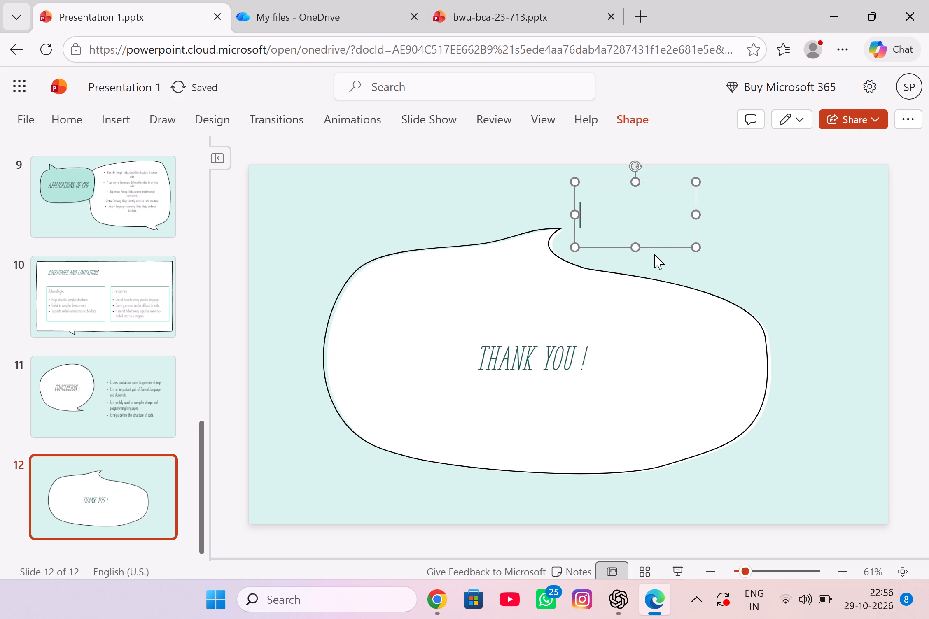
# Cut the empty subtitle placeholder from the closing "THANK YOU !" slide.
pyautogui.click(654, 254)
pyautogui.click(650, 230)
pyautogui.rightClick(663, 200)
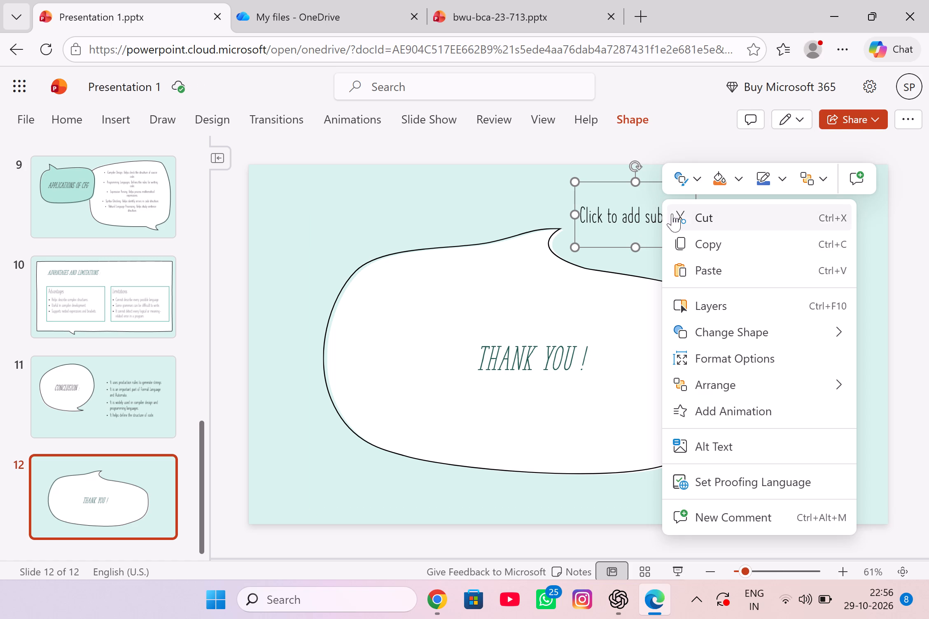
pyautogui.click(684, 219)
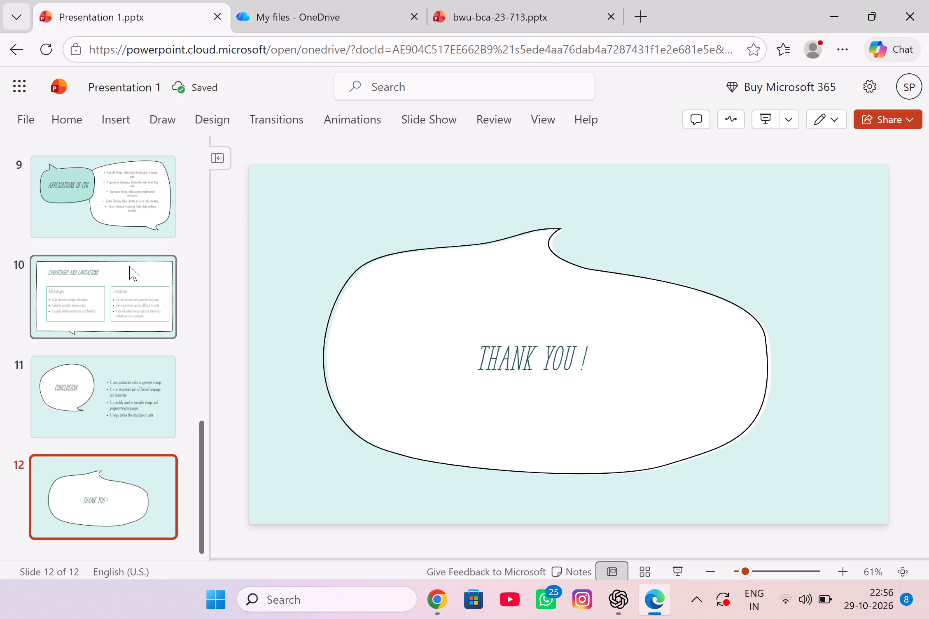
# Return to slide 1, the "Formal Language and Automata" title slide, to view it.
pyautogui.scroll(-7, 129, 266)
pyautogui.scroll(5, 129, 265)
pyautogui.scroll(7, 119, 226)
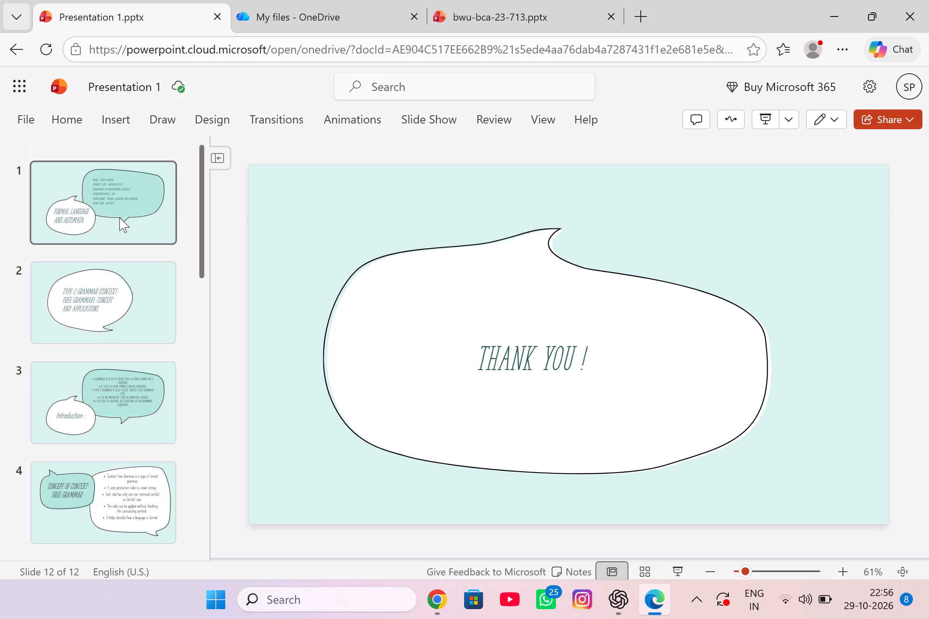
pyautogui.click(119, 217)
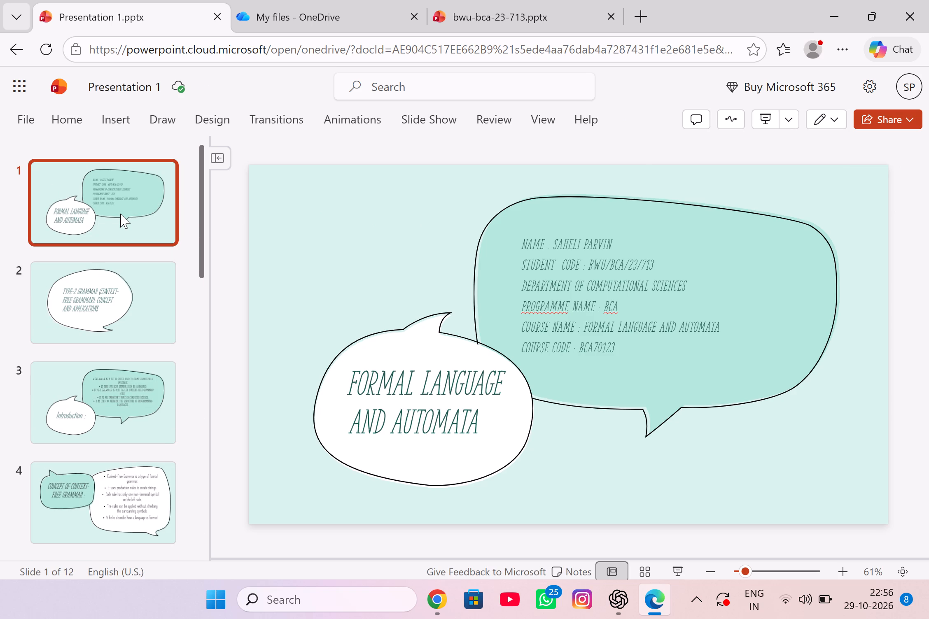
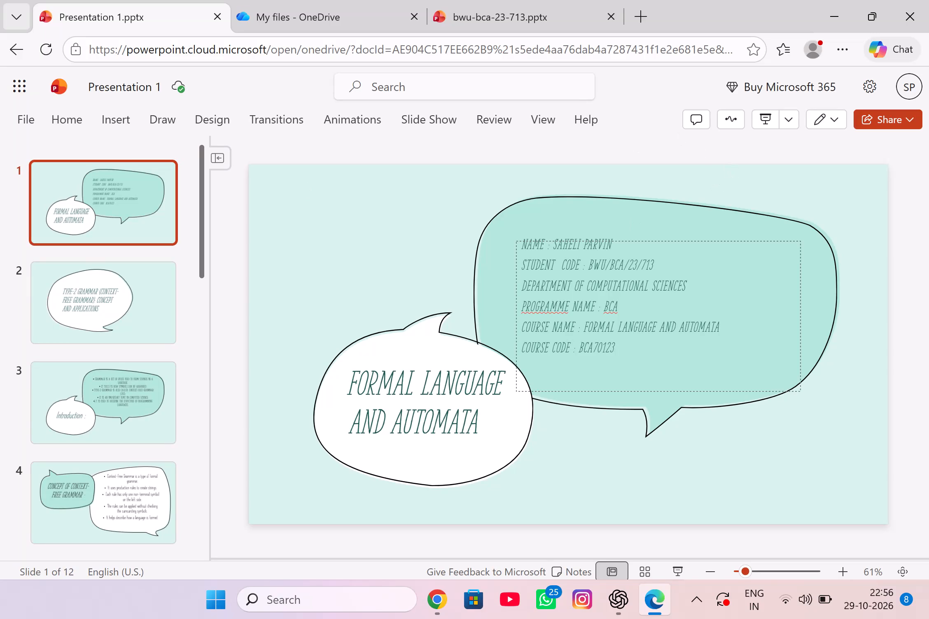
# Change the course code on the title slide to BCA70124.
pyautogui.click(621, 349)
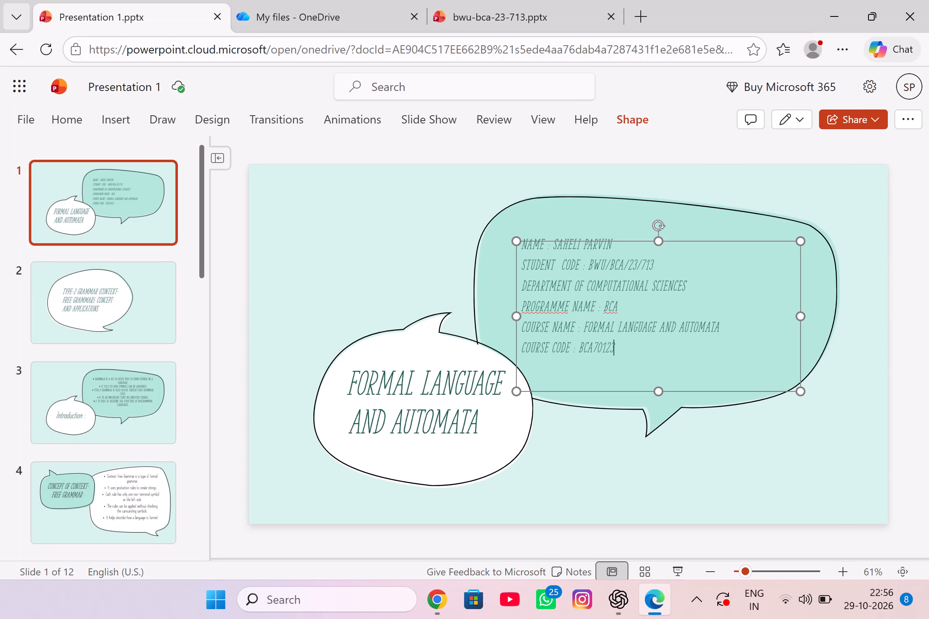
pyautogui.press('BackSpace')
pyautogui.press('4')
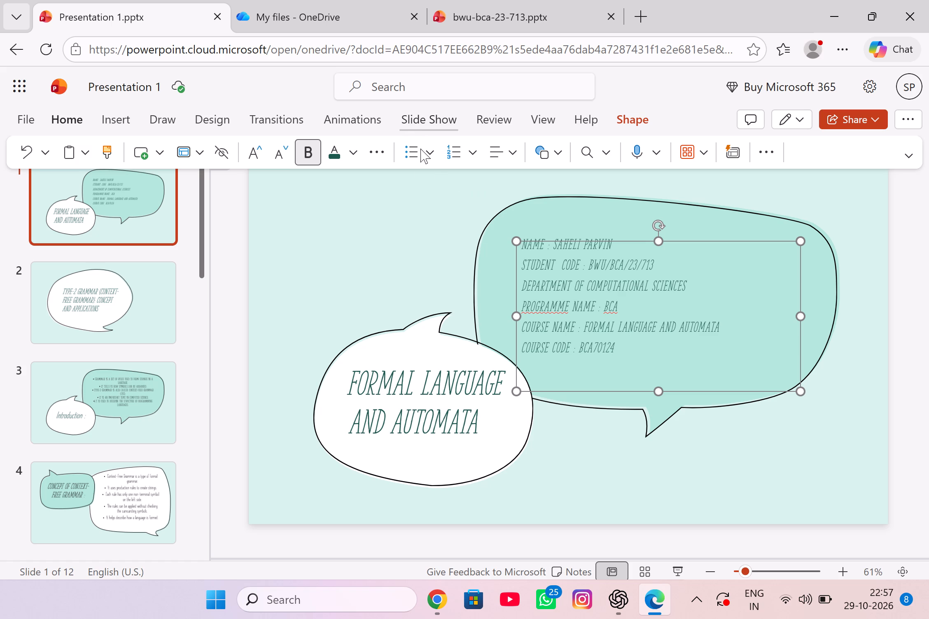
# Start the slide show of the Formal Language and Automata presentation in Presenter View.
pyautogui.click(421, 126)
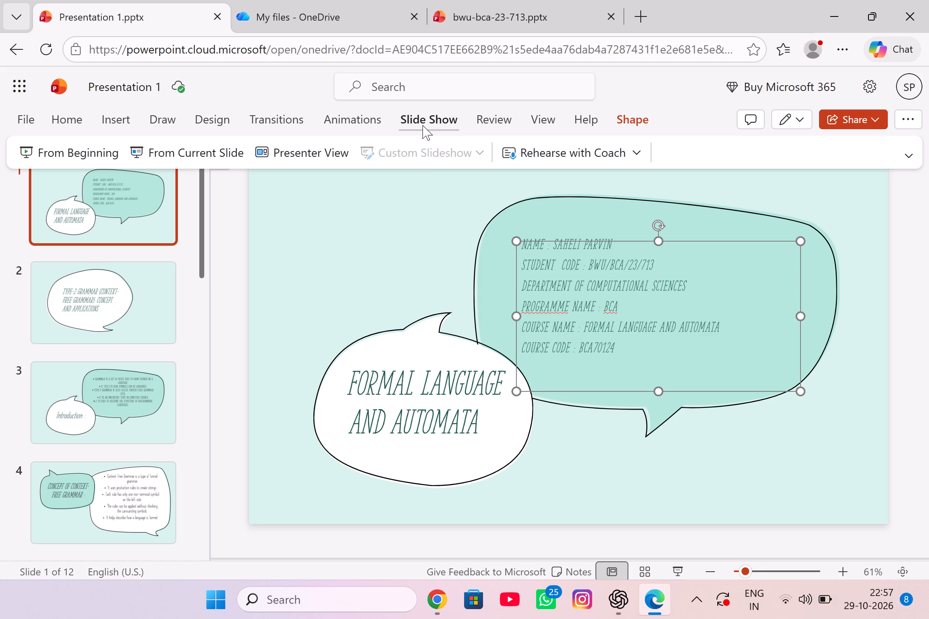
pyautogui.doubleClick(427, 125)
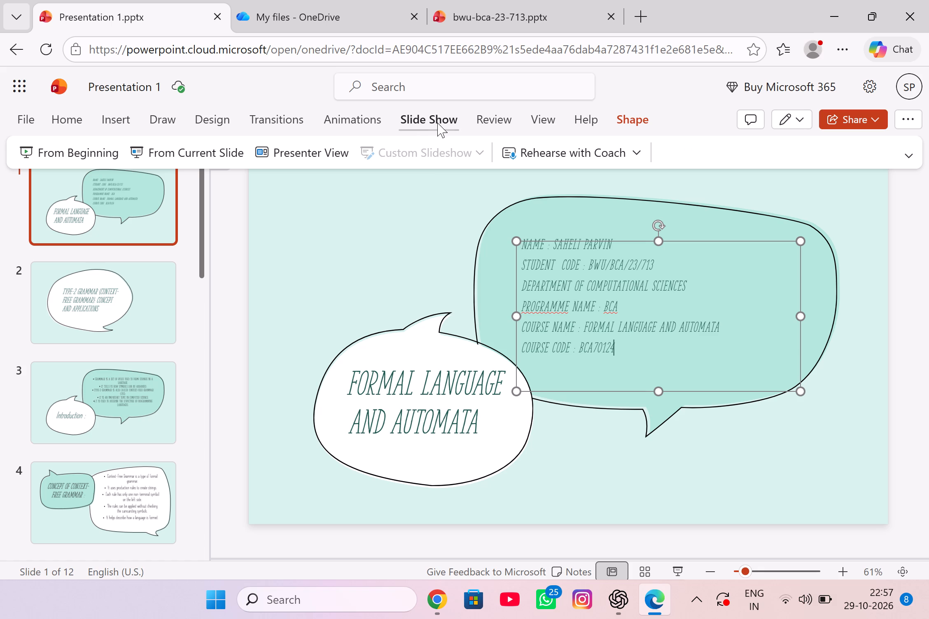
pyautogui.click(438, 122)
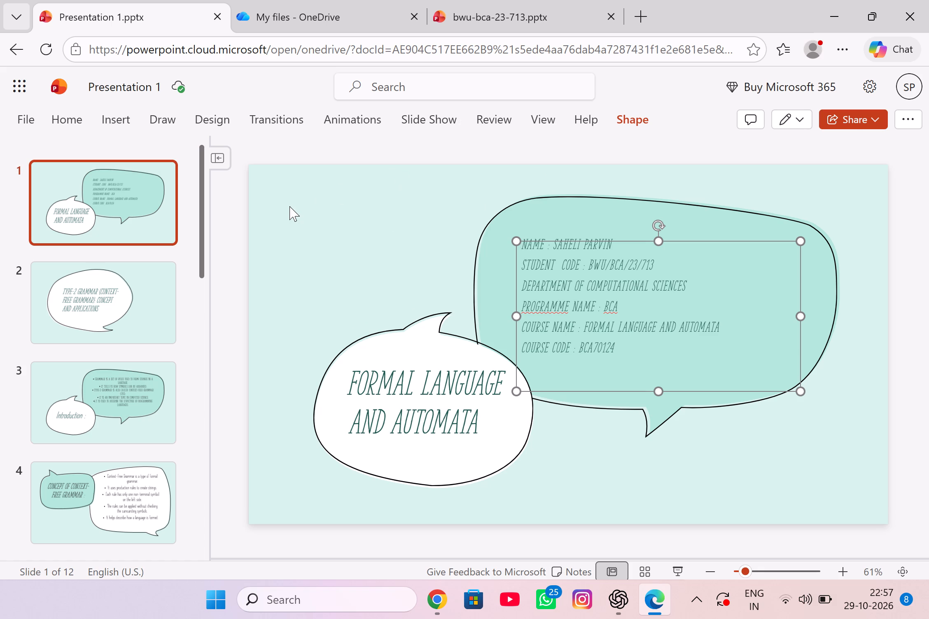
pyautogui.click(289, 206)
pyautogui.click(437, 118)
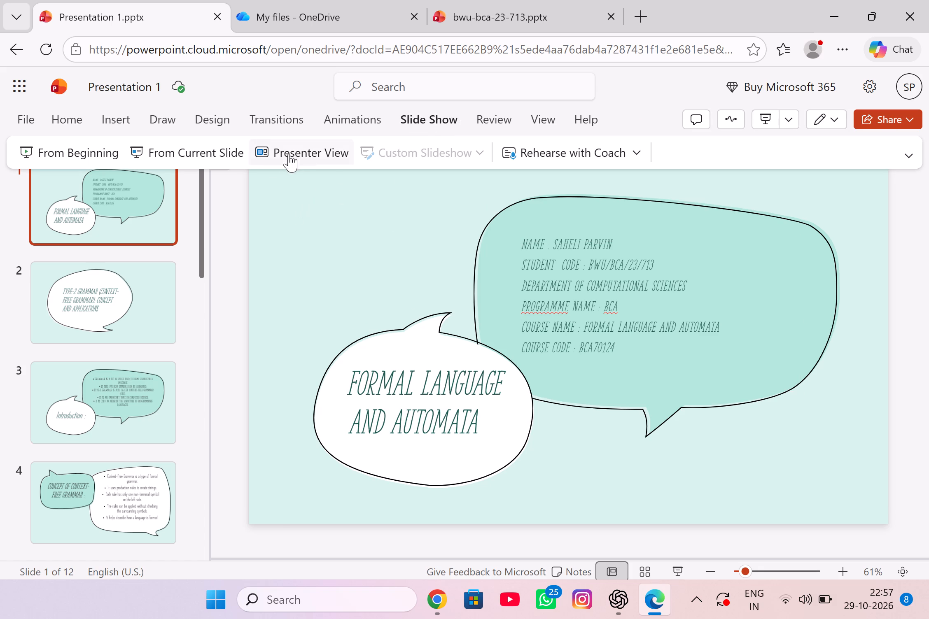
pyautogui.click(279, 152)
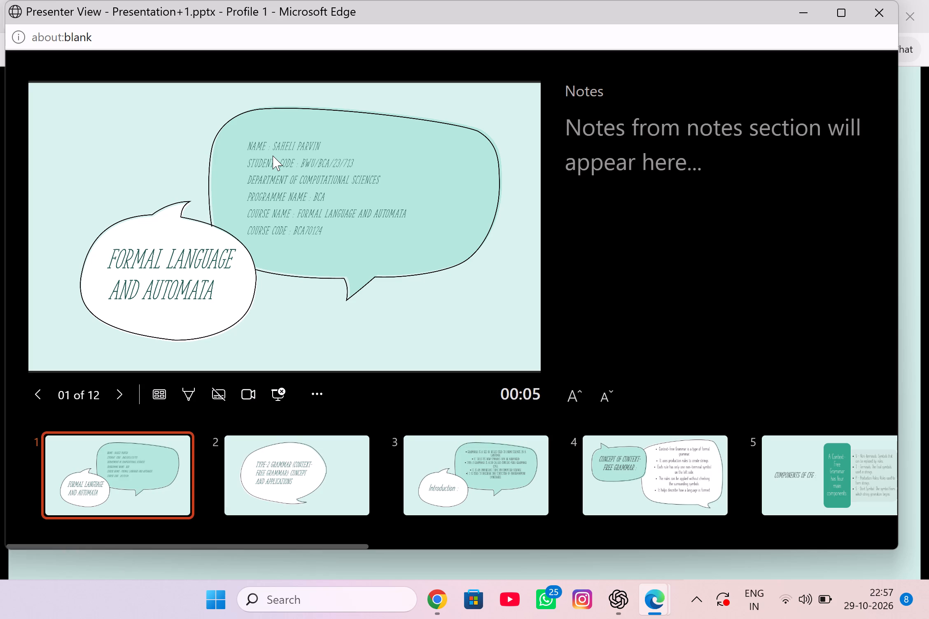
# Page through the slide show from the title slide to the Production Rules slide, minimizing the presenter window on the way.
pyautogui.click(120, 393)
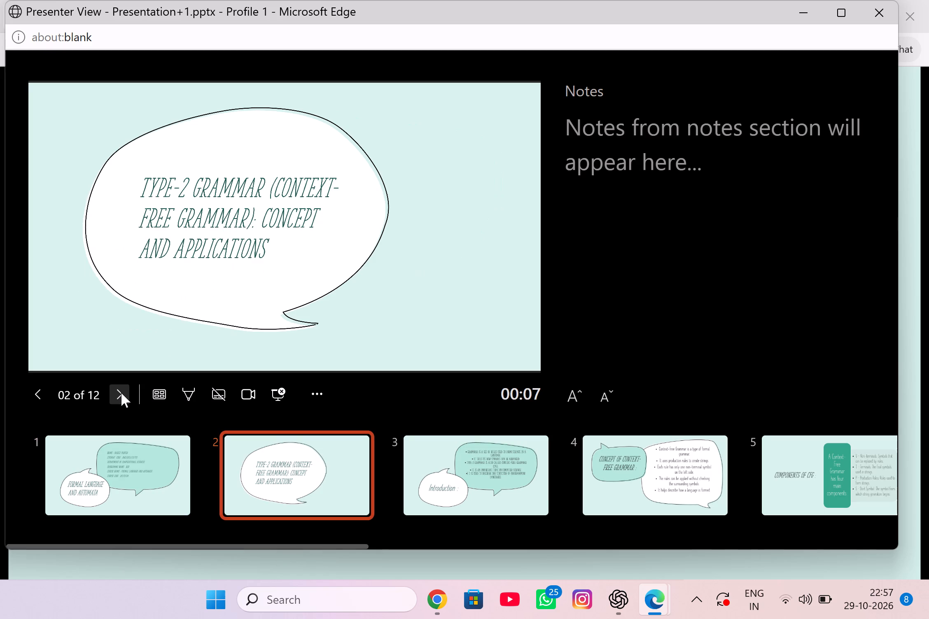
pyautogui.click(121, 393)
pyautogui.click(121, 392)
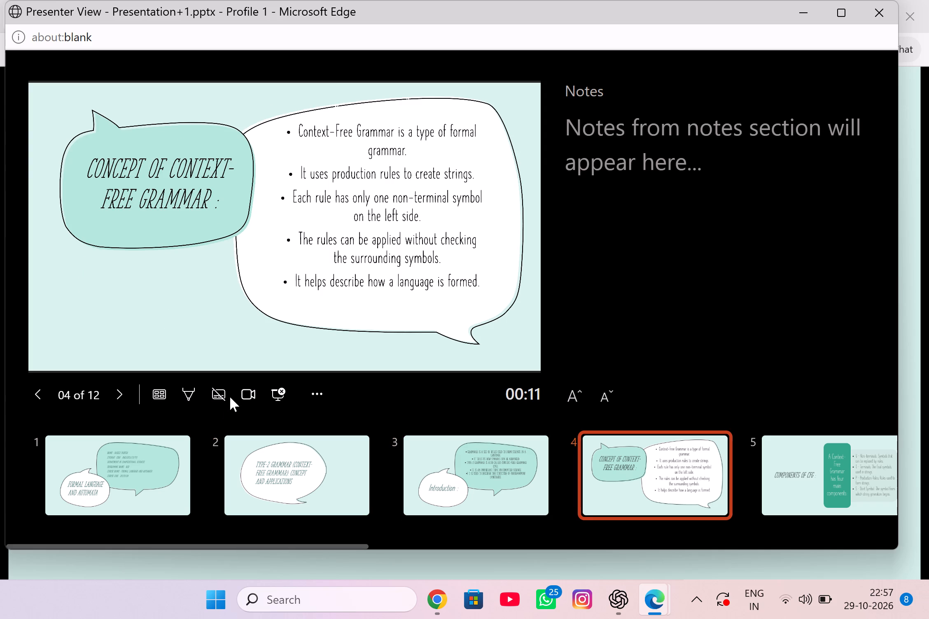
pyautogui.click(245, 398)
pyautogui.click(245, 397)
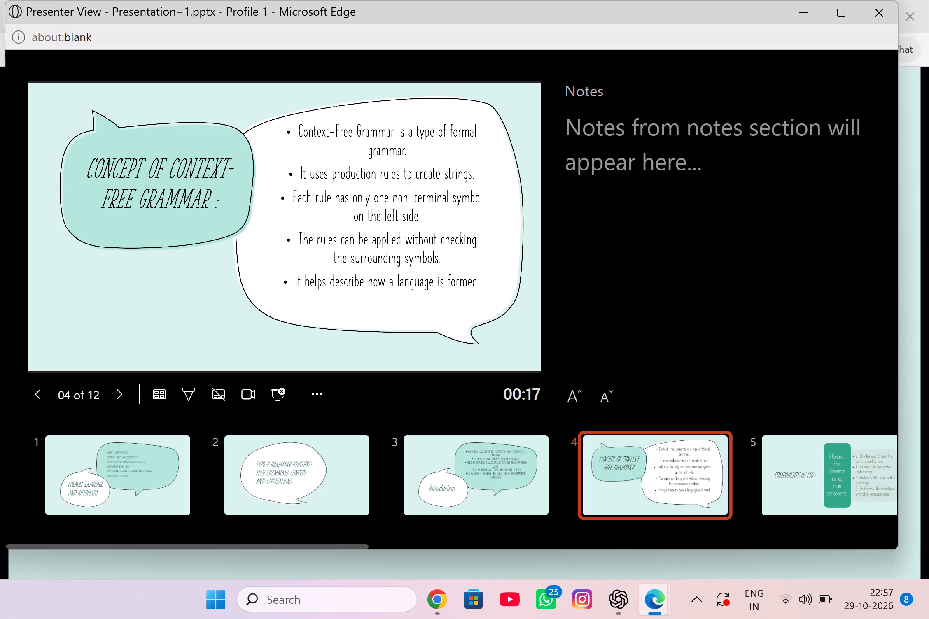
pyautogui.click(799, 11)
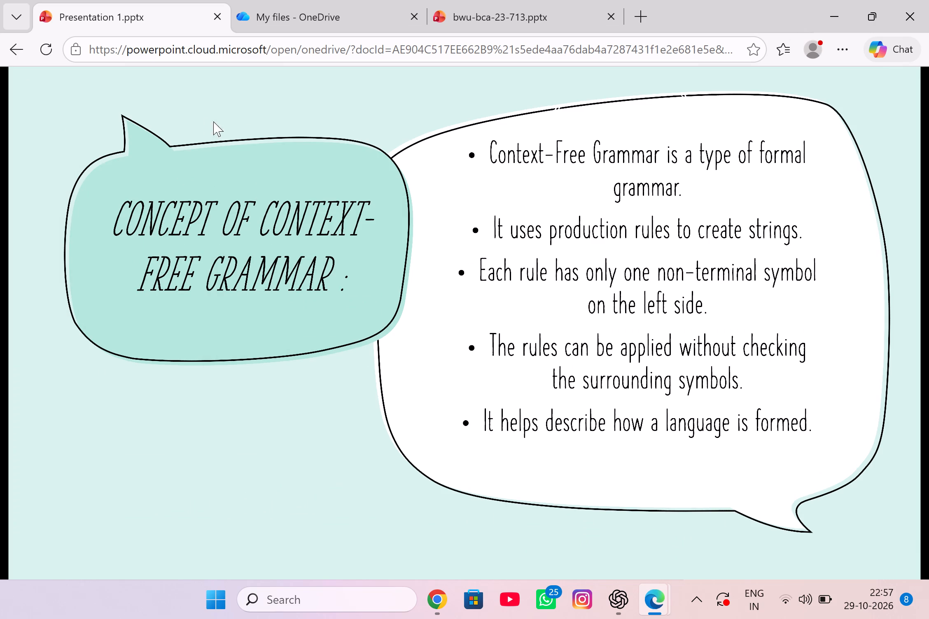
pyautogui.click(291, 171)
pyautogui.click(269, 111)
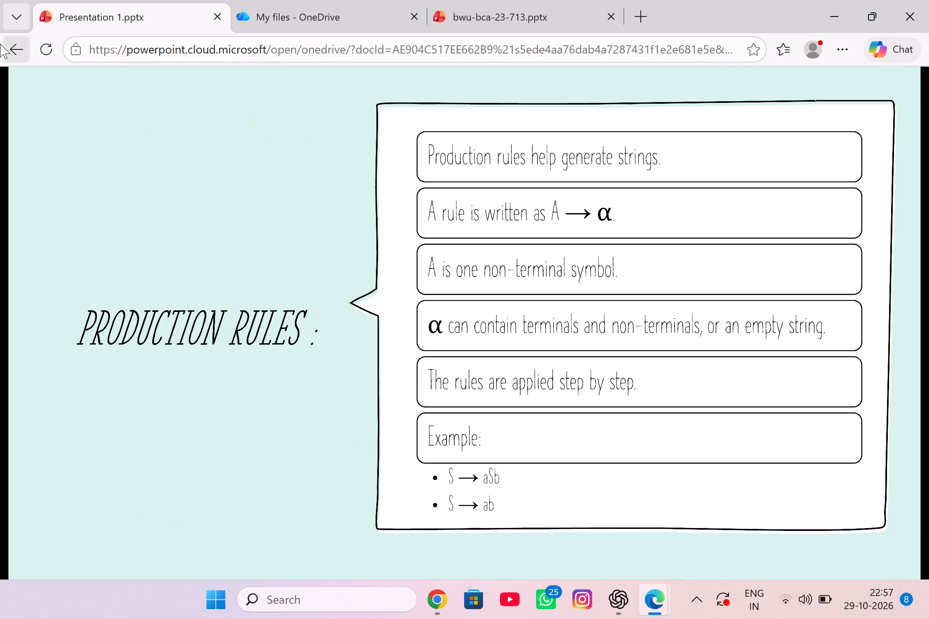
# Return to the PowerPoint home page and open Presentation 3 from the recent presentations.
pyautogui.click(9, 44)
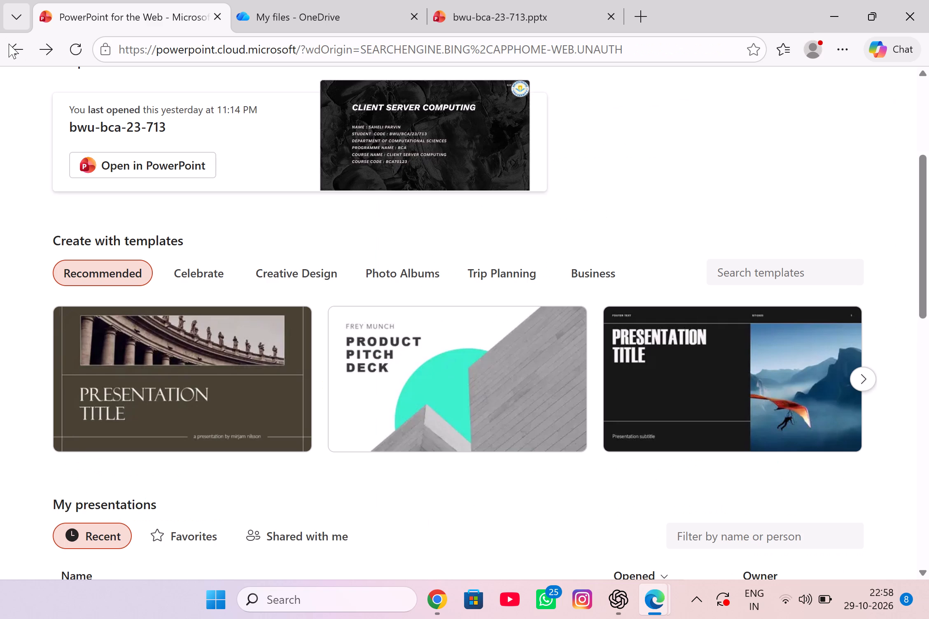
pyautogui.click(108, 535)
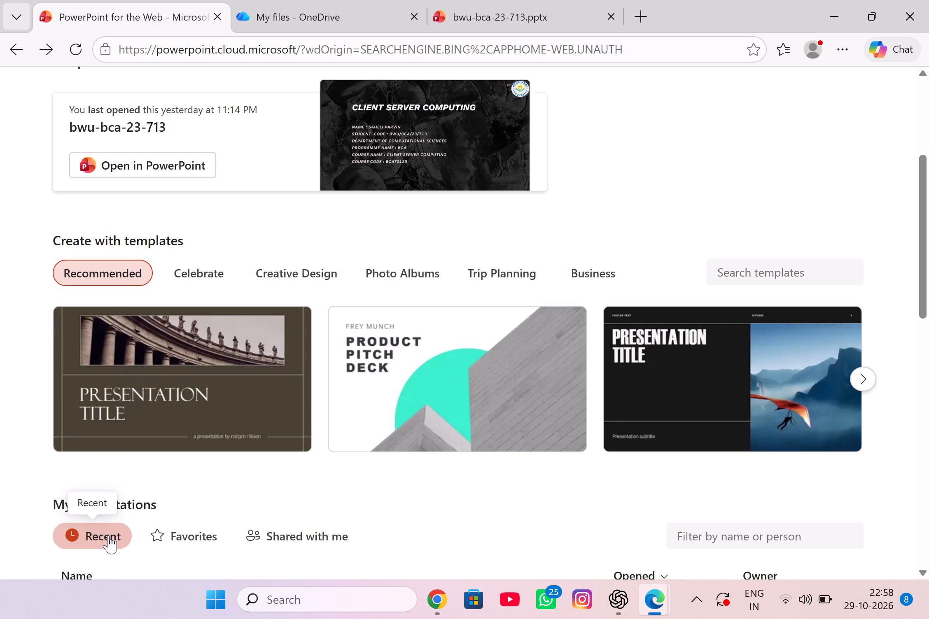
pyautogui.scroll(-3, 110, 531)
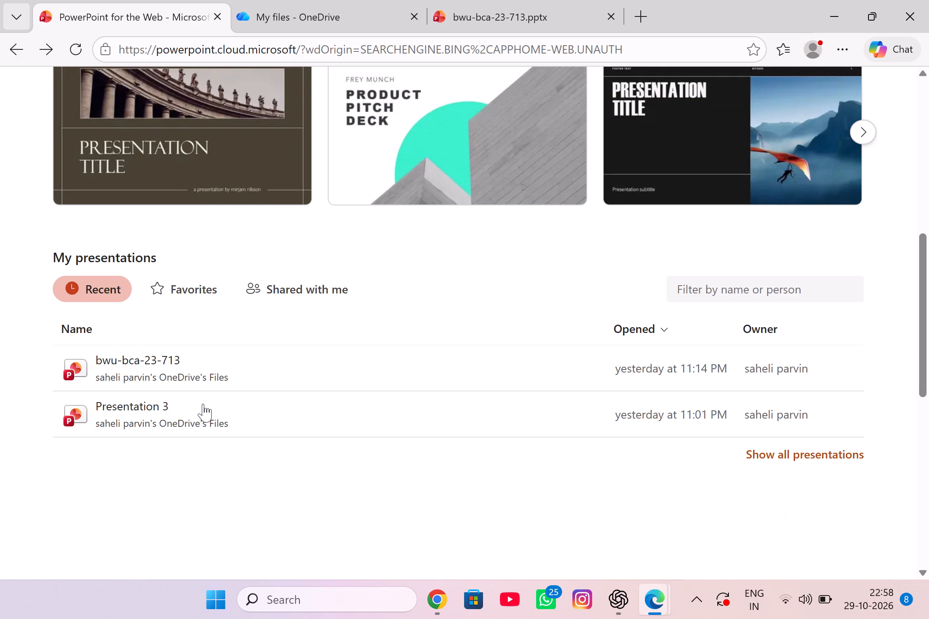
pyautogui.click(205, 403)
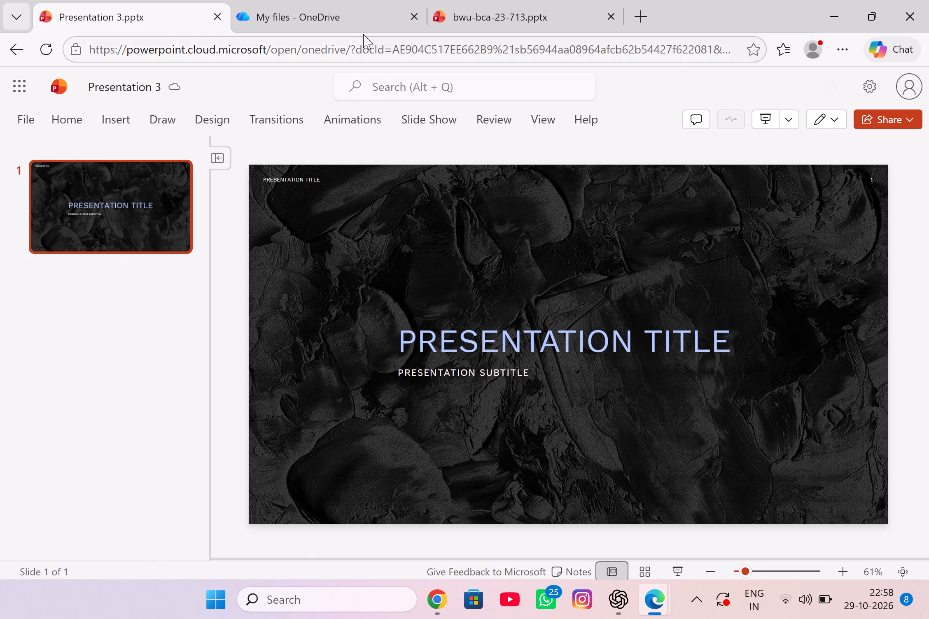
# Look through the open browser tabs and open Presentation.pptx from the OneDrive file list.
pyautogui.click(356, 23)
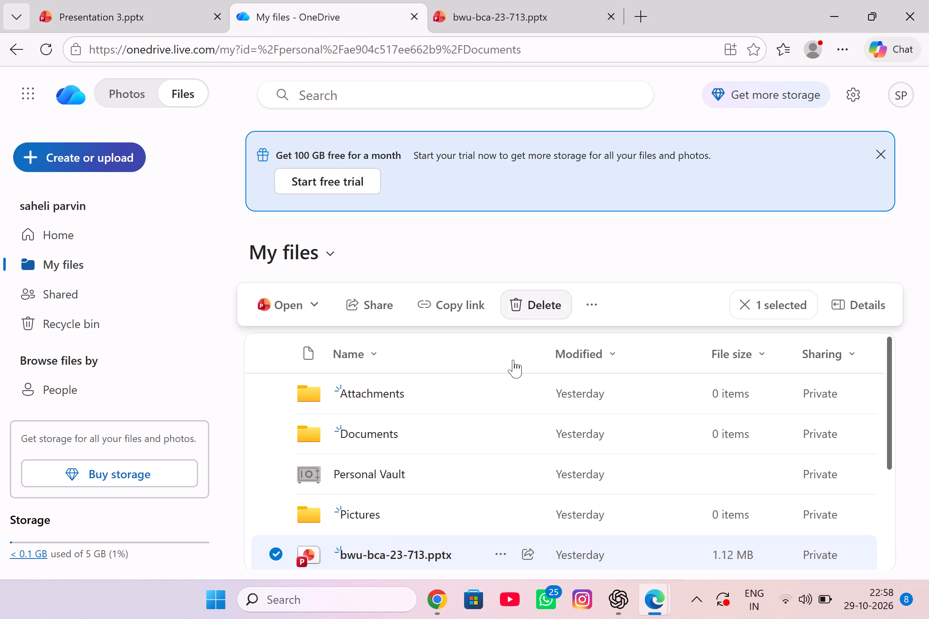
pyautogui.click(586, 6)
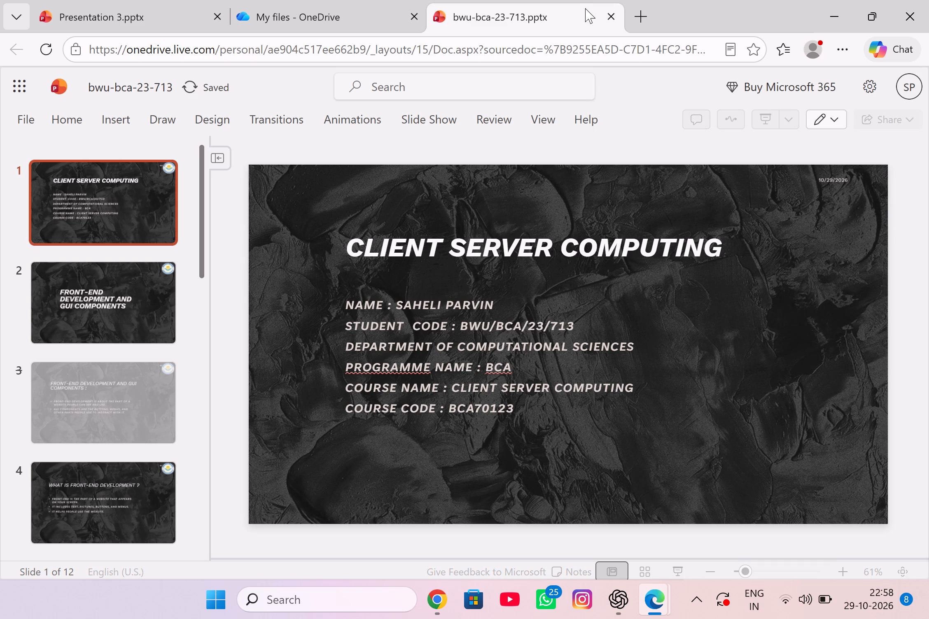
pyautogui.click(132, 20)
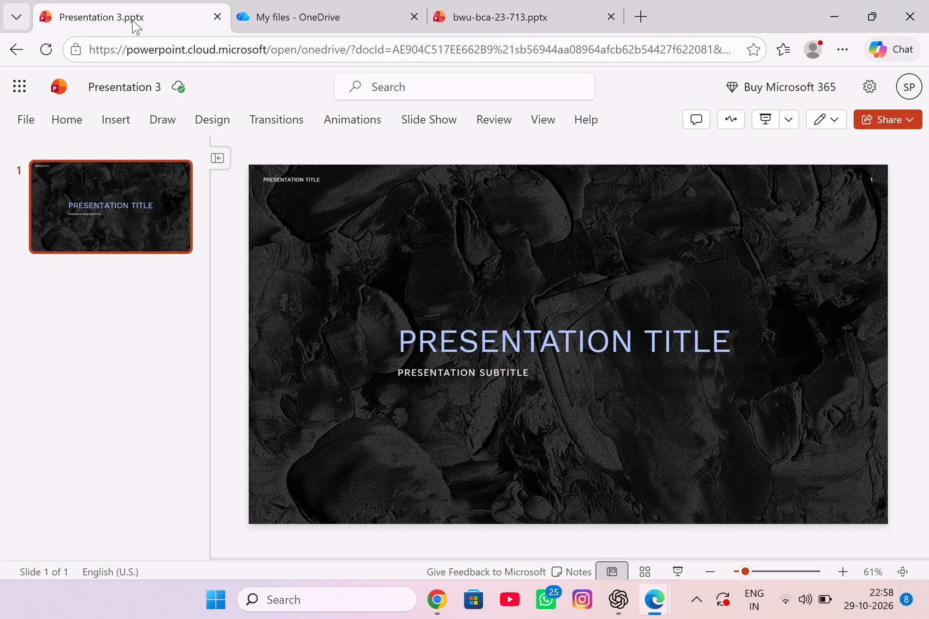
pyautogui.click(329, 19)
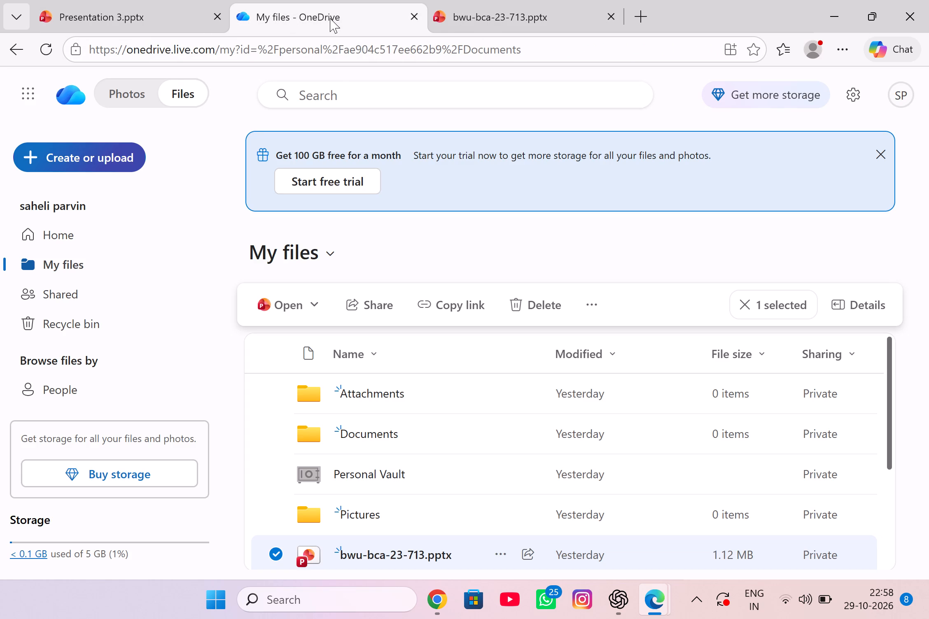
pyautogui.scroll(-1, 330, 37)
pyautogui.scroll(-10, 420, 400)
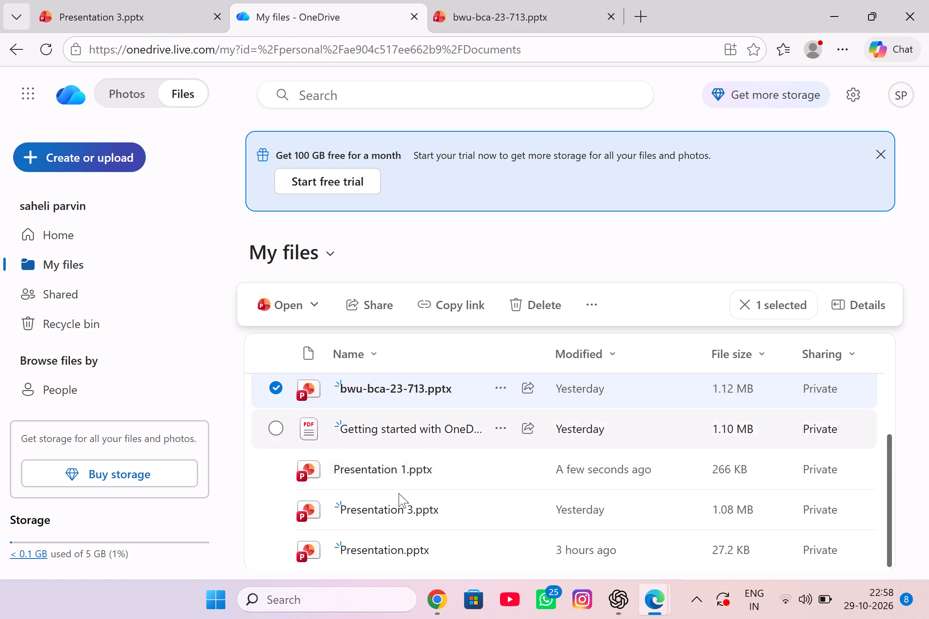
pyautogui.click(396, 548)
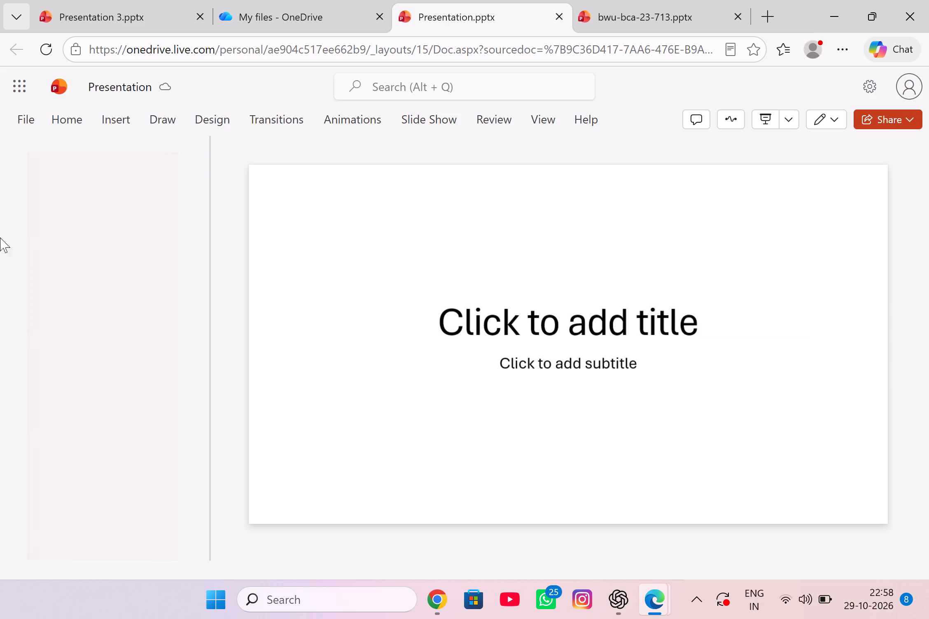
pyautogui.doubleClick(19, 44)
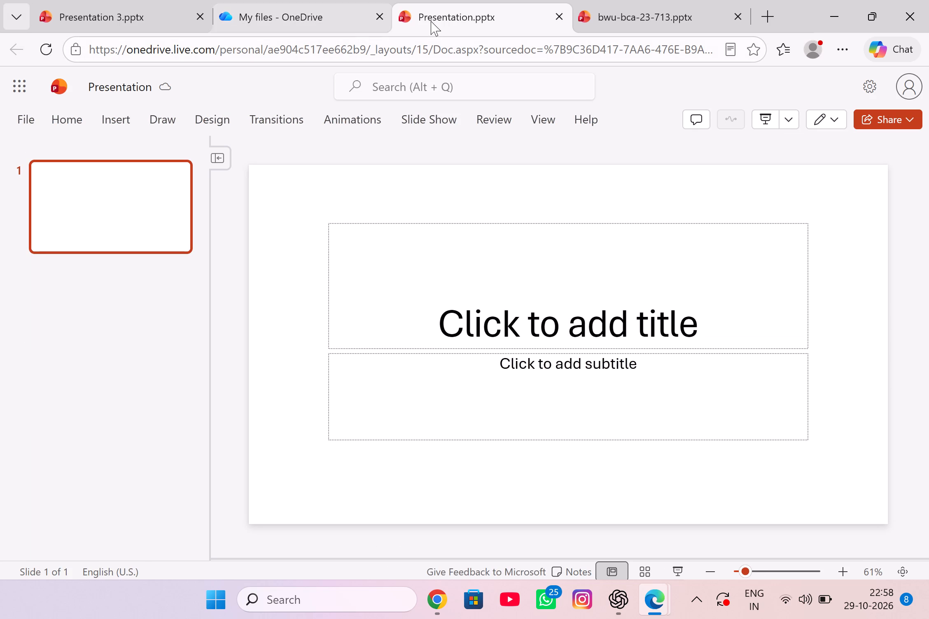
pyautogui.click(518, 13)
pyautogui.click(513, 21)
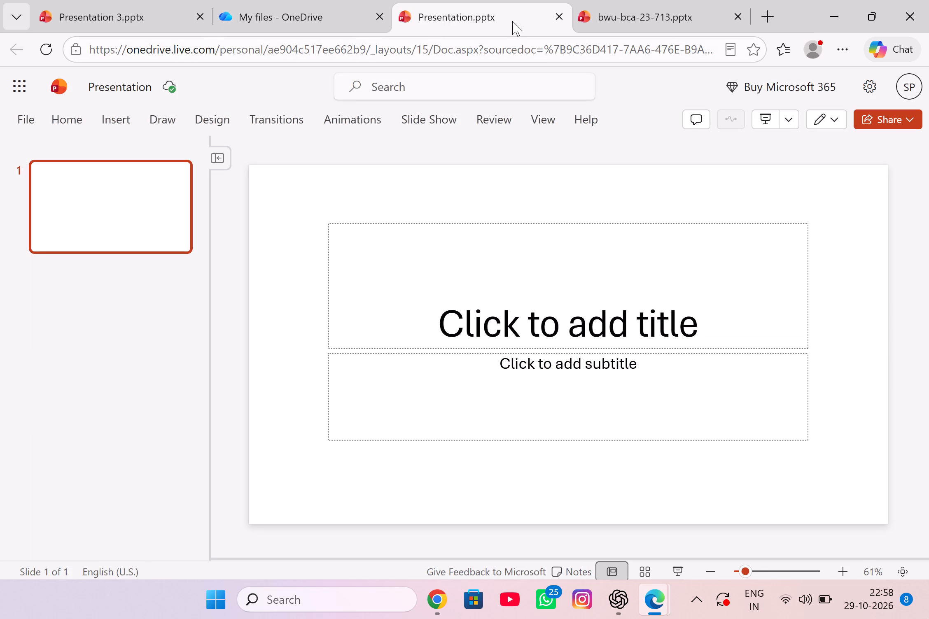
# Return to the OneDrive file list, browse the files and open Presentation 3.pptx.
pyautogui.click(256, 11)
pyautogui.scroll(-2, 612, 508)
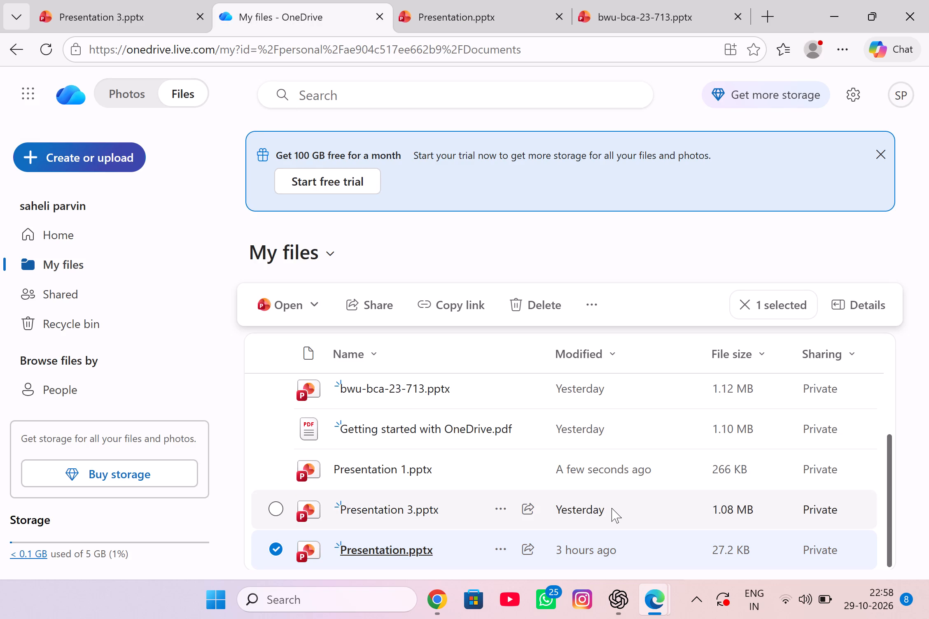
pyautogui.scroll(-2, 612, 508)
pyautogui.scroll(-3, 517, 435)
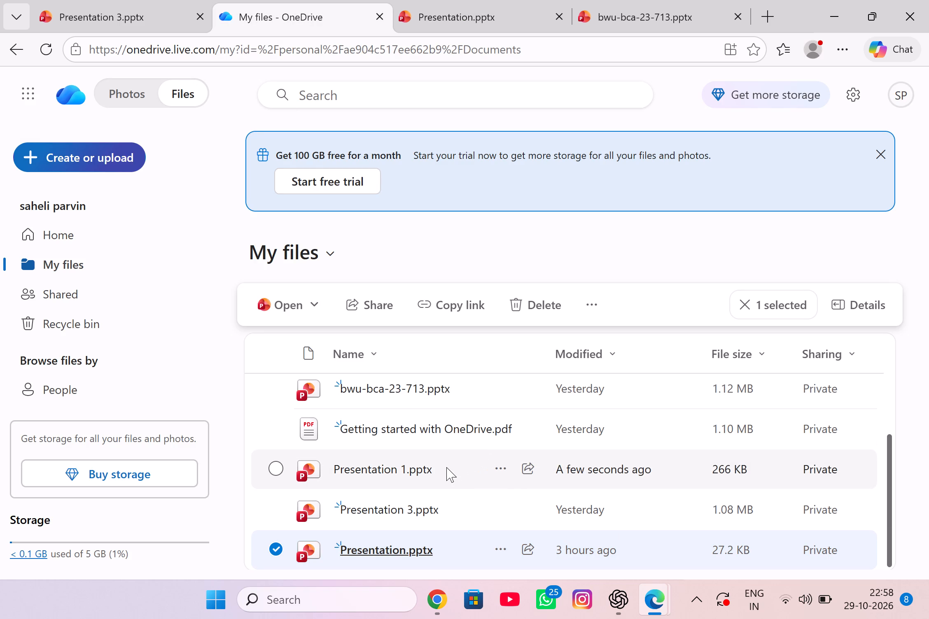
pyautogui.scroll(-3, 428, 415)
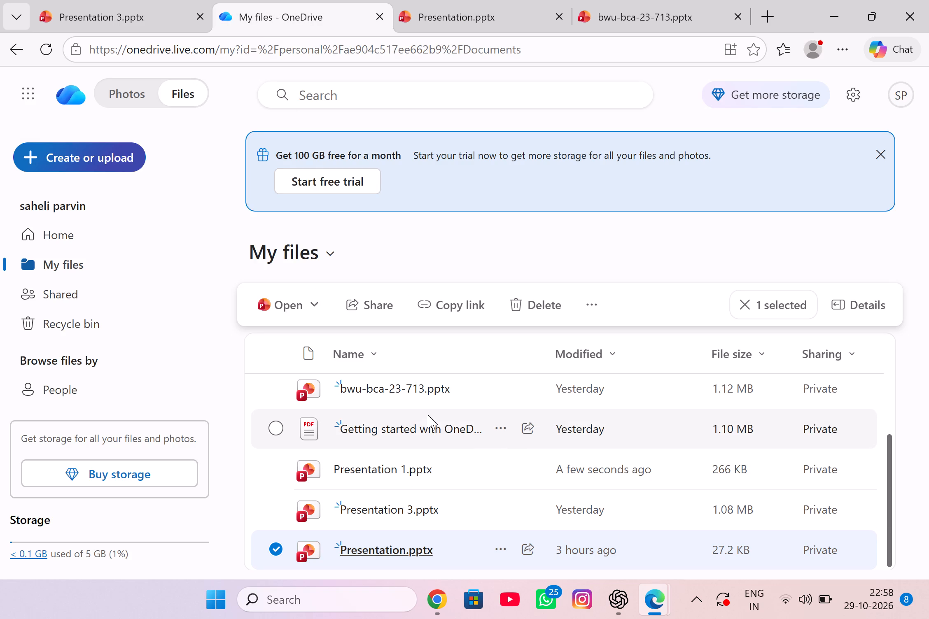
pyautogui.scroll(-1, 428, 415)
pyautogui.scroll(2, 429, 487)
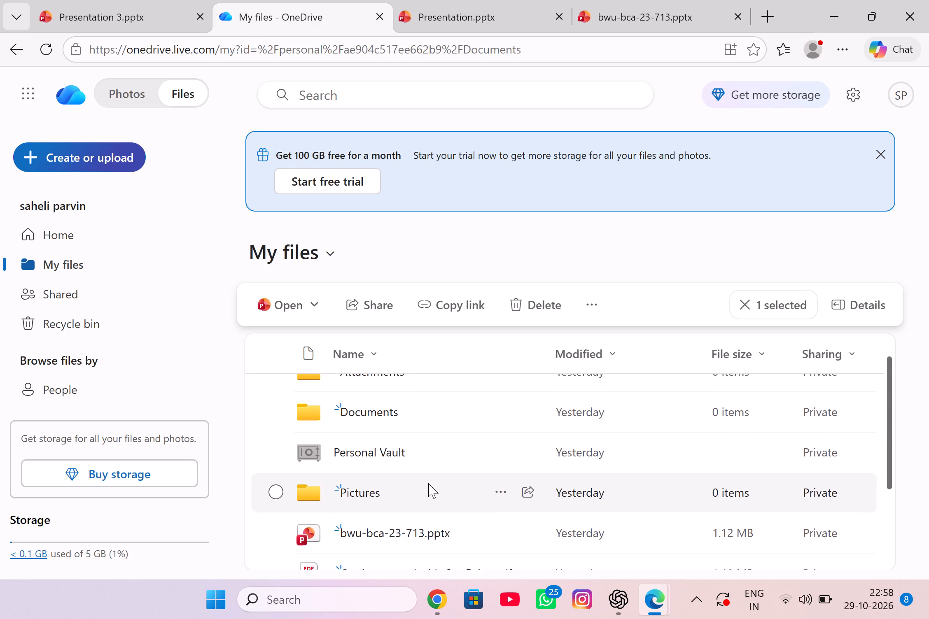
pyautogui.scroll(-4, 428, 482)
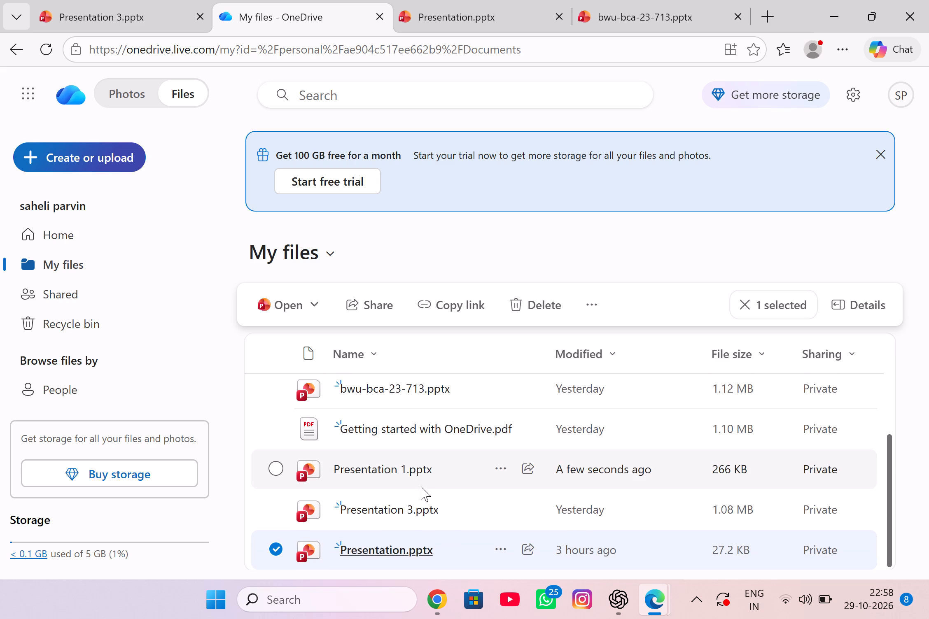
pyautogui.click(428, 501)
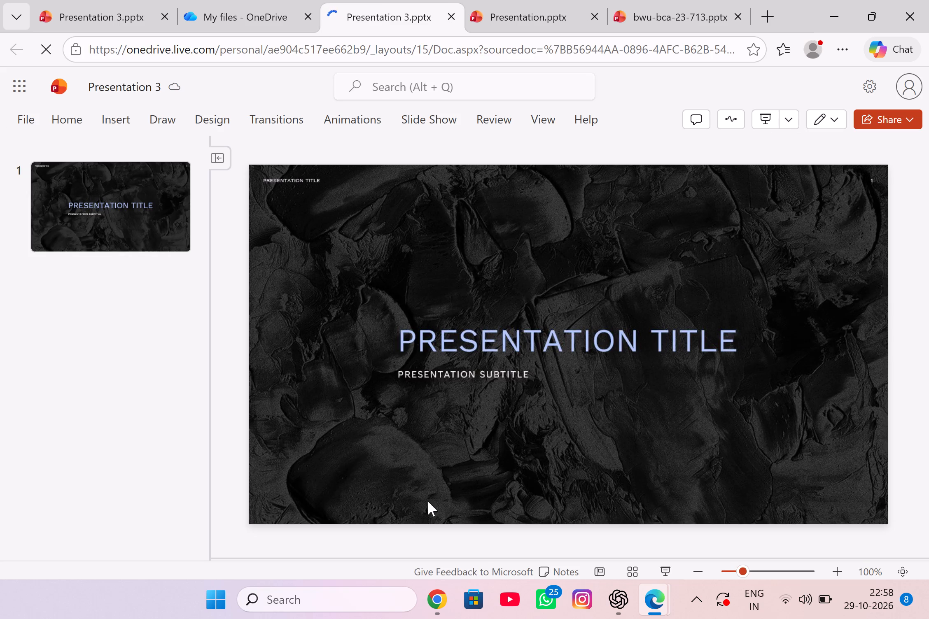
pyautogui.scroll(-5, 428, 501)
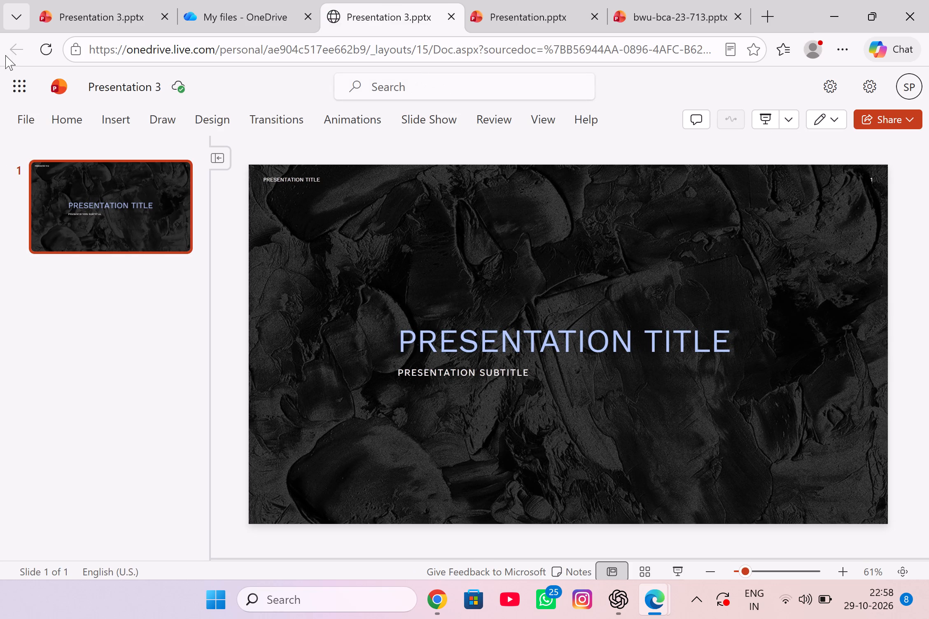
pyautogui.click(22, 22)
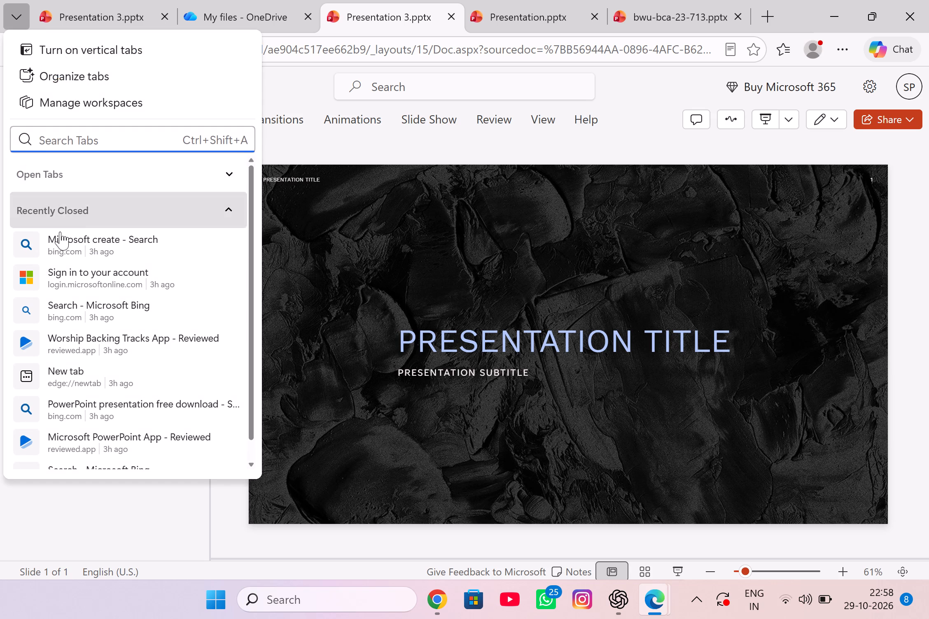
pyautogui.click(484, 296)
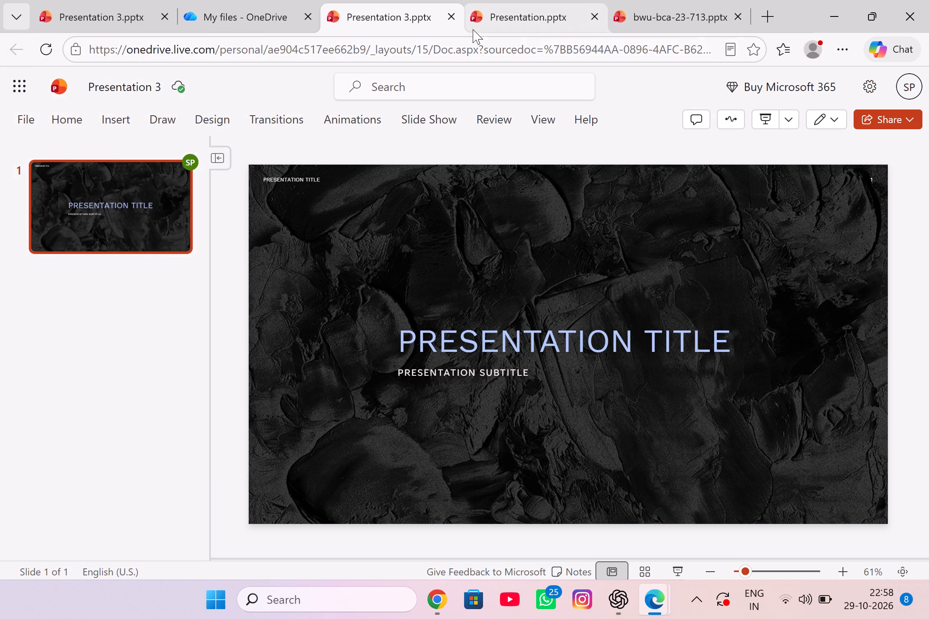
# Close the duplicate Presentation 3 tab and the Client Server Computing presentation's tab.
pyautogui.click(455, 17)
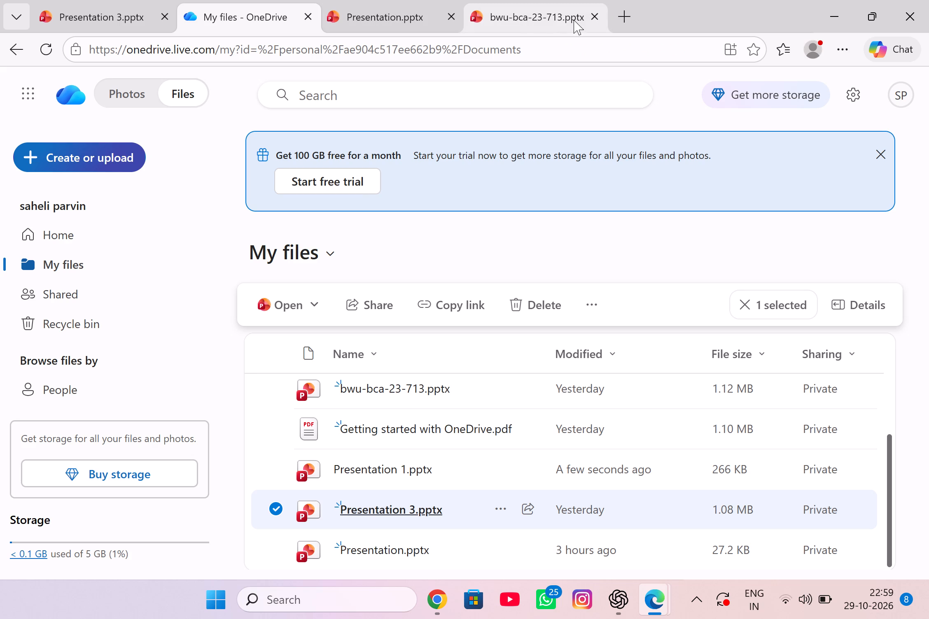
pyautogui.click(589, 15)
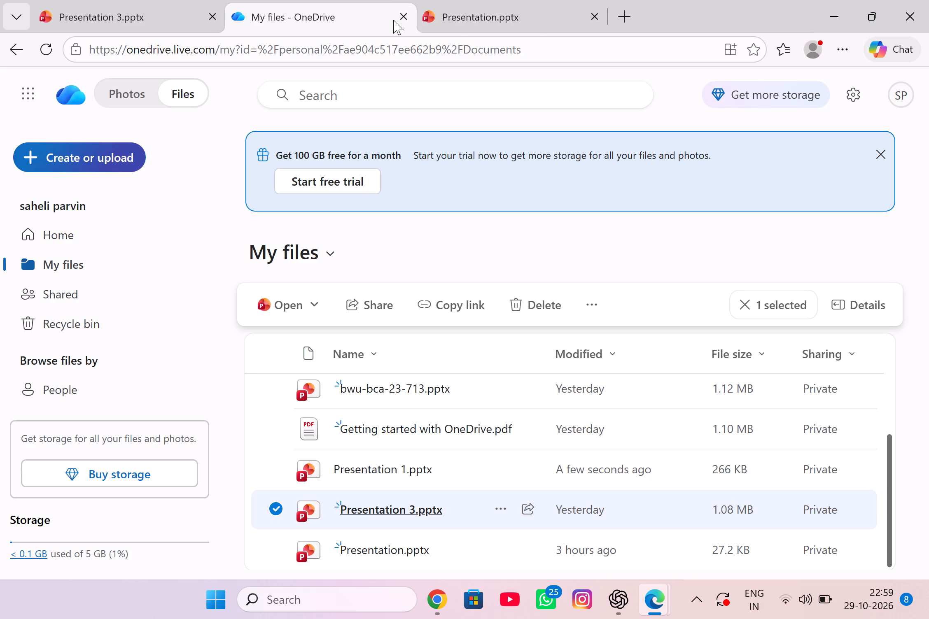
# Check the OneDrive file list, return to the PowerPoint home page from the Presentation.pptx tab and open Presentation 1 from the recent presentations.
pyautogui.click(362, 5)
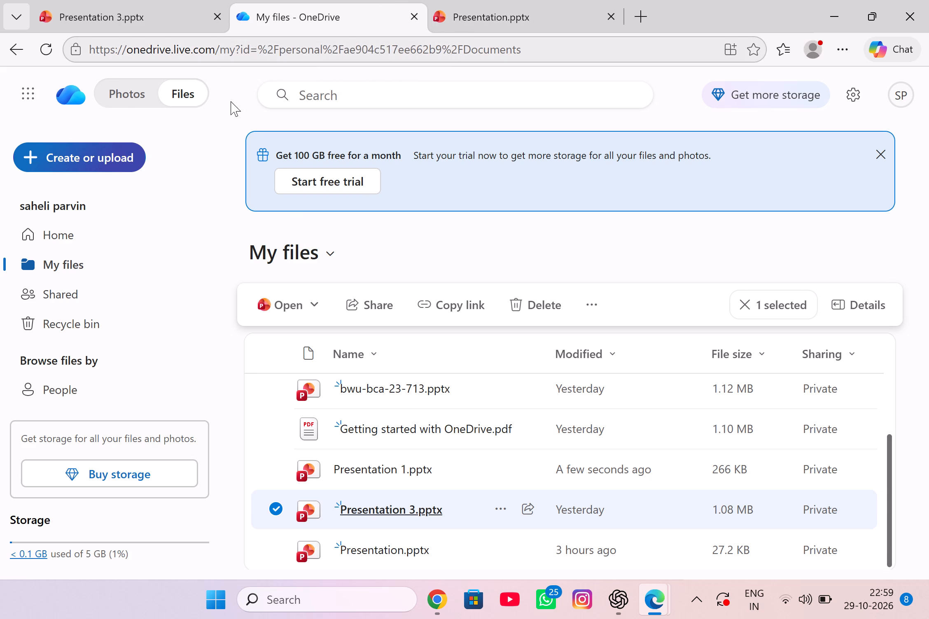
pyautogui.scroll(-5, 359, 336)
pyautogui.scroll(-5, 406, 401)
pyautogui.scroll(2, 406, 443)
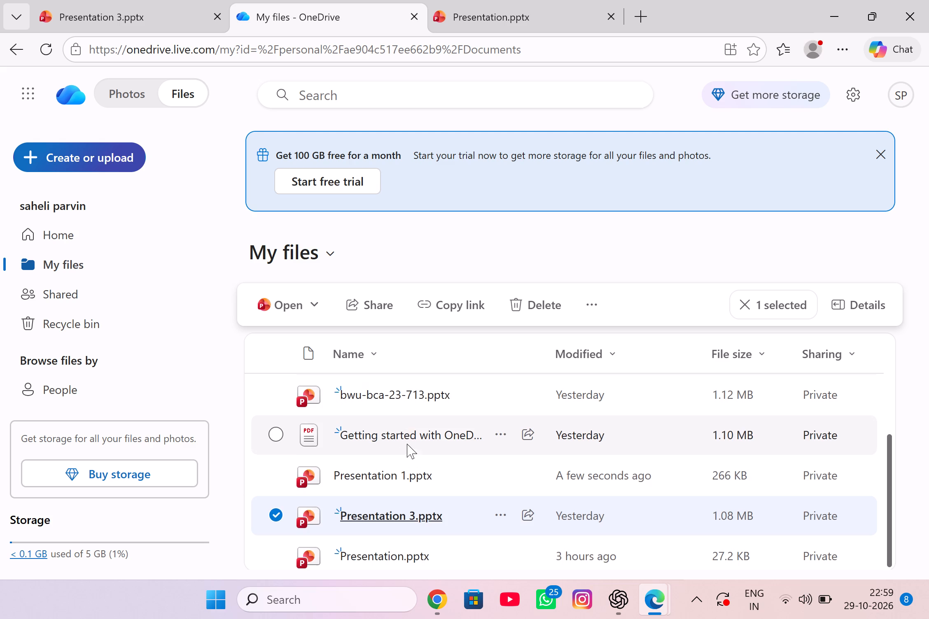
pyautogui.scroll(2, 407, 444)
pyautogui.scroll(5, 401, 389)
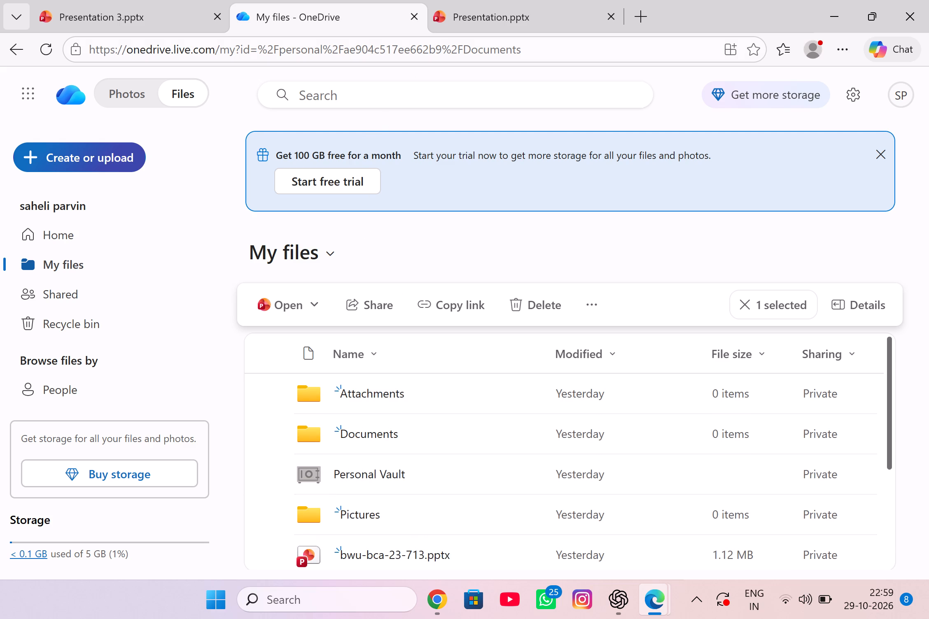
pyautogui.doubleClick(449, 23)
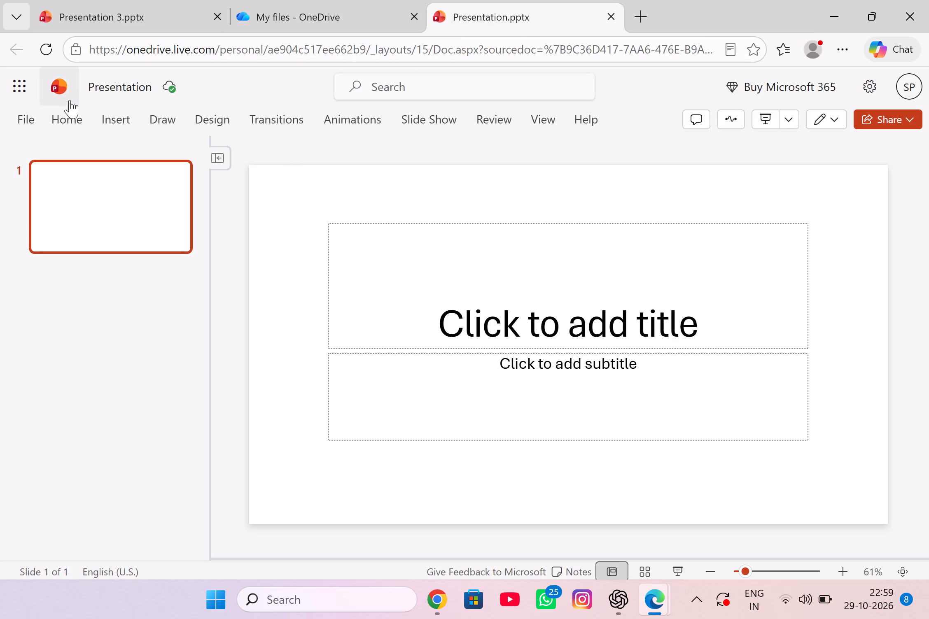
pyautogui.click(75, 88)
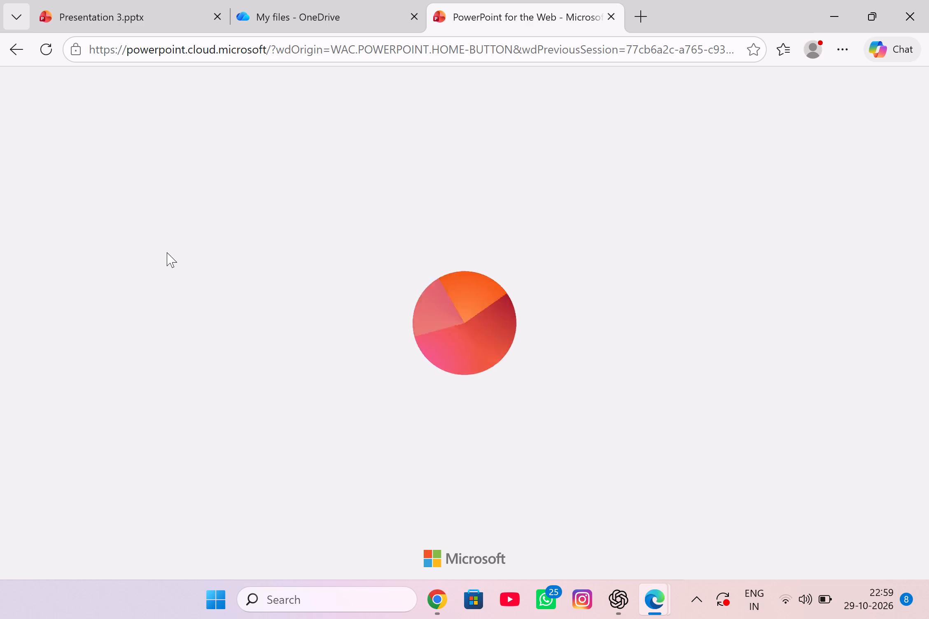
pyautogui.scroll(-3, 198, 328)
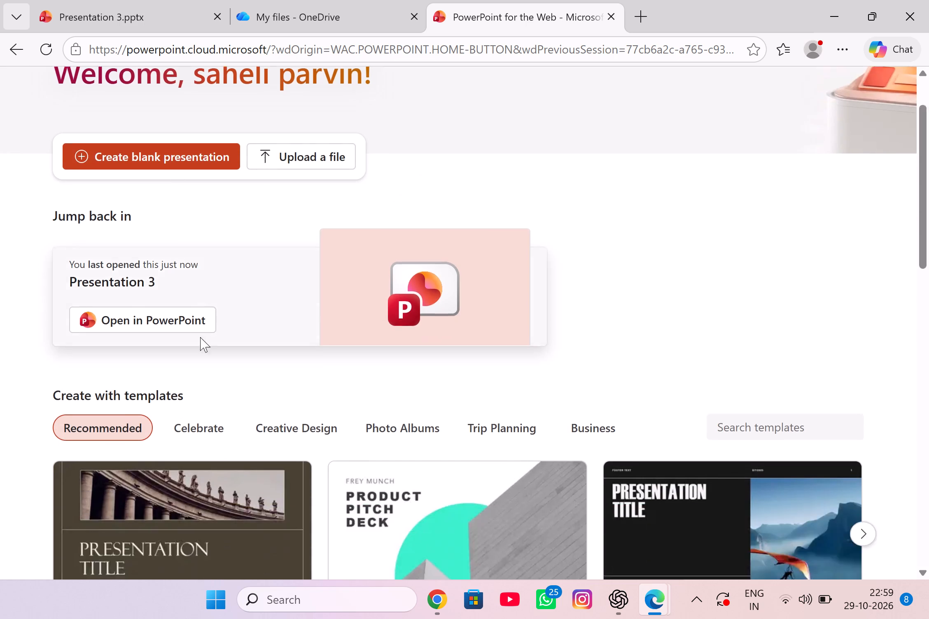
pyautogui.scroll(-3, 200, 337)
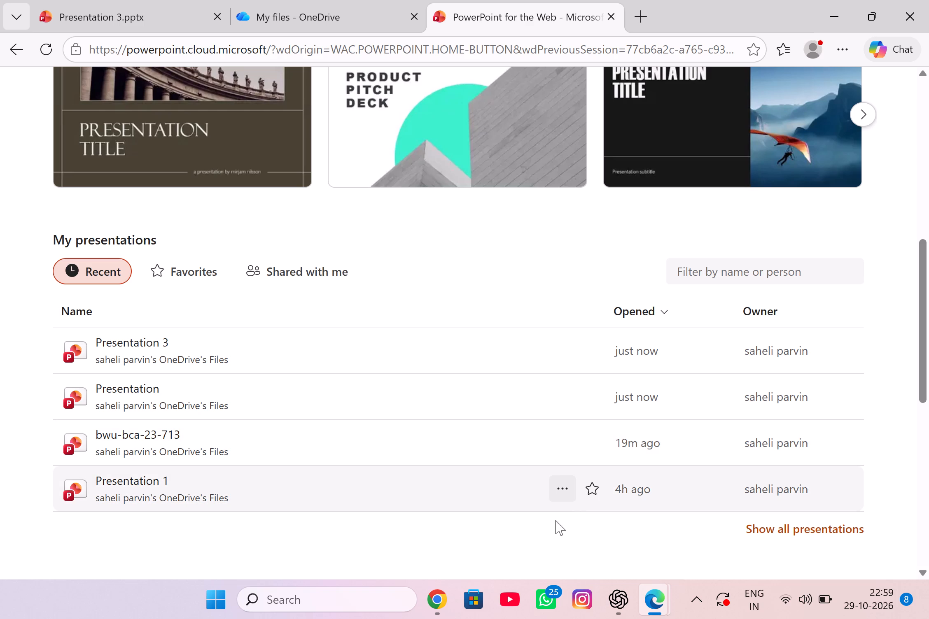
pyautogui.click(530, 477)
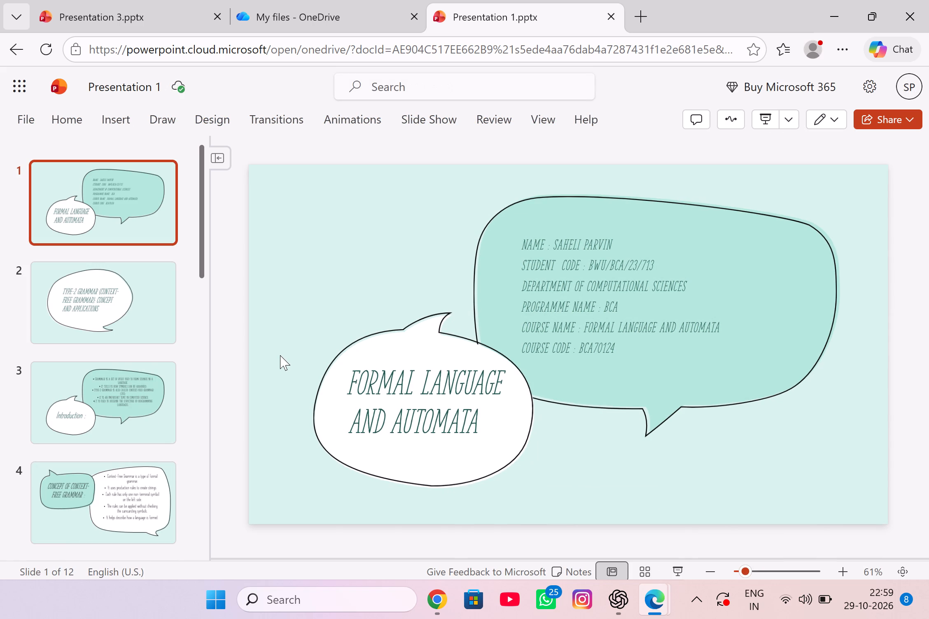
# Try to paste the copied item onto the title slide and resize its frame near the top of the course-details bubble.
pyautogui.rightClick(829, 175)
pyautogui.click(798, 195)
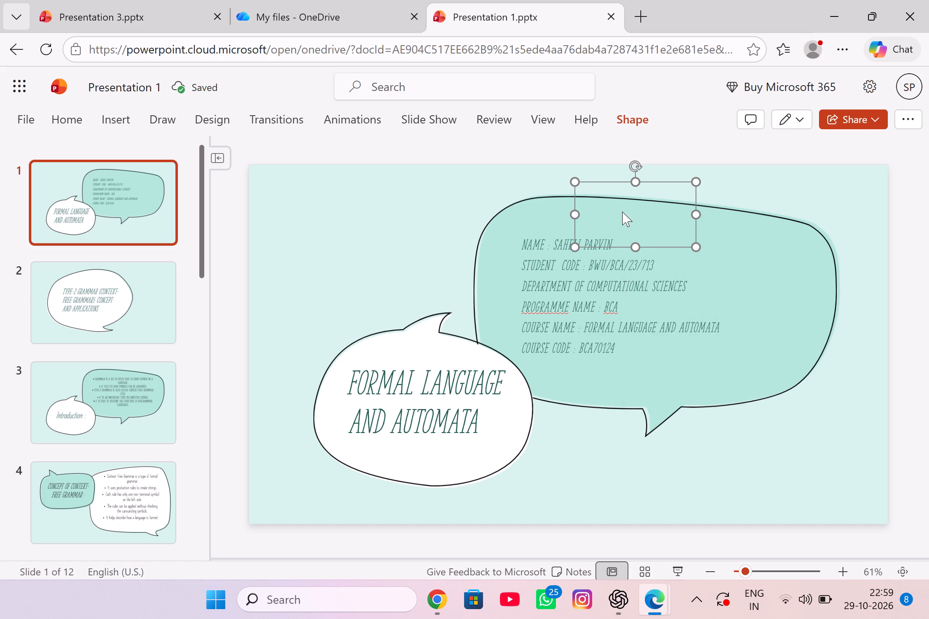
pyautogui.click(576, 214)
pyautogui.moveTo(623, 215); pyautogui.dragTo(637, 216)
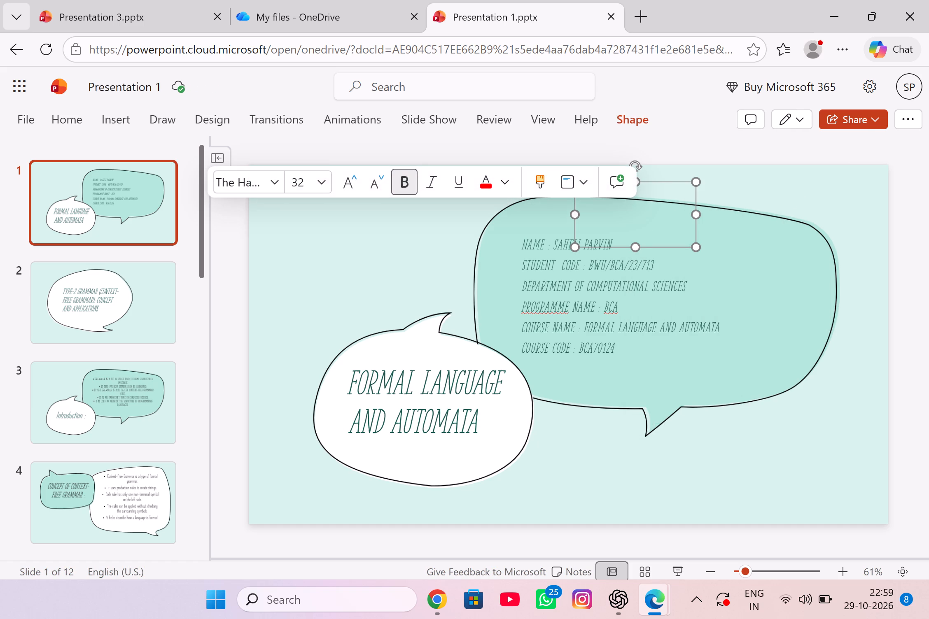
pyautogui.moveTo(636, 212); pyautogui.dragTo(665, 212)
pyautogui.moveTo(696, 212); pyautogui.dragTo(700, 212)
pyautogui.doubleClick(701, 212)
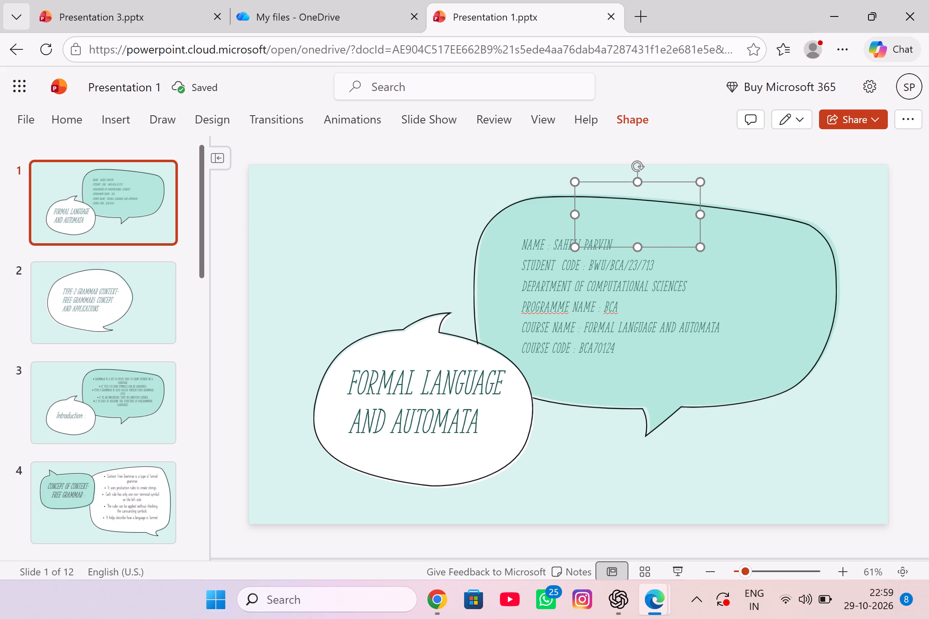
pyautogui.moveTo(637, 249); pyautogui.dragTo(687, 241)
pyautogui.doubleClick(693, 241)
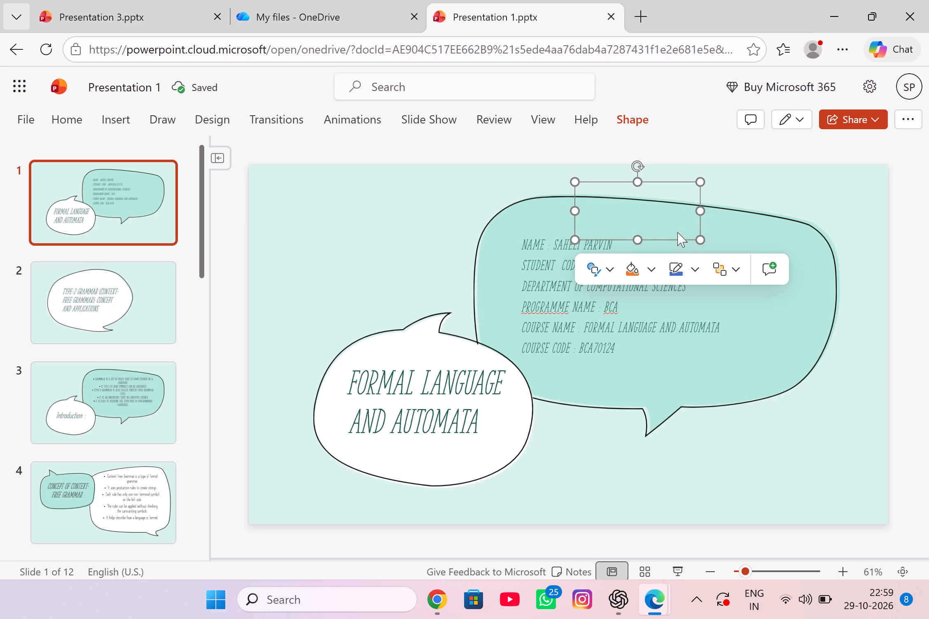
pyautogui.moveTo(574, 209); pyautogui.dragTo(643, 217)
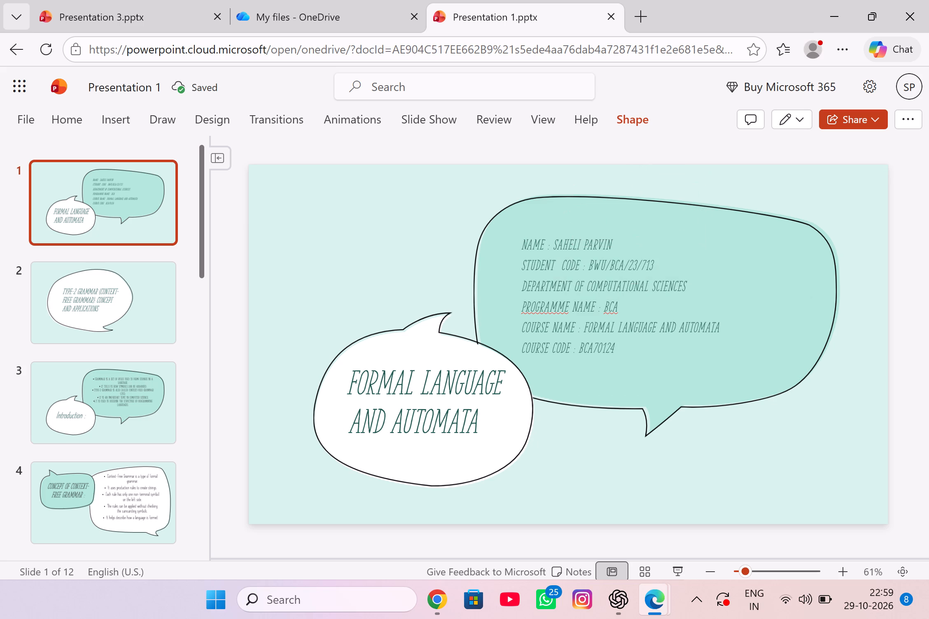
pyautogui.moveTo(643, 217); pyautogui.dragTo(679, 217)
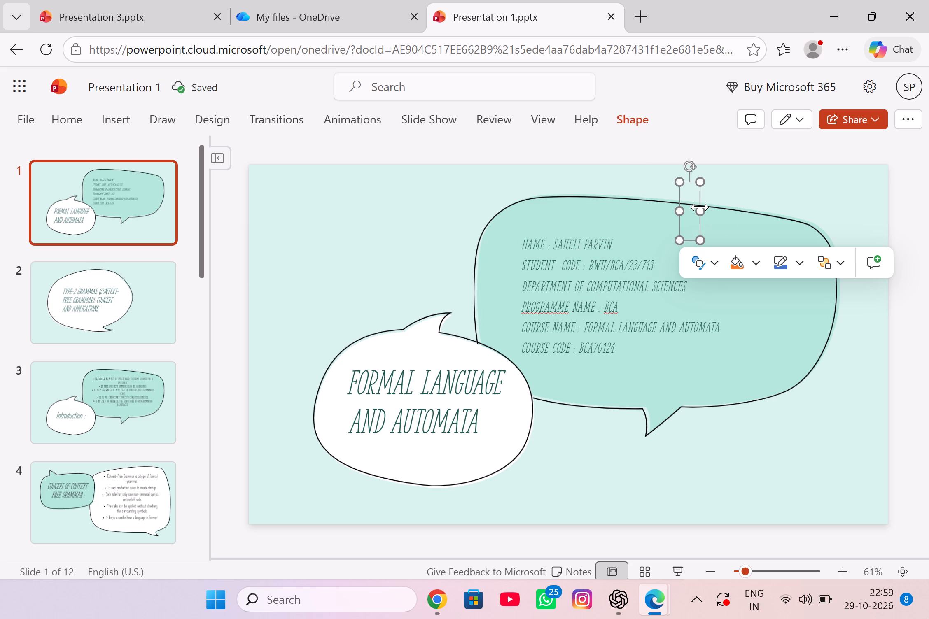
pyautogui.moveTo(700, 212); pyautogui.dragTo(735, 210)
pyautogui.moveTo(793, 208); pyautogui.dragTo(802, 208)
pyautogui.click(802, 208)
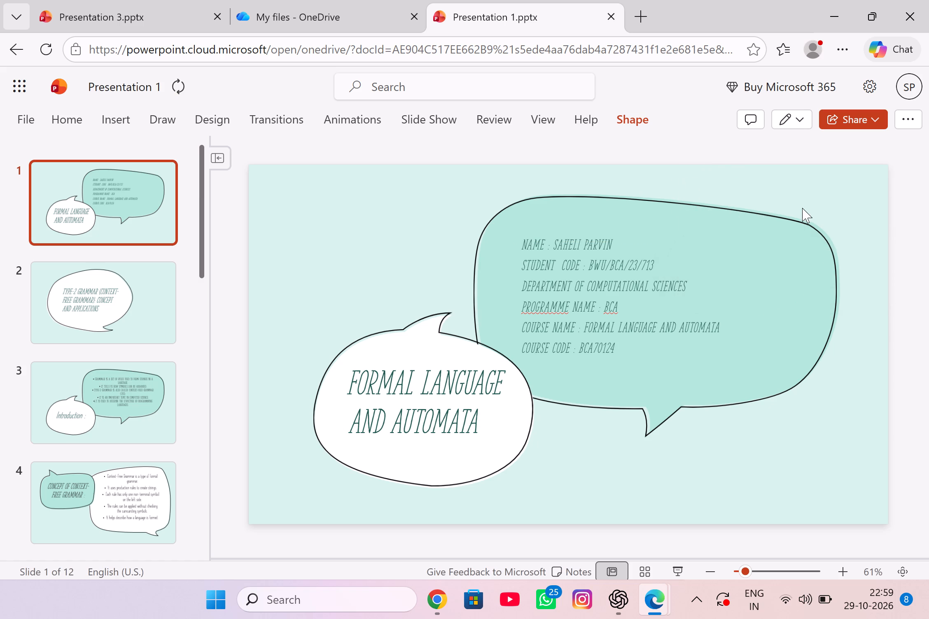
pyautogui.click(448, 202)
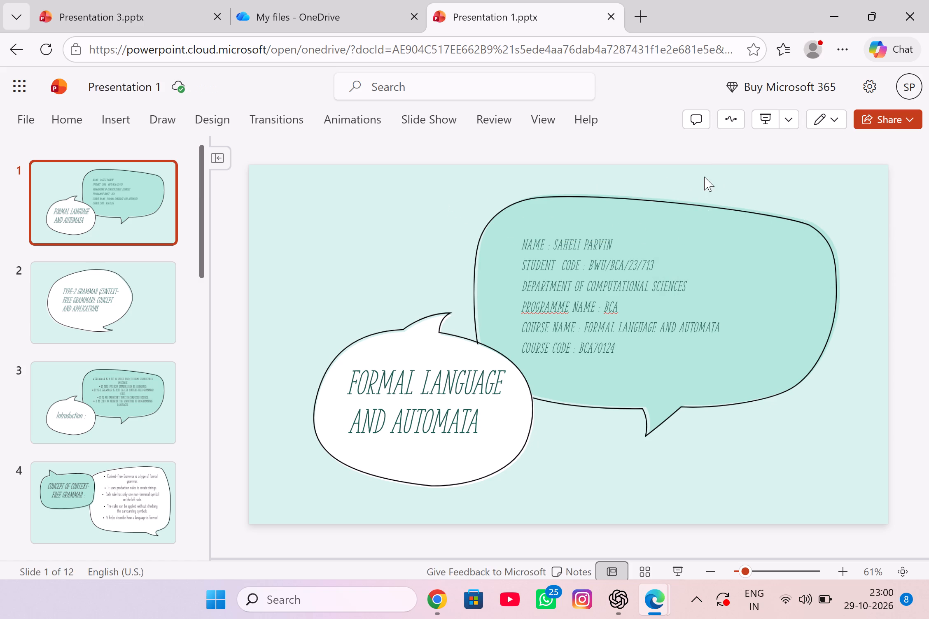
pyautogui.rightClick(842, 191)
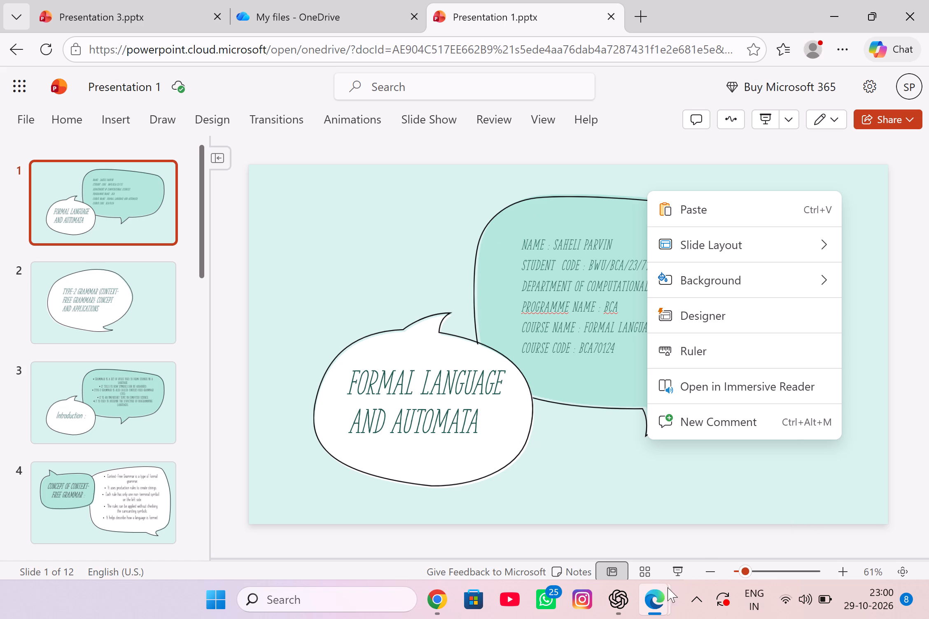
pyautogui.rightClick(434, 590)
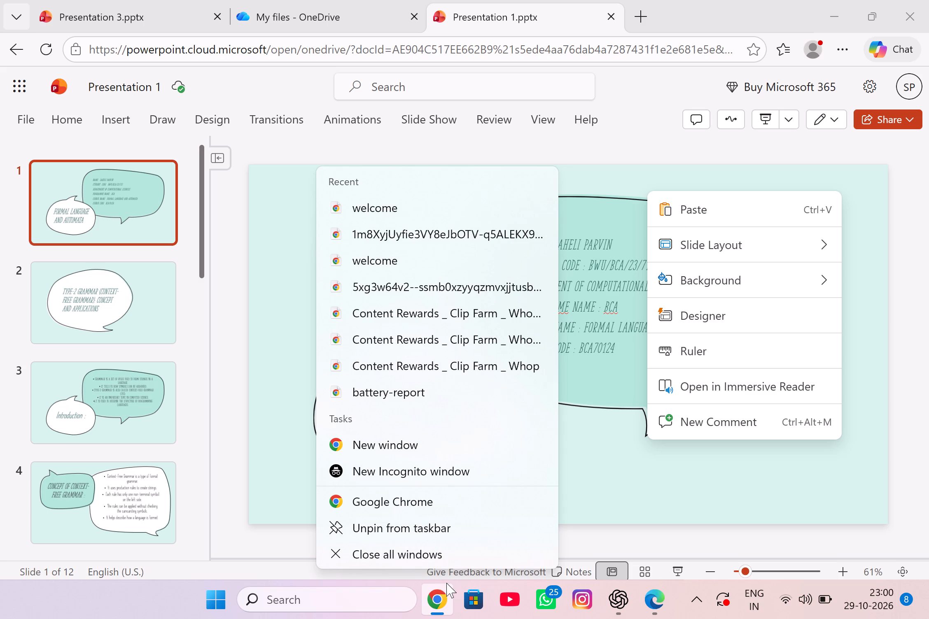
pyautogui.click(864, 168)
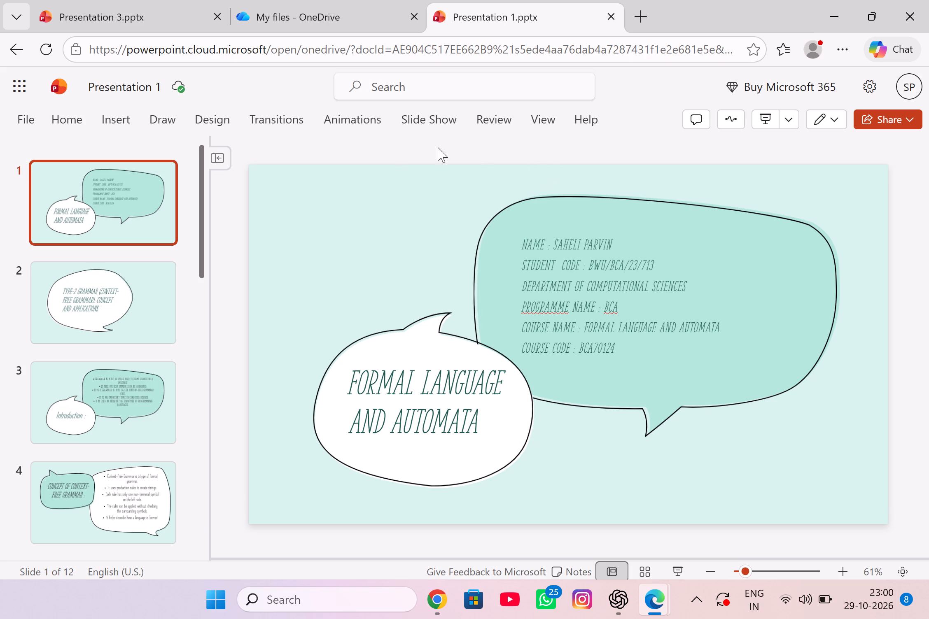
# Insert the picture WhatsApp Image 2026-10-28 at 10.47.01 PM from the Downloads folder onto the title slide.
pyautogui.click(107, 116)
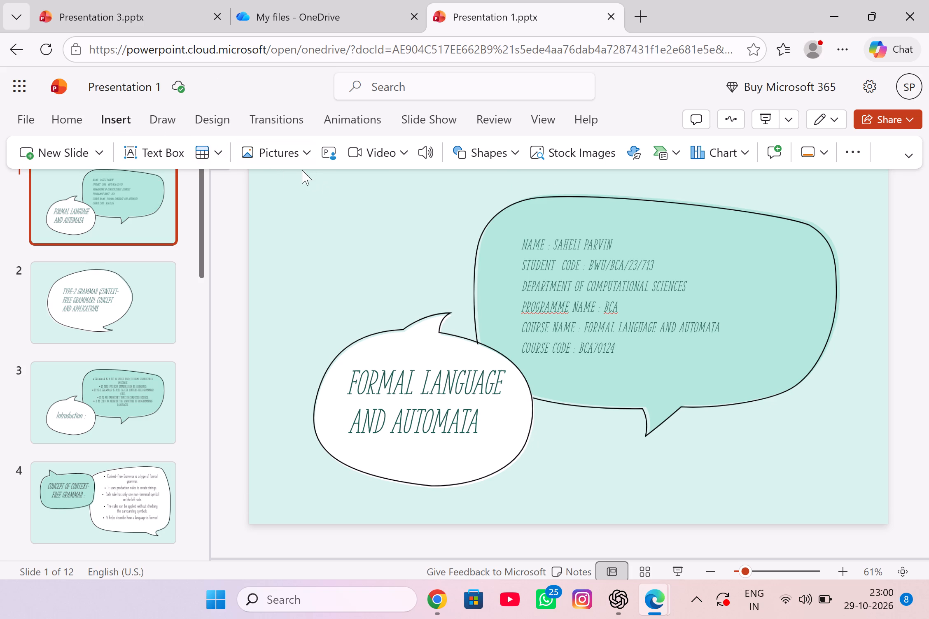
pyautogui.click(302, 146)
pyautogui.click(322, 205)
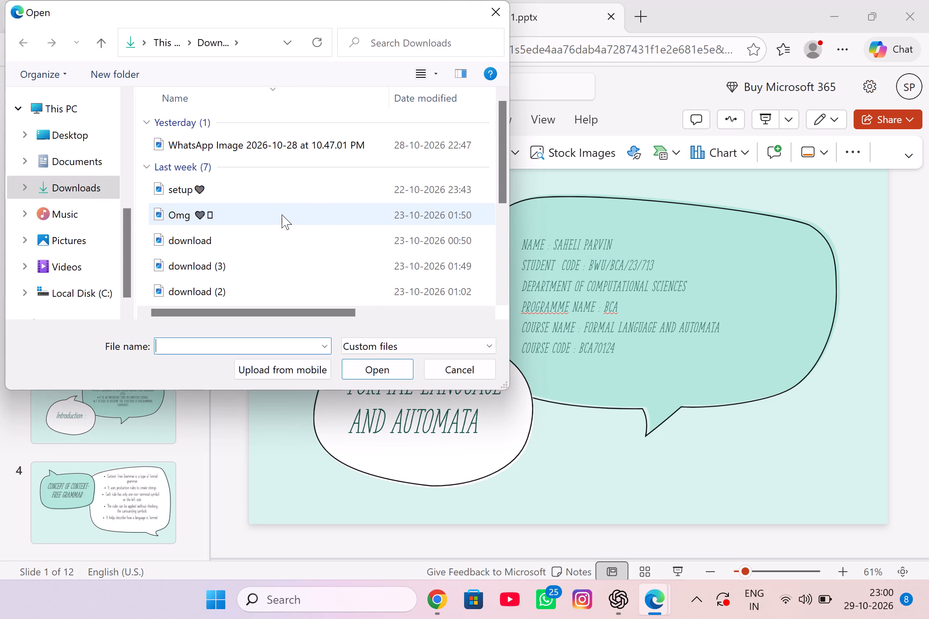
pyautogui.click(266, 150)
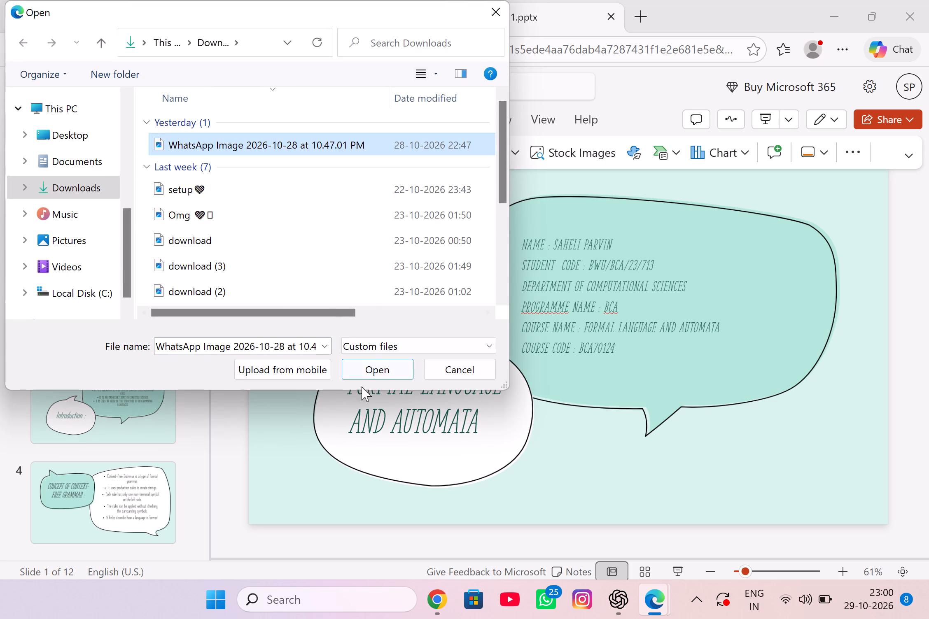
pyautogui.click(366, 371)
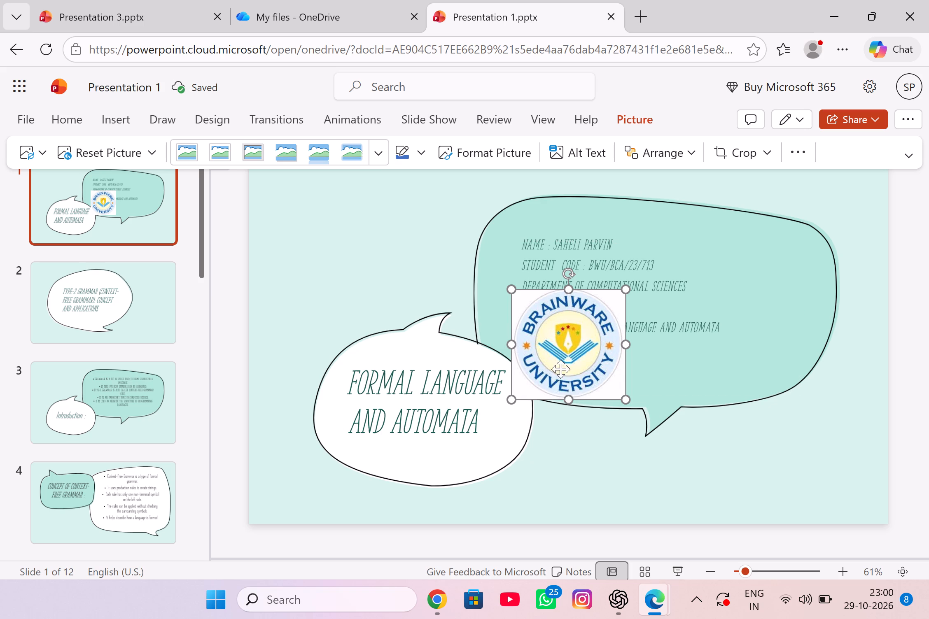
# Move the Brainware University logo over the upper-right corner of the course-details bubble on the title slide and deselect it.
pyautogui.click(556, 361)
pyautogui.doubleClick(558, 359)
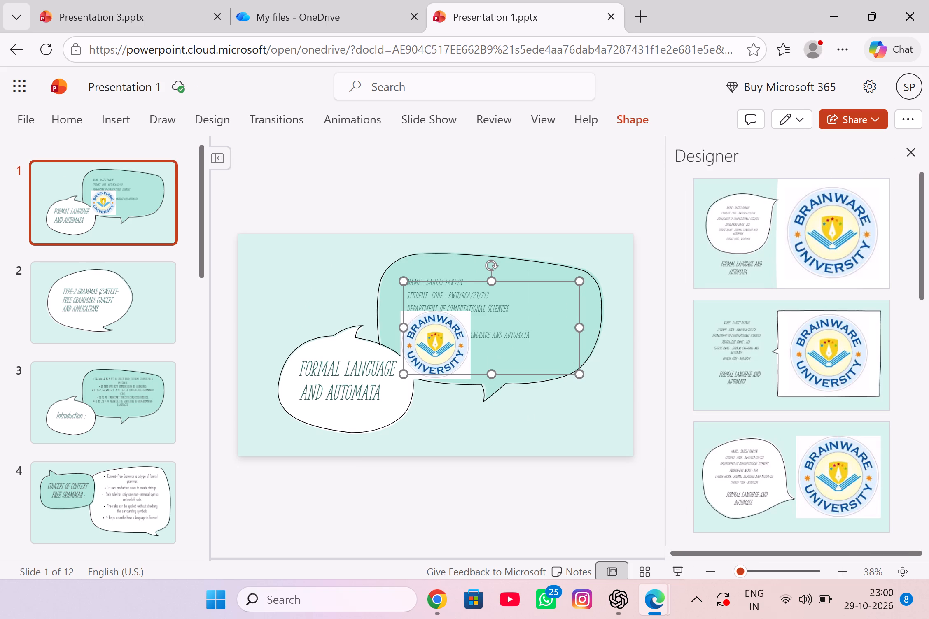
pyautogui.moveTo(441, 353); pyautogui.dragTo(442, 351)
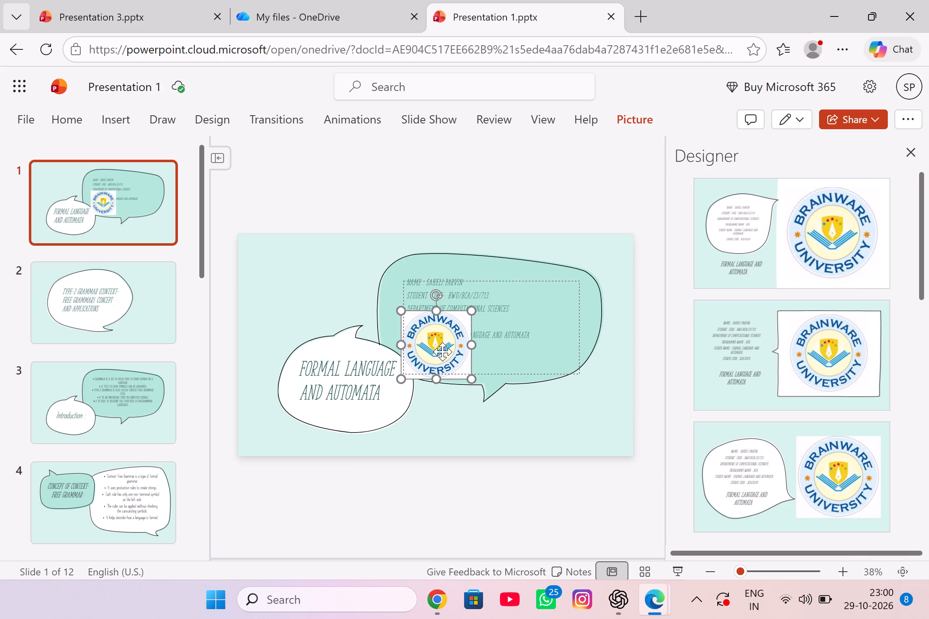
pyautogui.moveTo(442, 351); pyautogui.dragTo(493, 341)
pyautogui.moveTo(530, 337); pyautogui.dragTo(559, 320)
pyautogui.click(559, 320)
pyautogui.moveTo(487, 332); pyautogui.dragTo(493, 330)
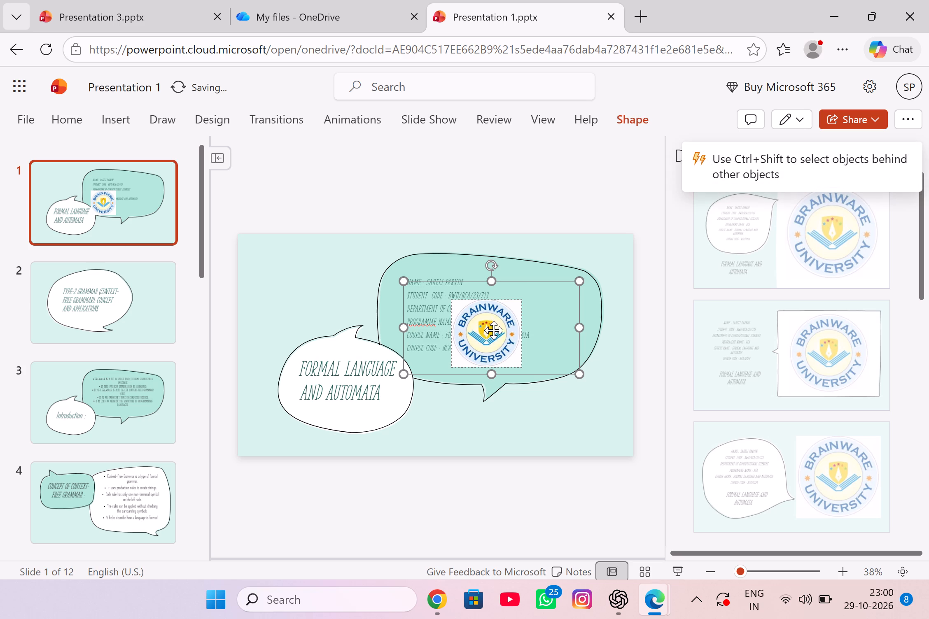
pyautogui.moveTo(493, 330); pyautogui.dragTo(495, 330)
pyautogui.moveTo(495, 330); pyautogui.dragTo(584, 288)
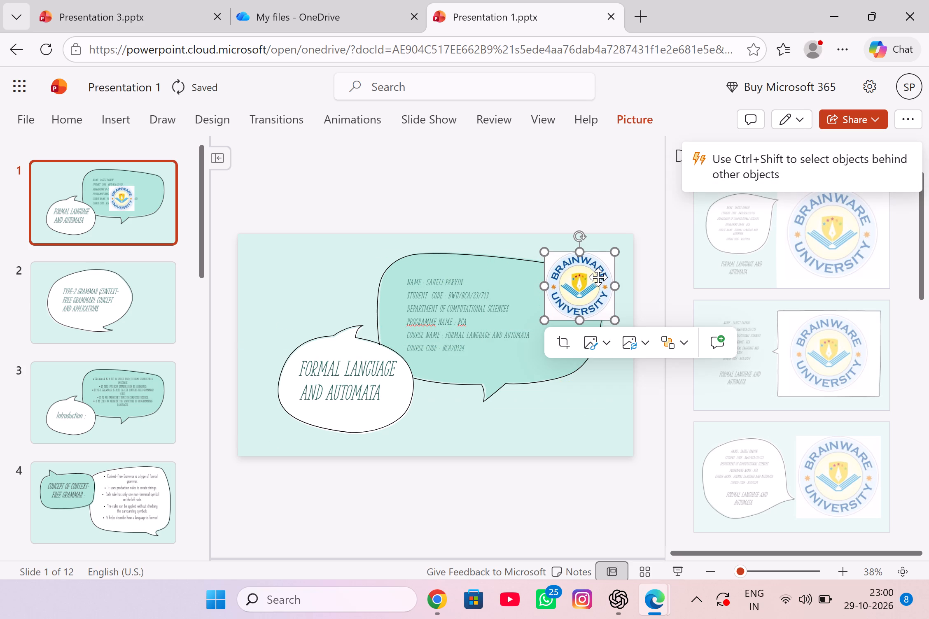
pyautogui.click(598, 277)
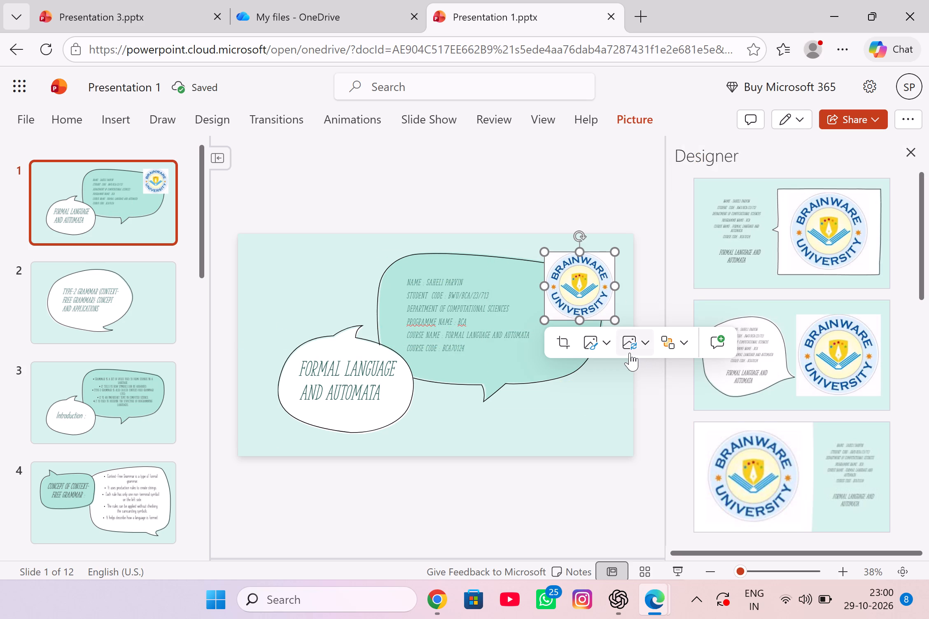
pyautogui.click(684, 341)
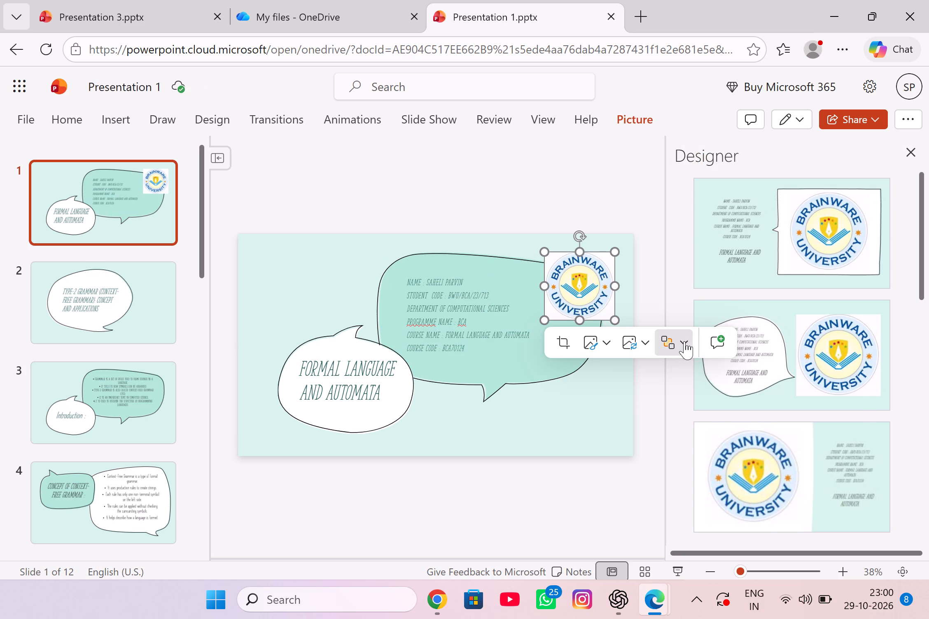
pyautogui.click(572, 437)
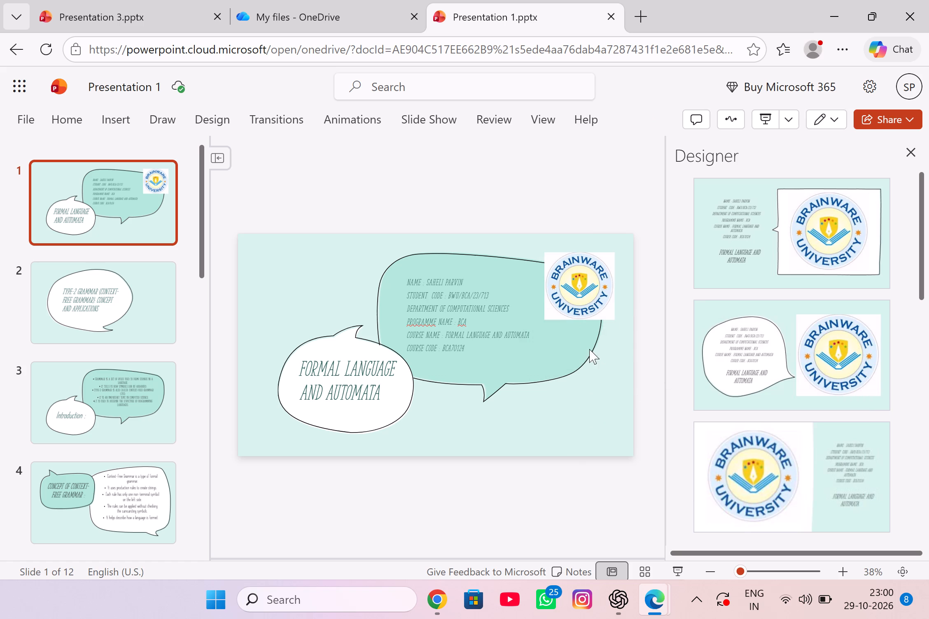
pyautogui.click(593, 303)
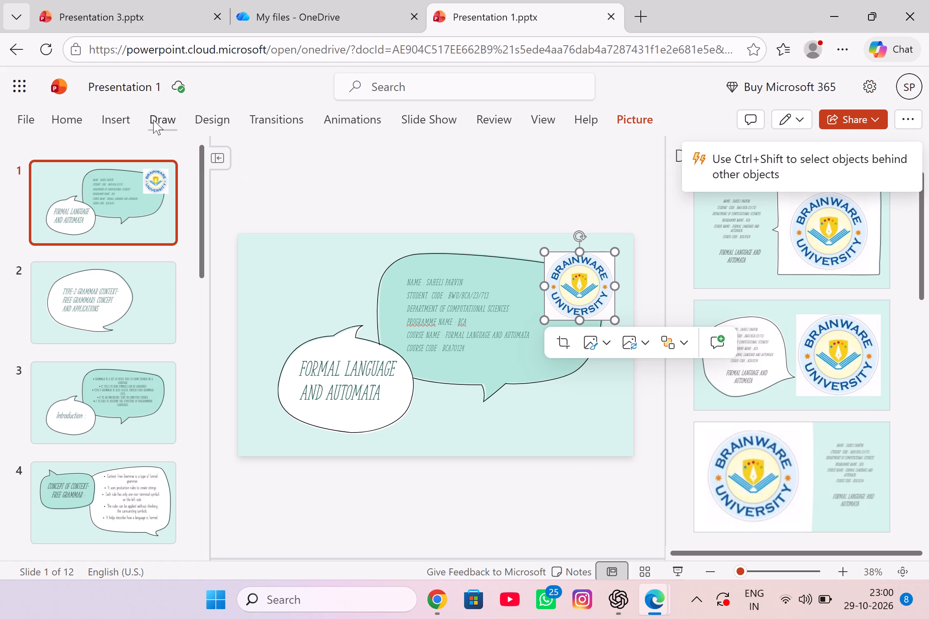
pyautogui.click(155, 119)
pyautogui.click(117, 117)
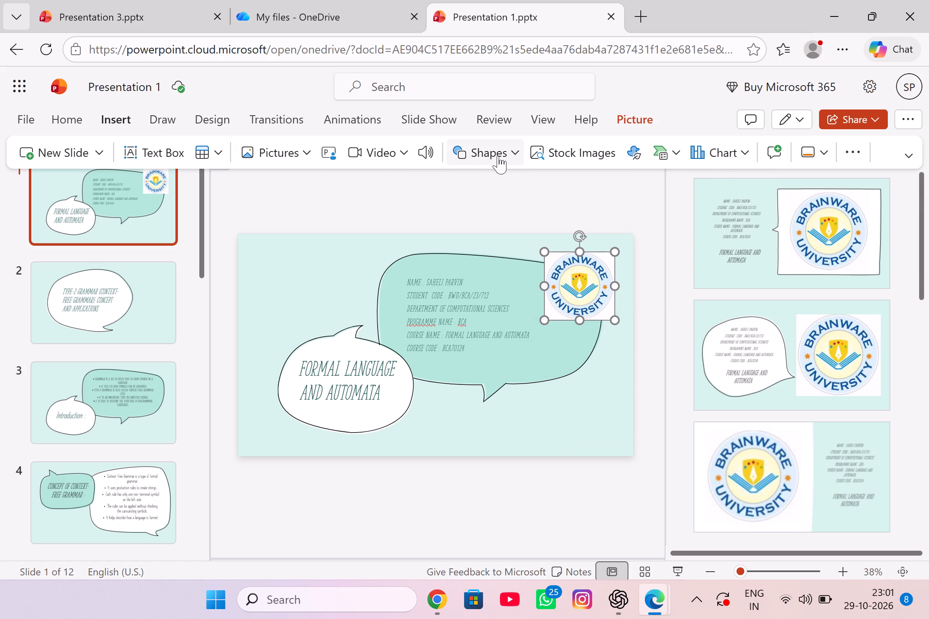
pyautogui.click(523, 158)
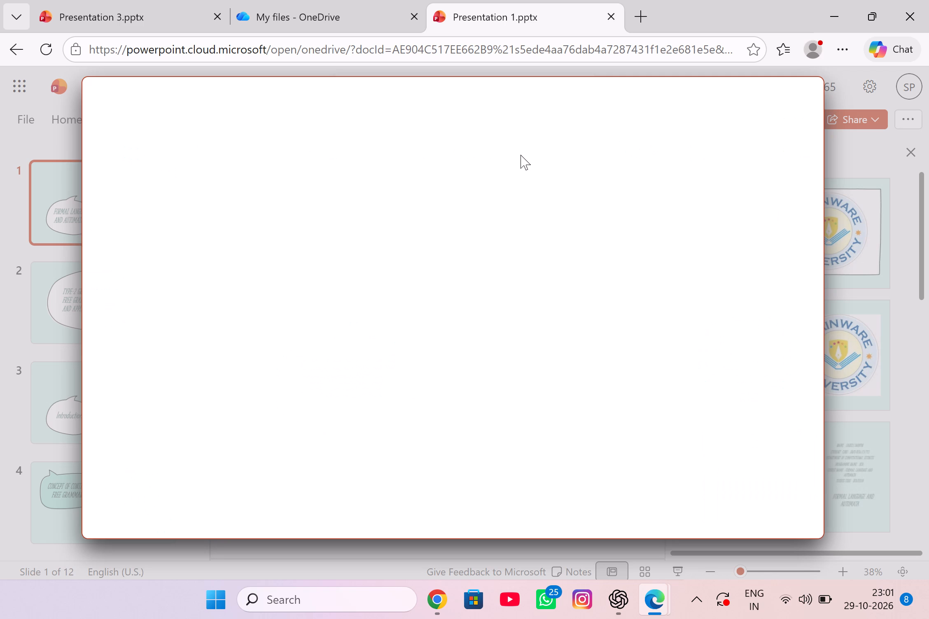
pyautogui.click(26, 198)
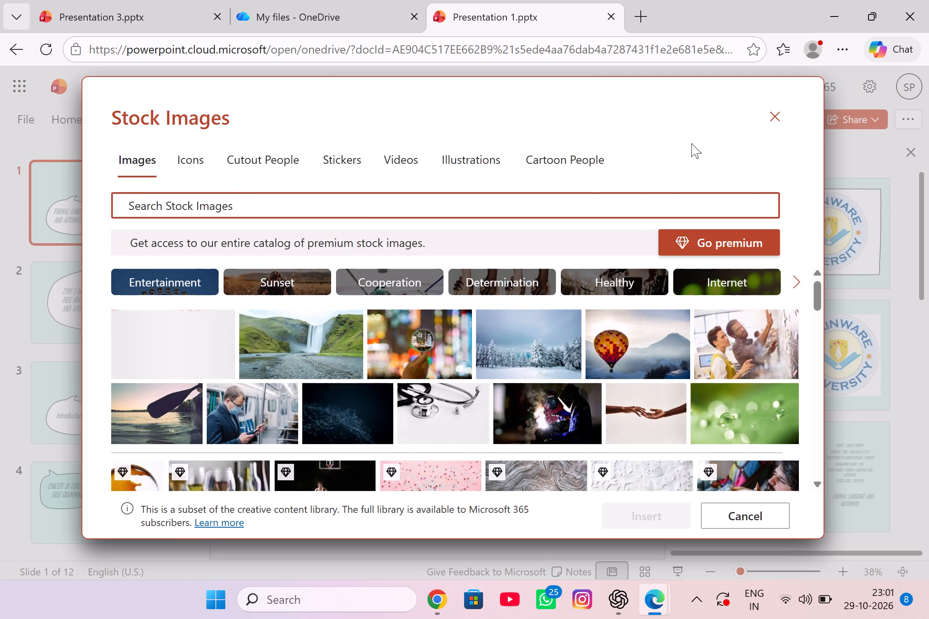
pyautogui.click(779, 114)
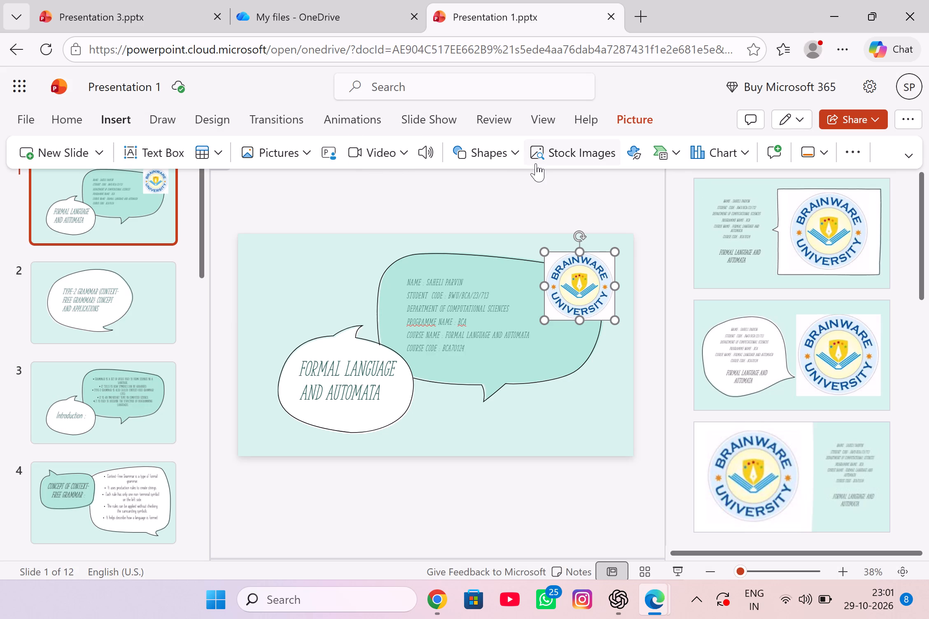
# Insert an oval shape on the title slide, over the lower-right part of the university logo.
pyautogui.click(513, 149)
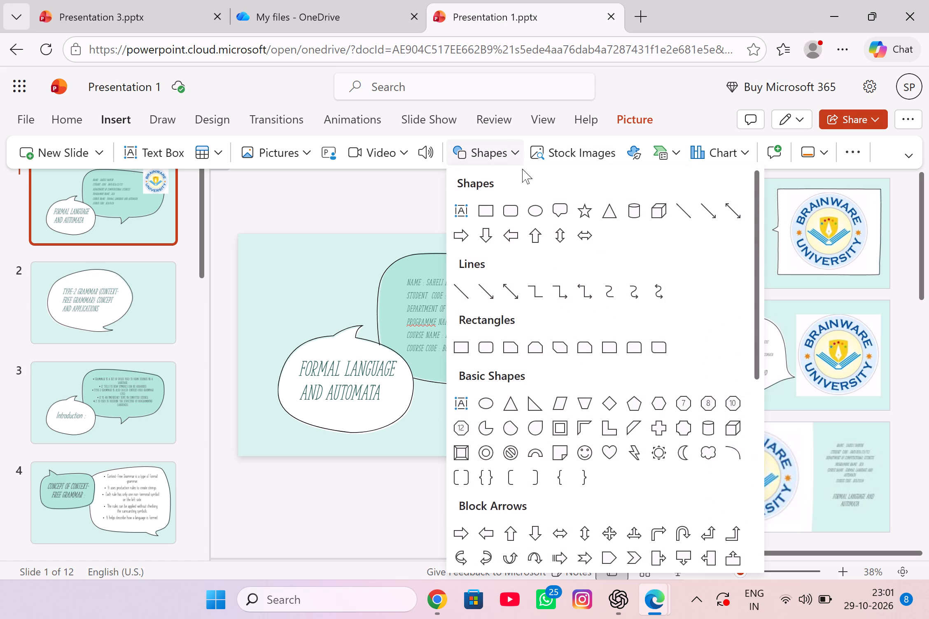
pyautogui.click(535, 208)
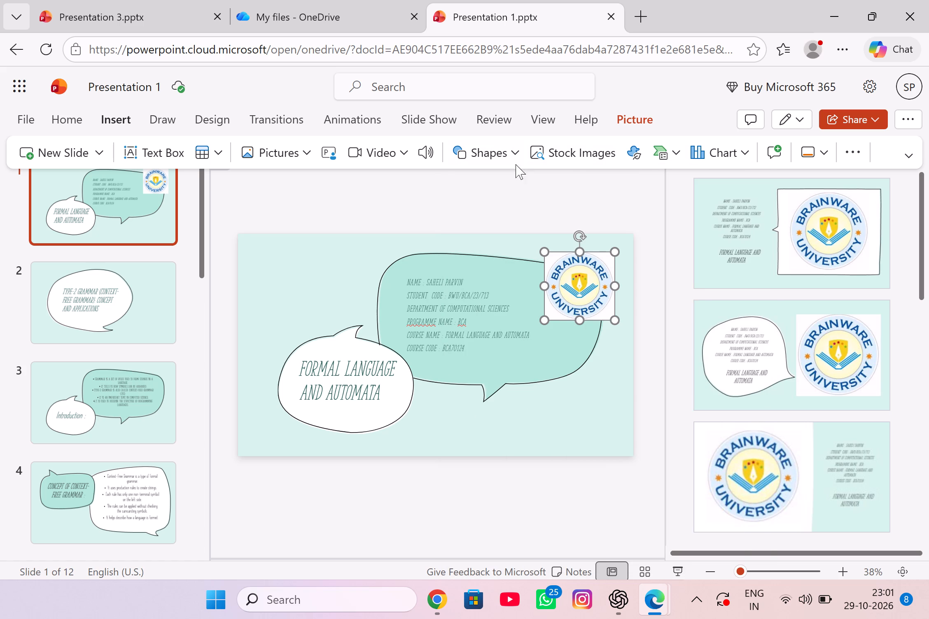
pyautogui.click(514, 154)
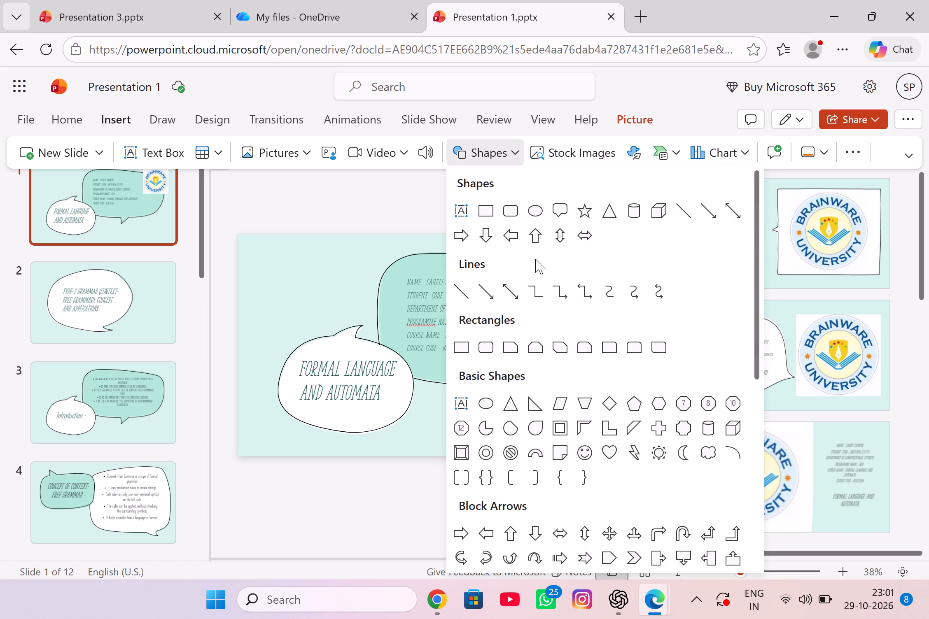
pyautogui.click(488, 400)
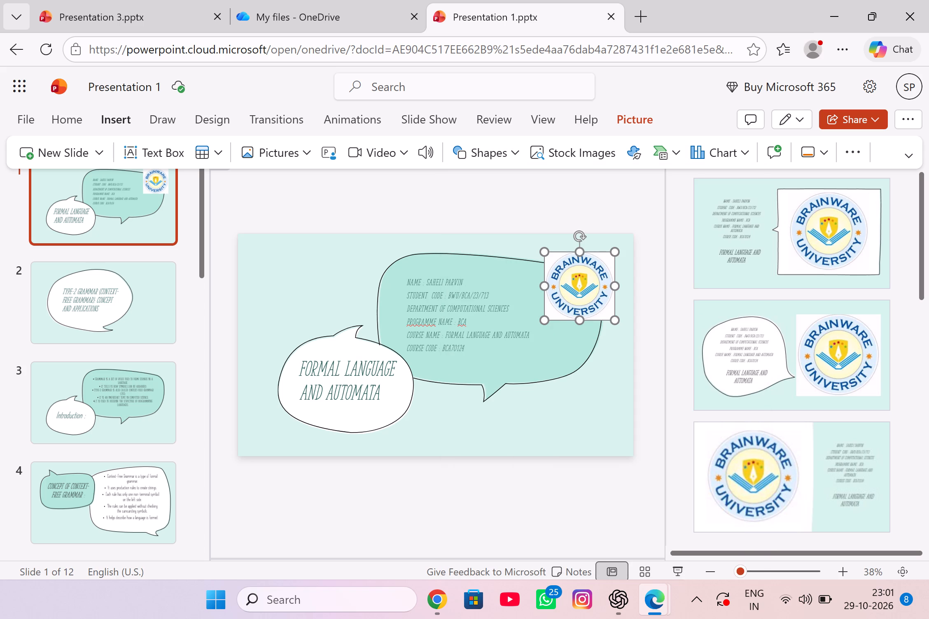
pyautogui.click(578, 289)
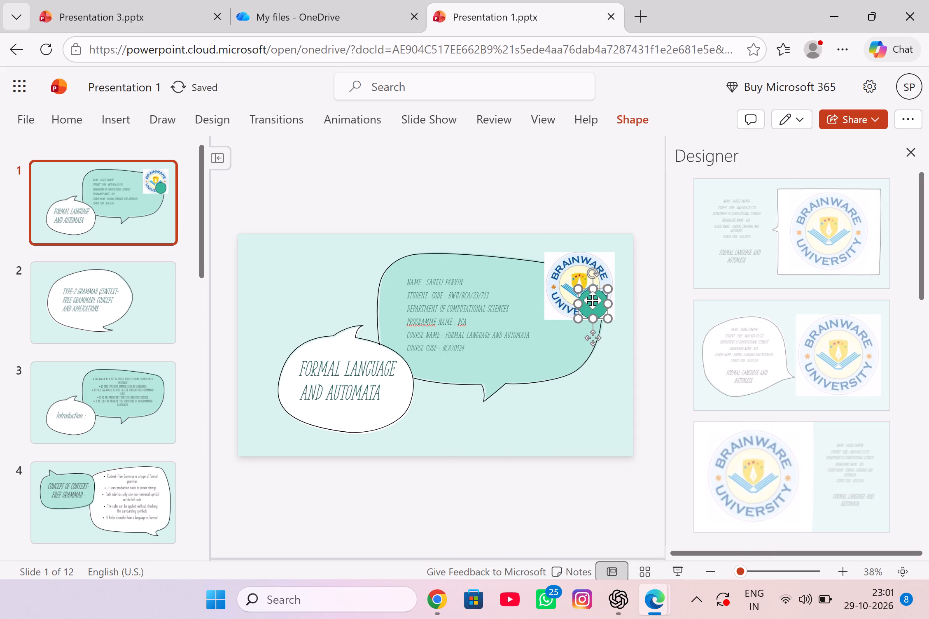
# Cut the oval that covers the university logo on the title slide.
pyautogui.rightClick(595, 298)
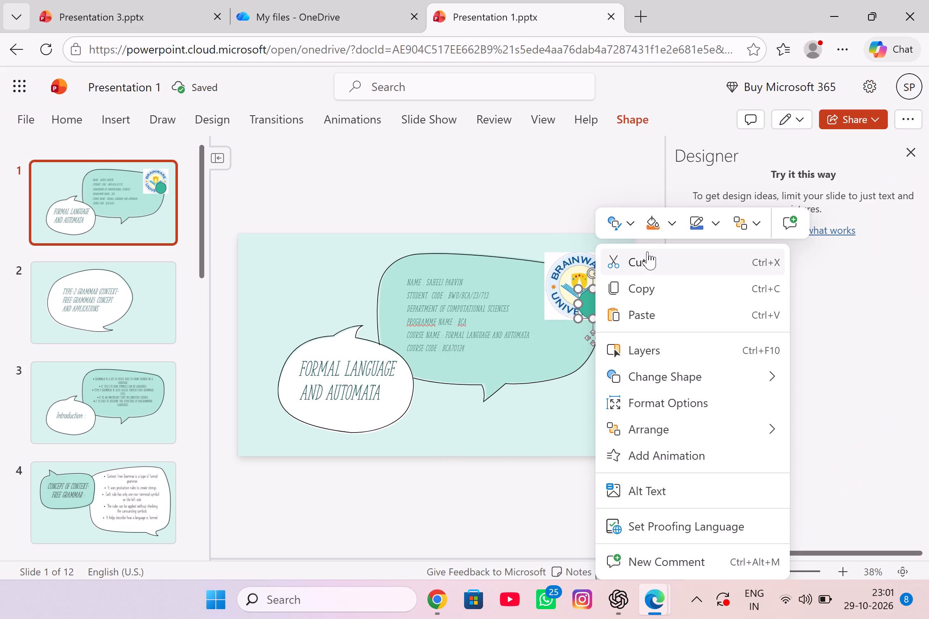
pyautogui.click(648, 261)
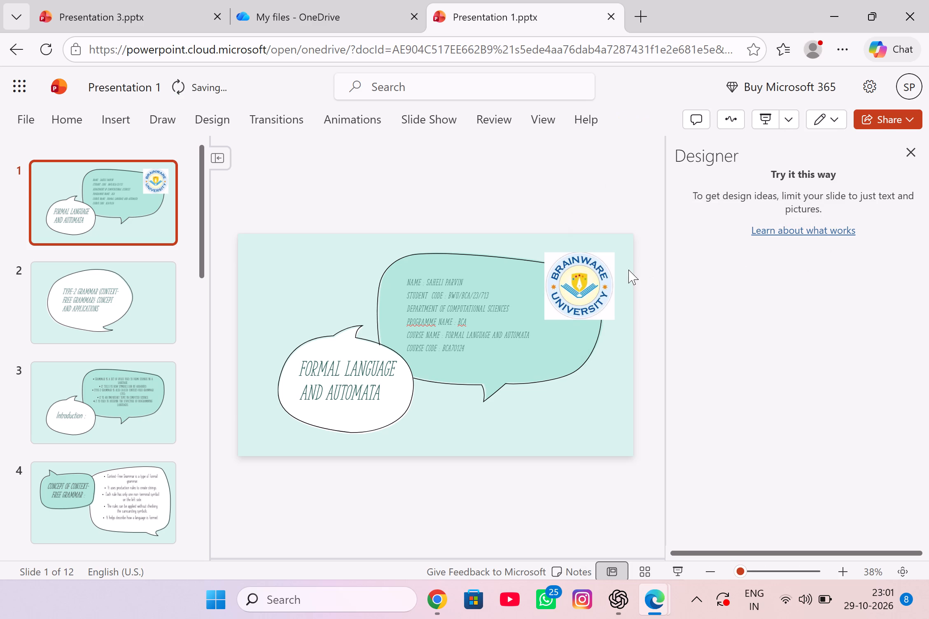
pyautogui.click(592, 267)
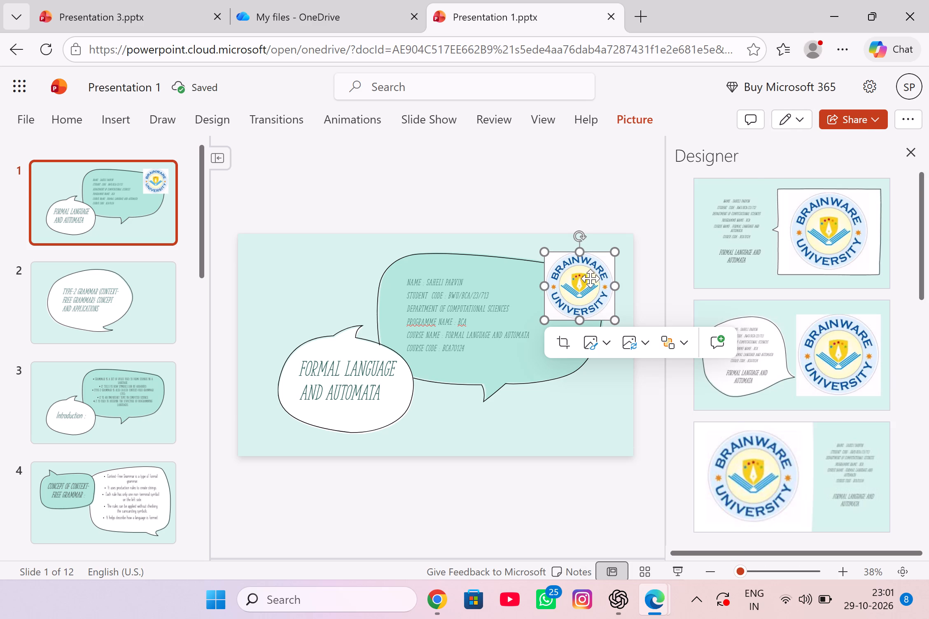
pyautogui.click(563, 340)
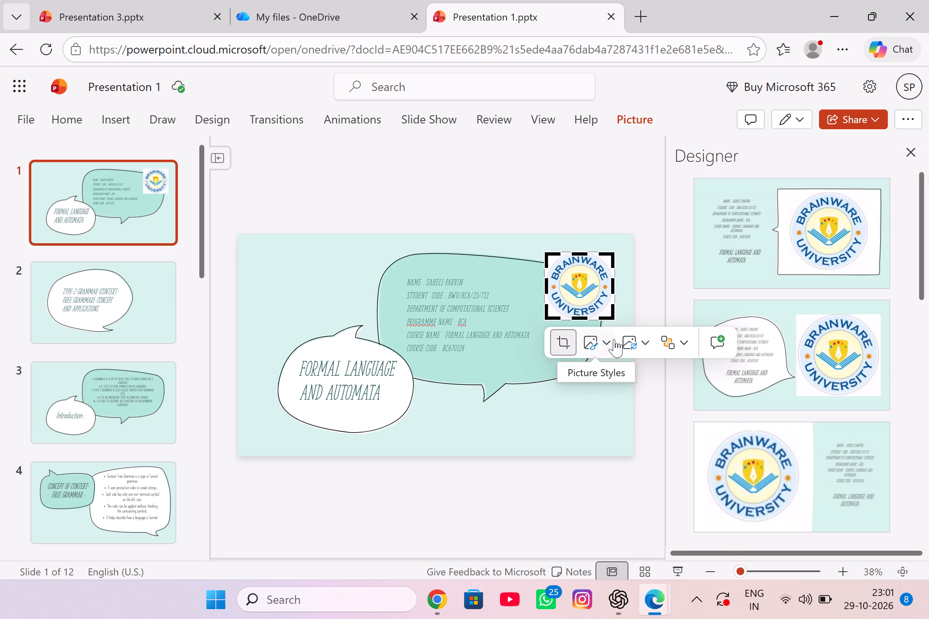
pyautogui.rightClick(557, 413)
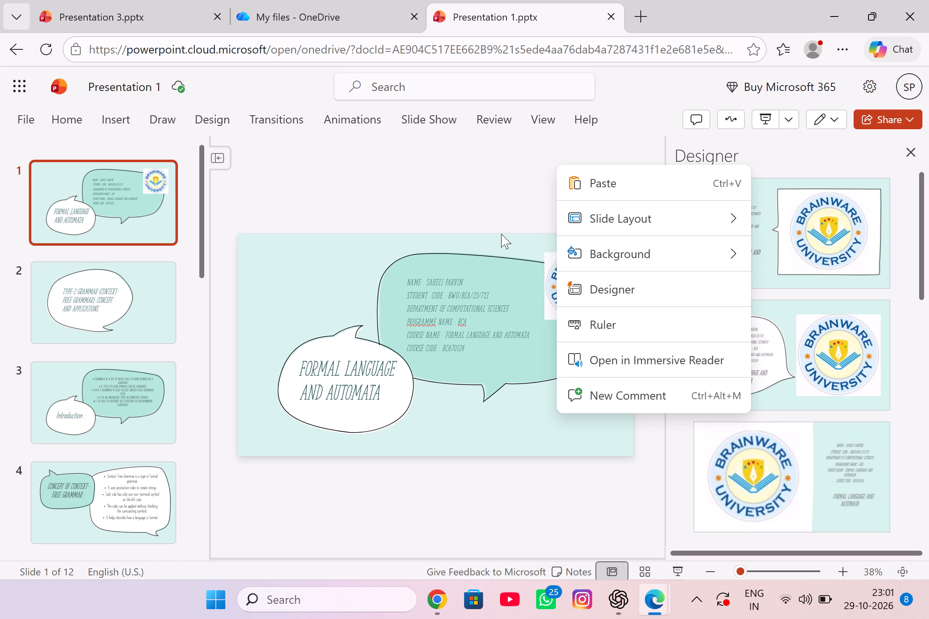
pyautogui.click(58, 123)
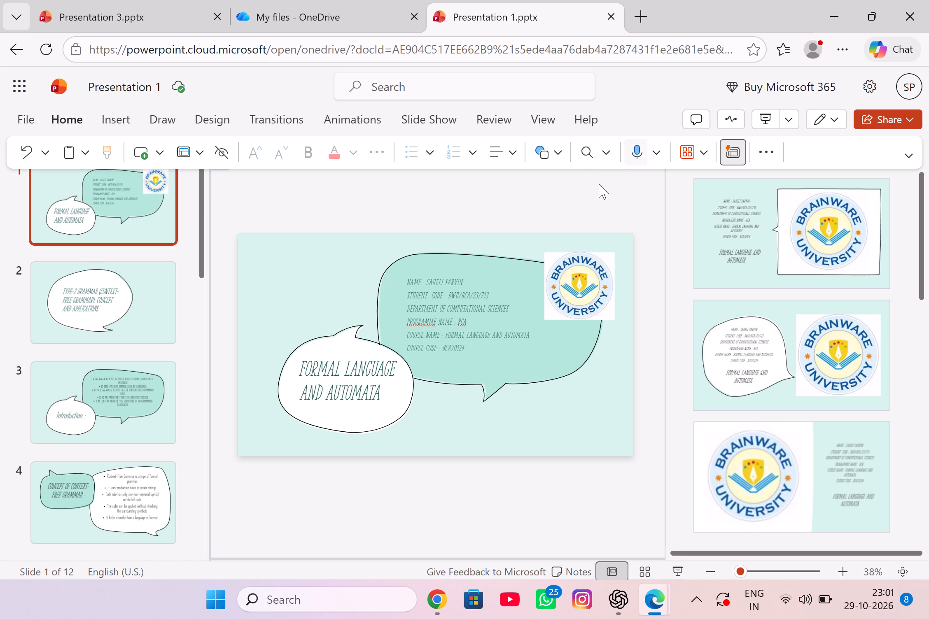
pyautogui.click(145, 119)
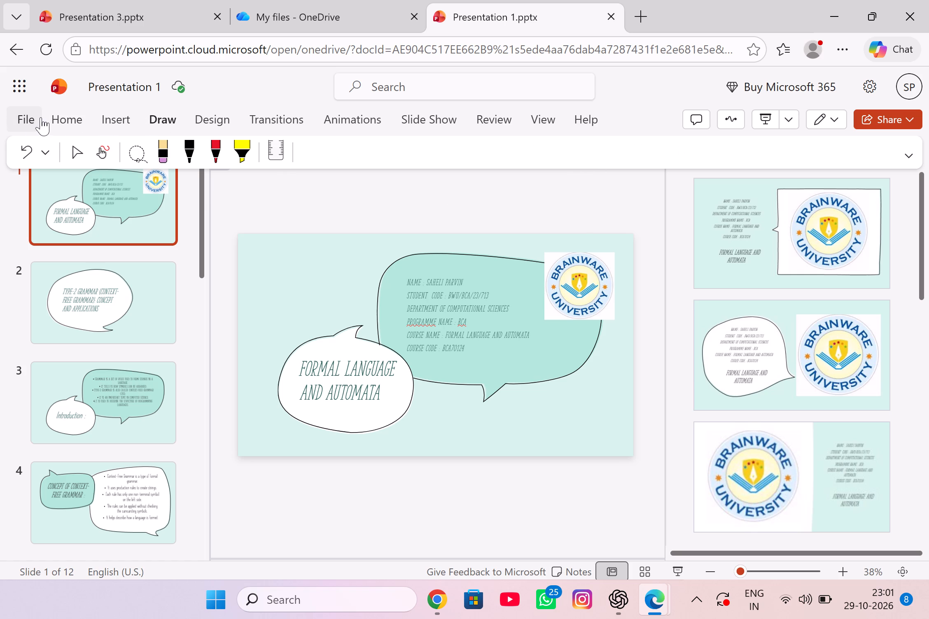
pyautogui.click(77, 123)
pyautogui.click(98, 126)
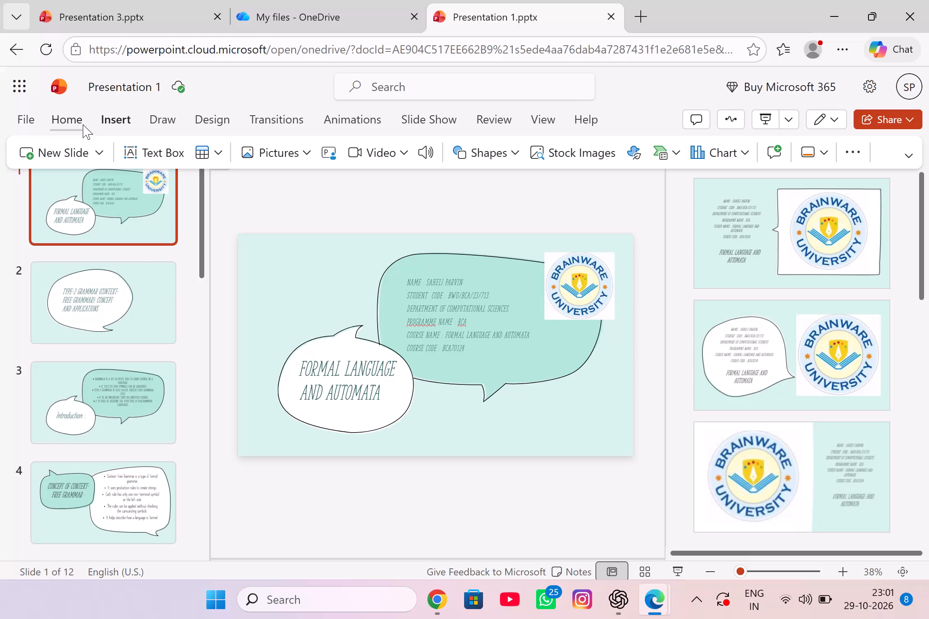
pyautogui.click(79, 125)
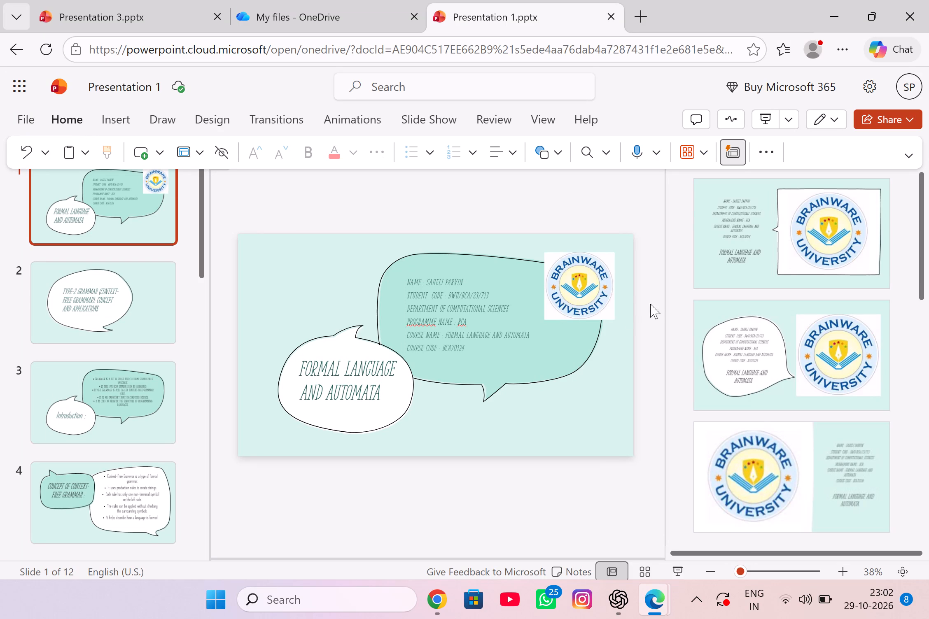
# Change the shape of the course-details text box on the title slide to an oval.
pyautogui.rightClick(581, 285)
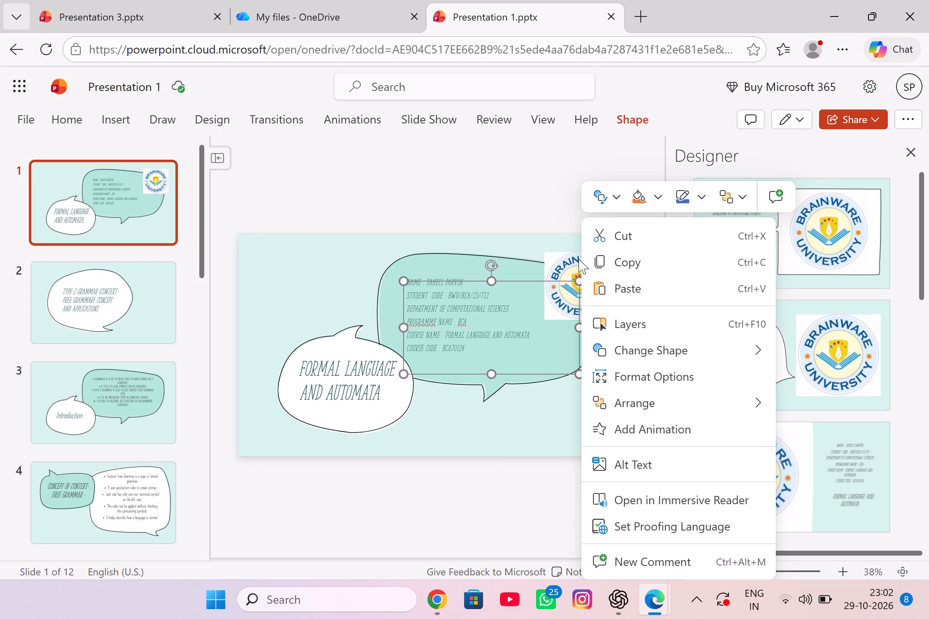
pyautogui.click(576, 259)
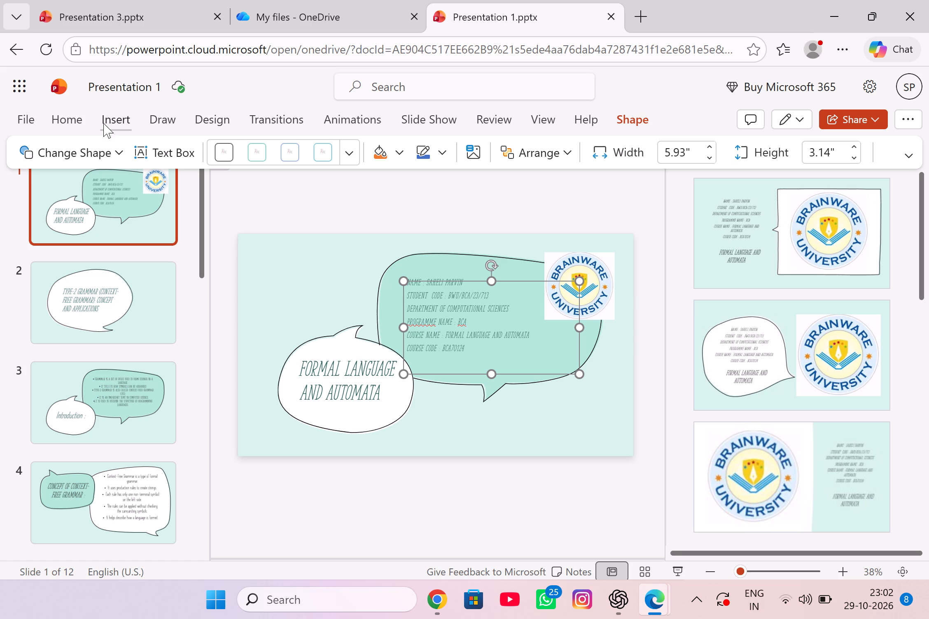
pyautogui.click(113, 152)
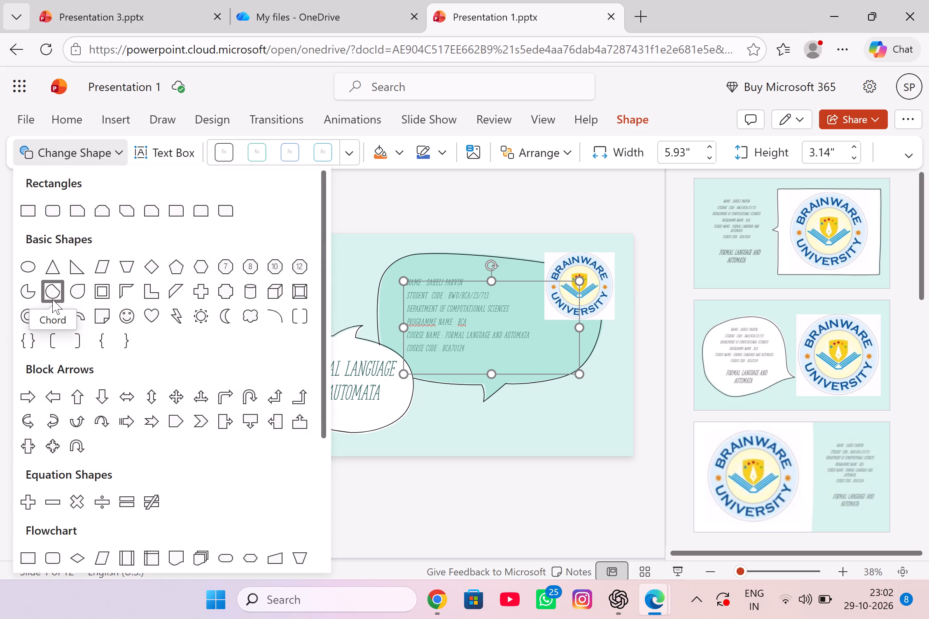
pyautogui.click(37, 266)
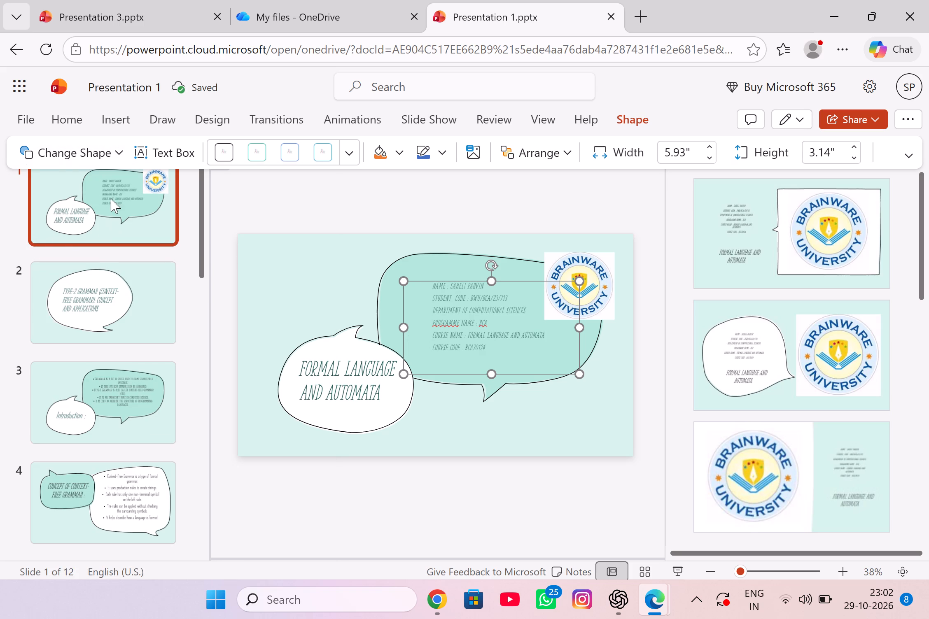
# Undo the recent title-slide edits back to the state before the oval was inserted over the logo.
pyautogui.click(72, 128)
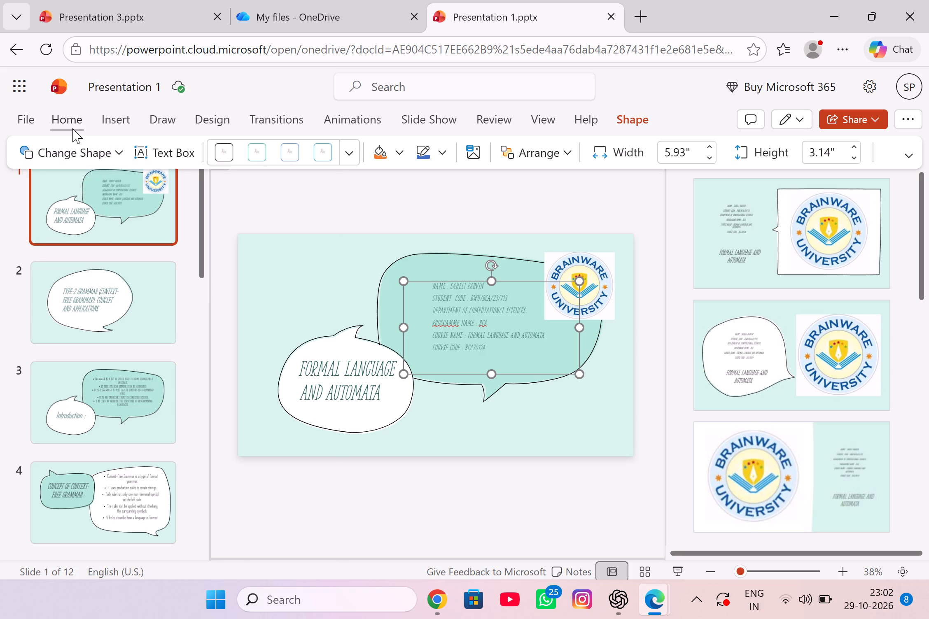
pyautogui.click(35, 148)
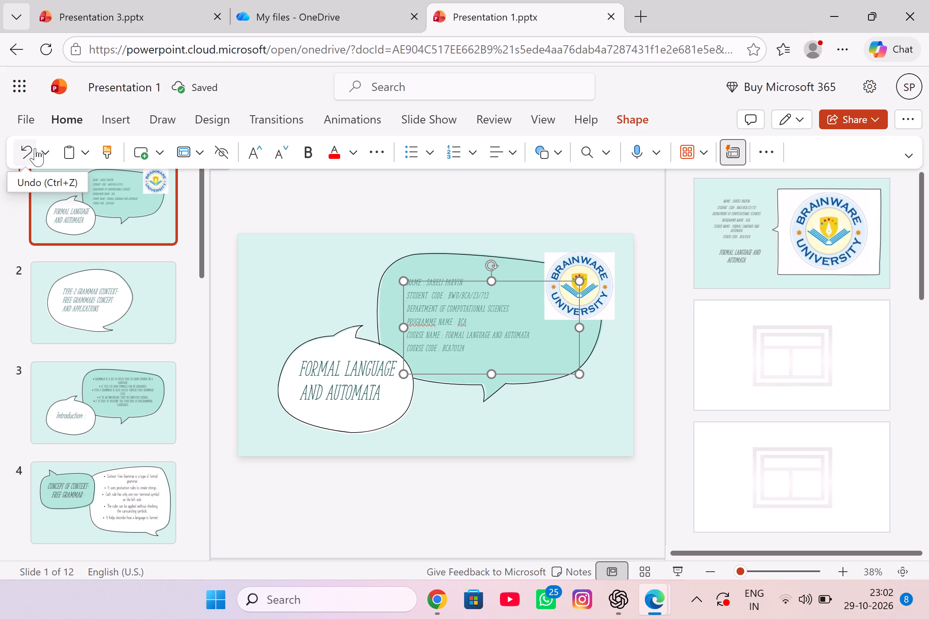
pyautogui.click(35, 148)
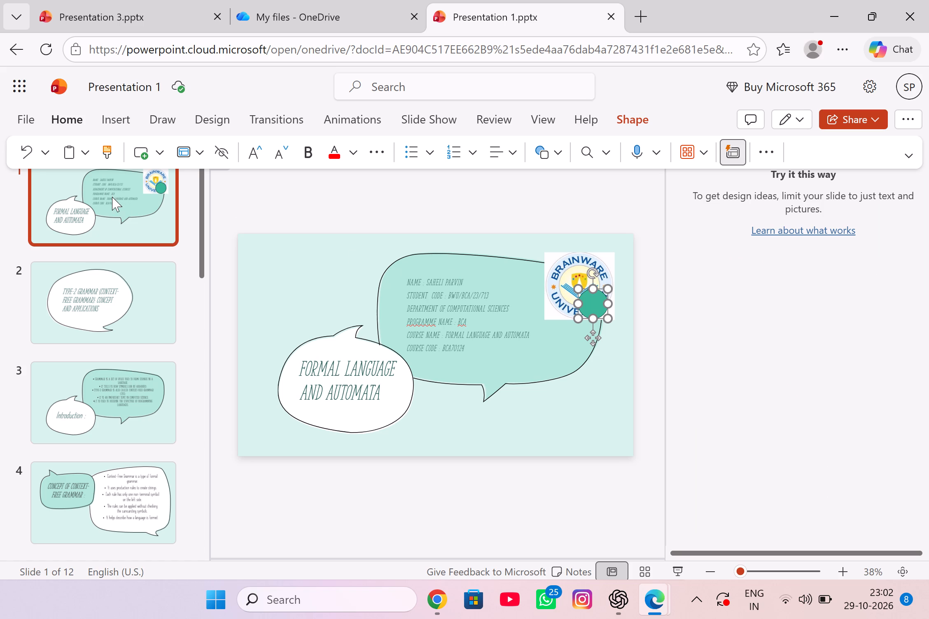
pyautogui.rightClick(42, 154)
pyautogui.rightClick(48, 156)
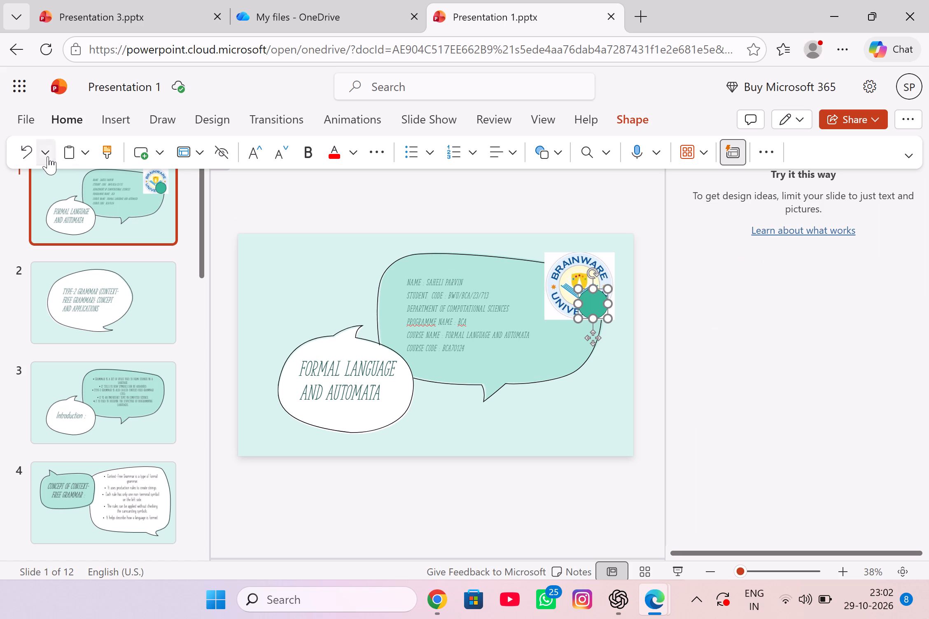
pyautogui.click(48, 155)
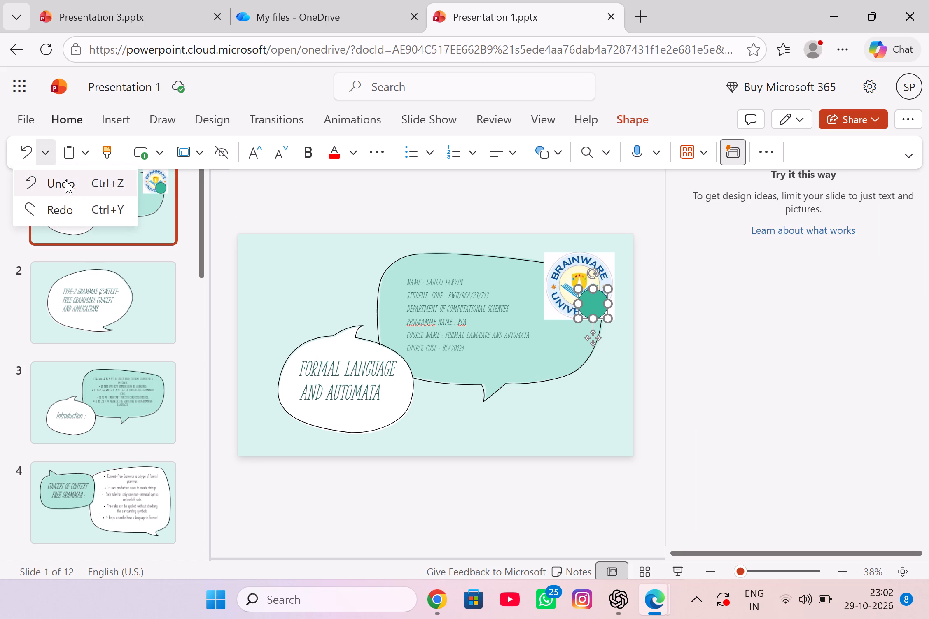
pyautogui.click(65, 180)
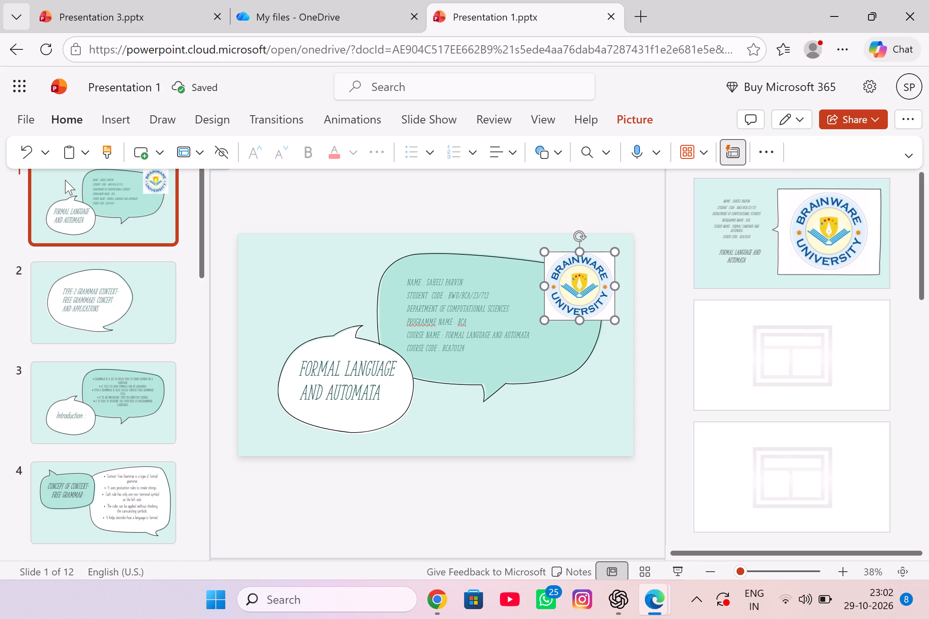
# Move the university logo to the upper-right corner of the title slide, slightly past the slide's edges.
pyautogui.moveTo(582, 294); pyautogui.dragTo(590, 277)
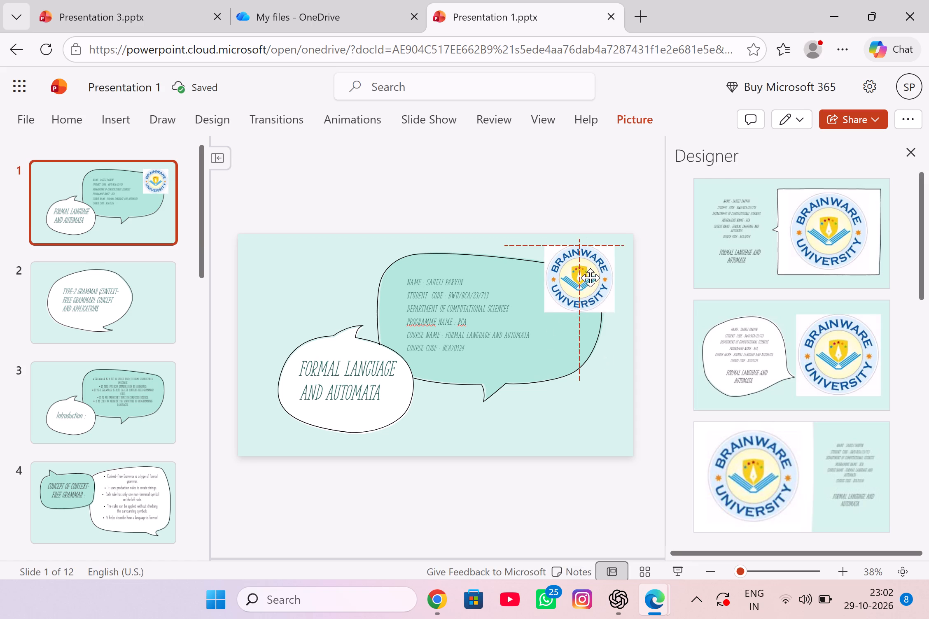
pyautogui.moveTo(590, 277); pyautogui.dragTo(603, 271)
pyautogui.click(603, 271)
pyautogui.doubleClick(603, 275)
pyautogui.click(599, 283)
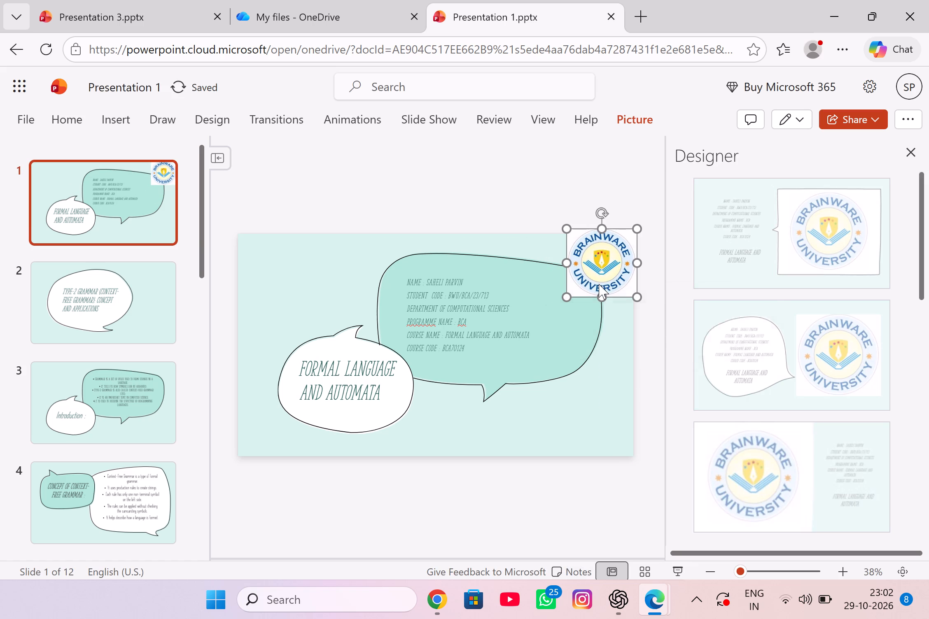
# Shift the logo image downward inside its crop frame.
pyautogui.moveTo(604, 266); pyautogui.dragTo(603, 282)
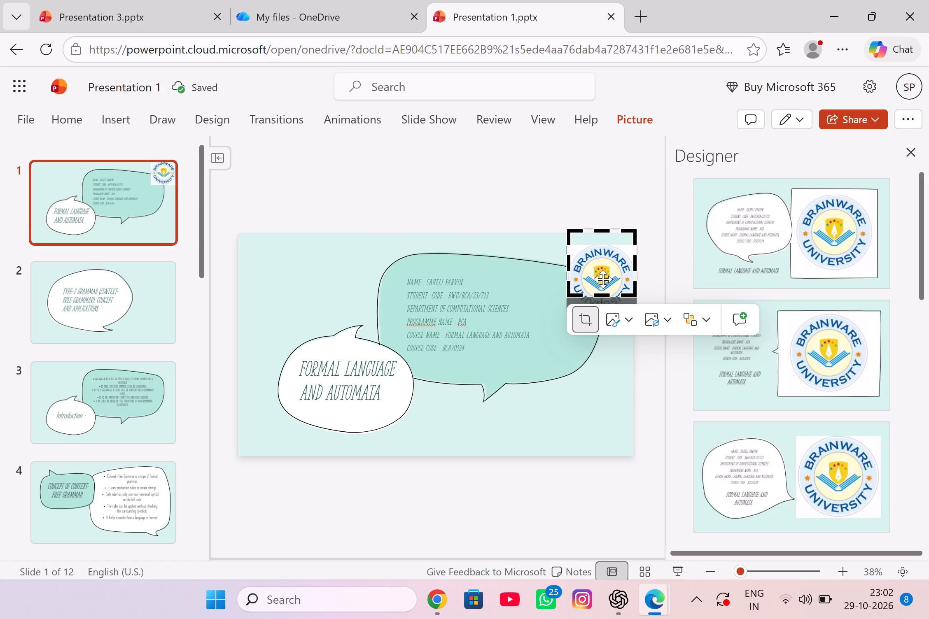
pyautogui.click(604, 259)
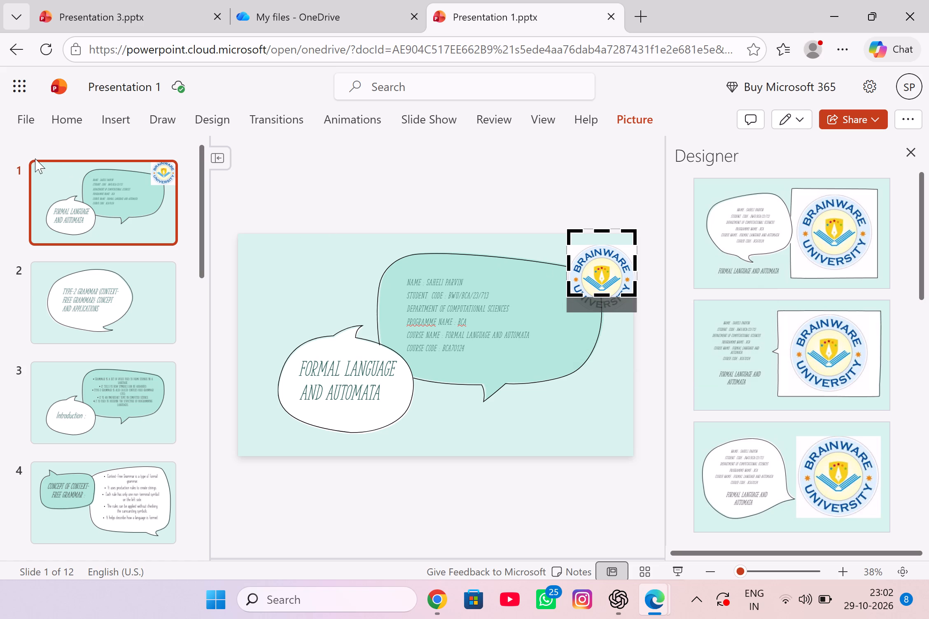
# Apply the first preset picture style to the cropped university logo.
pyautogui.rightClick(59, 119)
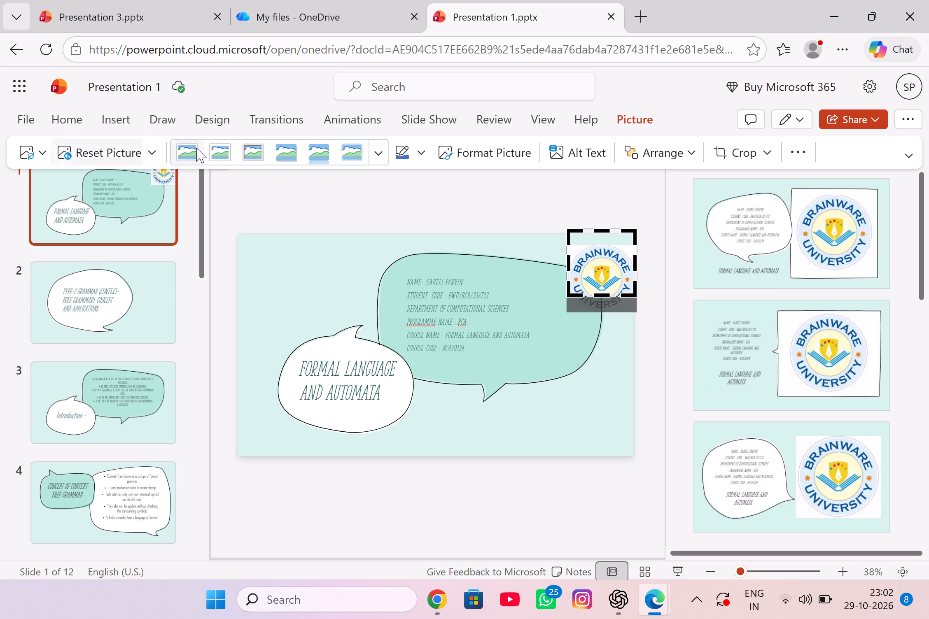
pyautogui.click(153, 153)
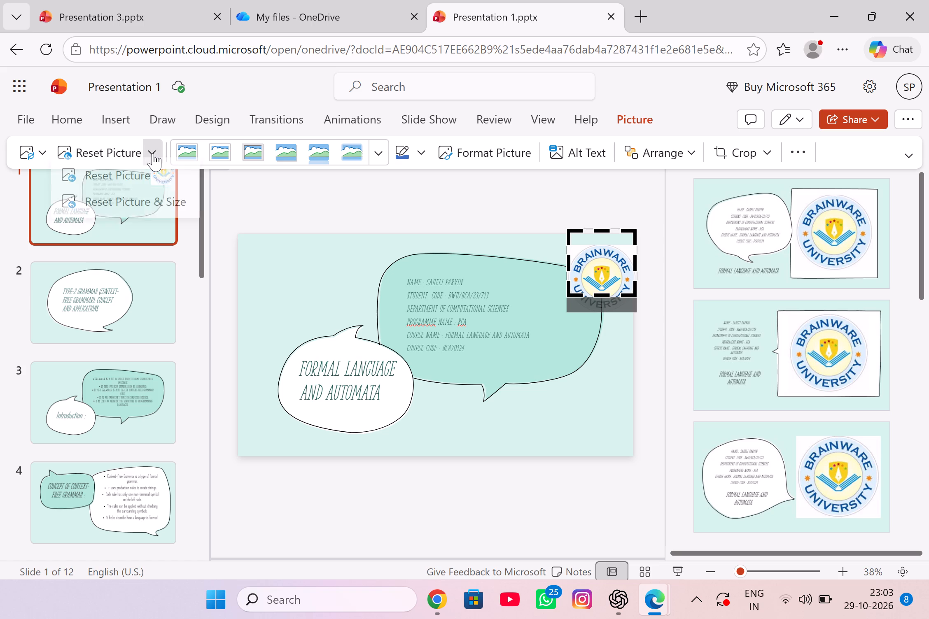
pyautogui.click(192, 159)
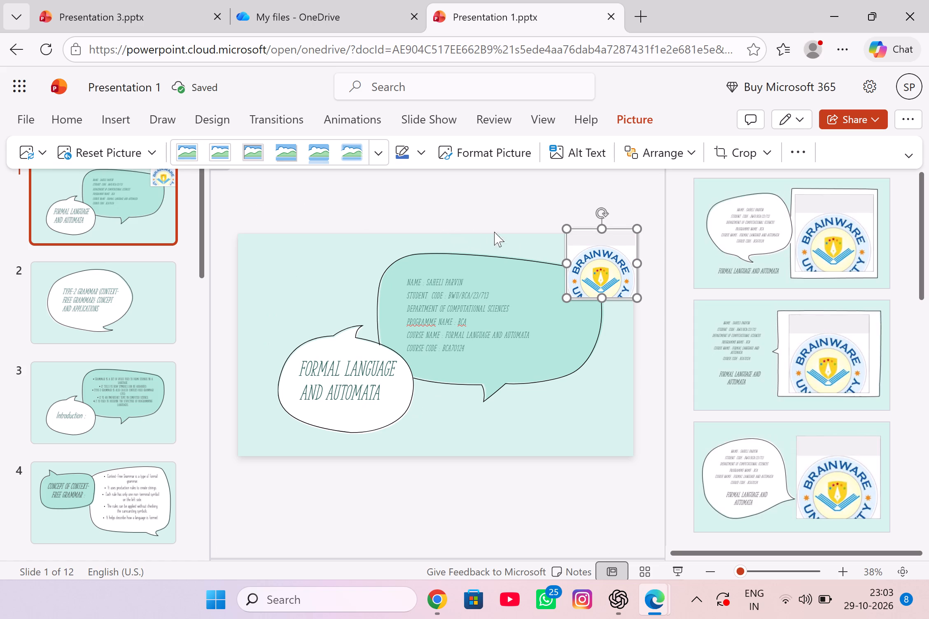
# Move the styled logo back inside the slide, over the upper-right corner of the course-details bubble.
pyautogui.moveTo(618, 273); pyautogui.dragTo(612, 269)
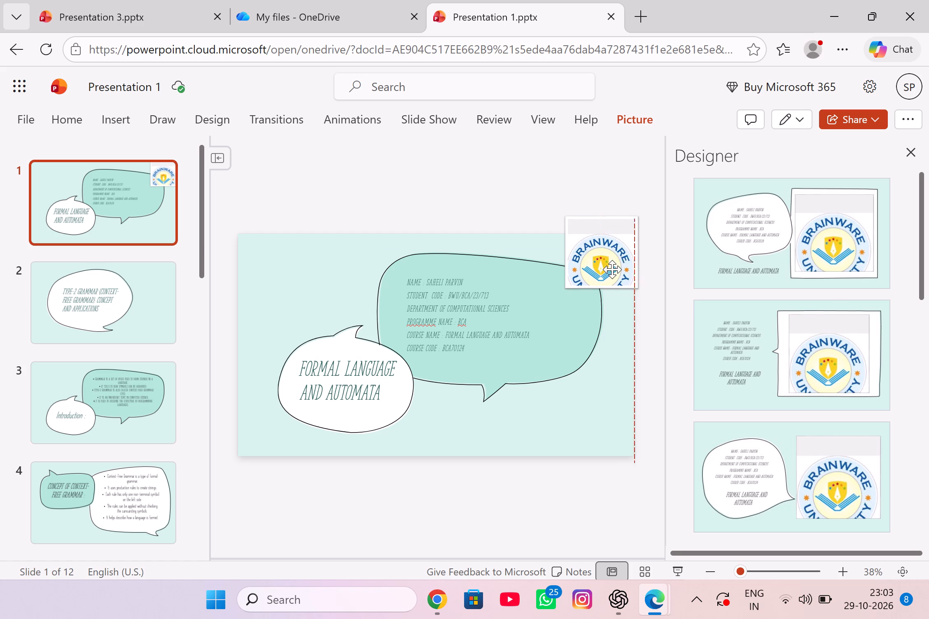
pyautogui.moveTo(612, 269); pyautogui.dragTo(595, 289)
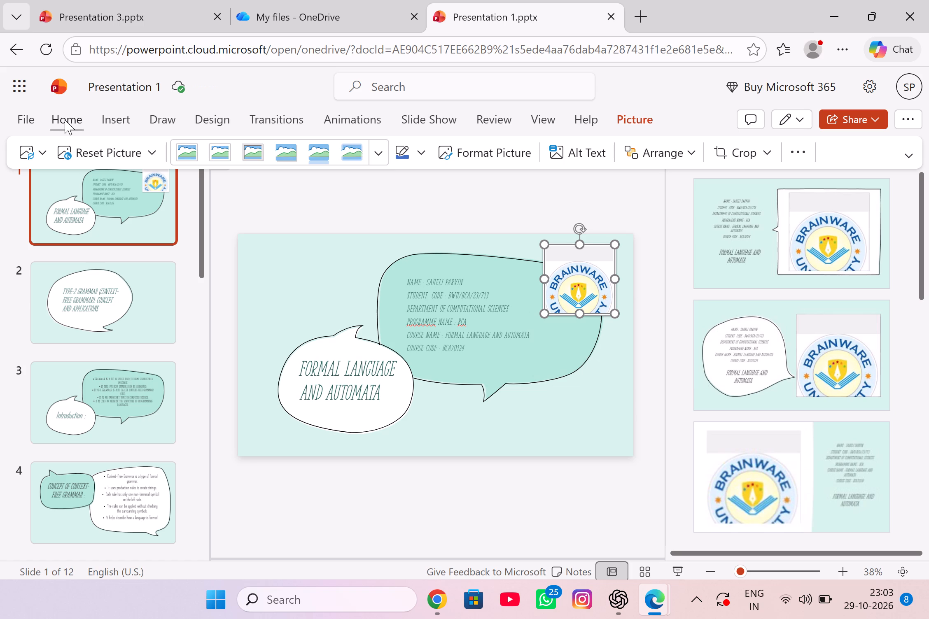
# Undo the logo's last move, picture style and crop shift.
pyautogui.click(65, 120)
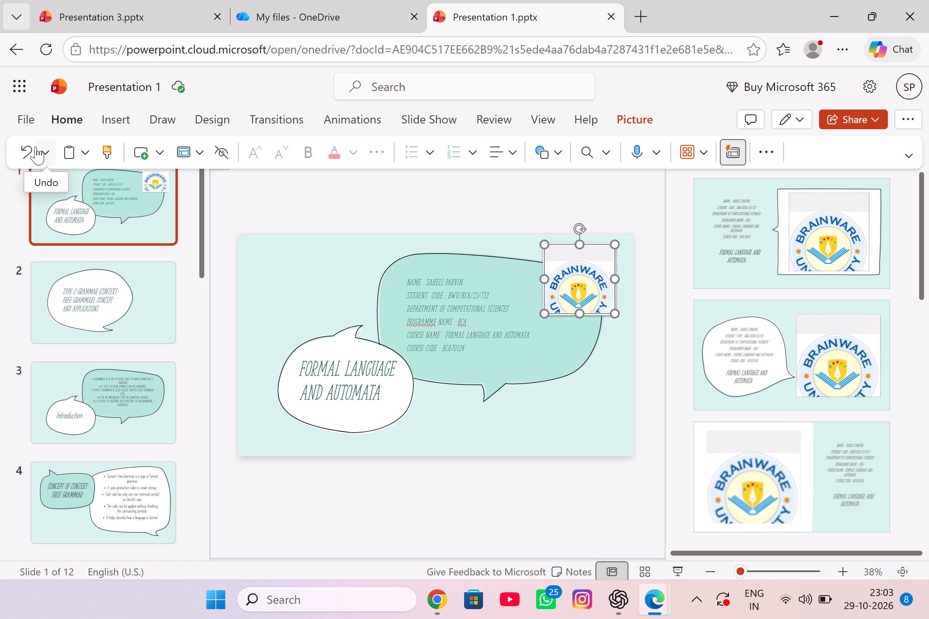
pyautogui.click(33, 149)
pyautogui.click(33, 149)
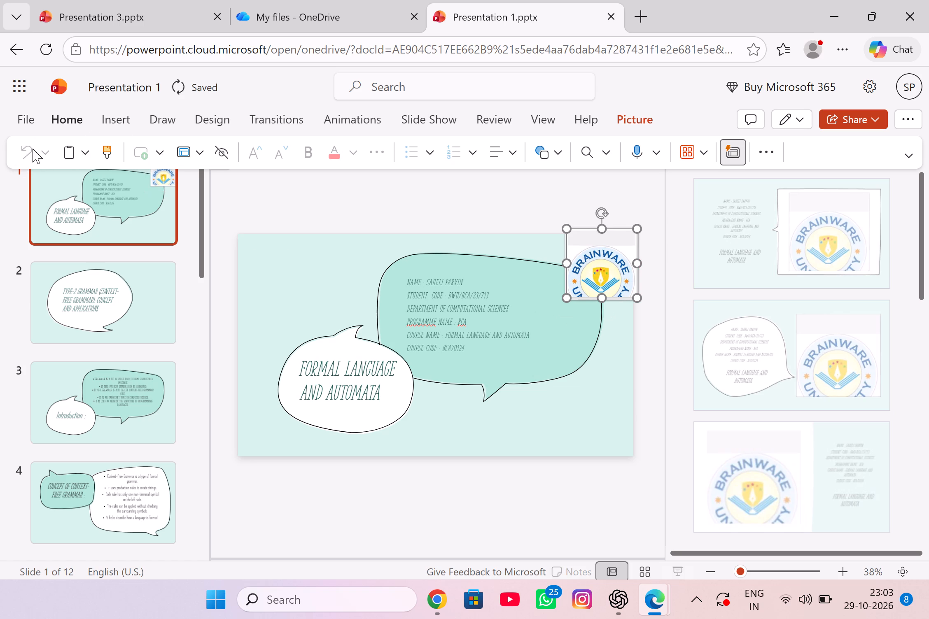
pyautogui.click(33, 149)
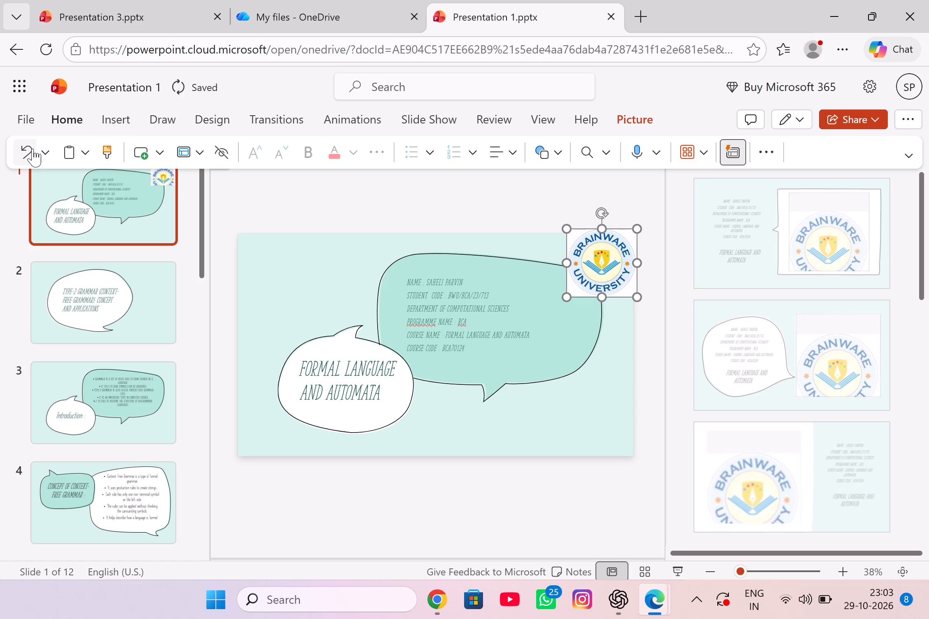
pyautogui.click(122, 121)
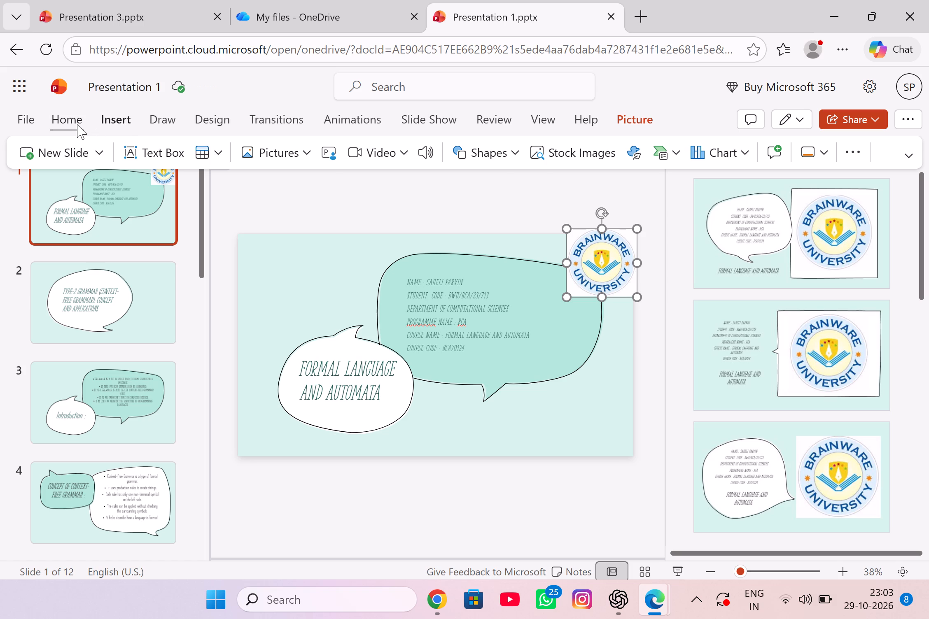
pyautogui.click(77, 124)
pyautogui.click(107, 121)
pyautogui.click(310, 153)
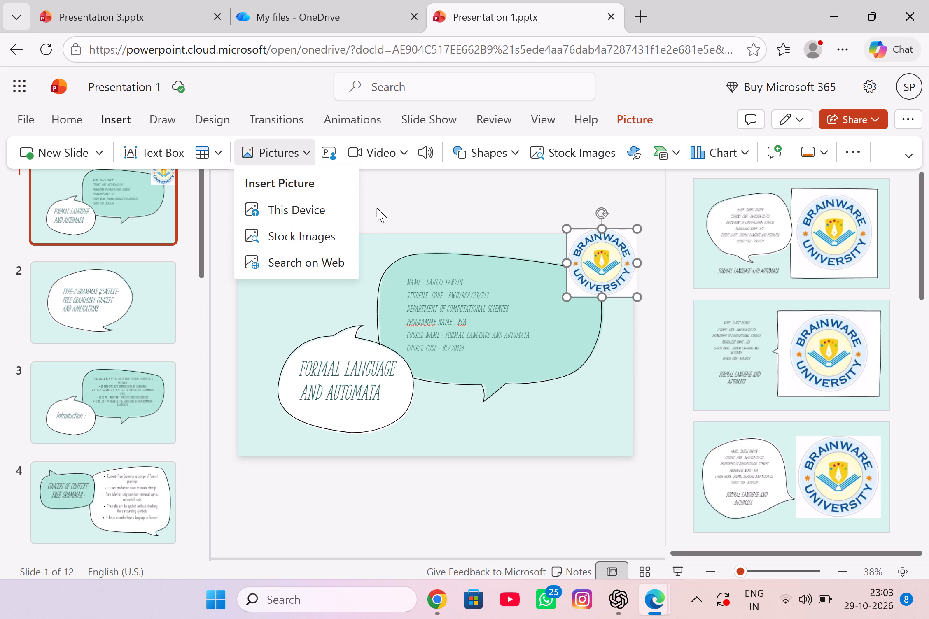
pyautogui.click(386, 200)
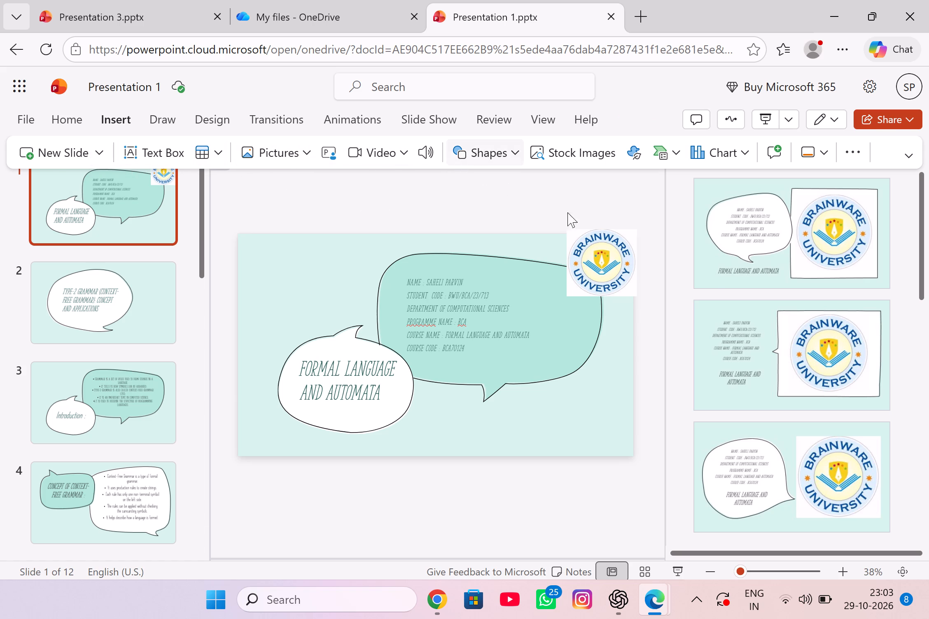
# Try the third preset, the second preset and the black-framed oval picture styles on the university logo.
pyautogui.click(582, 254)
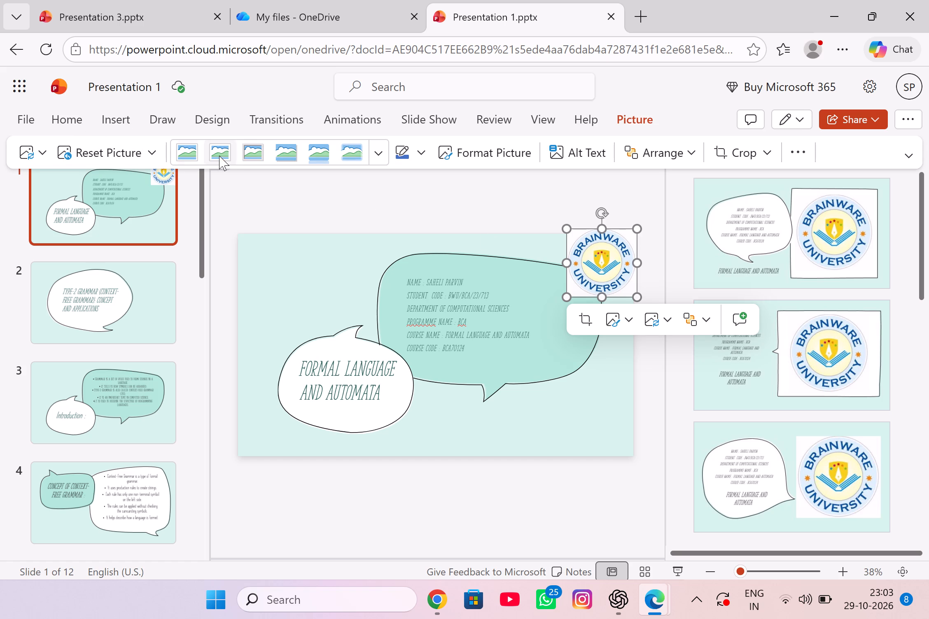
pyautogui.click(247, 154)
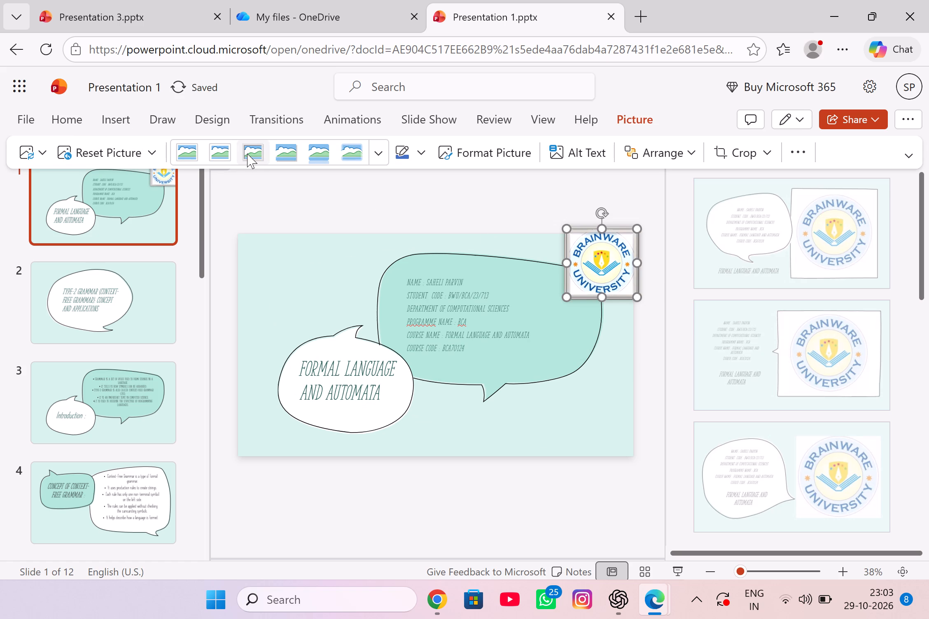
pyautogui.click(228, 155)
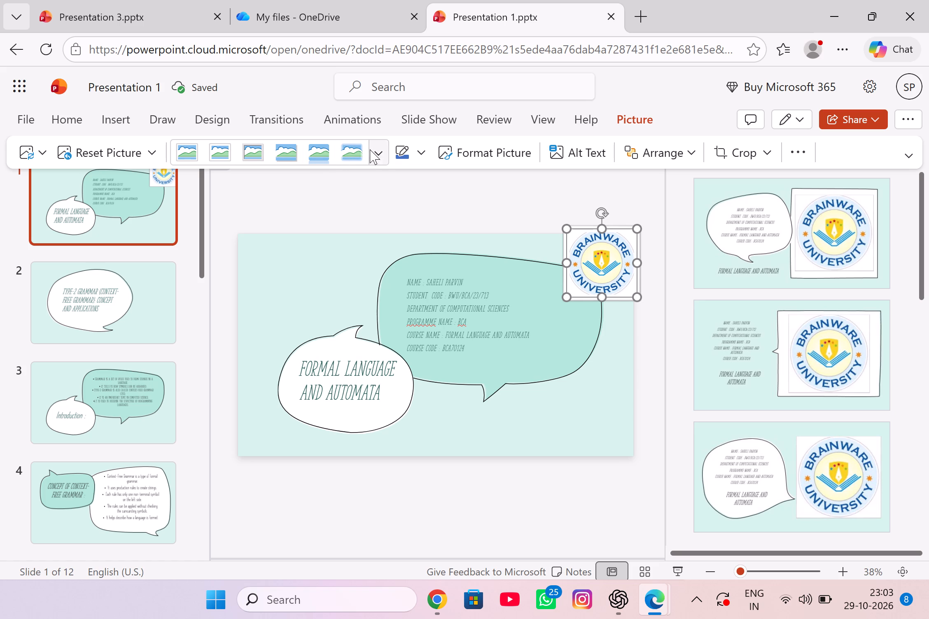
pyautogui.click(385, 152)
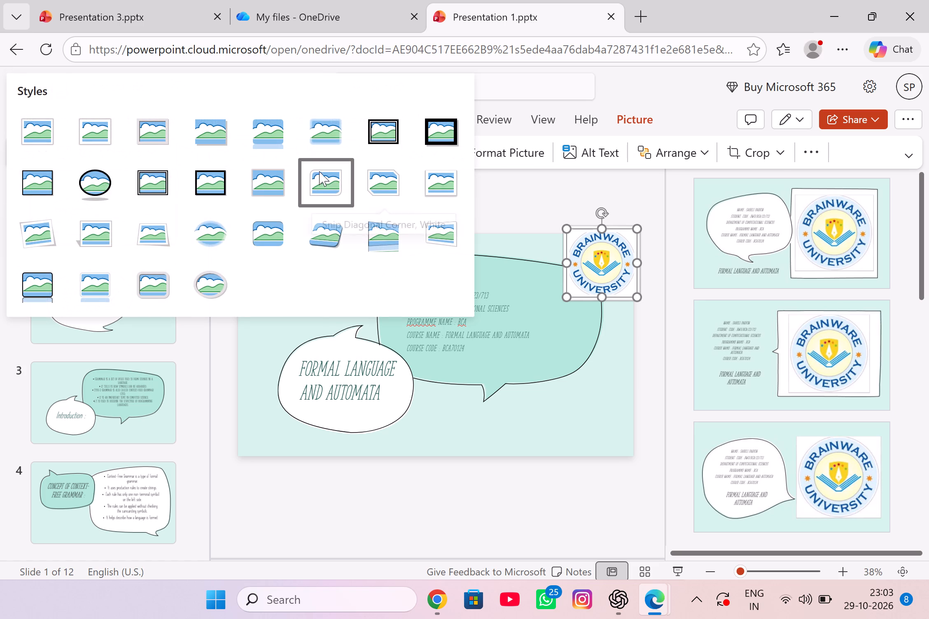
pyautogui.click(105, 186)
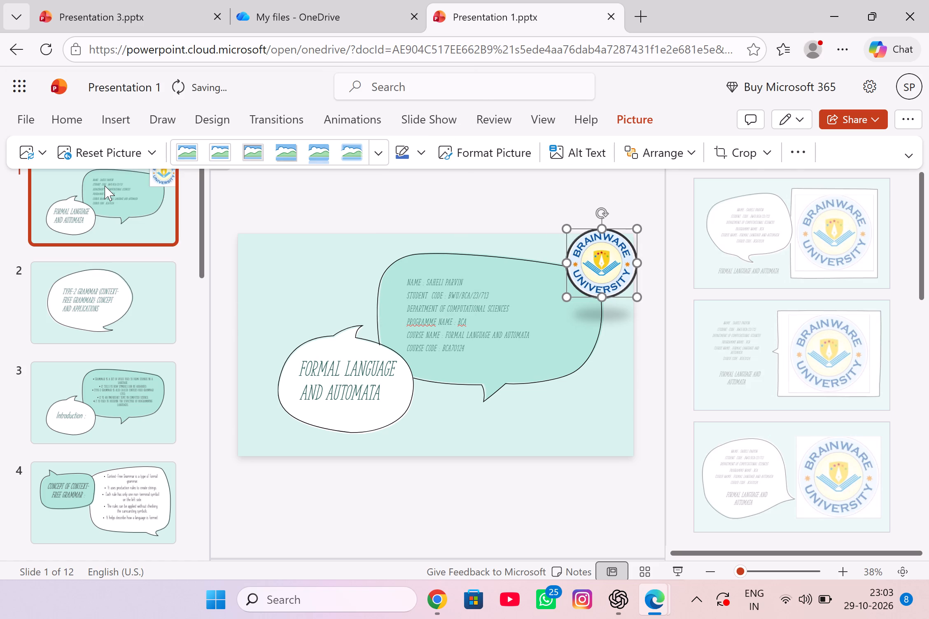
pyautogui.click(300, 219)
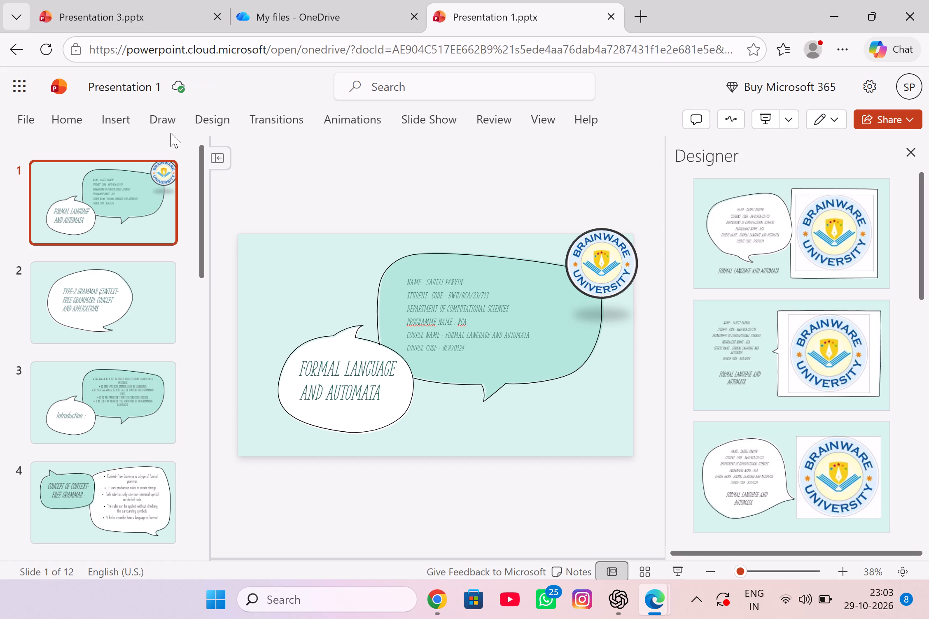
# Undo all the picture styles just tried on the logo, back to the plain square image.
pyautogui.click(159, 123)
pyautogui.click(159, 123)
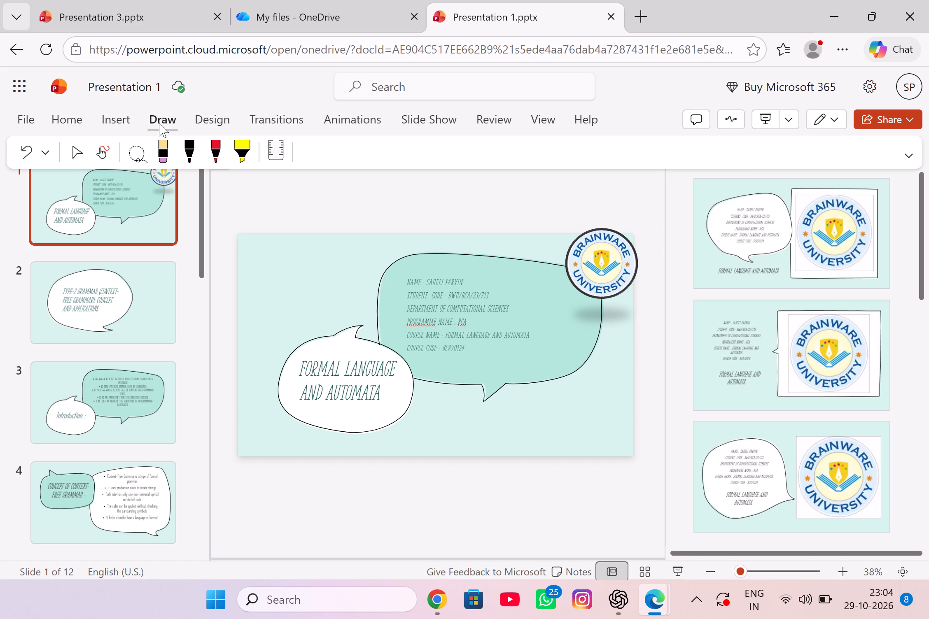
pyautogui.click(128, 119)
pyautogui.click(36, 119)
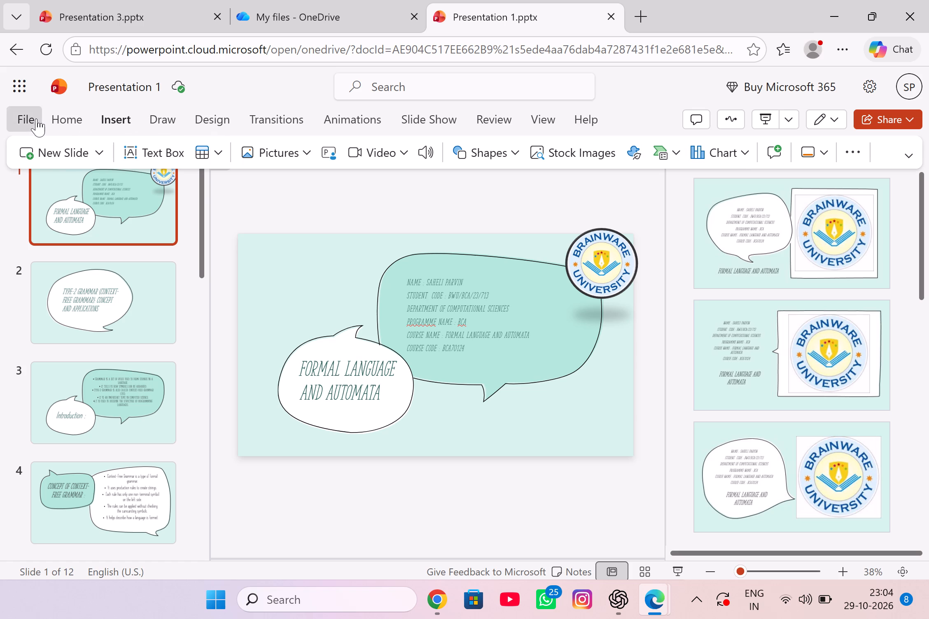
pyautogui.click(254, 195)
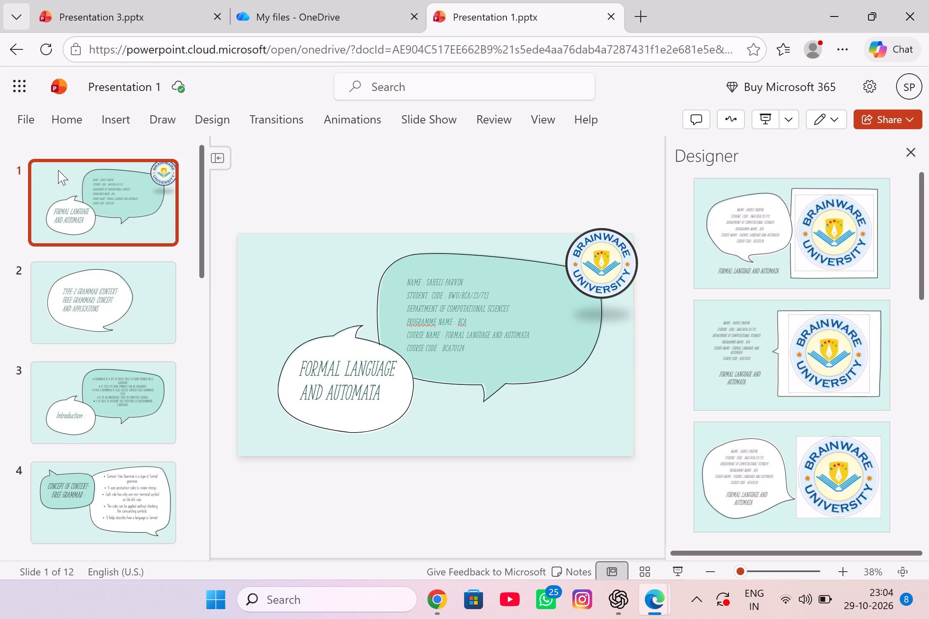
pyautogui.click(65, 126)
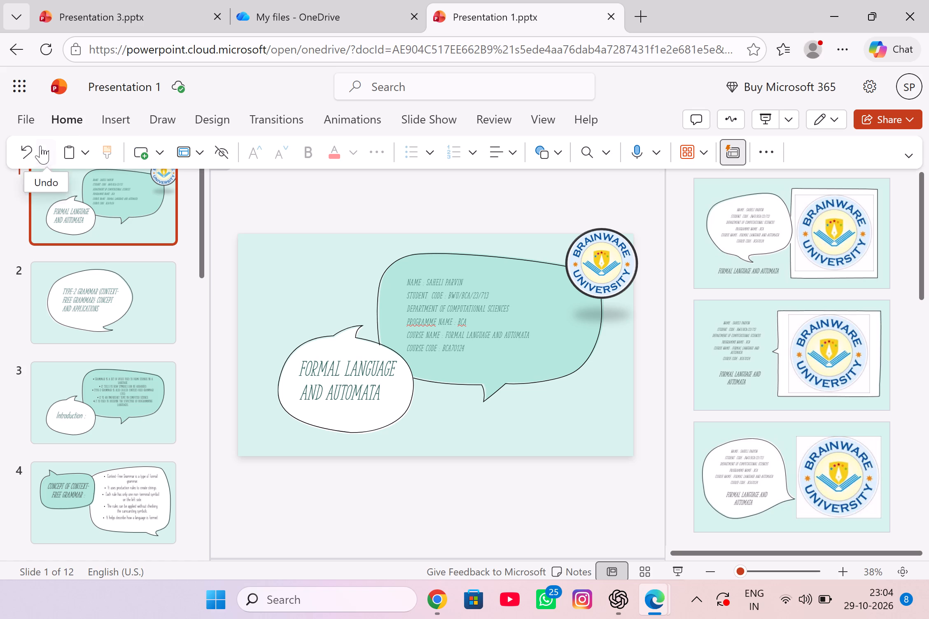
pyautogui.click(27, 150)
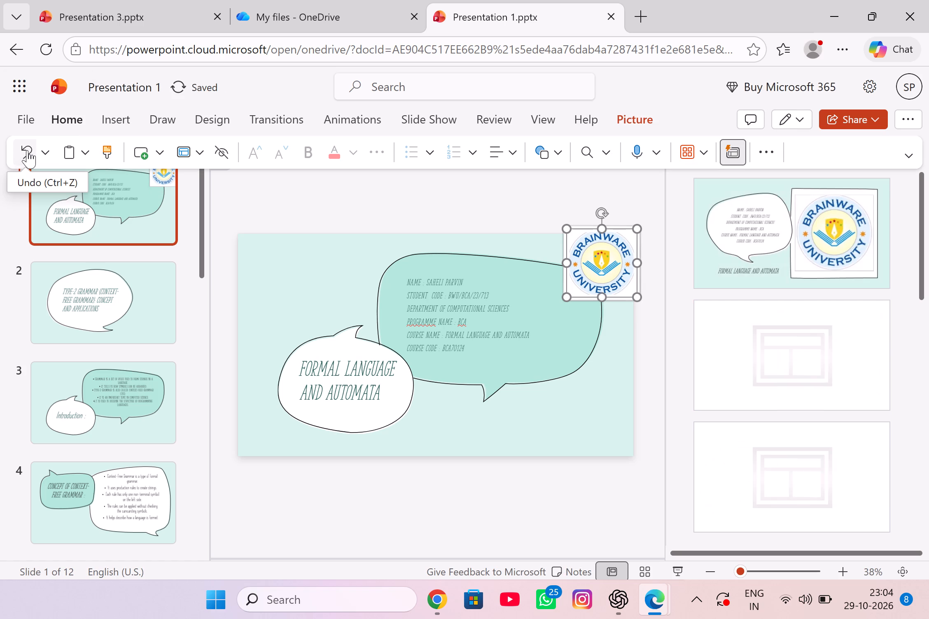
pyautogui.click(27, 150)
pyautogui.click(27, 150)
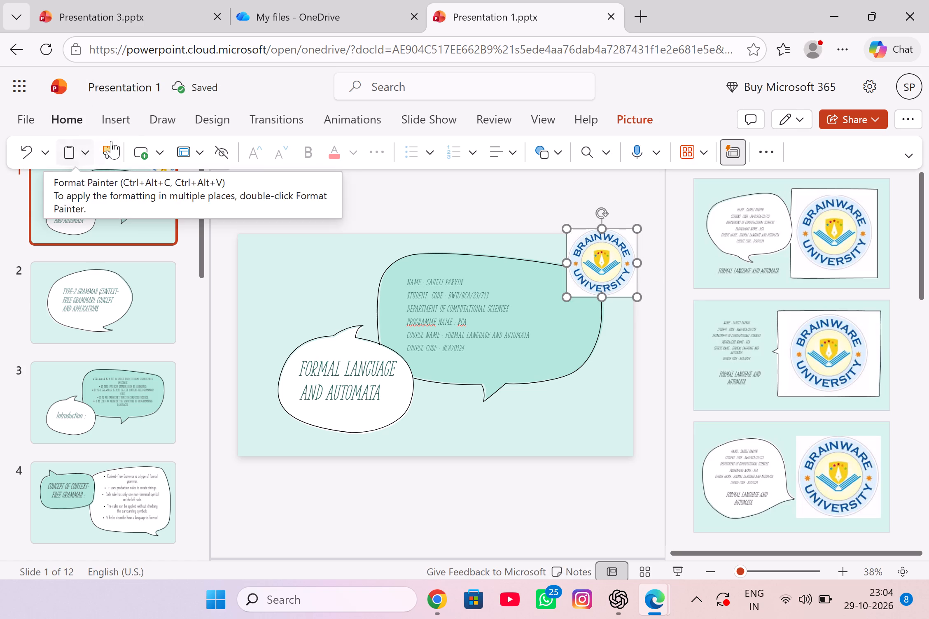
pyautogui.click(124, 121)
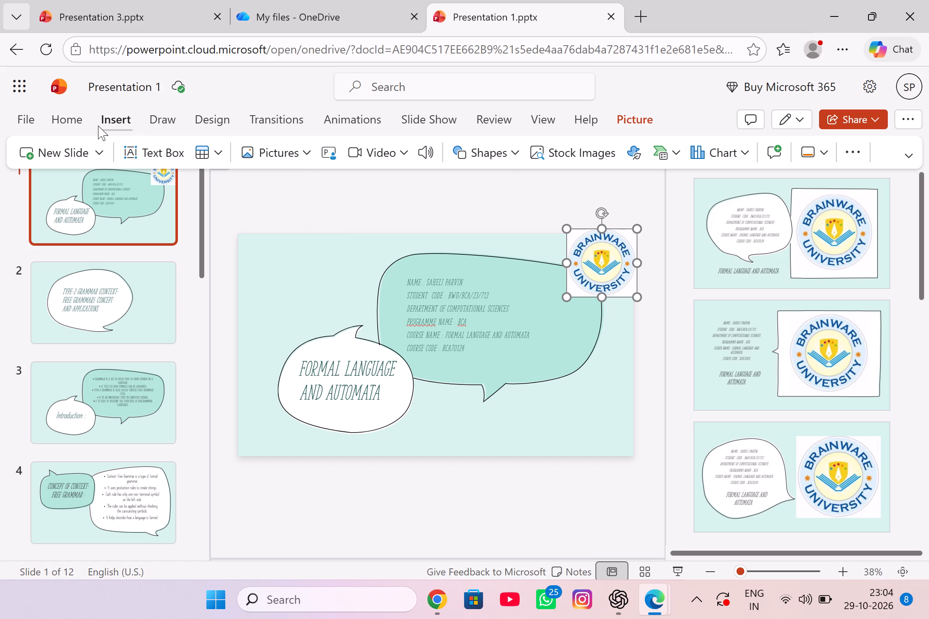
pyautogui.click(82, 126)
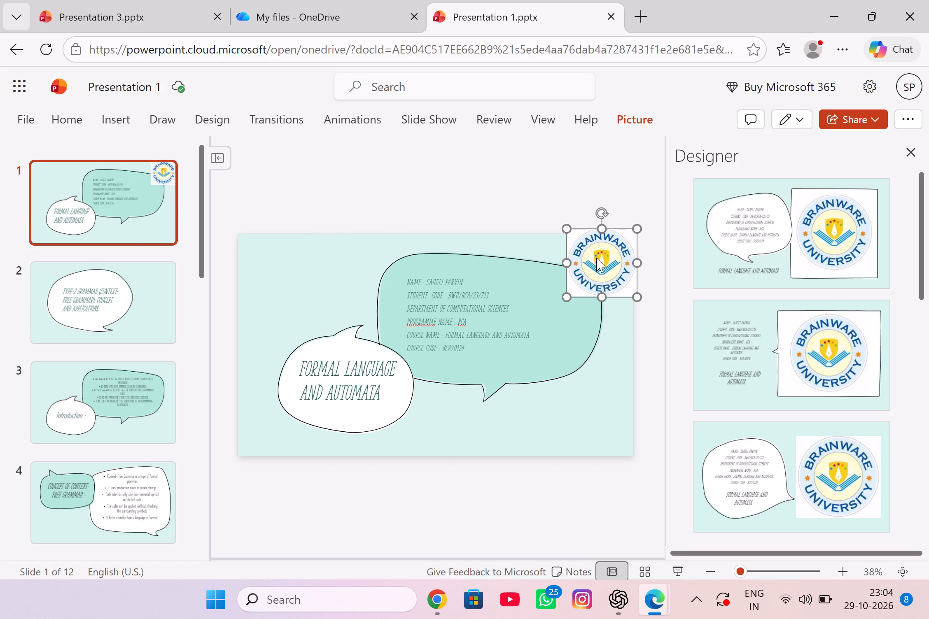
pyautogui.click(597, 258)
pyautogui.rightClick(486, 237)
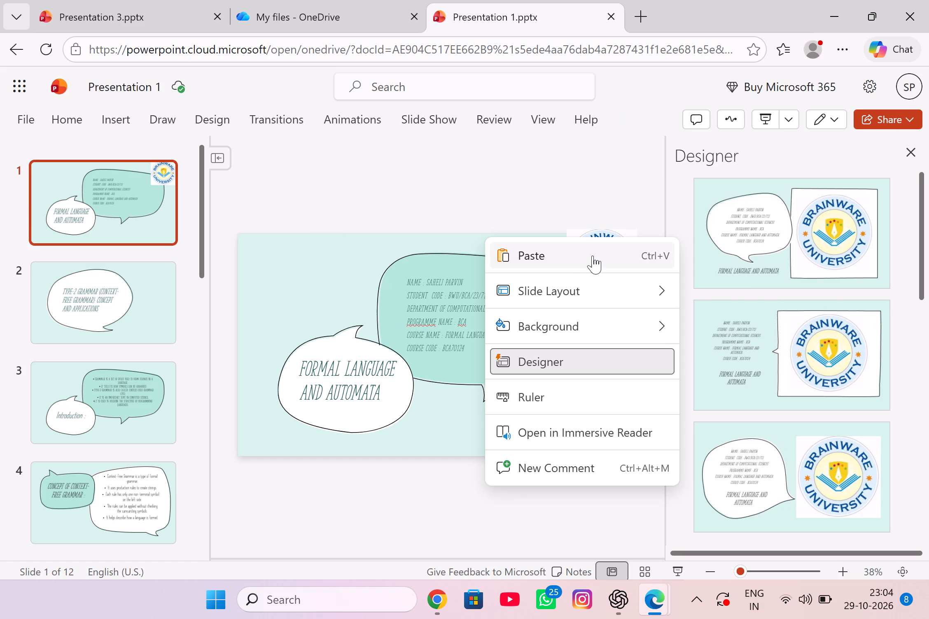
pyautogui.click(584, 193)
# Apply the black-framed oval picture style with a shadow to the university logo on the title slide.
pyautogui.click(614, 273)
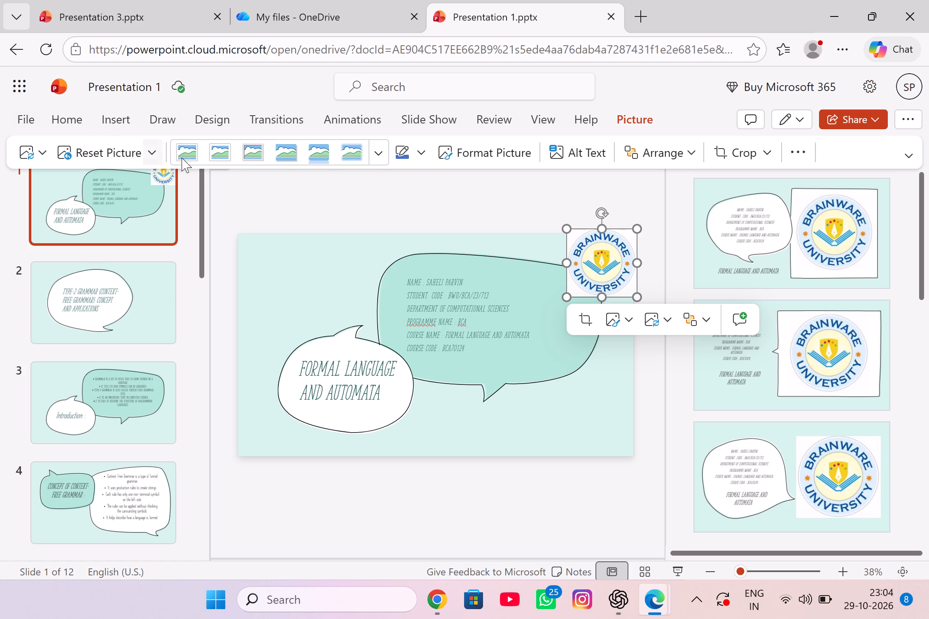
pyautogui.click(371, 154)
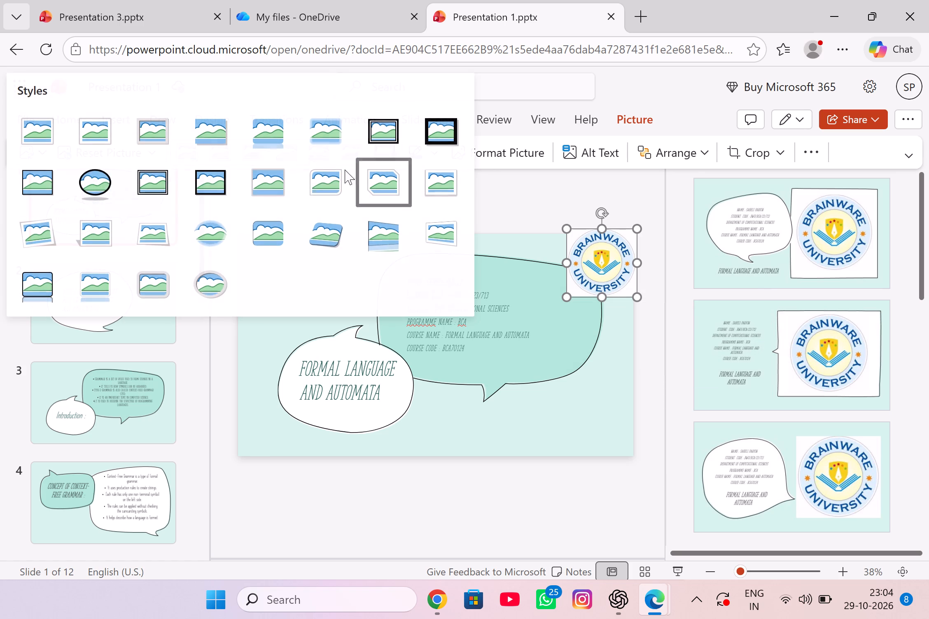
pyautogui.click(111, 179)
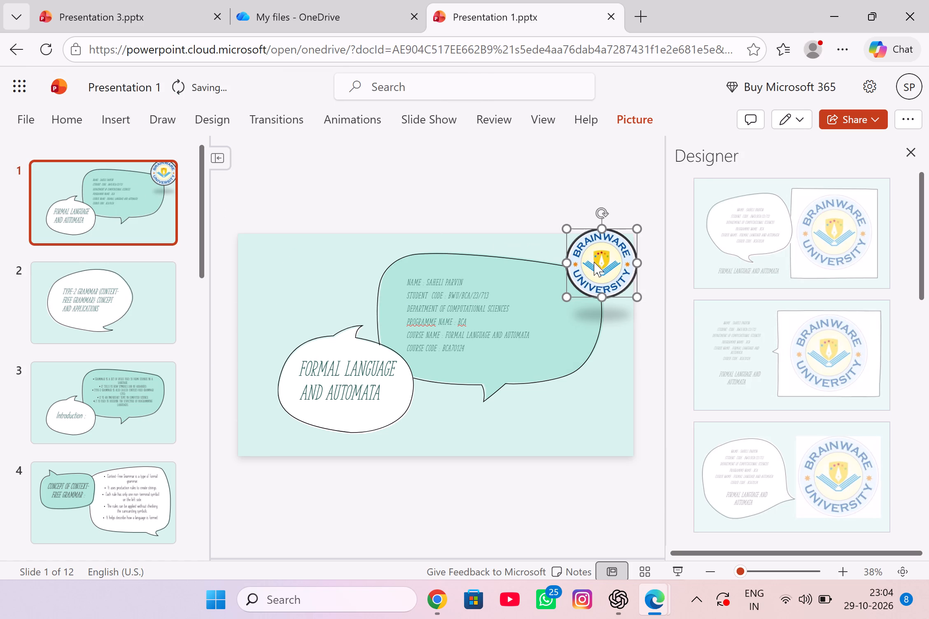
# Shrink the oval logo proportionally to about two thirds of its size.
pyautogui.moveTo(639, 296); pyautogui.dragTo(591, 278)
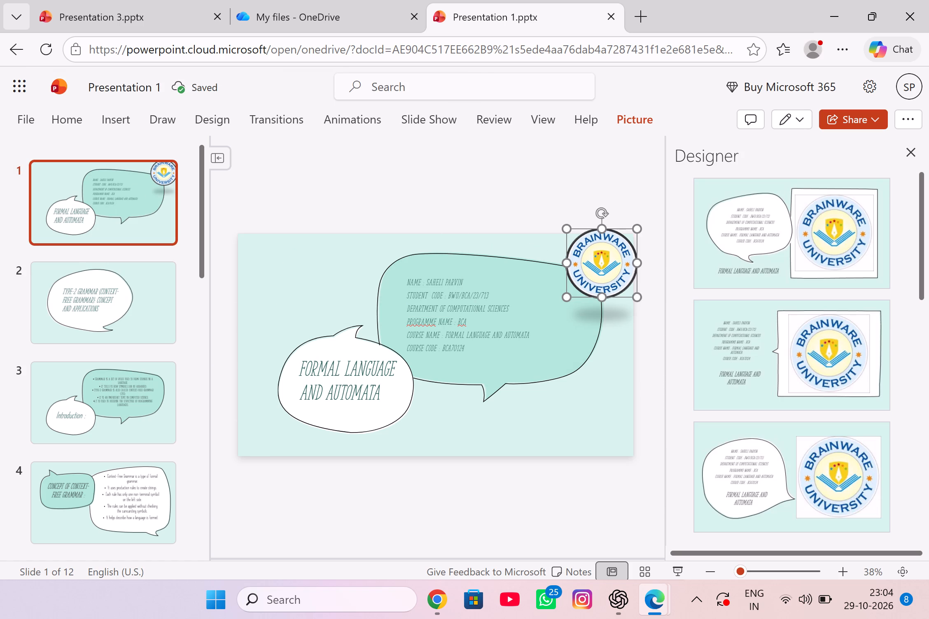
pyautogui.moveTo(591, 278); pyautogui.dragTo(607, 270)
pyautogui.click(608, 277)
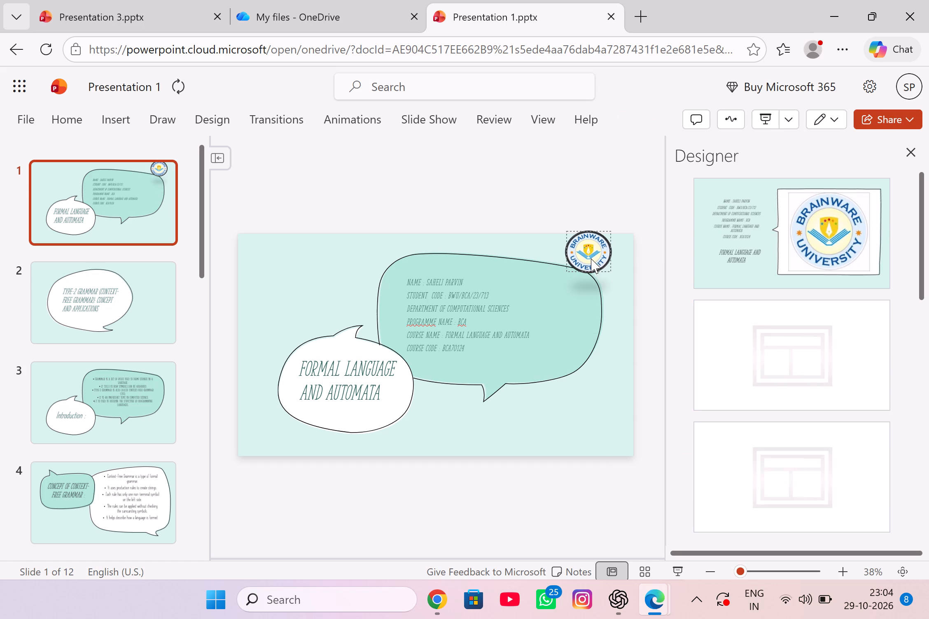
# Move the smaller logo into the upper-right corner of the title slide, flush with the slide edges.
pyautogui.moveTo(591, 252); pyautogui.dragTo(609, 254)
pyautogui.moveTo(613, 254); pyautogui.dragTo(615, 254)
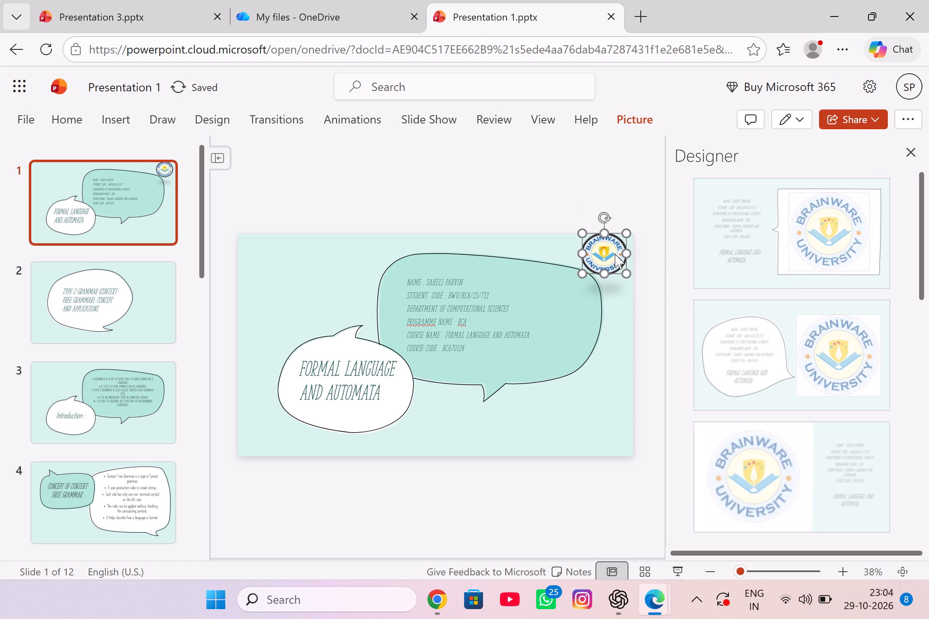
pyautogui.moveTo(615, 254); pyautogui.dragTo(620, 254)
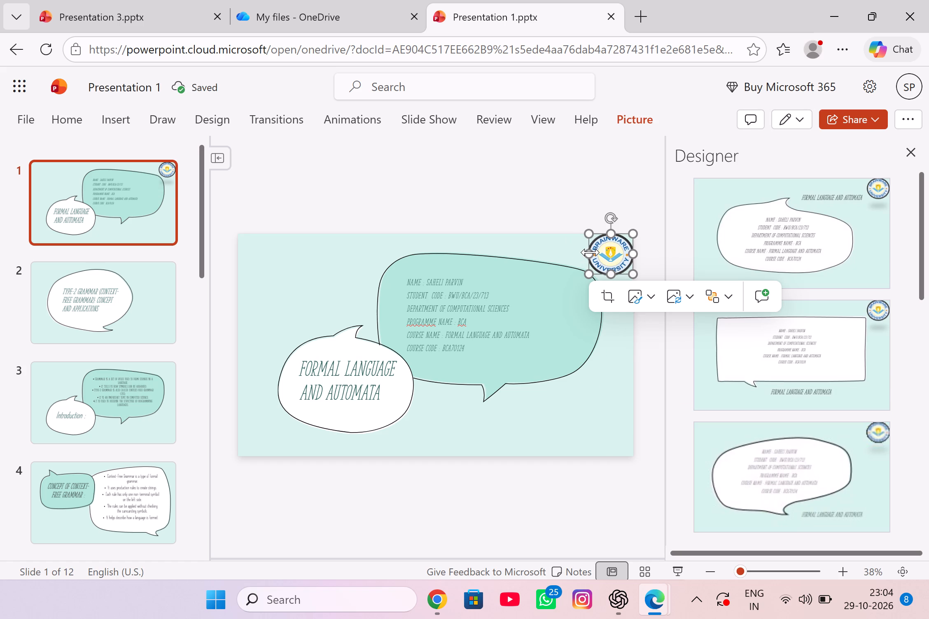
# Narrow the logo from its inner side and reduce its height from below so it forms a small, nearly circular badge.
pyautogui.moveTo(591, 252); pyautogui.dragTo(600, 252)
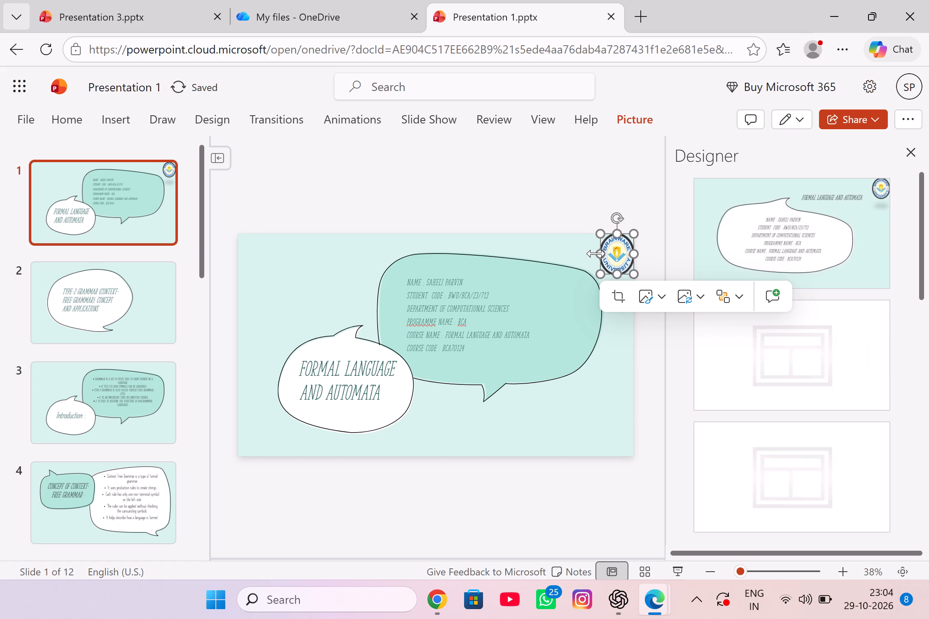
pyautogui.click(600, 322)
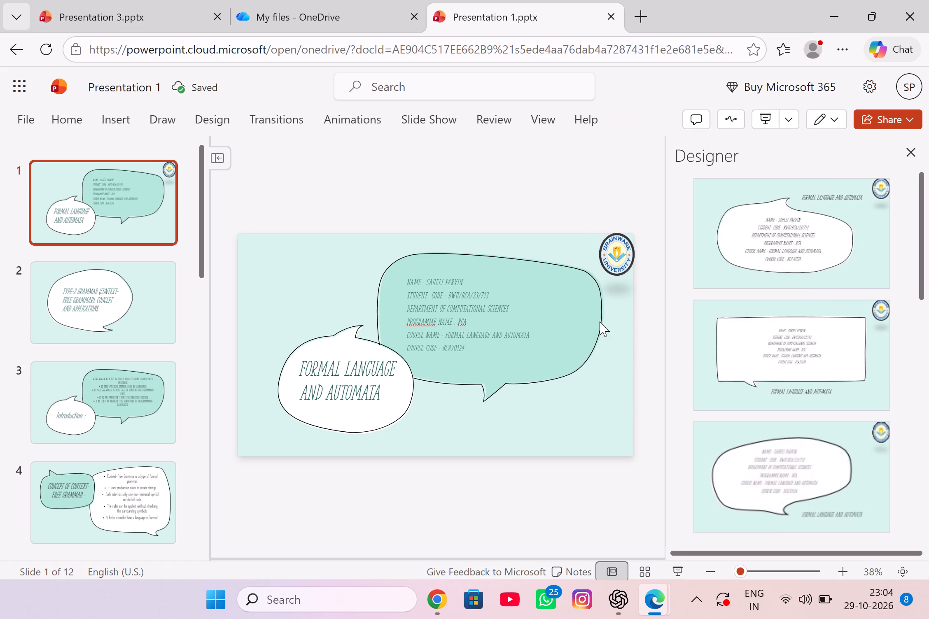
pyautogui.click(611, 256)
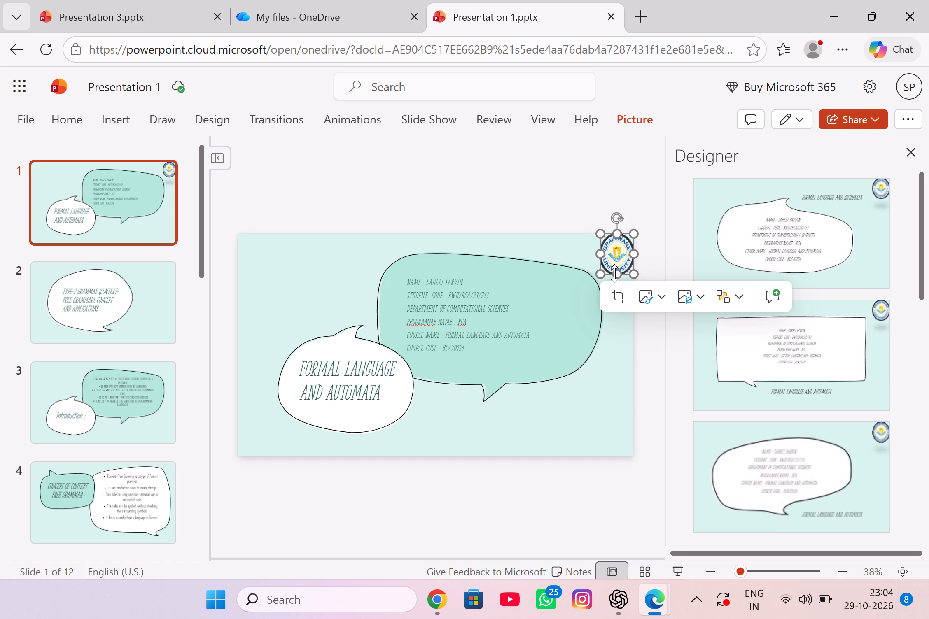
pyautogui.moveTo(615, 273); pyautogui.dragTo(618, 267)
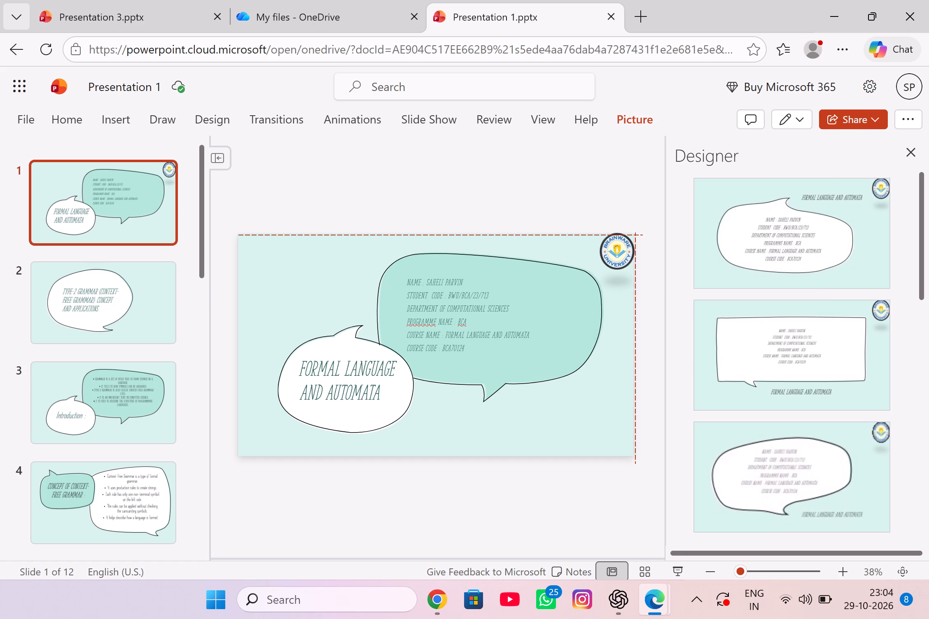
pyautogui.moveTo(618, 267); pyautogui.dragTo(618, 266)
pyautogui.click(602, 333)
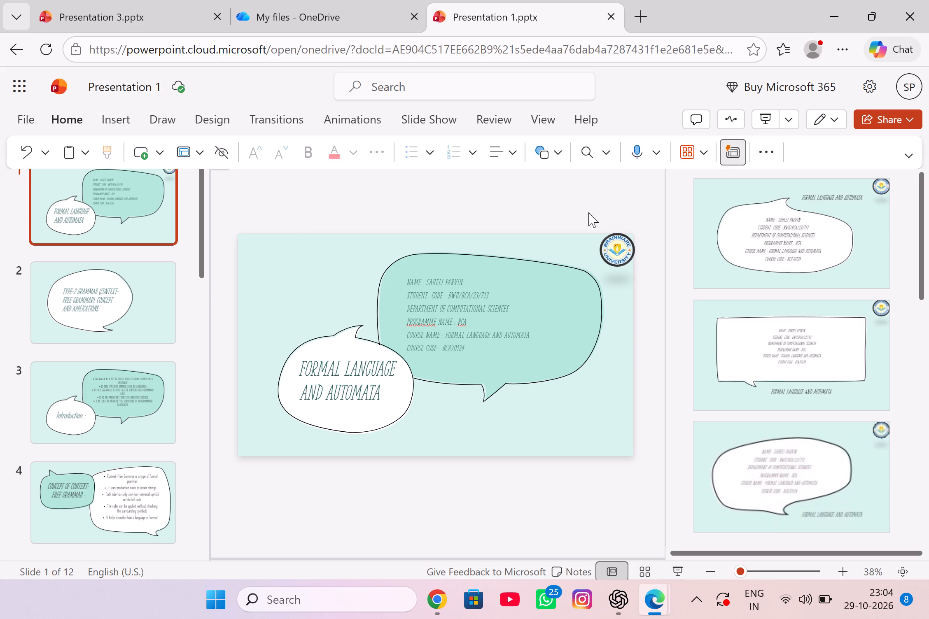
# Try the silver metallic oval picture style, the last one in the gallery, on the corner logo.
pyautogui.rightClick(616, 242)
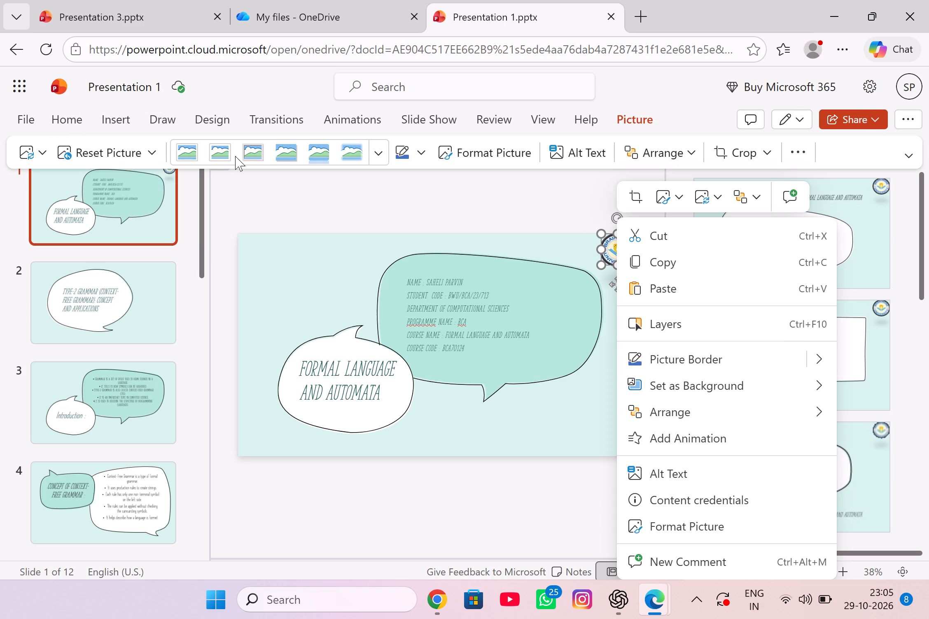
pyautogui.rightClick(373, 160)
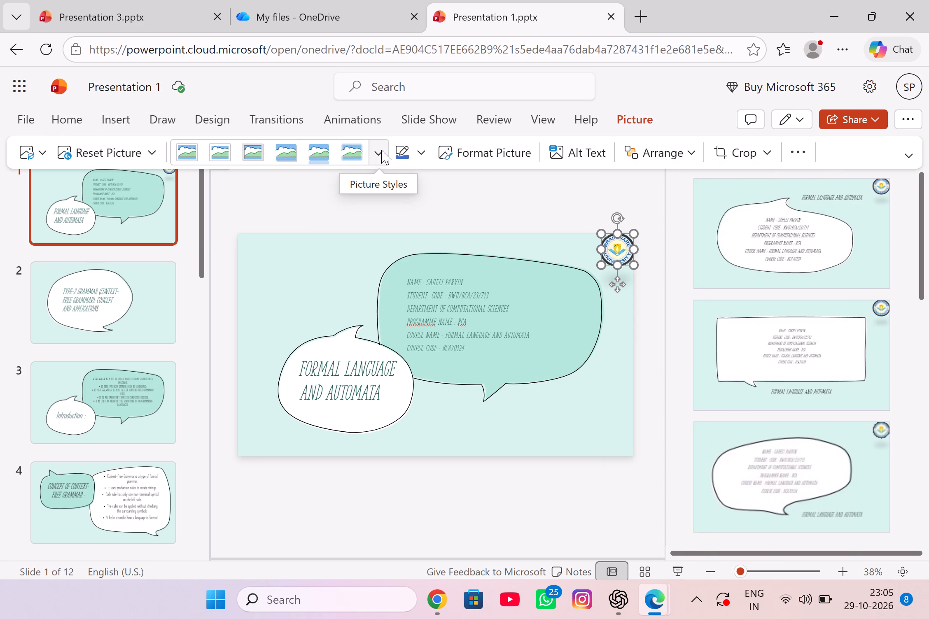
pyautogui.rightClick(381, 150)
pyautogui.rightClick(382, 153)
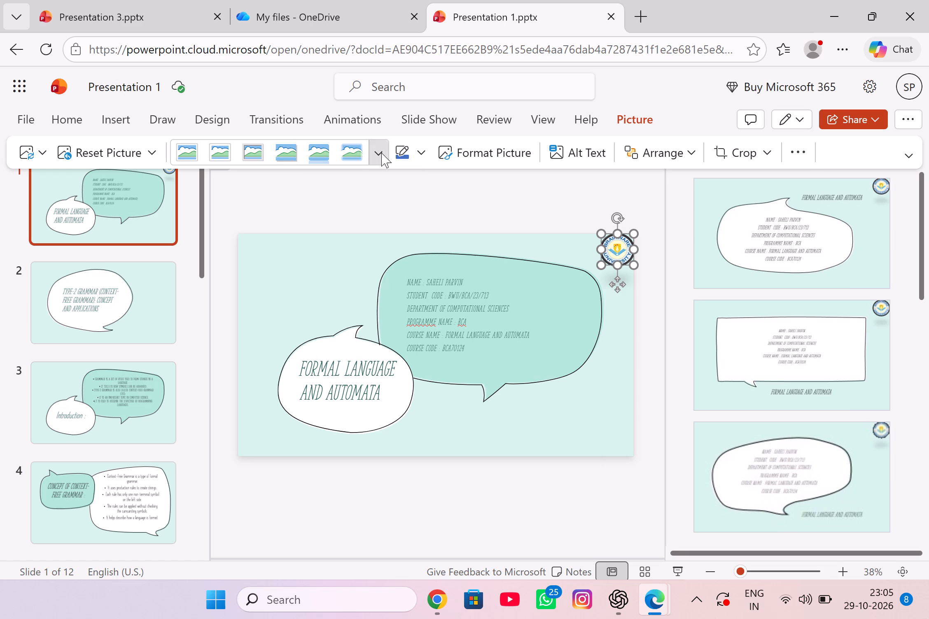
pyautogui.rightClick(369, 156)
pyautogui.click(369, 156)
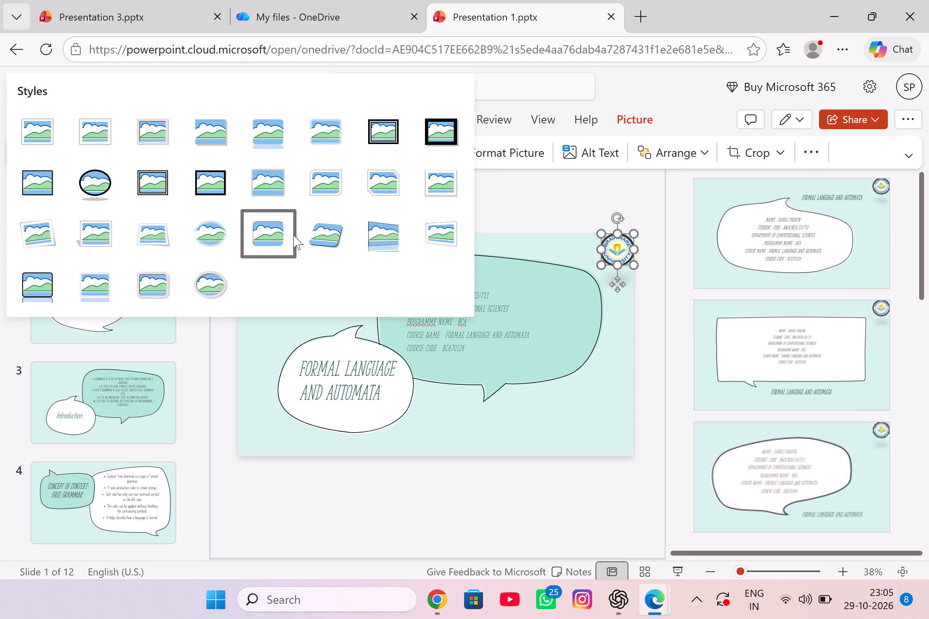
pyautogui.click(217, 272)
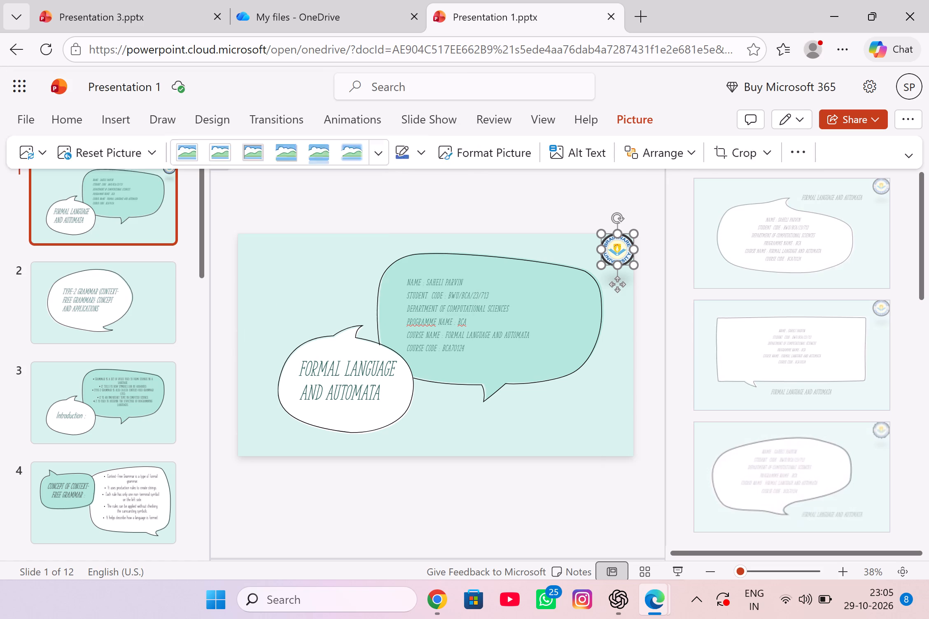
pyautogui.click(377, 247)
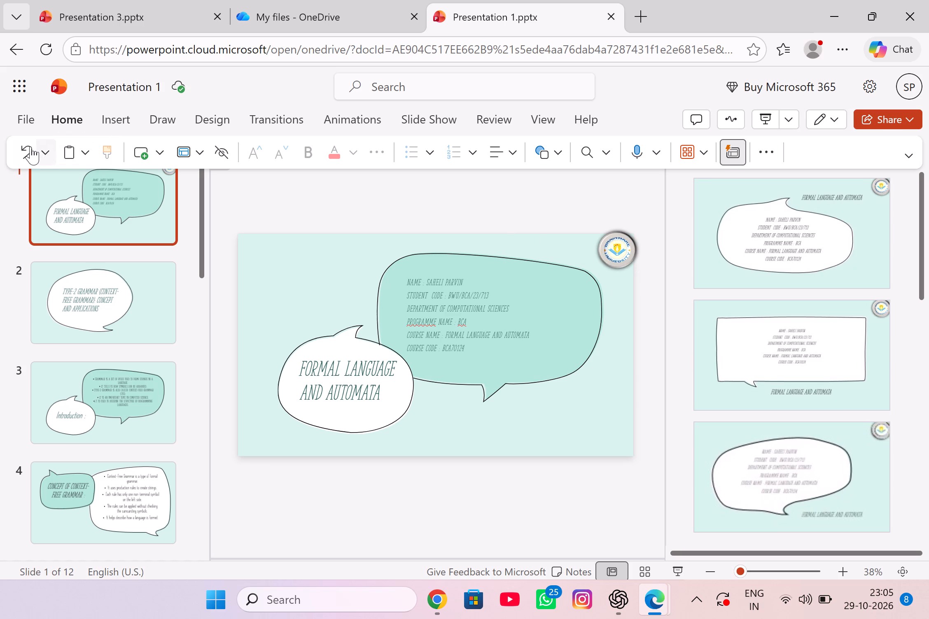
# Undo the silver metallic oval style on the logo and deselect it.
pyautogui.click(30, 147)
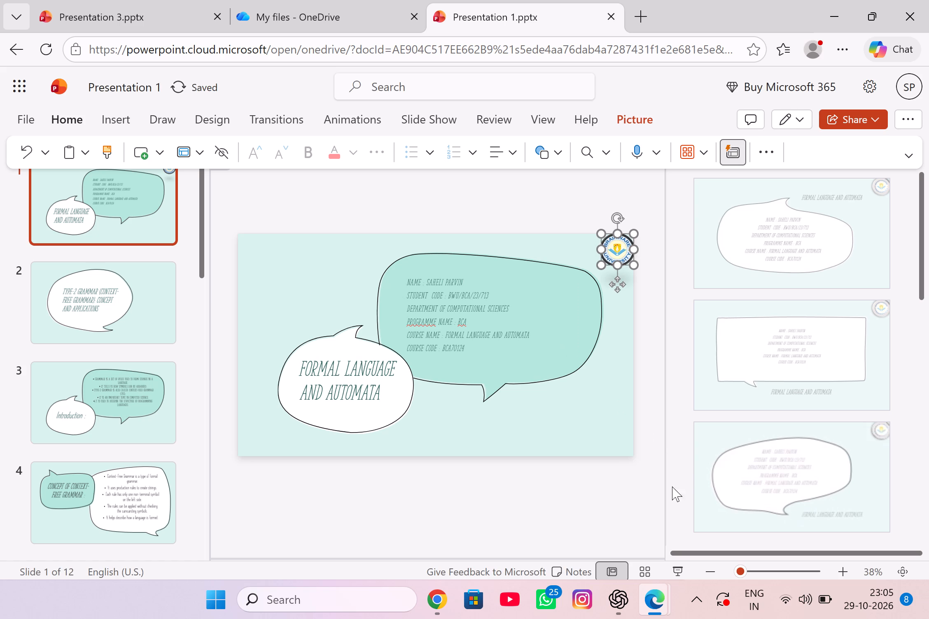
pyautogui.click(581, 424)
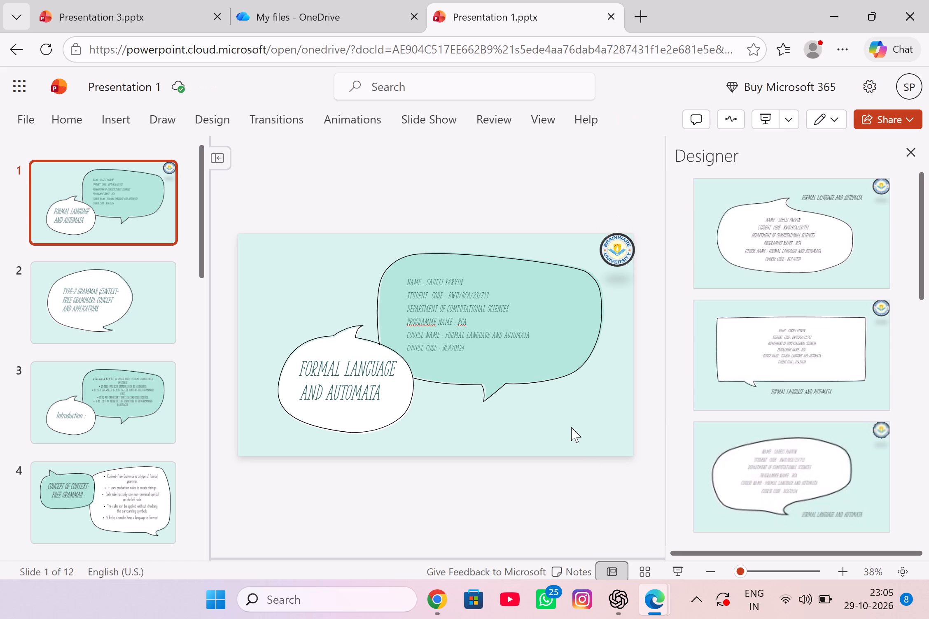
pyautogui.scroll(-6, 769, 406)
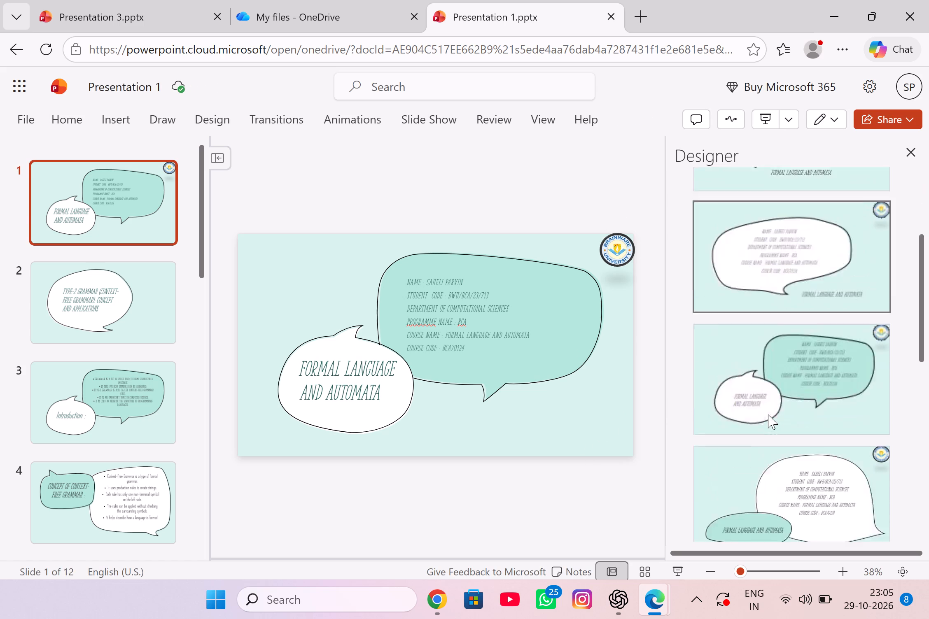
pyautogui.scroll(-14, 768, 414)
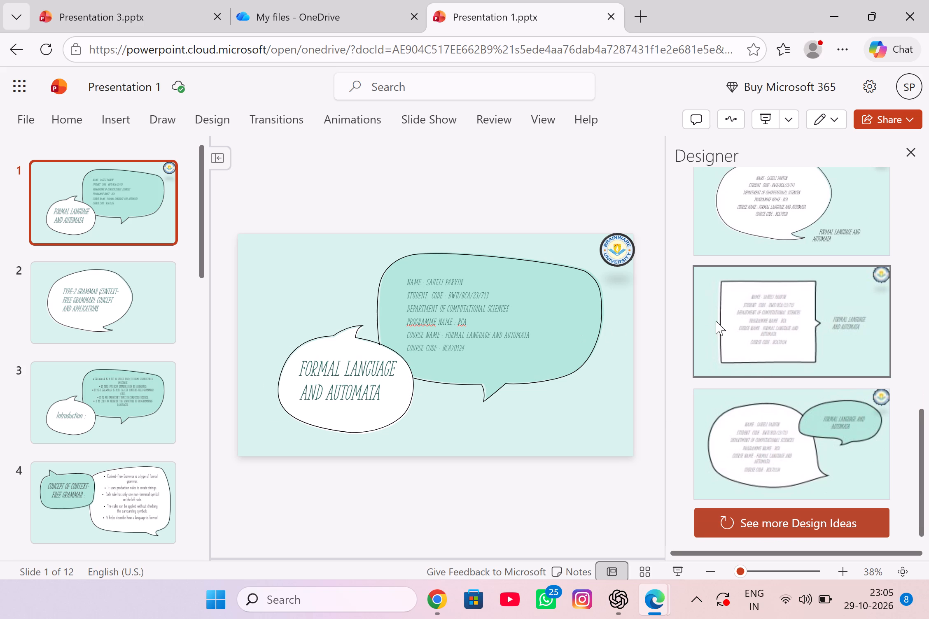
# Copy the round Brainware University logo from the title slide and paste it into the same corner of slide 2.
pyautogui.click(617, 256)
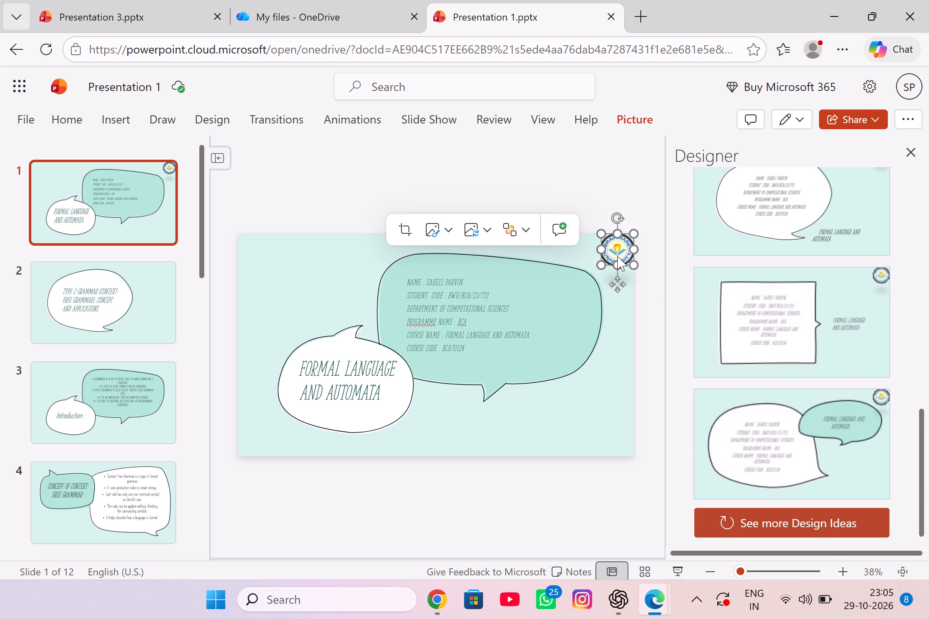
pyautogui.rightClick(617, 256)
pyautogui.click(657, 262)
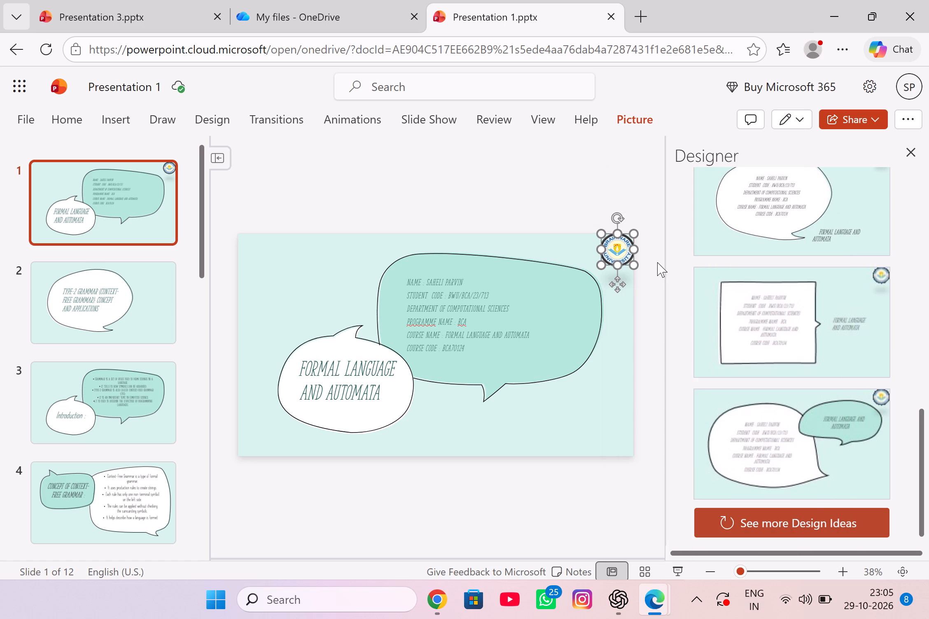
pyautogui.click(114, 296)
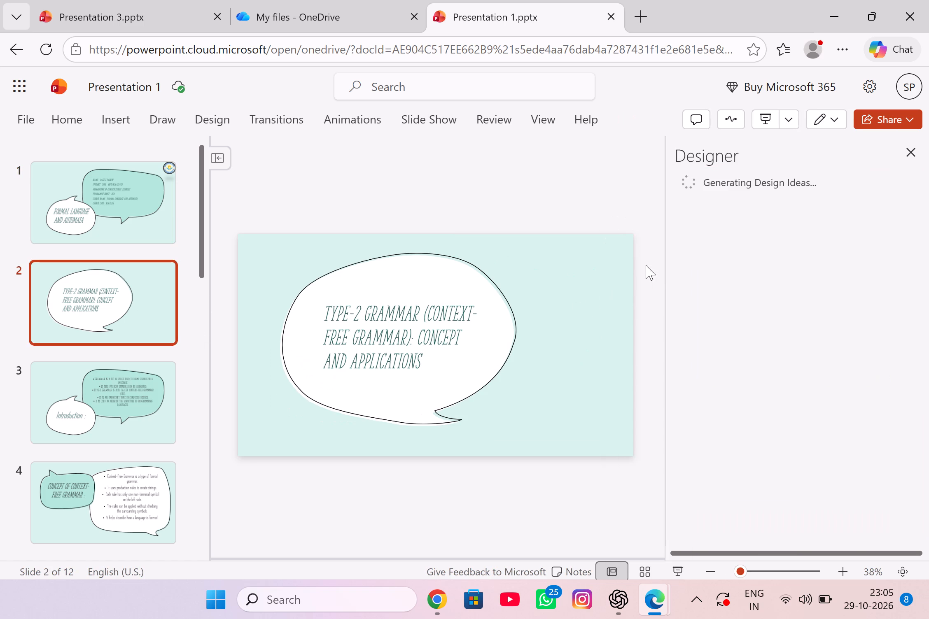
pyautogui.rightClick(618, 243)
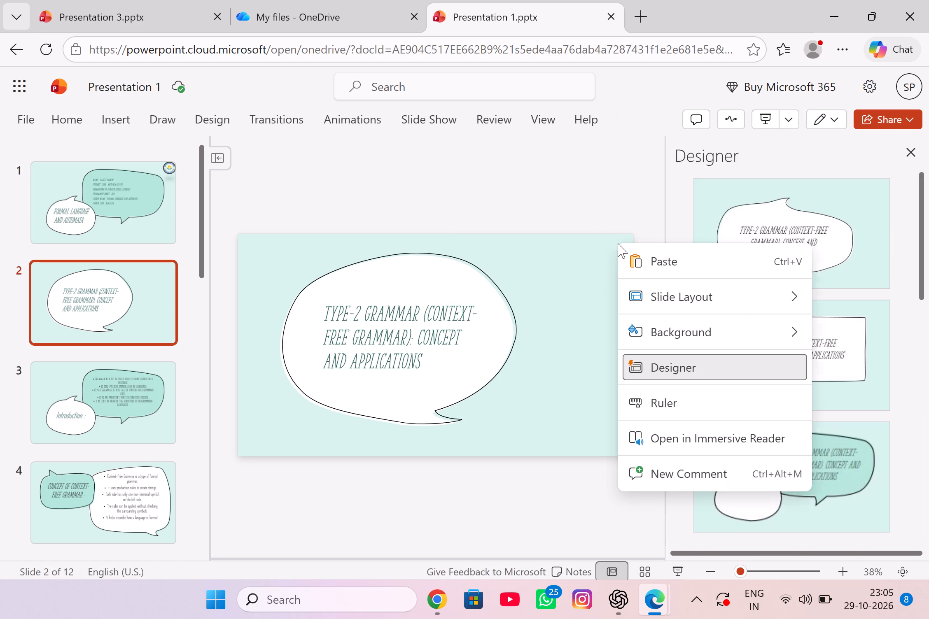
pyautogui.click(630, 264)
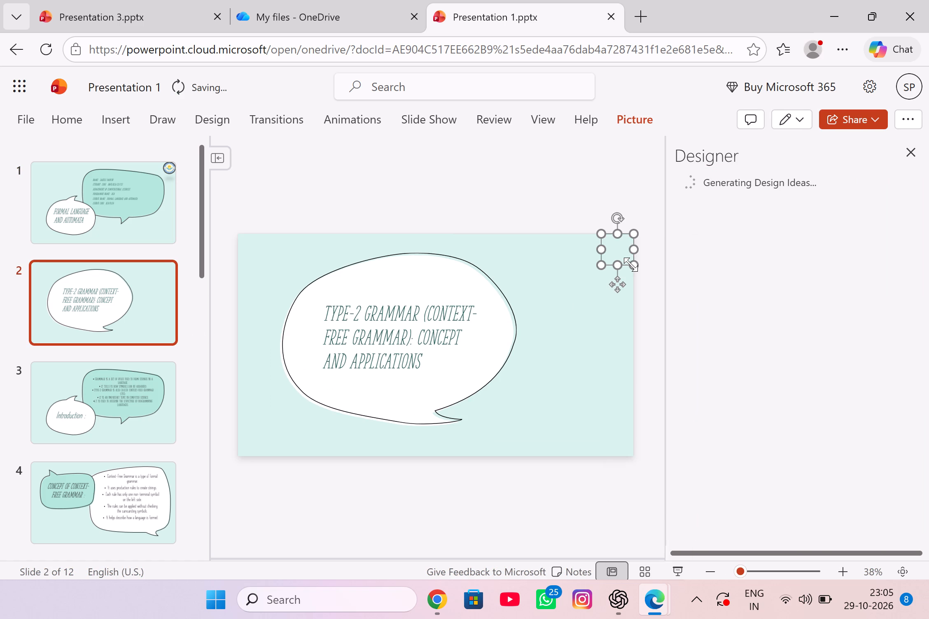
# Paste the copied logo badge onto slides 3, 4 and 5, in the same upper-right corner.
pyautogui.rightClick(92, 375)
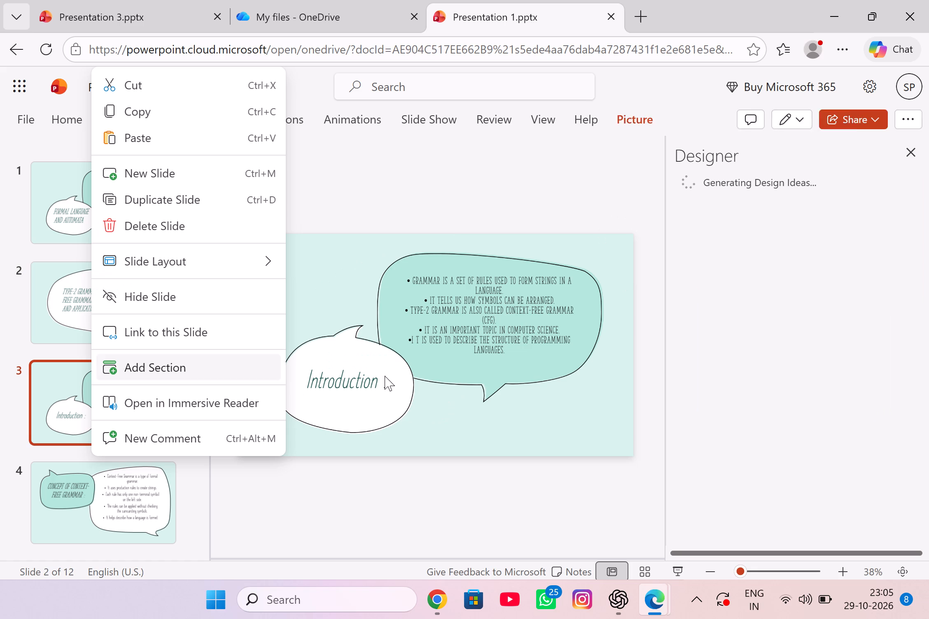
pyautogui.rightClick(613, 258)
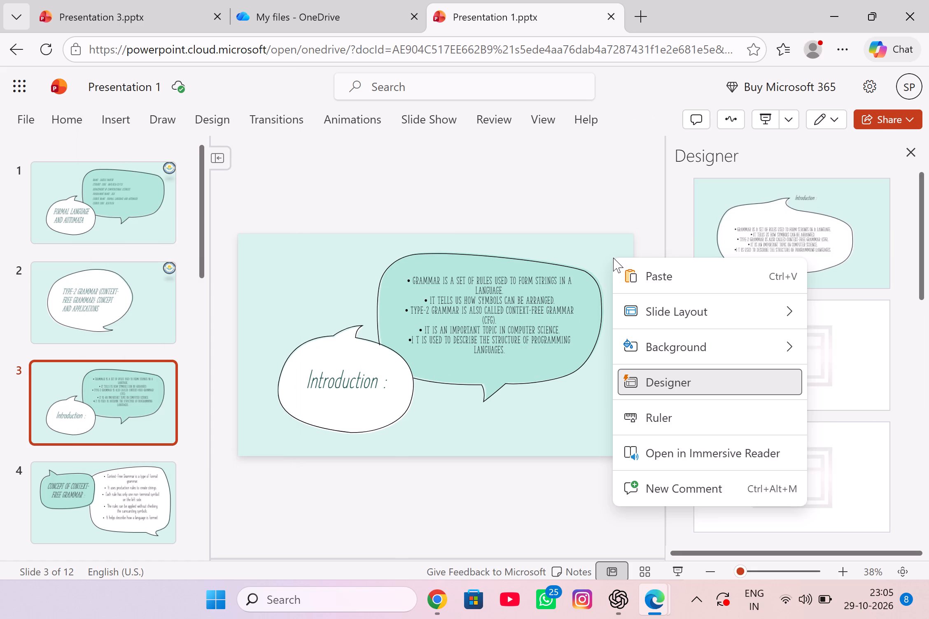
pyautogui.click(629, 276)
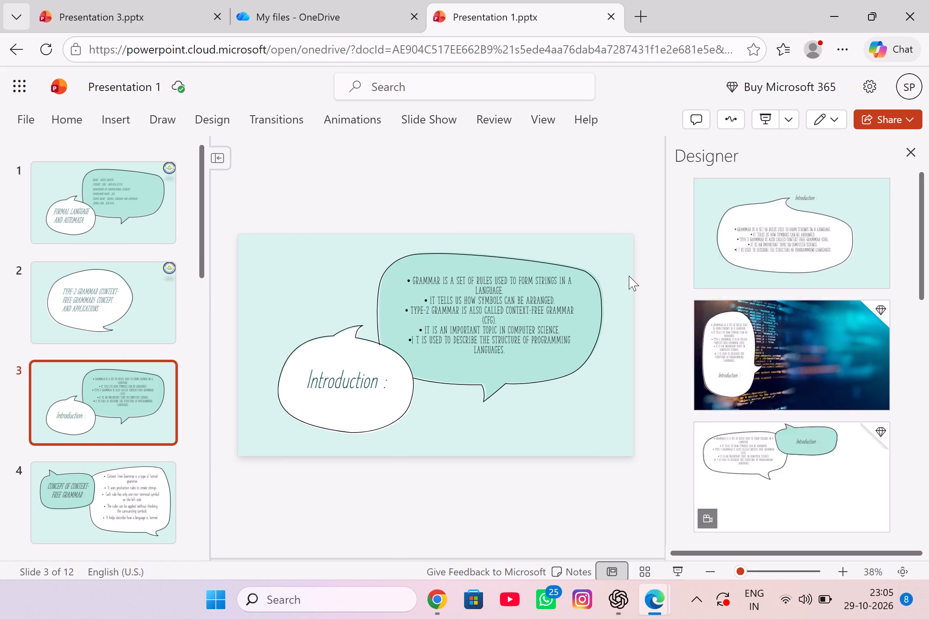
pyautogui.scroll(-2, 123, 461)
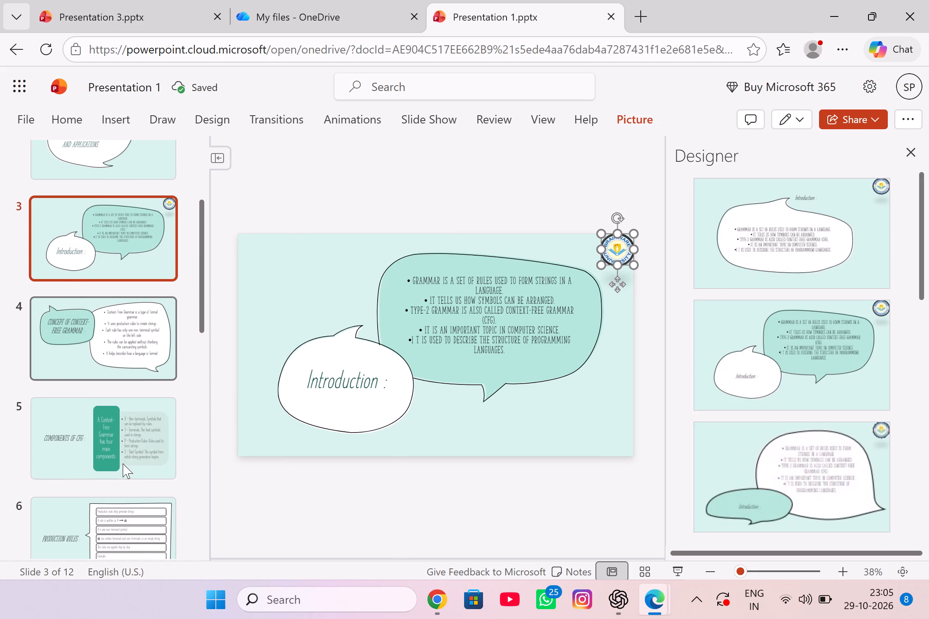
pyautogui.click(145, 346)
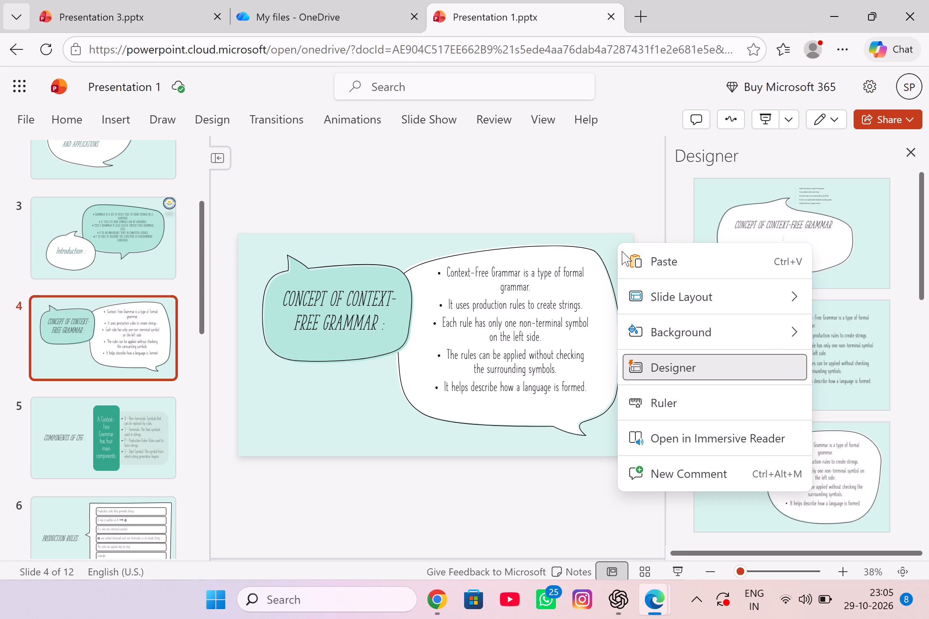
pyautogui.click(628, 253)
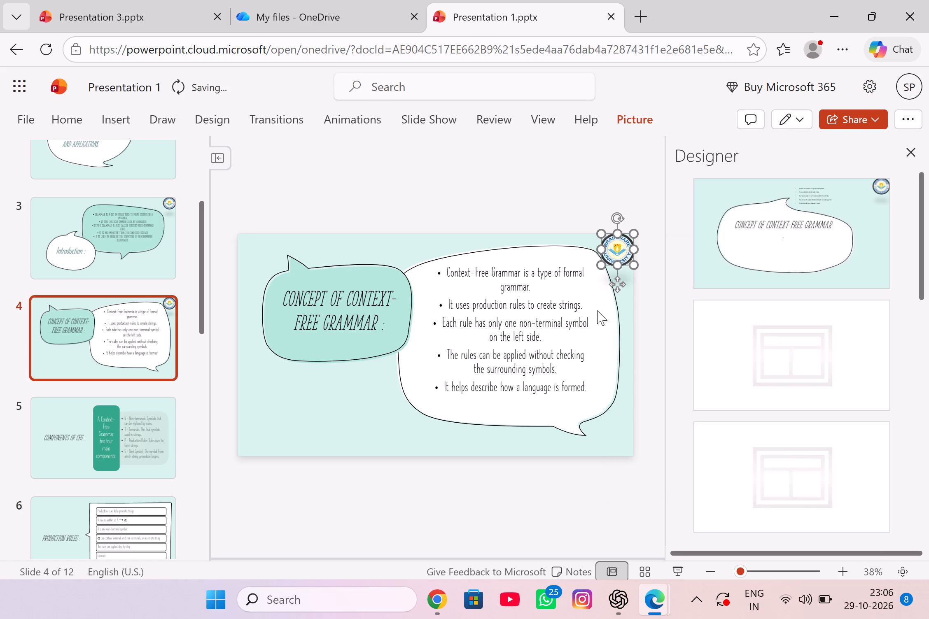
pyautogui.rightClick(135, 413)
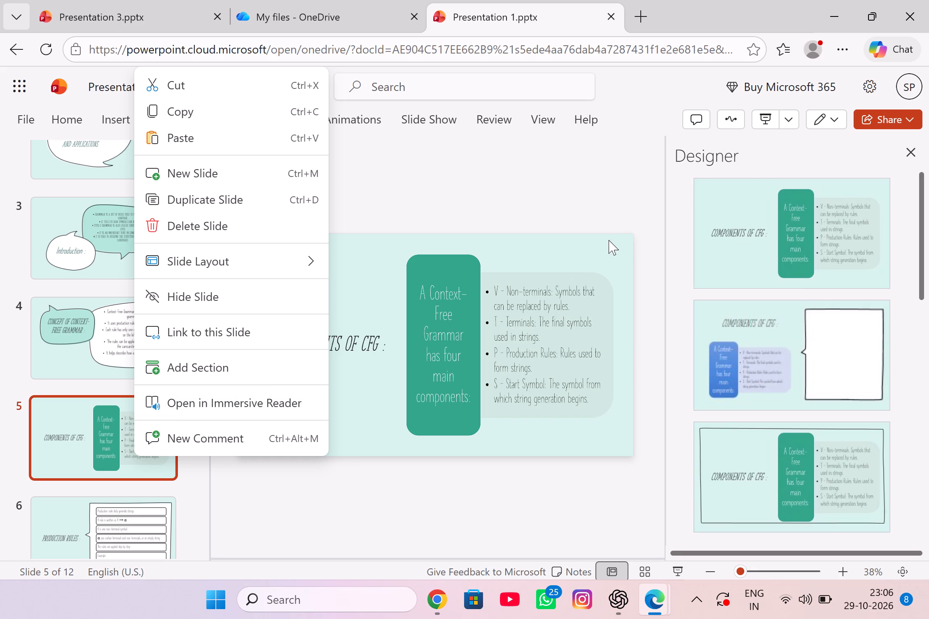
pyautogui.rightClick(609, 240)
pyautogui.click(627, 258)
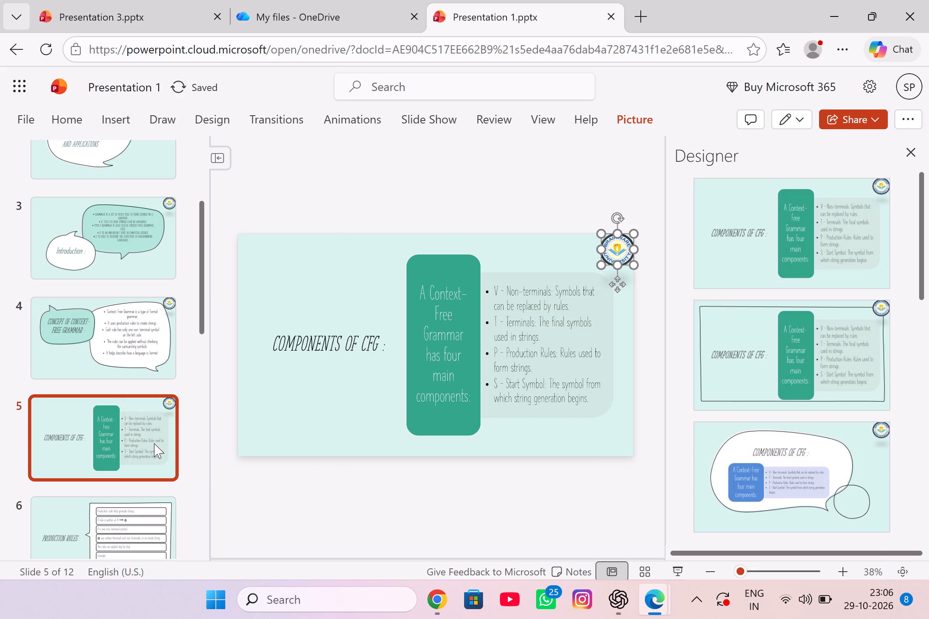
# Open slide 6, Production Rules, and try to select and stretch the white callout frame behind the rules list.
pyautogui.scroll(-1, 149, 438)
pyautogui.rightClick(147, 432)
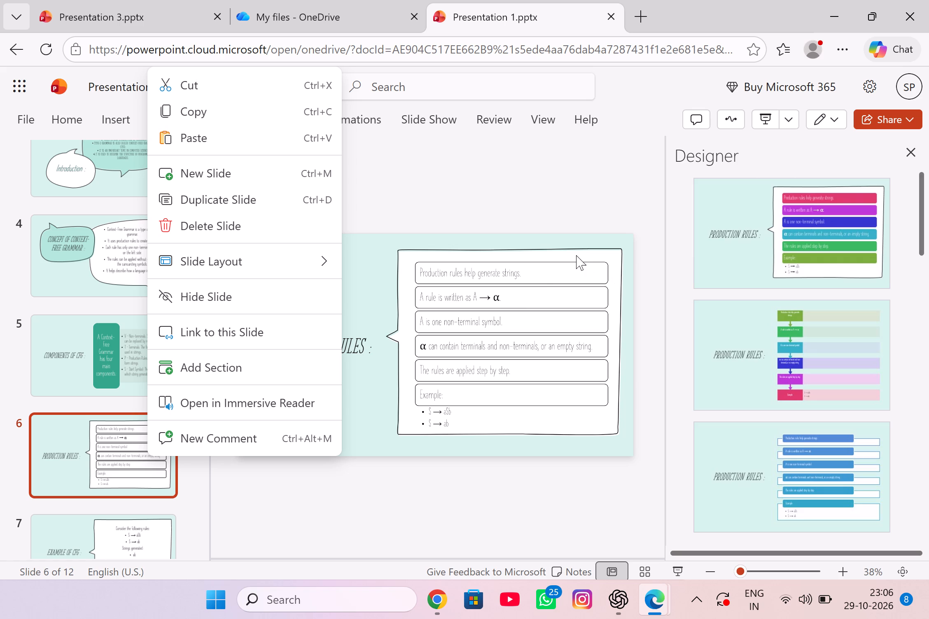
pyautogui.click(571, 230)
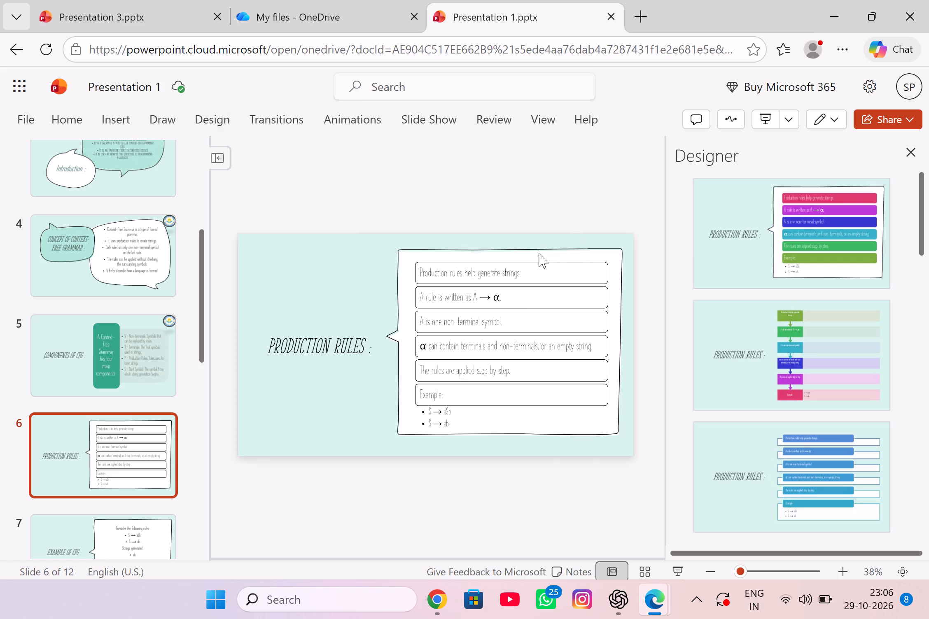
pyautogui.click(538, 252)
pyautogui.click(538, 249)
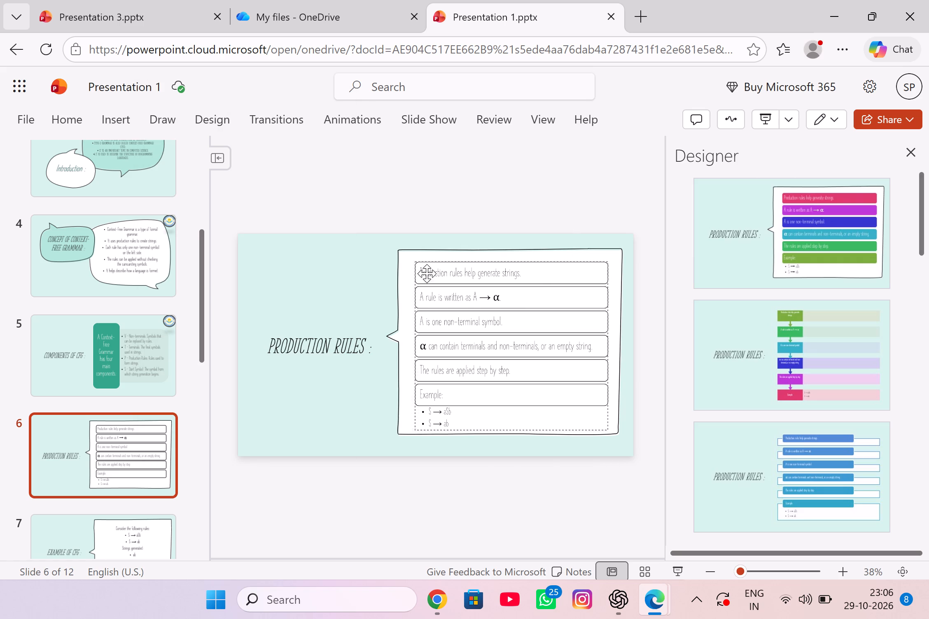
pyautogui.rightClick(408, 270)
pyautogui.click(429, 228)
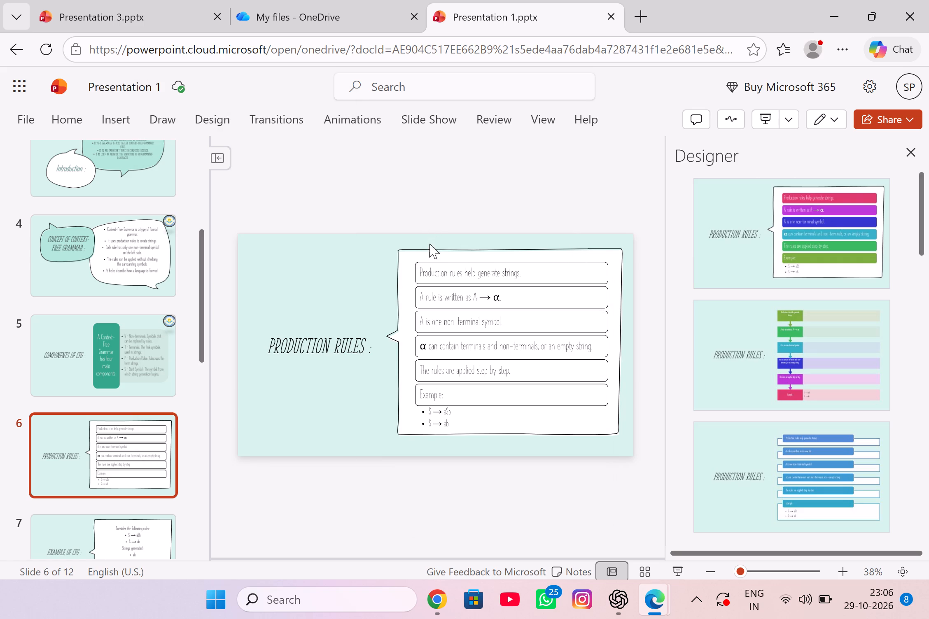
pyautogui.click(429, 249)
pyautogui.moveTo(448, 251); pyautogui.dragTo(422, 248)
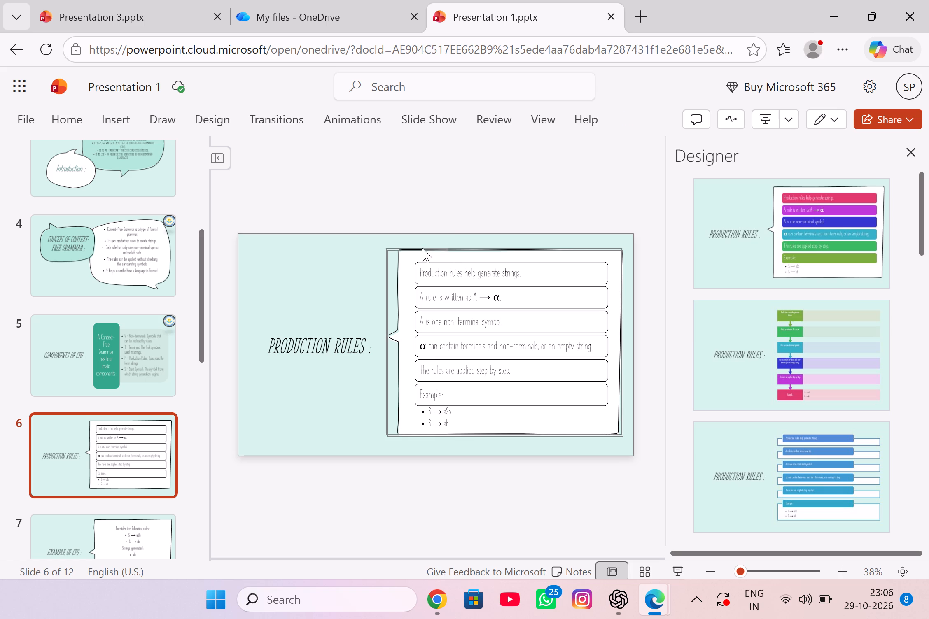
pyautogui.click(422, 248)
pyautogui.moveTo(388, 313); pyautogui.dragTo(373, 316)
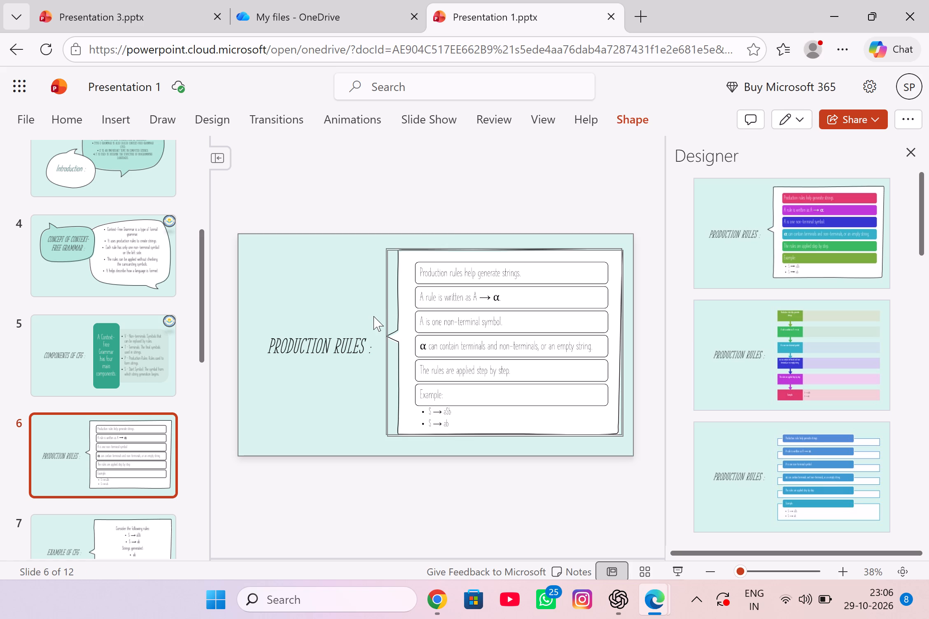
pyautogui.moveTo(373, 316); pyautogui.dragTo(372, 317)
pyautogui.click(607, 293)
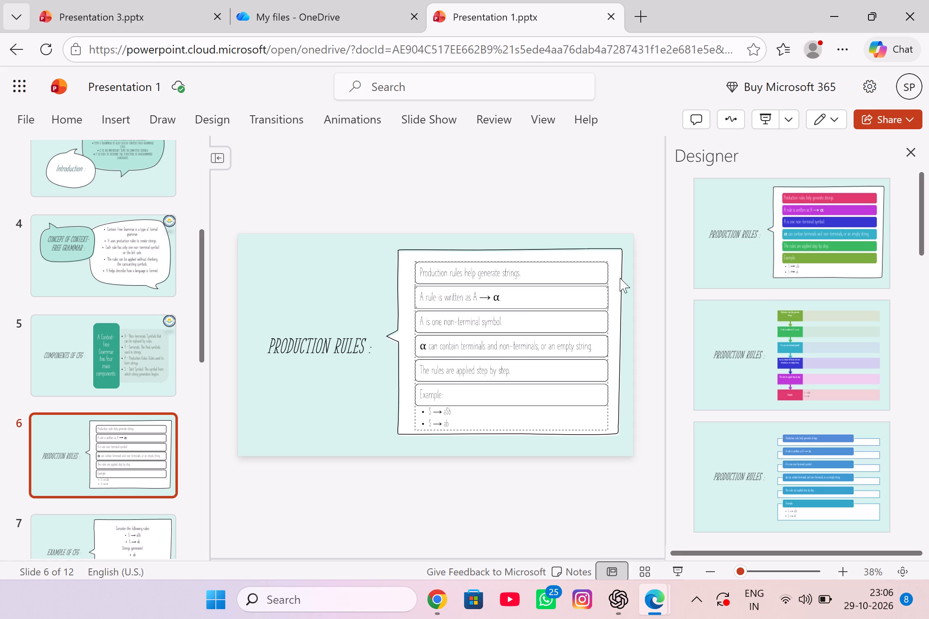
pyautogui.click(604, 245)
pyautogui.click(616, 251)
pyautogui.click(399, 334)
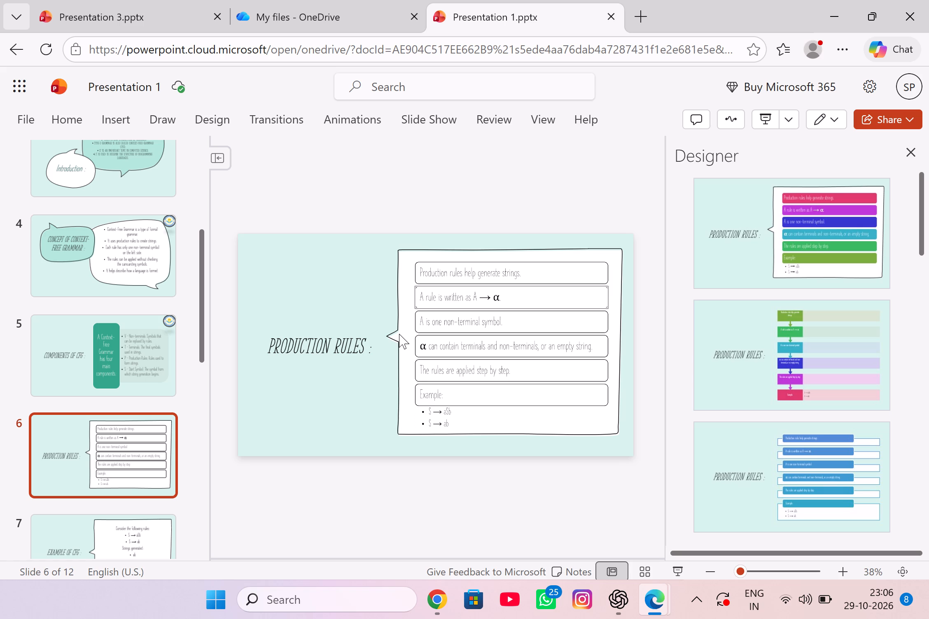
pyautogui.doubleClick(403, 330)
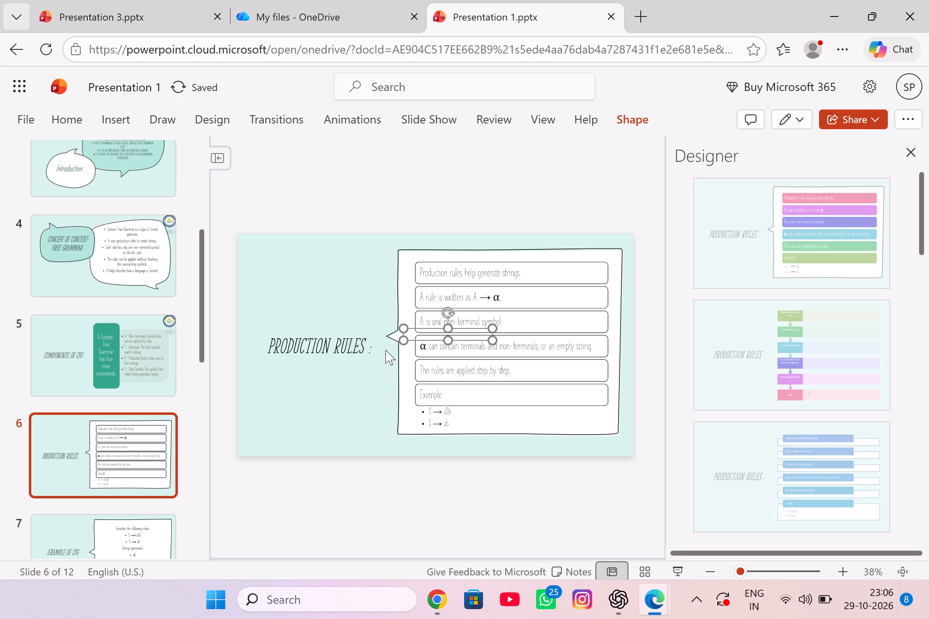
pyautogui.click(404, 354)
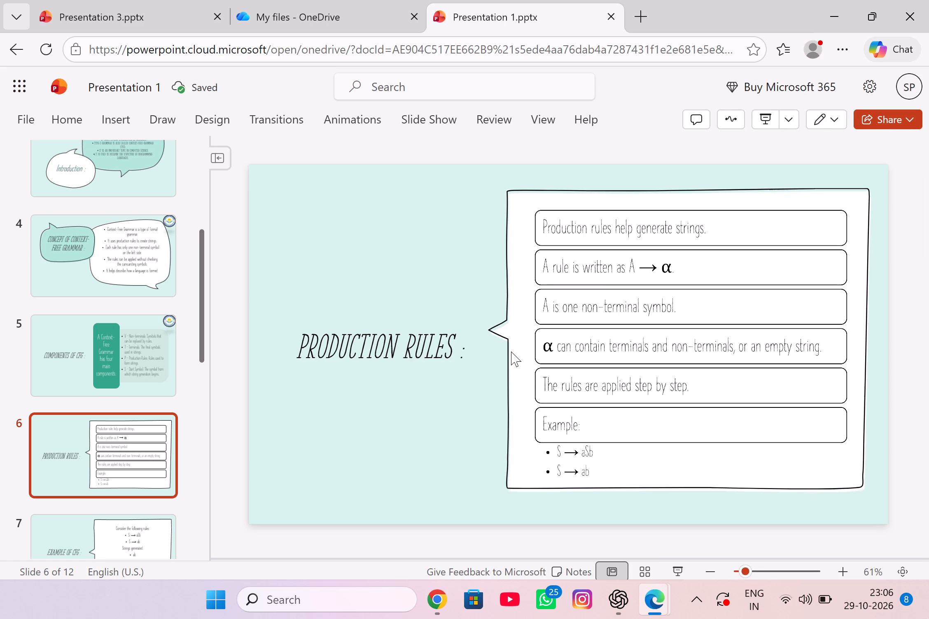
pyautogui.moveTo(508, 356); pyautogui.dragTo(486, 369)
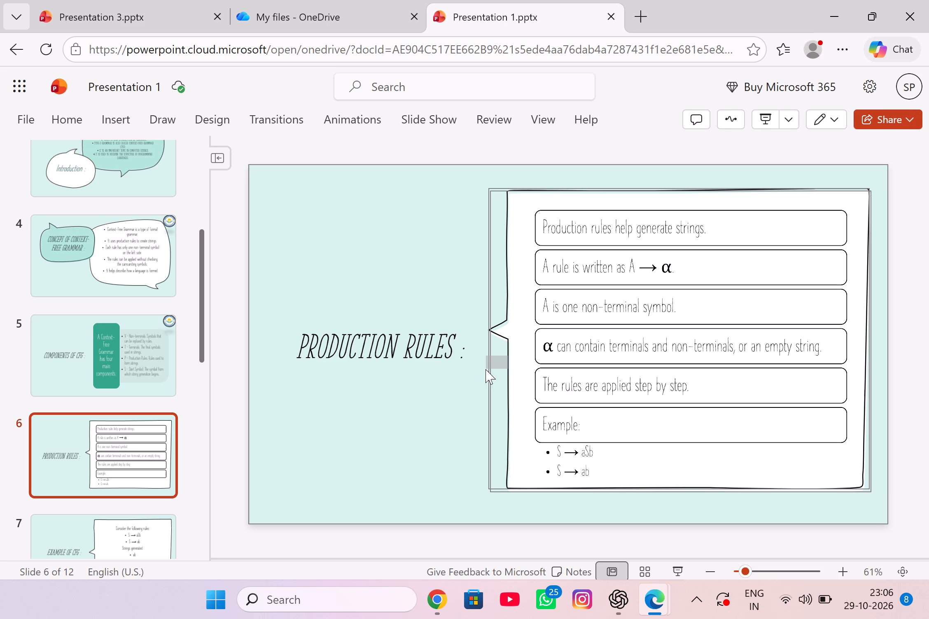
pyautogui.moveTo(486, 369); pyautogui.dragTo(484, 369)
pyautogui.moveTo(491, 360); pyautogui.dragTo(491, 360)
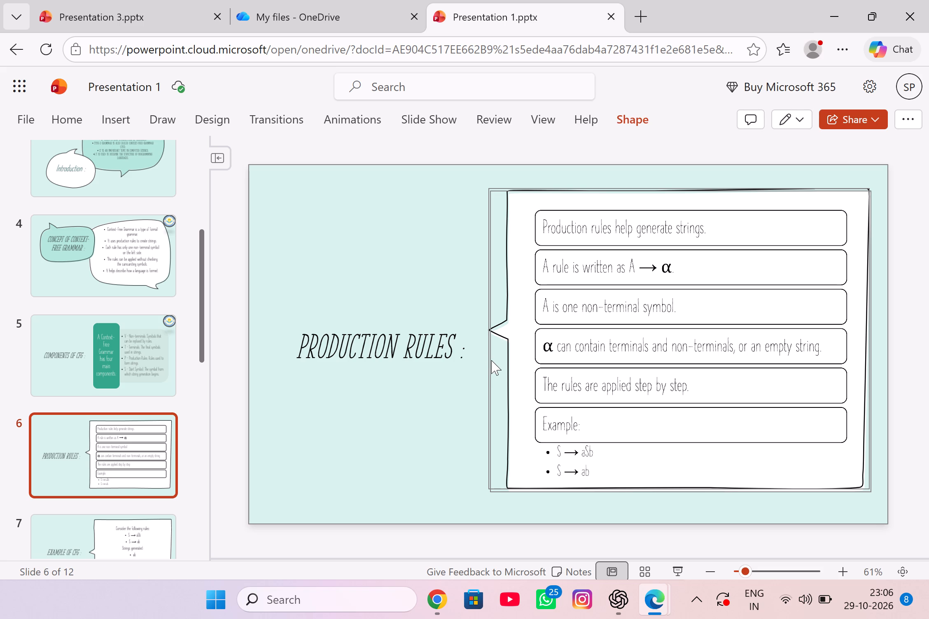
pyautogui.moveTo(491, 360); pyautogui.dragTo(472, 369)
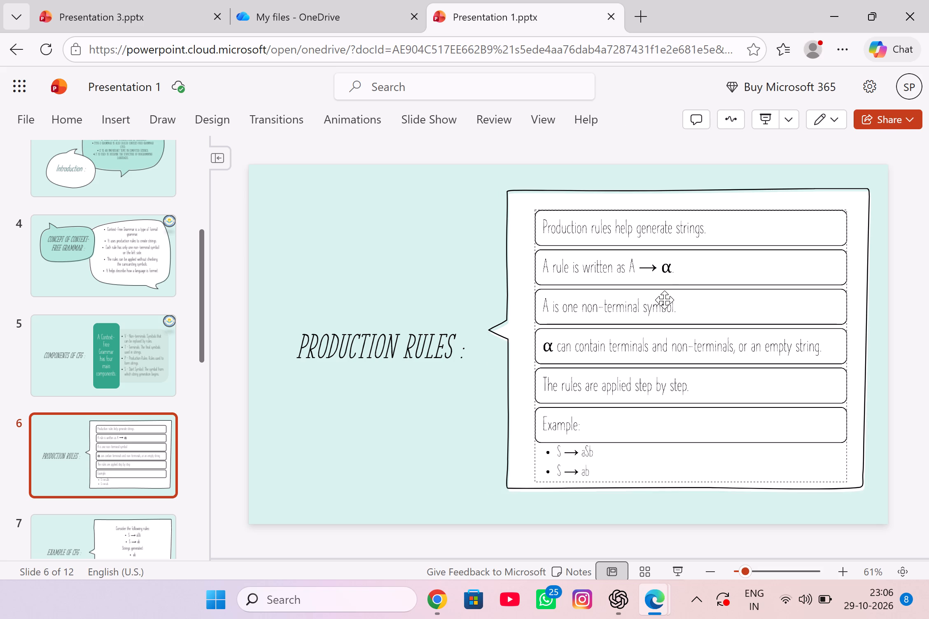
# Paste the copied logo badge into the upper-right corner of slide 6.
pyautogui.rightClick(866, 166)
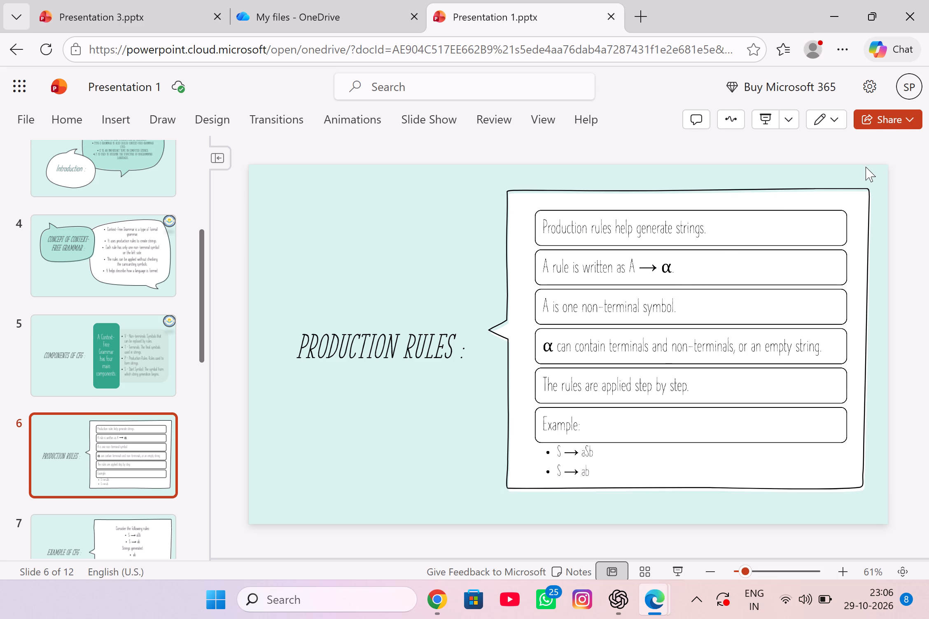
pyautogui.click(848, 181)
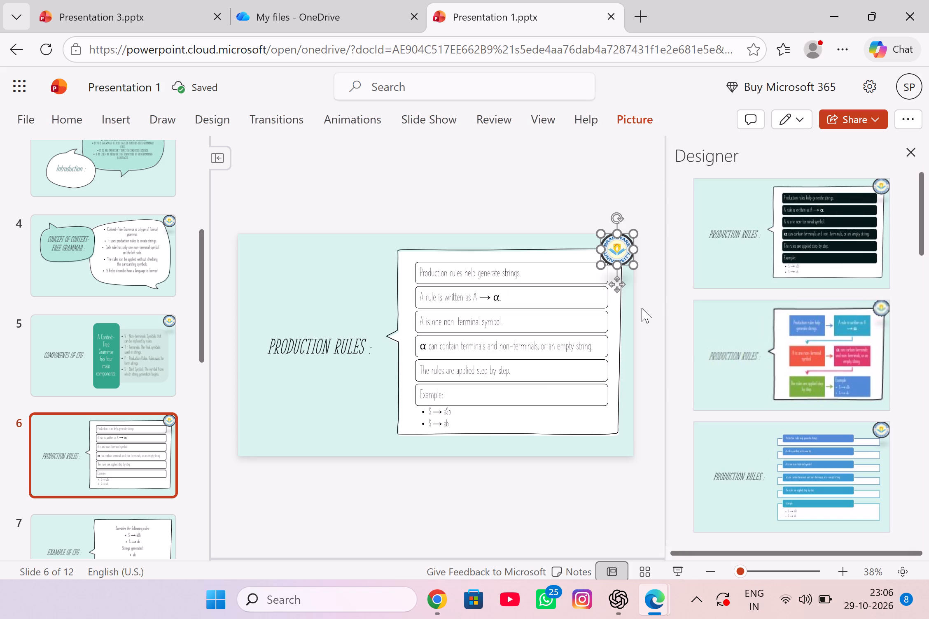
# Shrink the logo on slide 6 slightly from its lower inner corner, keeping it flush with the slide corner, and deselect it.
pyautogui.click(600, 268)
pyautogui.moveTo(600, 268); pyautogui.dragTo(611, 257)
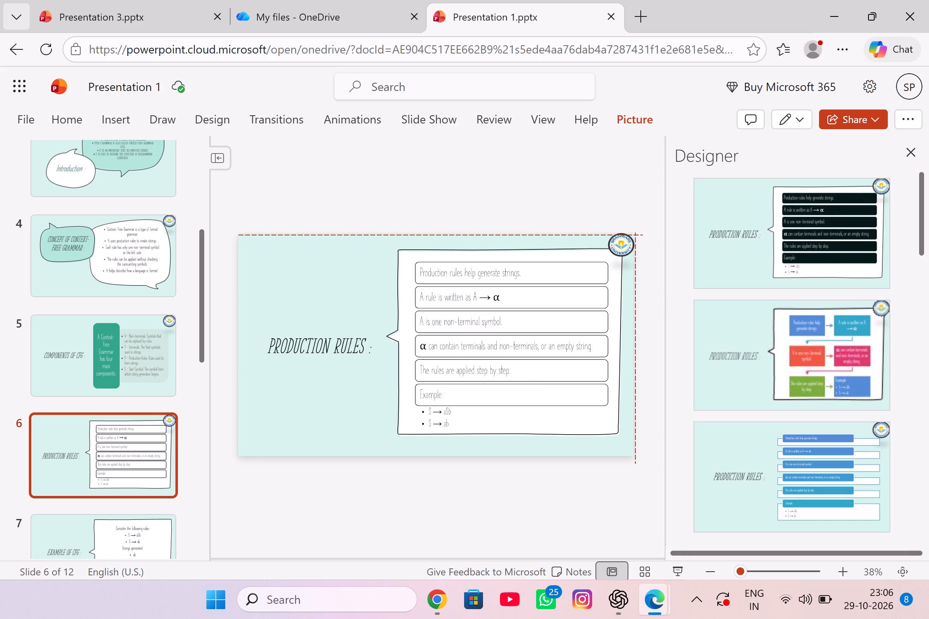
pyautogui.moveTo(611, 257); pyautogui.dragTo(614, 260)
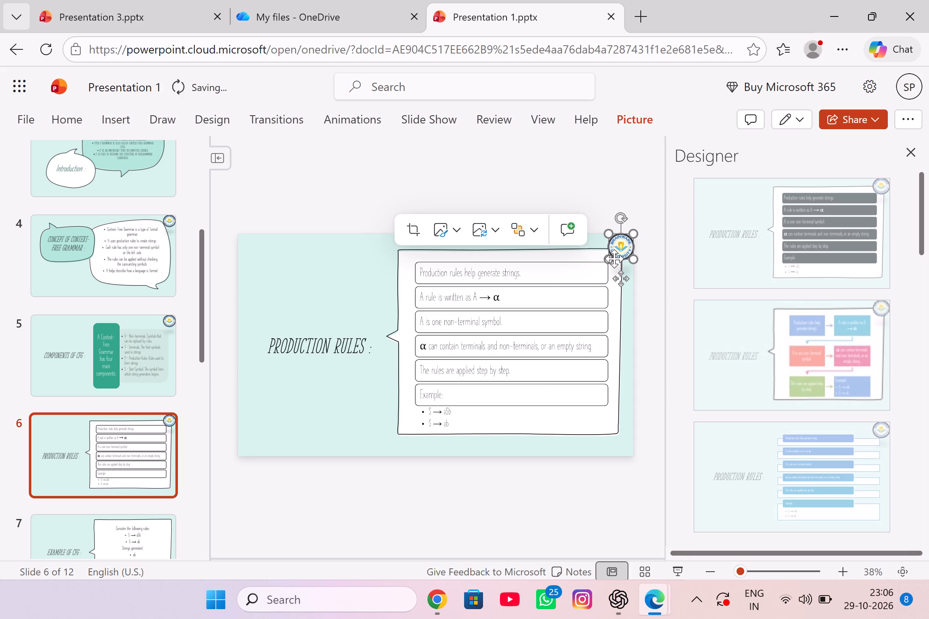
pyautogui.click(612, 305)
pyautogui.rightClick(574, 306)
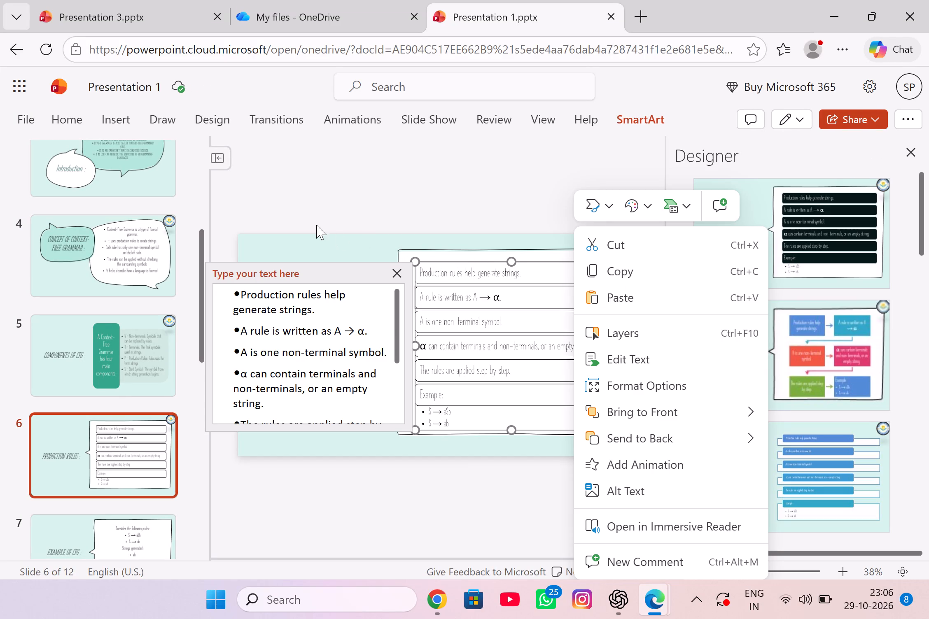
pyautogui.click(323, 239)
# Cut the logo badge from the upper-right corner of slide 6, Production Rules.
pyautogui.rightClick(621, 246)
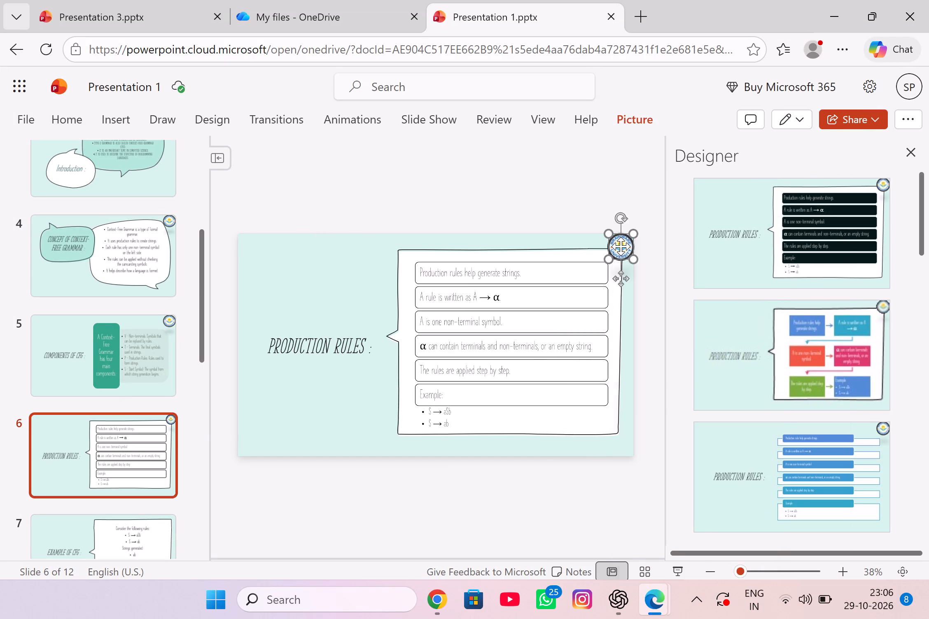
pyautogui.click(662, 236)
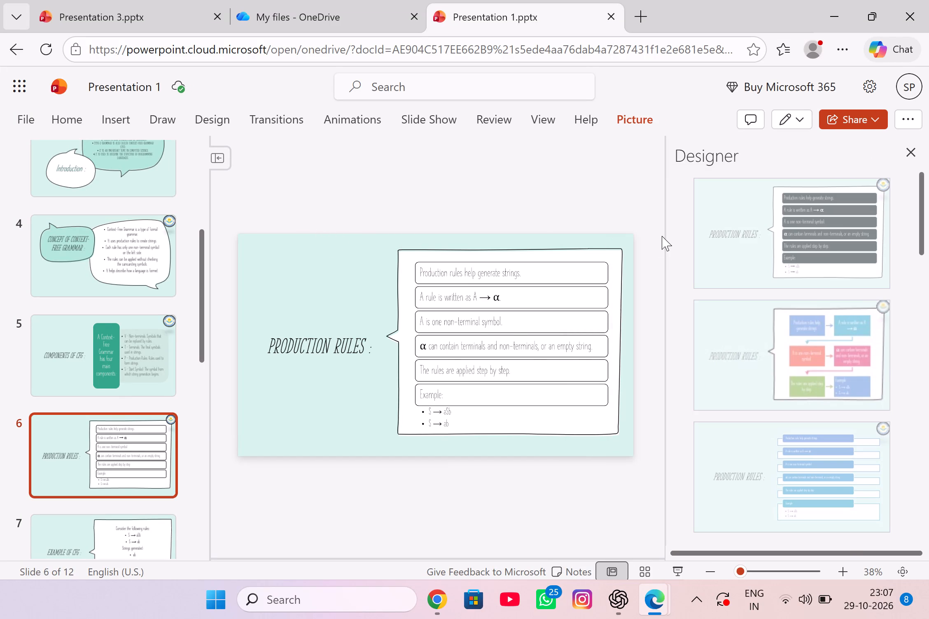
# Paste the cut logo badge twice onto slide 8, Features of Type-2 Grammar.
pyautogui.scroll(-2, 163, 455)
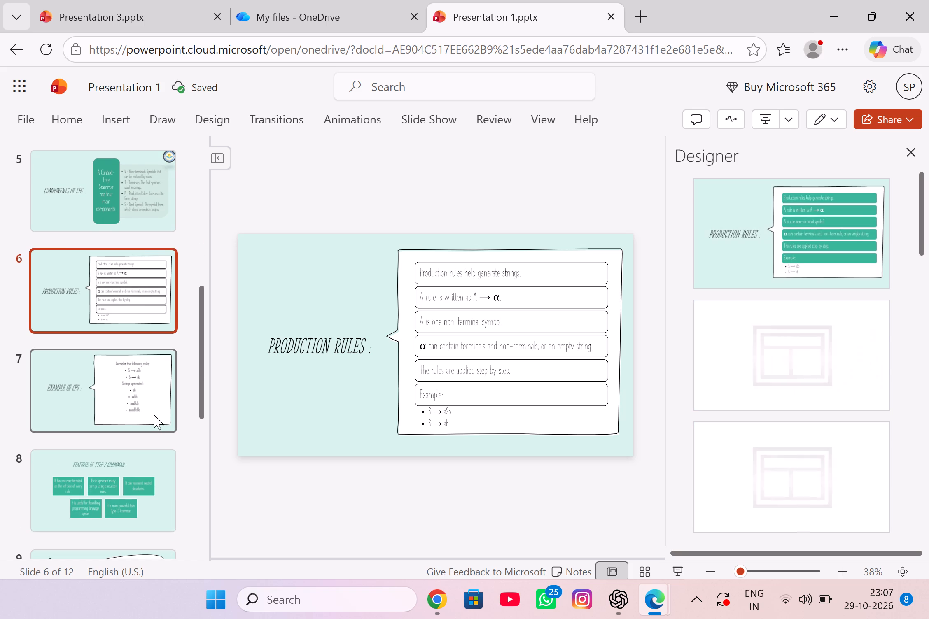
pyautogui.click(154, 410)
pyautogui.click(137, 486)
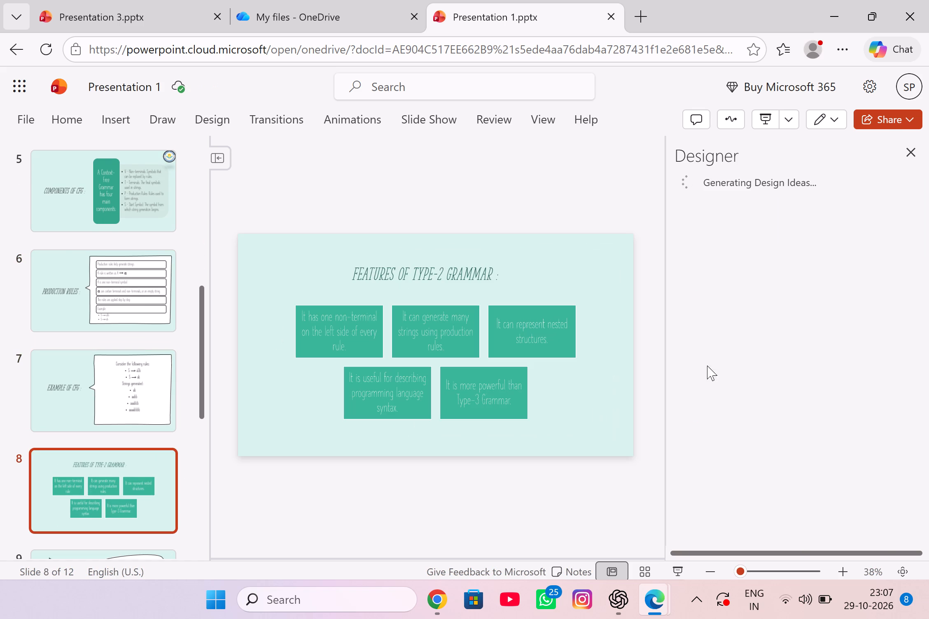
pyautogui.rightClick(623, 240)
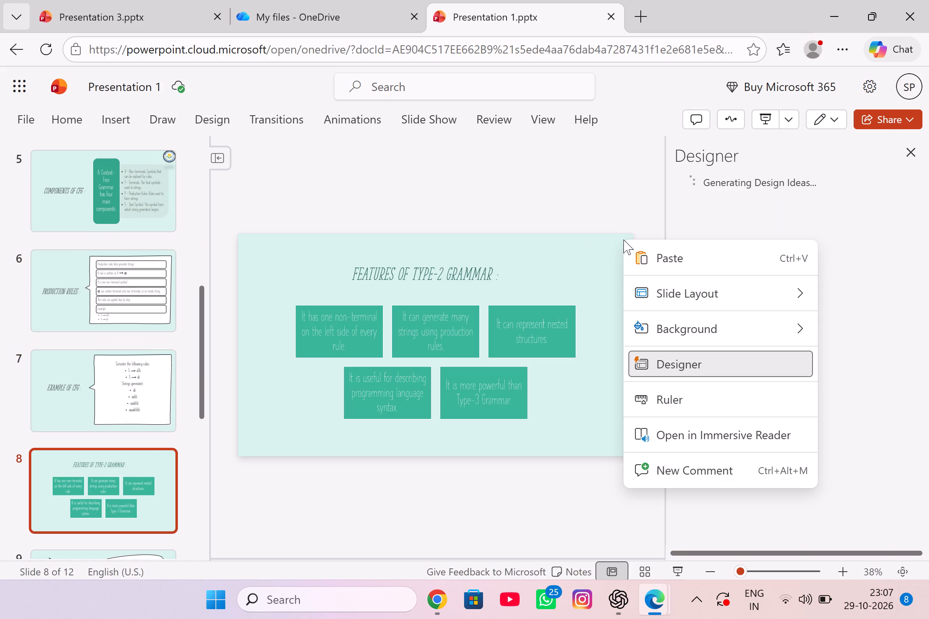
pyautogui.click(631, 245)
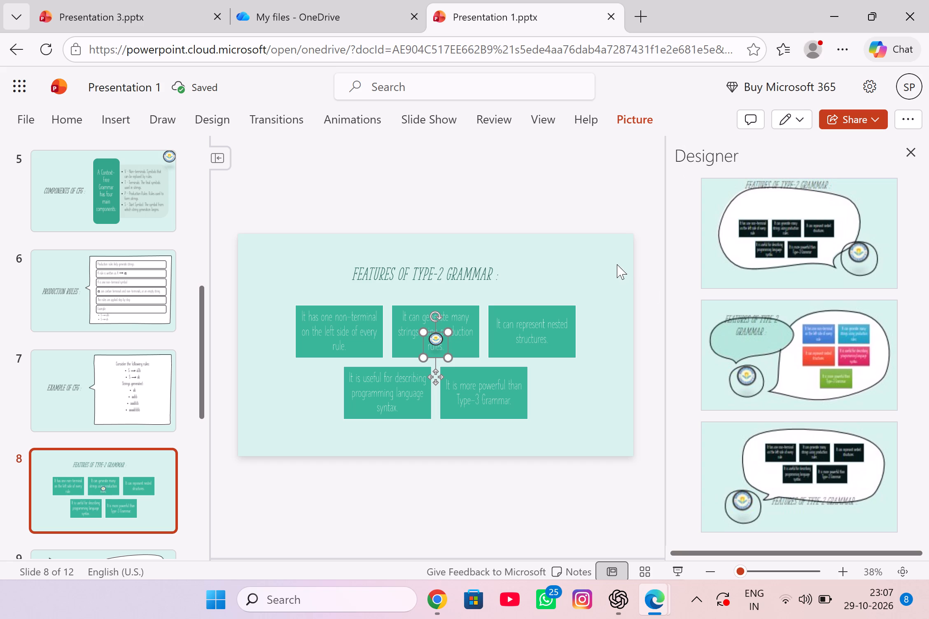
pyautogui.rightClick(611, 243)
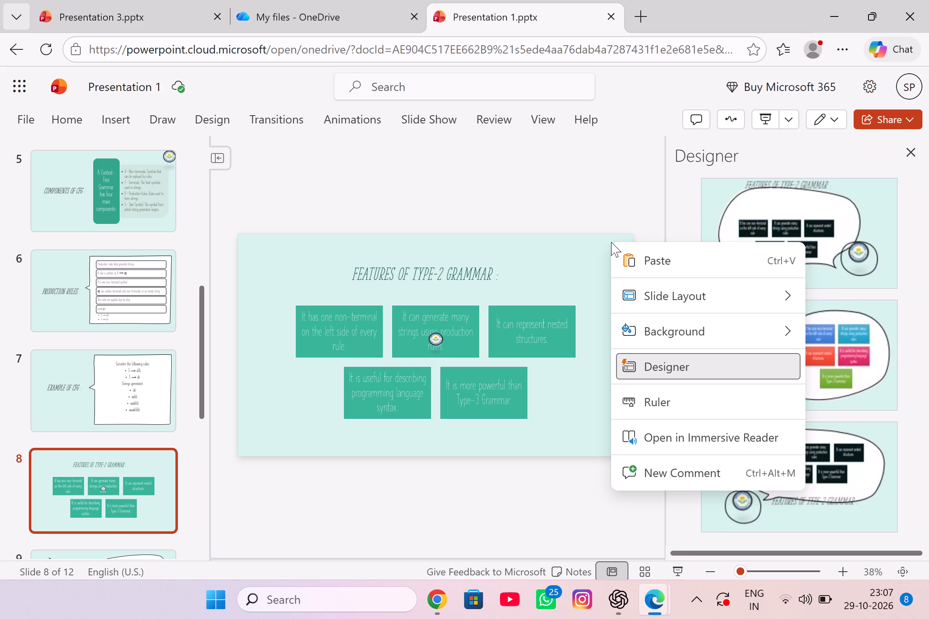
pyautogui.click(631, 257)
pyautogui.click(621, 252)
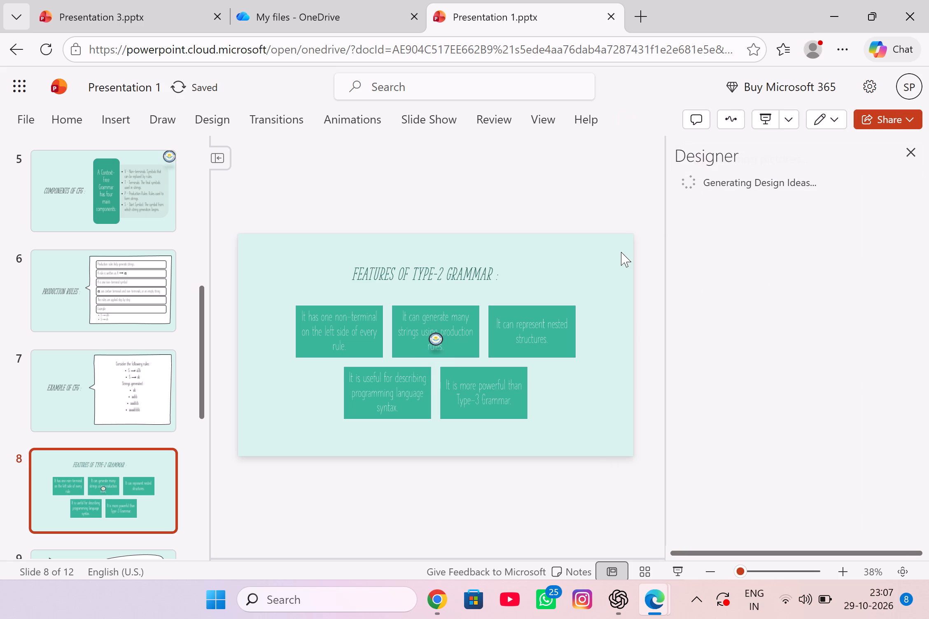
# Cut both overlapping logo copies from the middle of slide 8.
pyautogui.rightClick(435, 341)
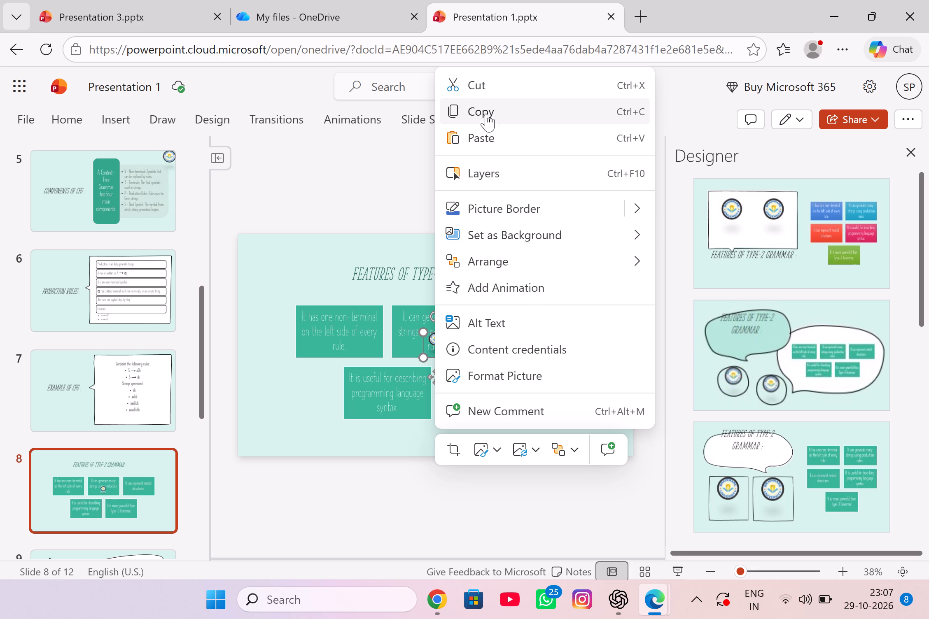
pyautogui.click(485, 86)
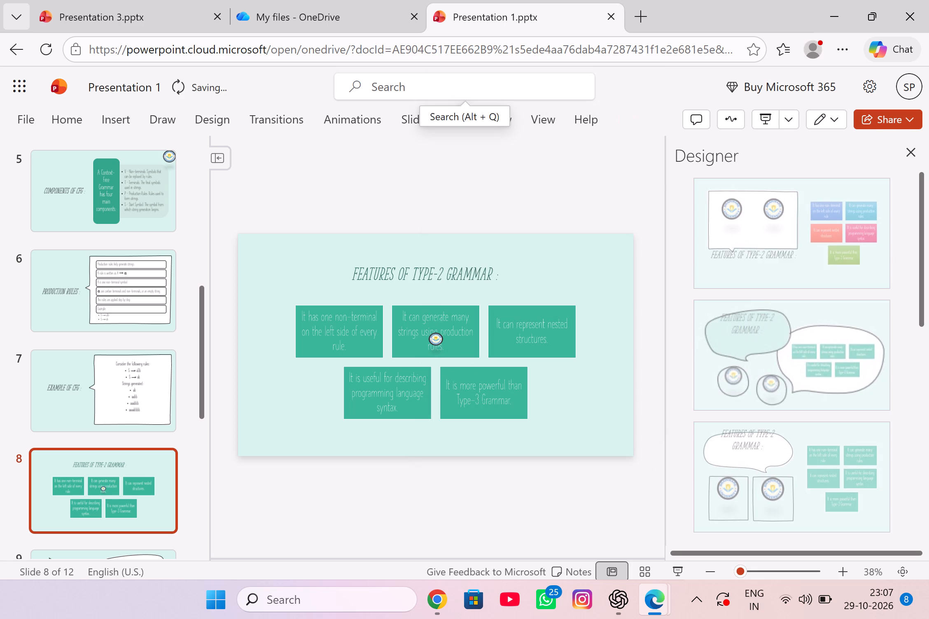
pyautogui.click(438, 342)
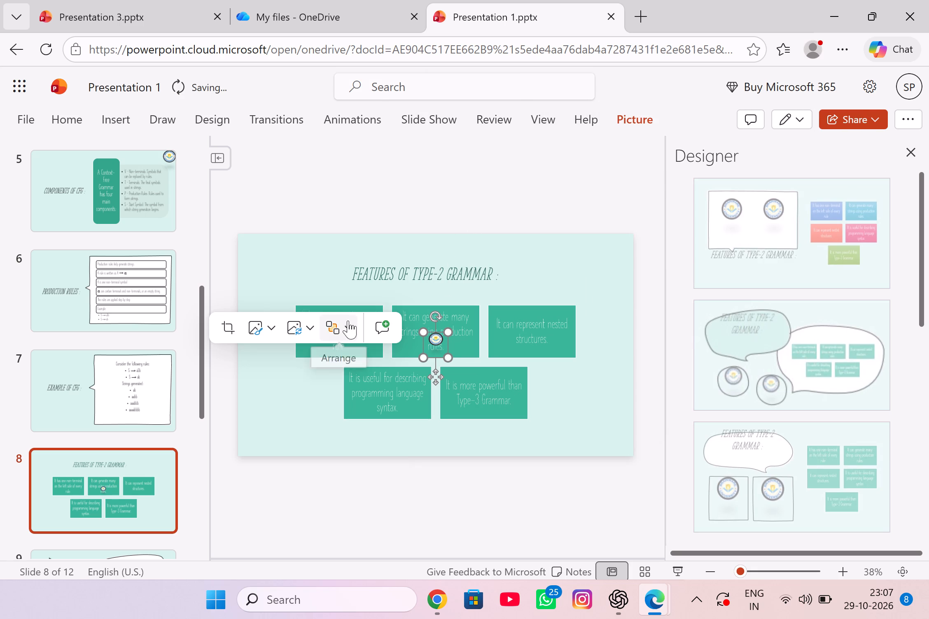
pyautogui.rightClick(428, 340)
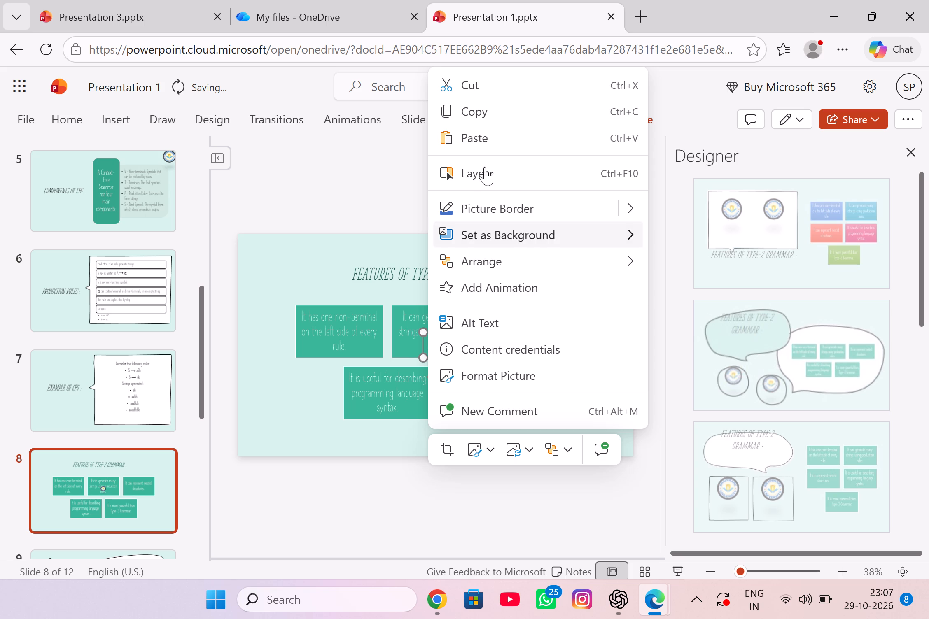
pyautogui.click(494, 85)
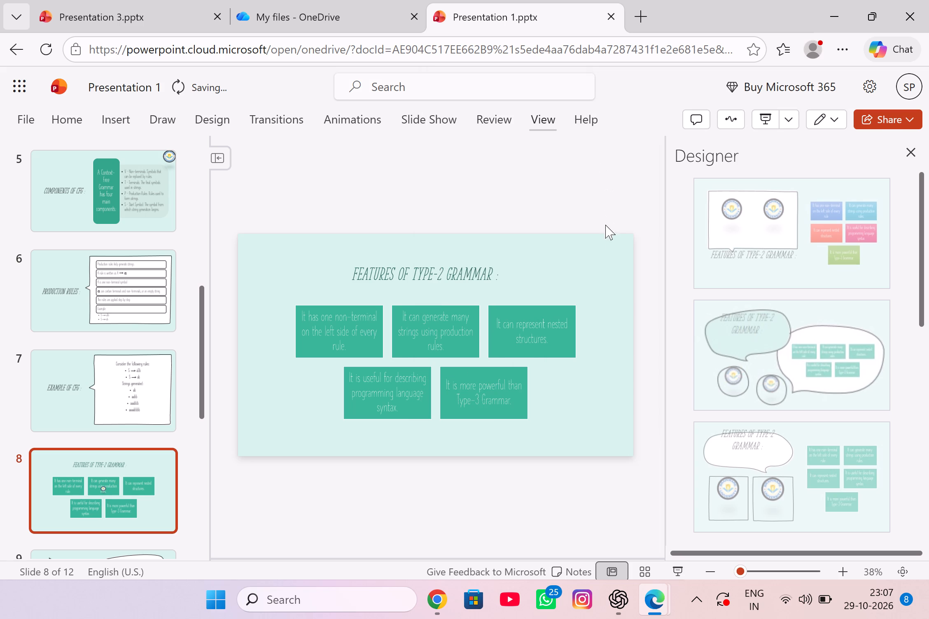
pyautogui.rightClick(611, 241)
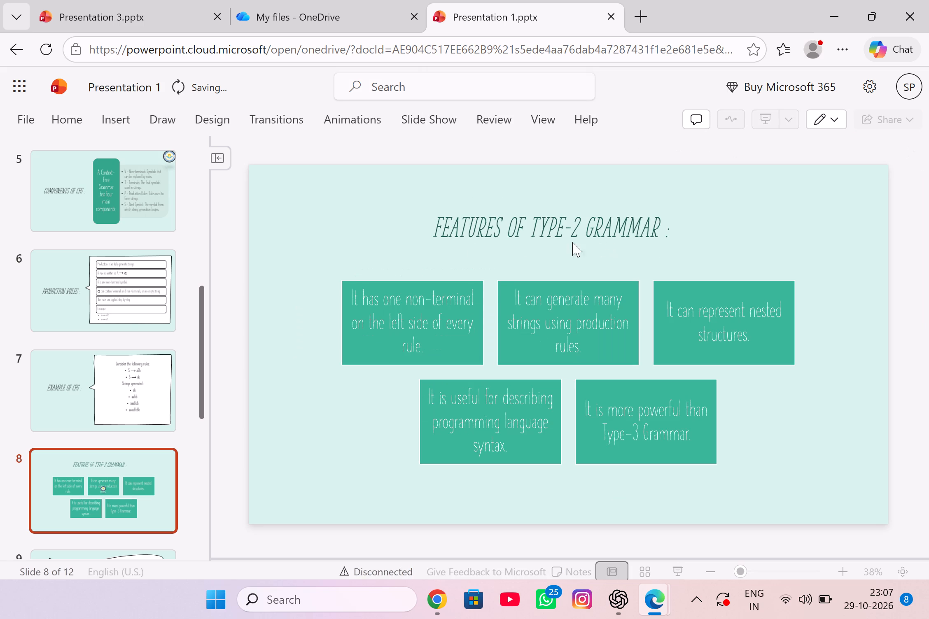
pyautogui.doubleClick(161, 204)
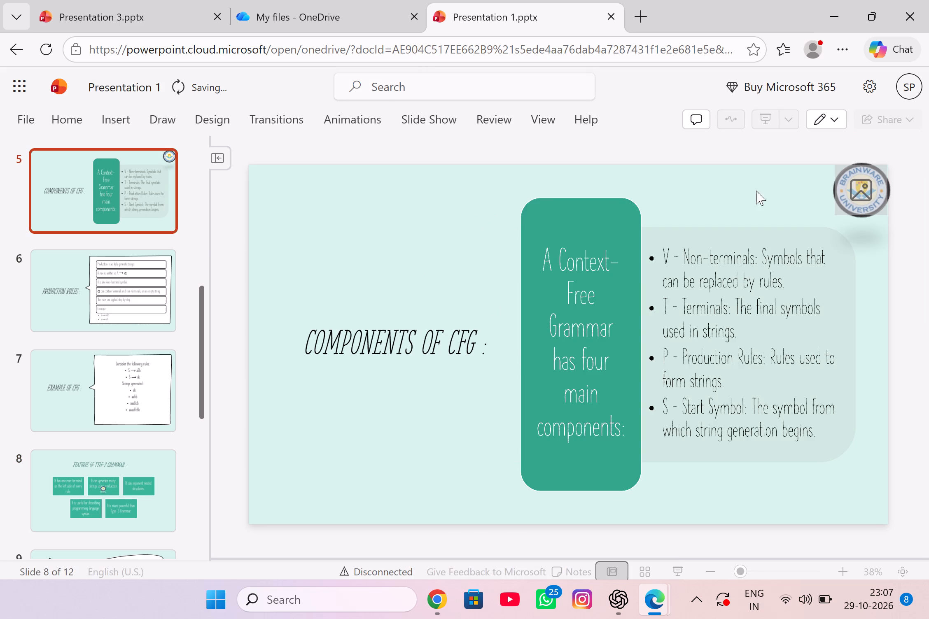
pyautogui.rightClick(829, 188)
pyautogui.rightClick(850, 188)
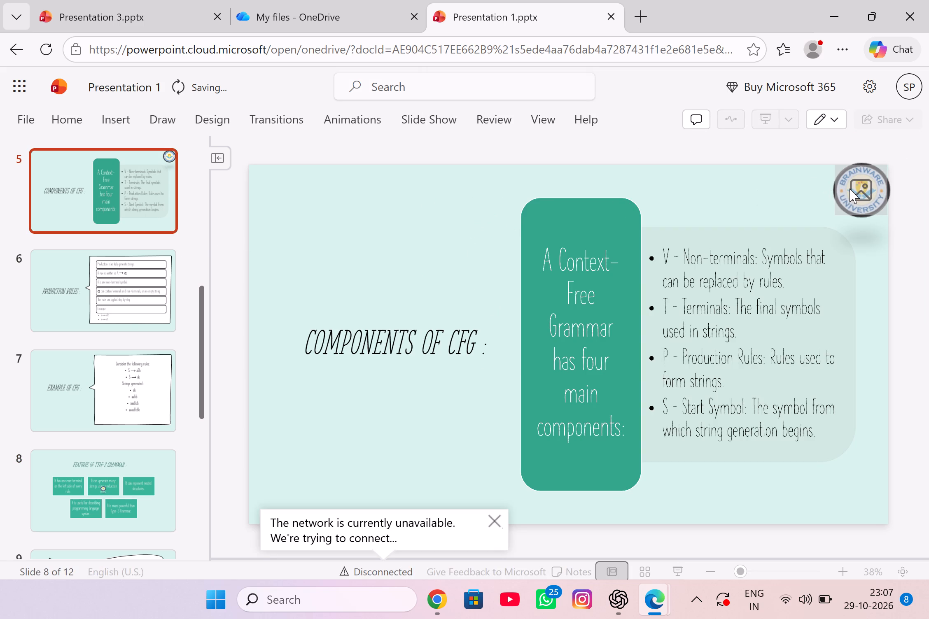
# Dismiss the network-unavailable notice over the presentation.
pyautogui.click(884, 185)
pyautogui.scroll(9, 357, 198)
pyautogui.scroll(-6, 358, 198)
pyautogui.click(493, 513)
pyautogui.scroll(2, 472, 395)
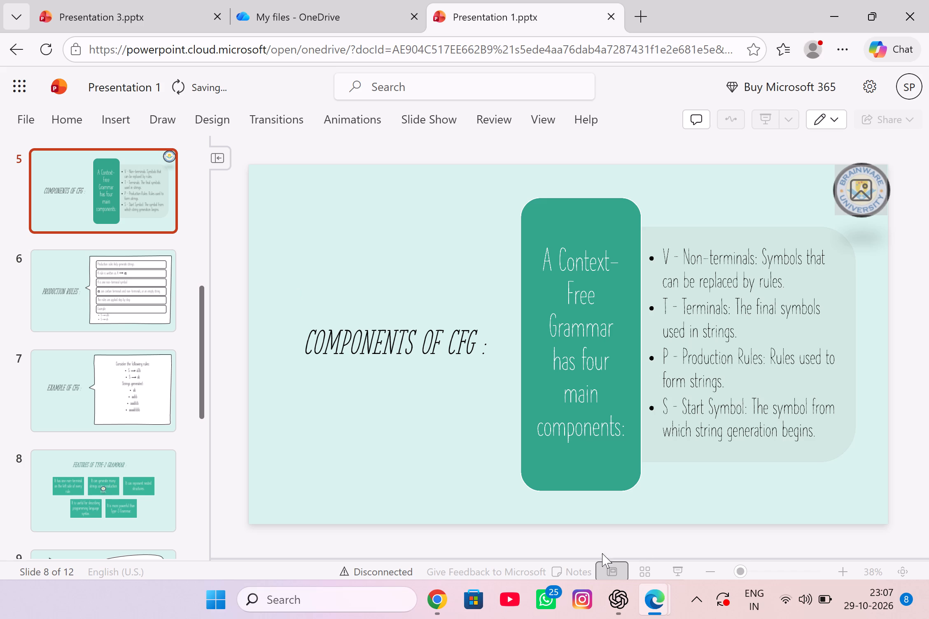
# Switch the computer's Wi-Fi off and back on to reconnect the presentation.
pyautogui.click(787, 602)
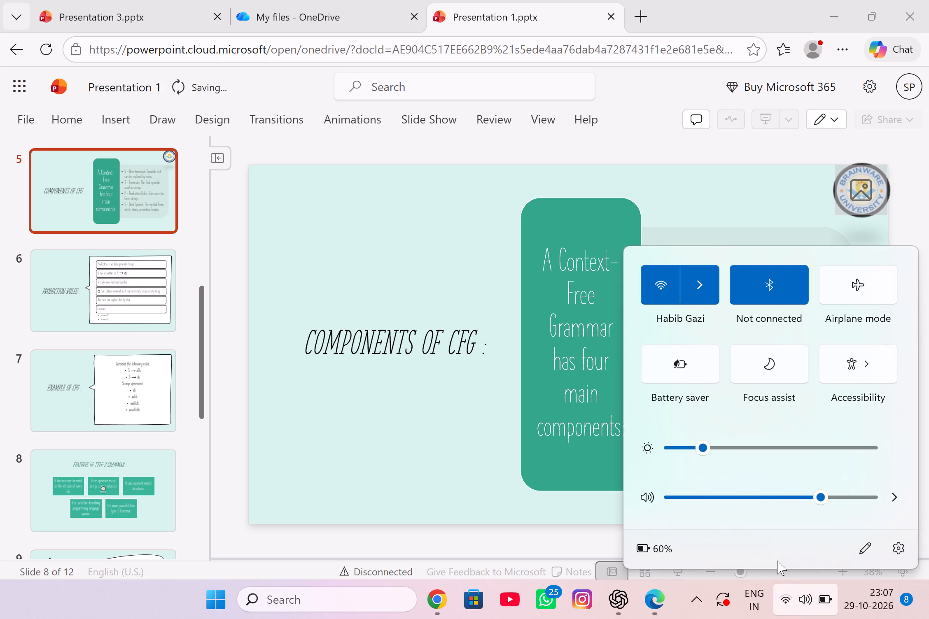
pyautogui.click(654, 289)
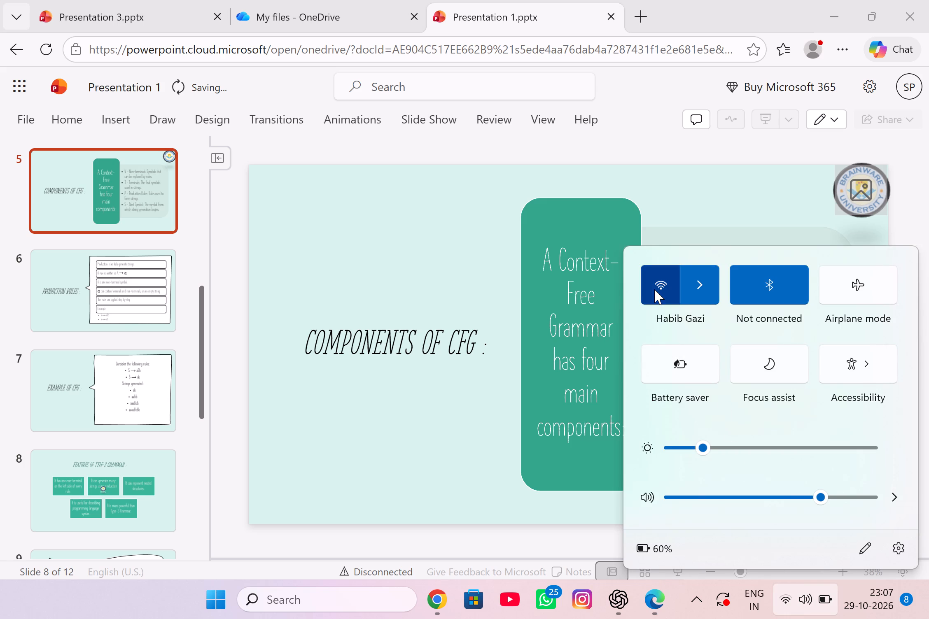
pyautogui.click(654, 289)
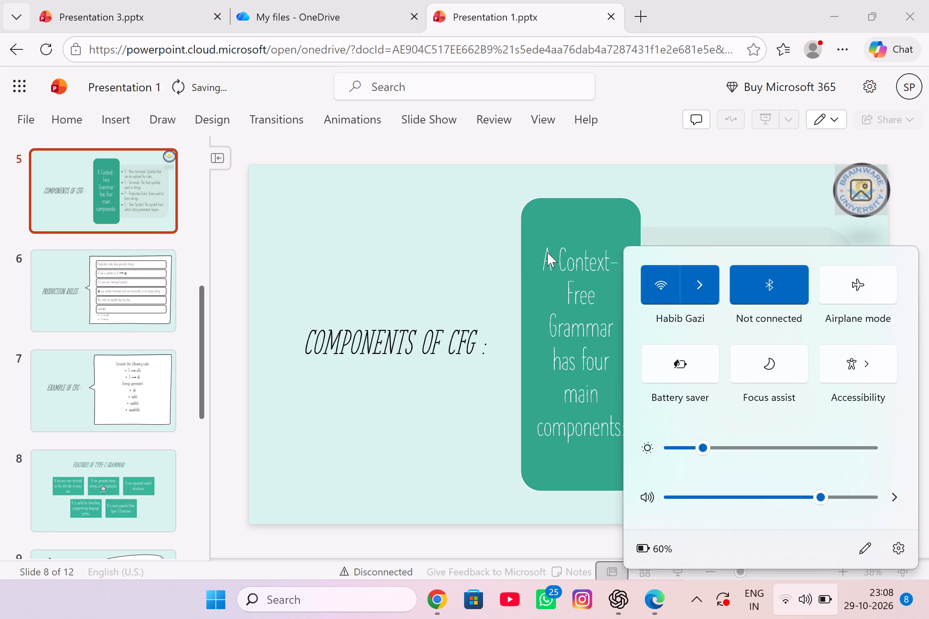
# Cut the placeholder-marked logo badge from the upper-right corner of slide 5, Components of CFG.
pyautogui.scroll(3, 128, 230)
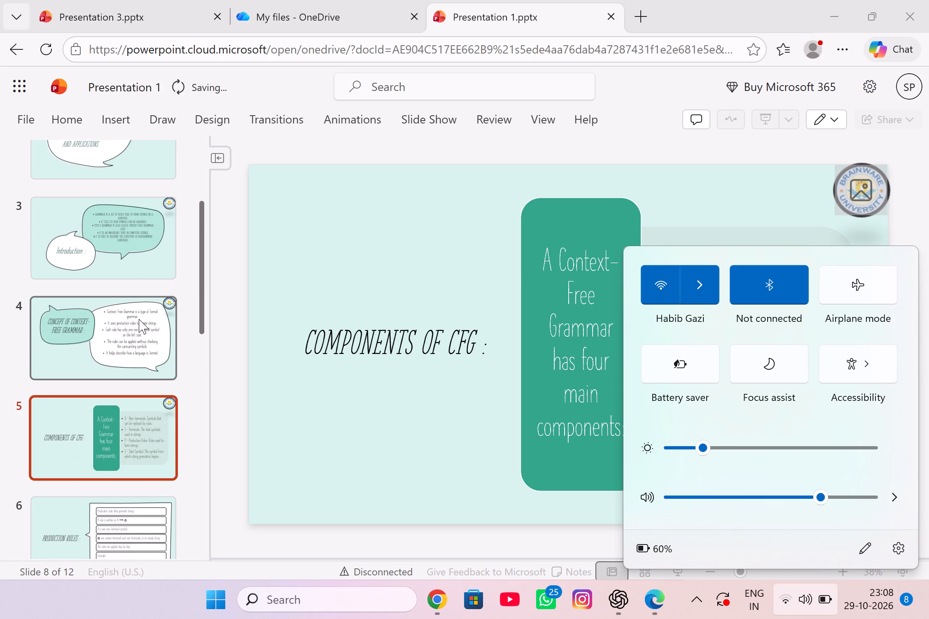
pyautogui.click(140, 319)
pyautogui.click(146, 413)
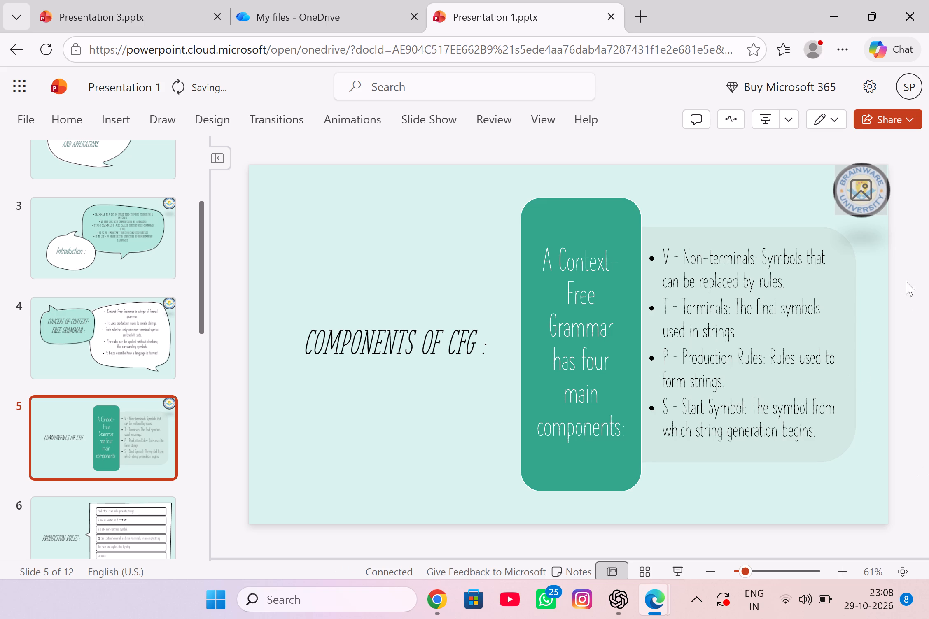
pyautogui.rightClick(850, 195)
pyautogui.click(841, 203)
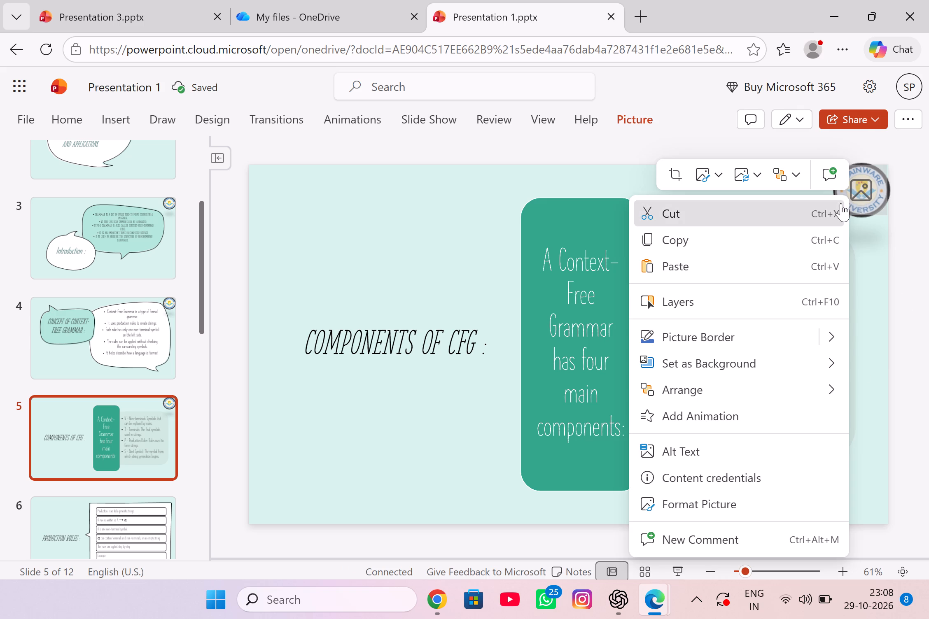
# Check the logo on slides 4 and 3, going back towards the title slide.
pyautogui.click(120, 319)
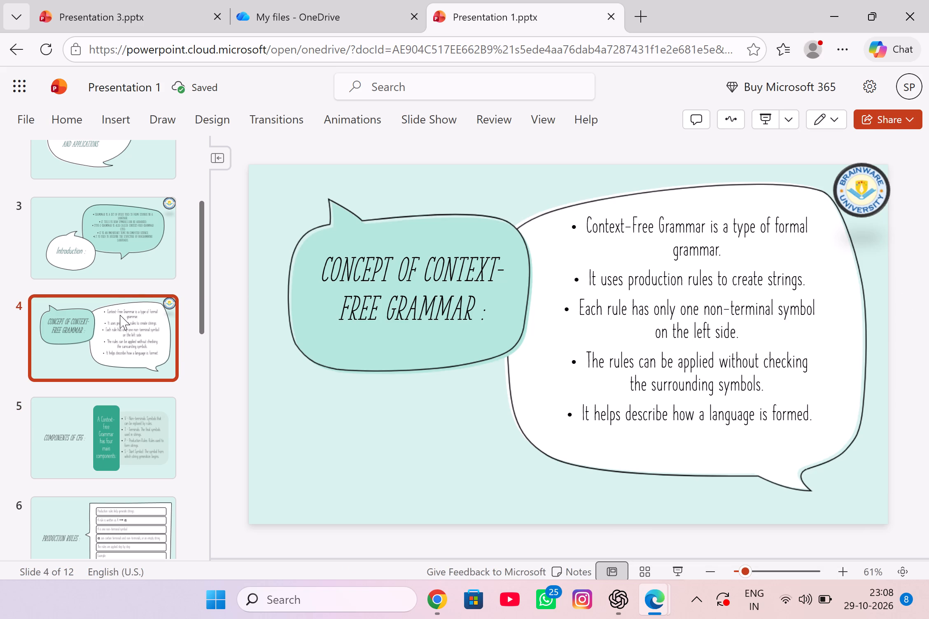
pyautogui.click(122, 270)
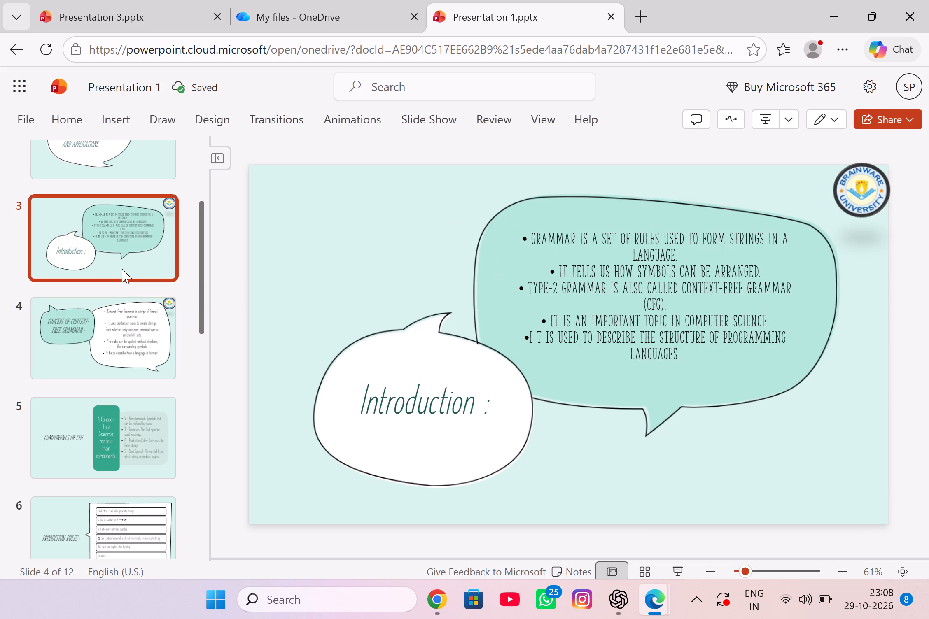
pyautogui.scroll(2, 127, 210)
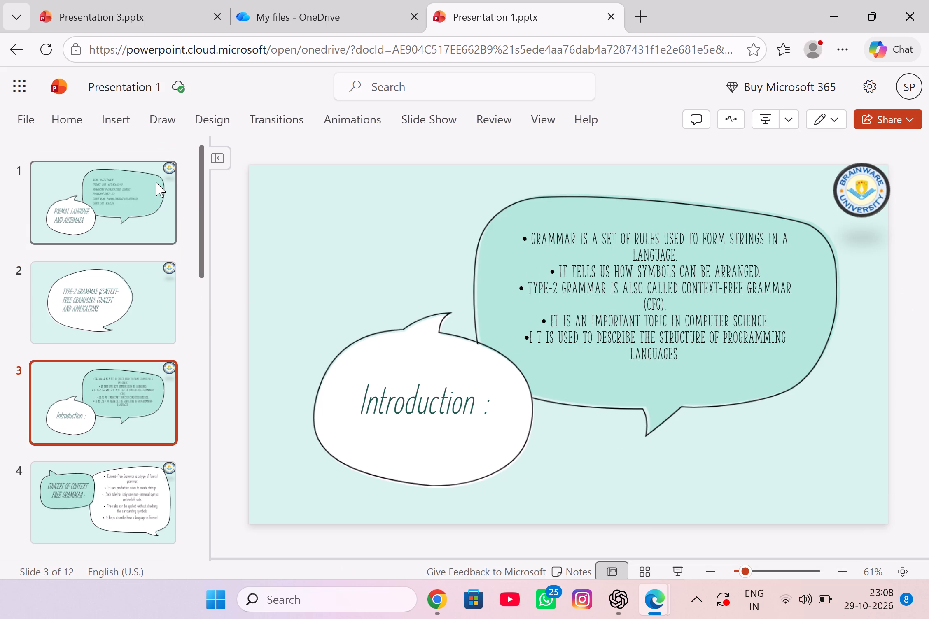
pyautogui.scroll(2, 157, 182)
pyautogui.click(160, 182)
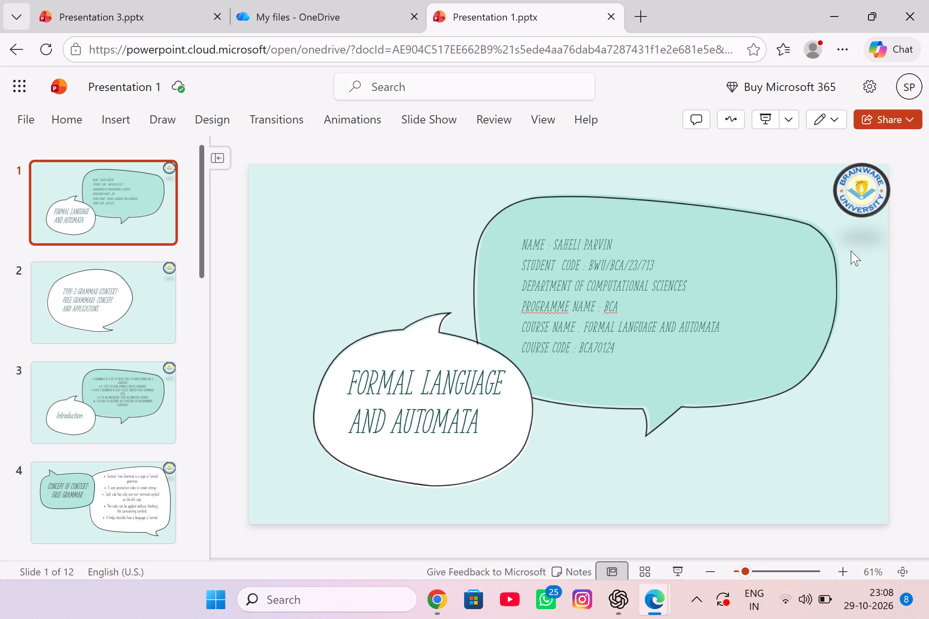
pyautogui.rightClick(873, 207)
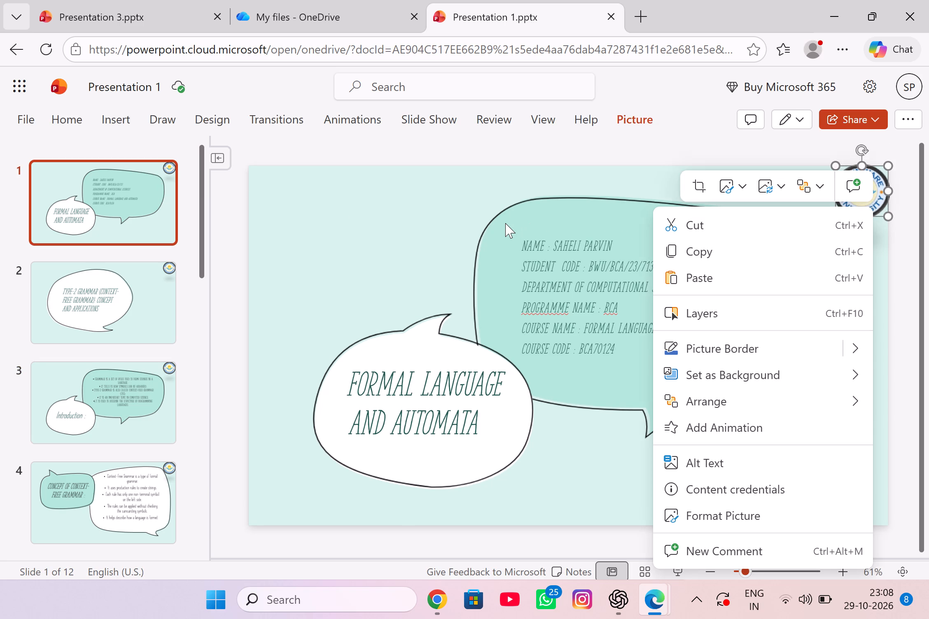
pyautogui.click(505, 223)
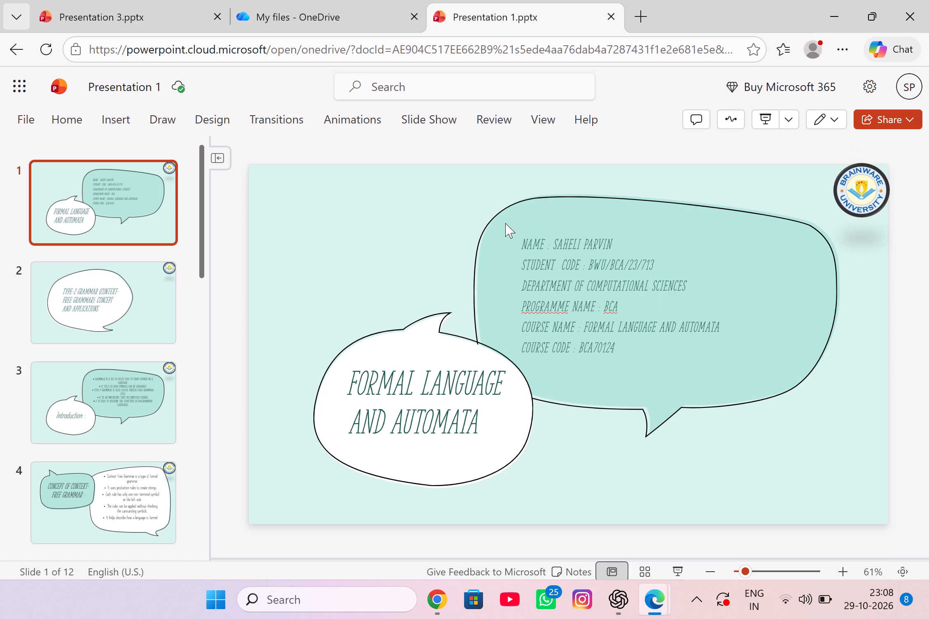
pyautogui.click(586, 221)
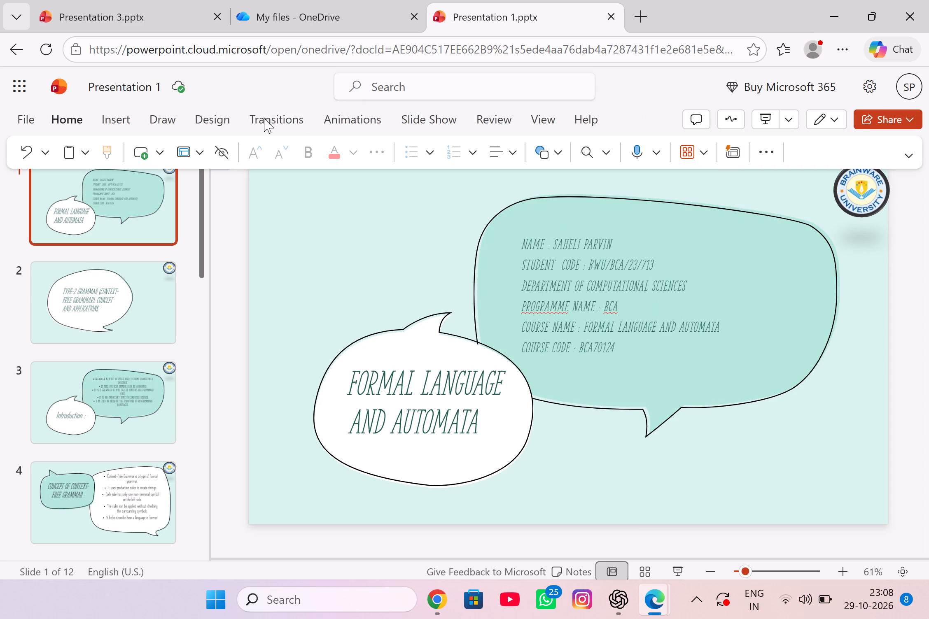
# Run the slide show from the beginning and look through the slides up to Components of CFG, checking the logo on each.
pyautogui.click(451, 123)
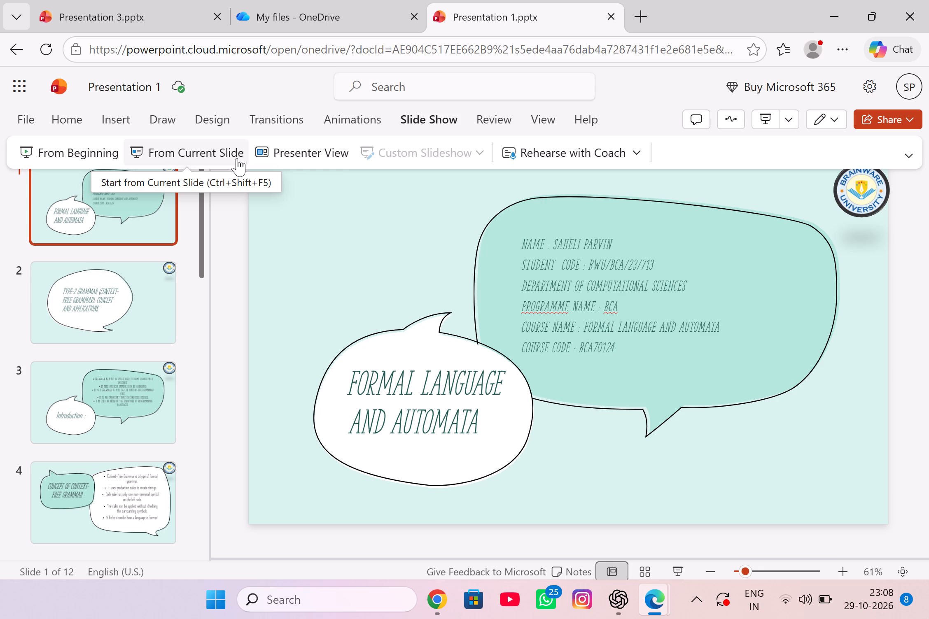
pyautogui.click(108, 147)
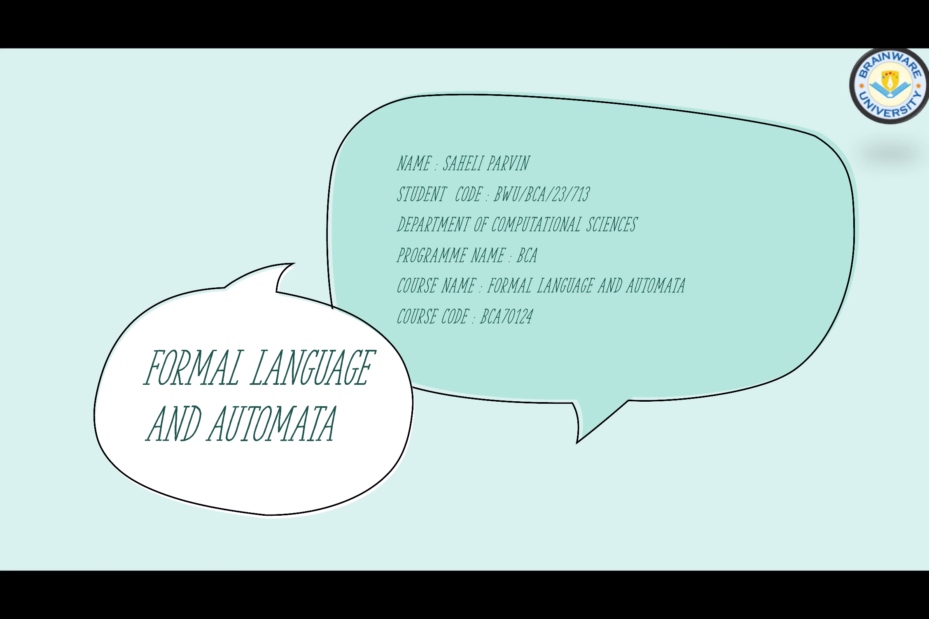
pyautogui.click(116, 145)
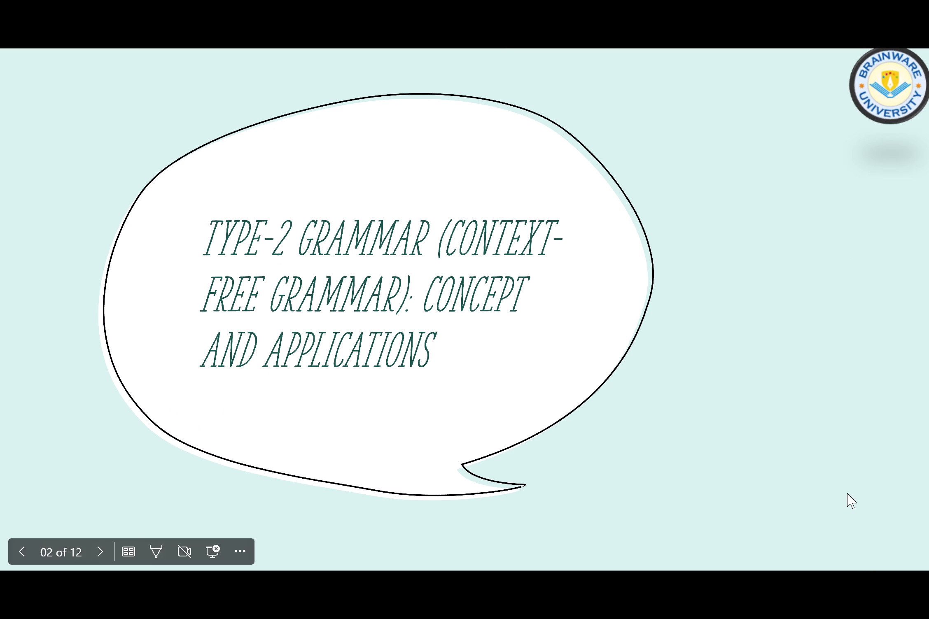
pyautogui.click(847, 493)
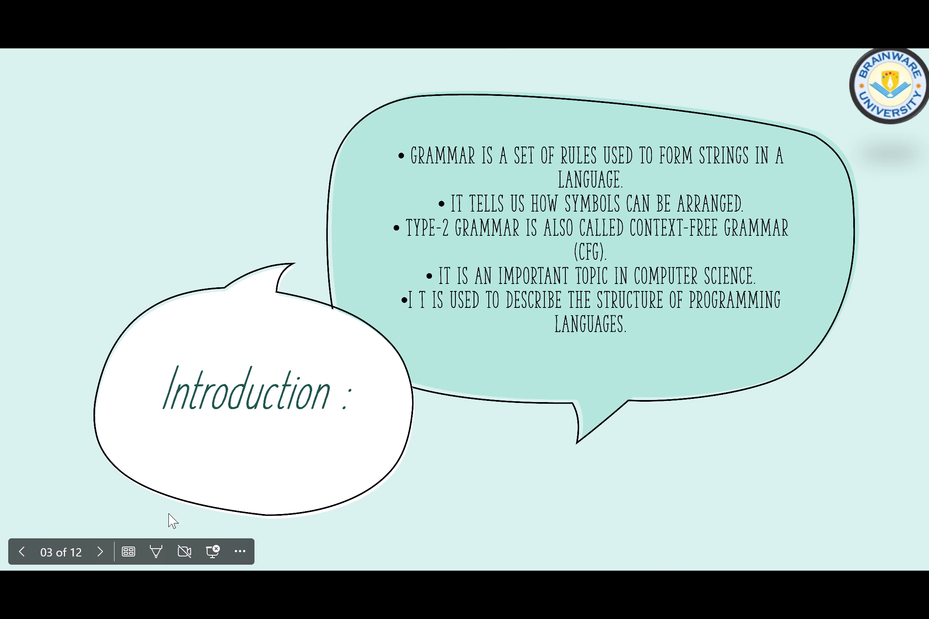
pyautogui.click(25, 555)
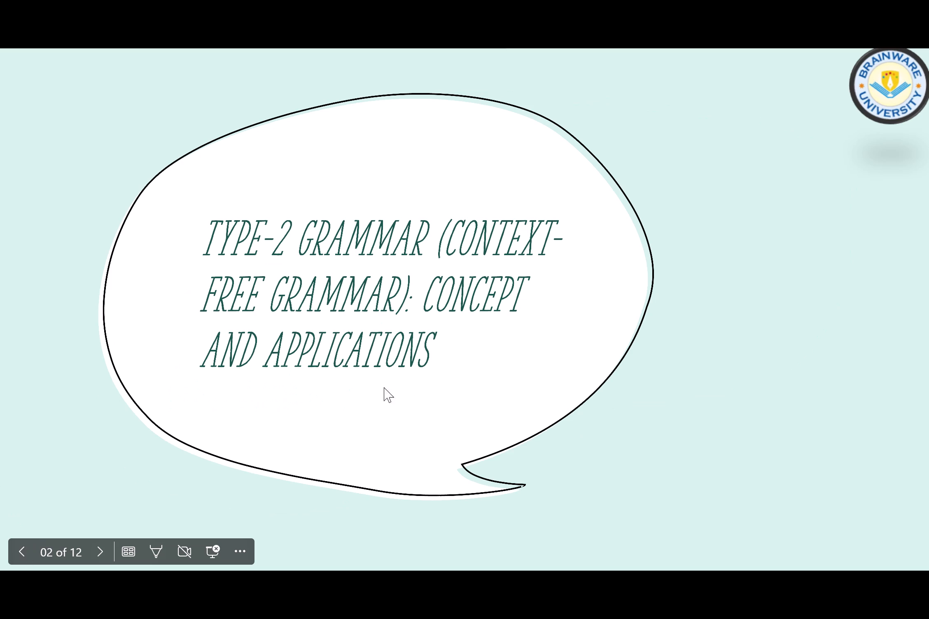
pyautogui.rightClick(629, 320)
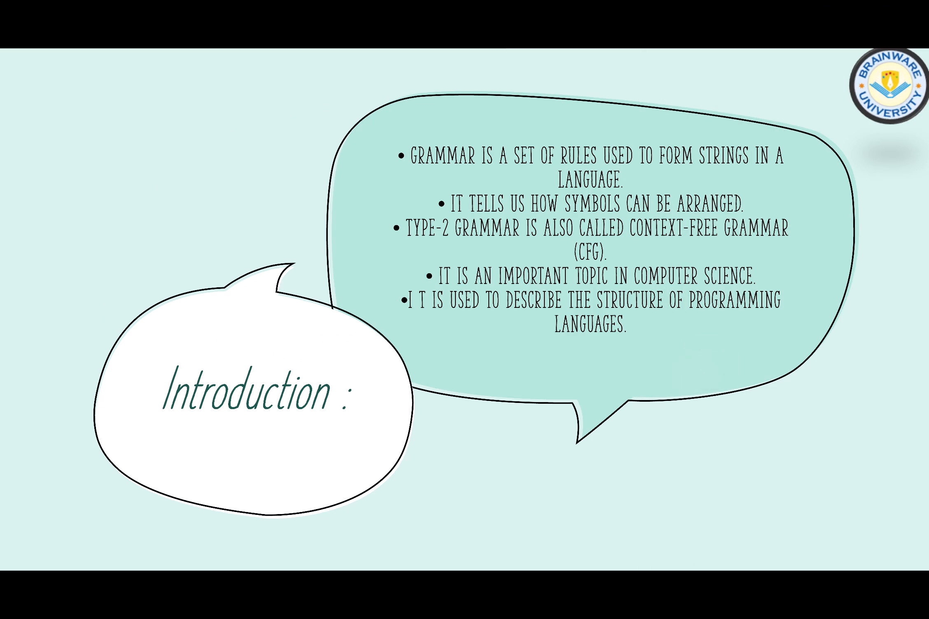
pyautogui.click(697, 342)
pyautogui.click(481, 527)
pyautogui.rightClick(481, 527)
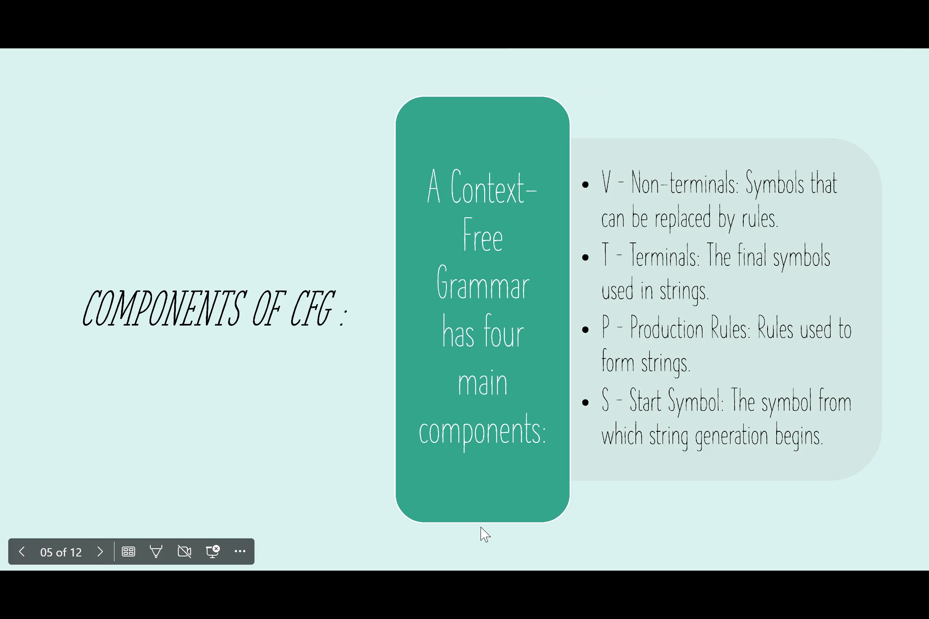
# Check the logo across the overview of all slides within the slide show, and end the show.
pyautogui.click(238, 557)
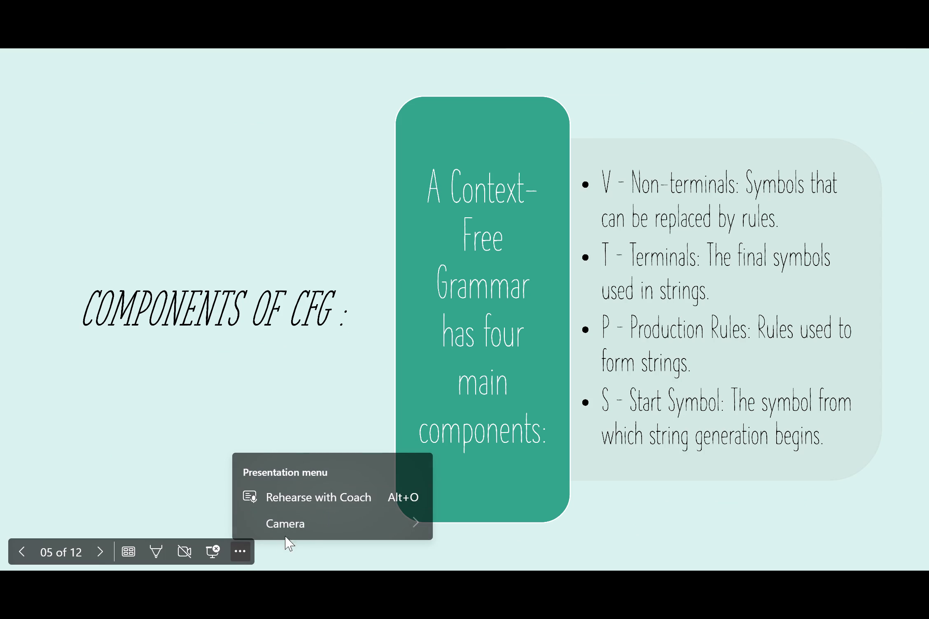
pyautogui.click(196, 557)
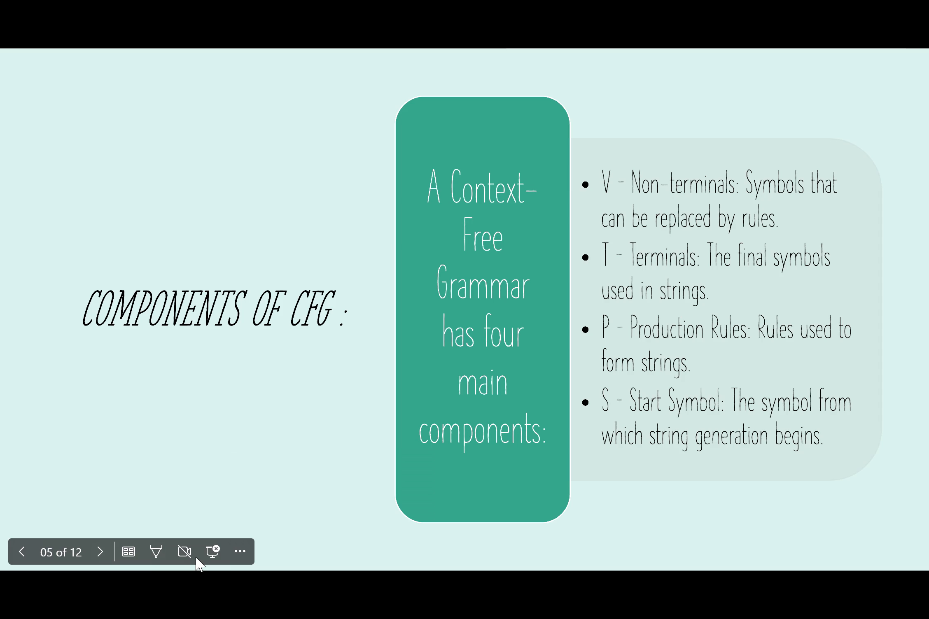
pyautogui.click(133, 559)
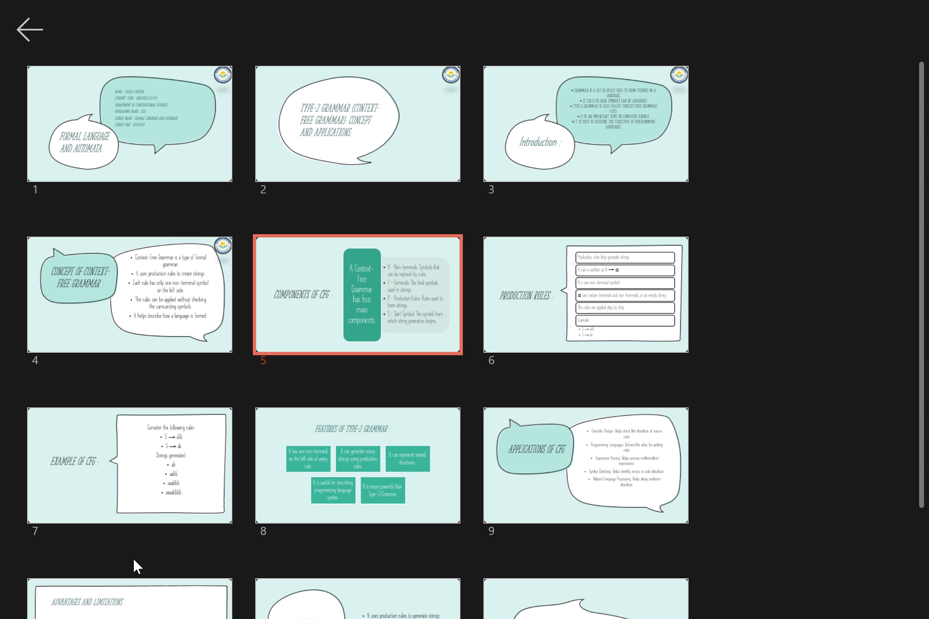
pyautogui.click(20, 31)
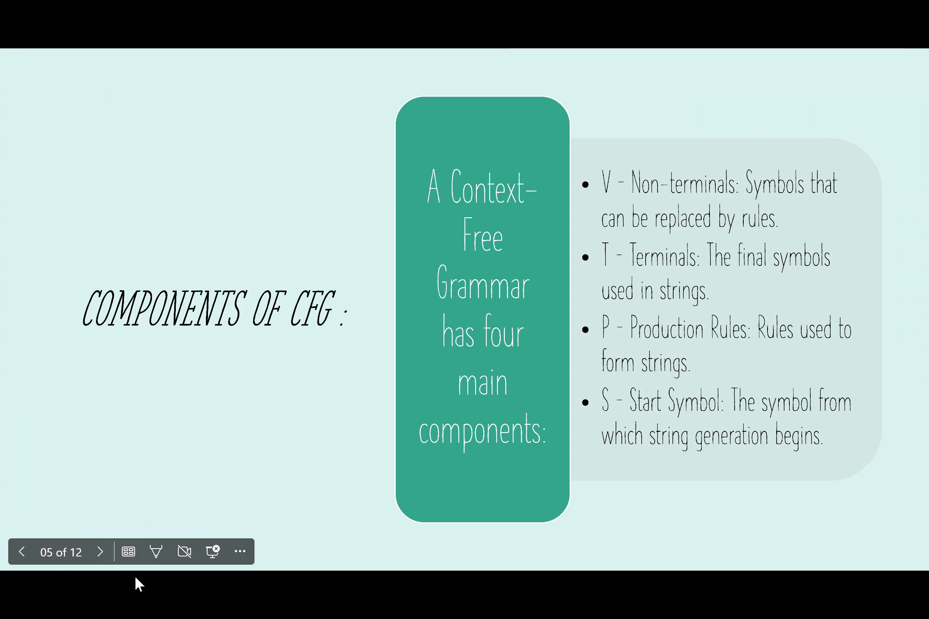
pyautogui.click(209, 550)
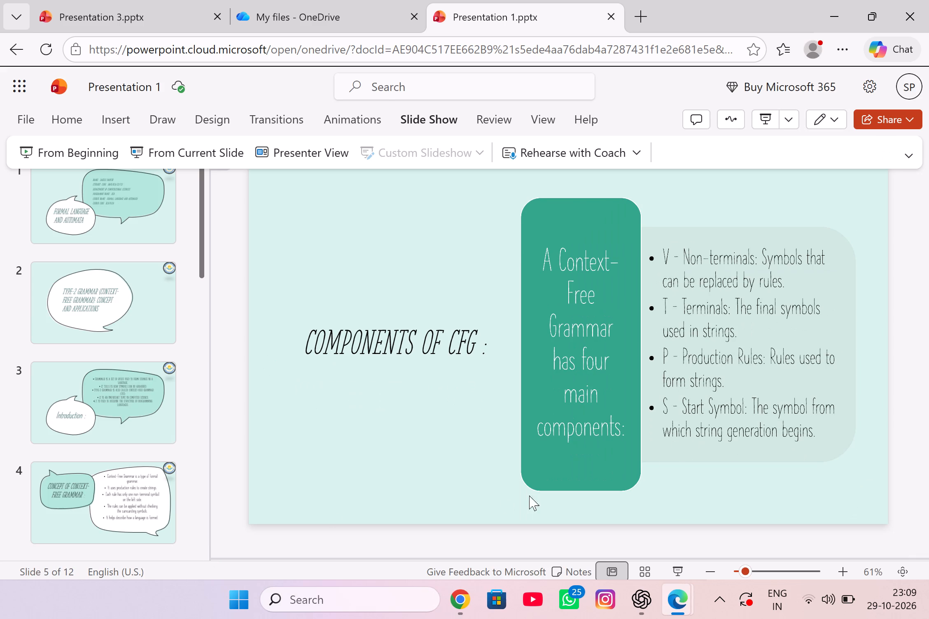
# Shrink the Brainware University logo on slide 1, keeping it in the slide's upper-right corner.
pyautogui.scroll(3, 781, 330)
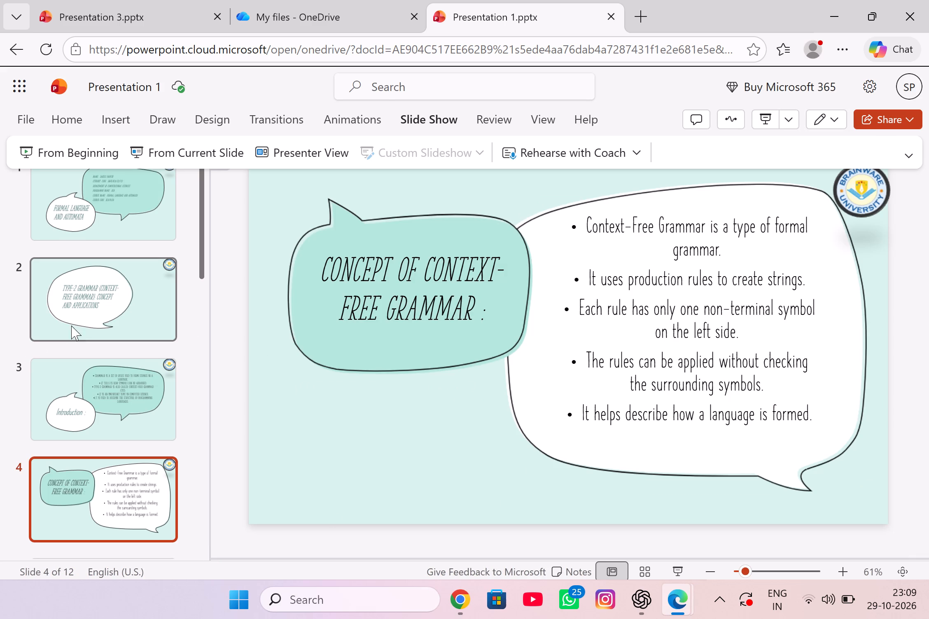
pyautogui.scroll(1, 889, 204)
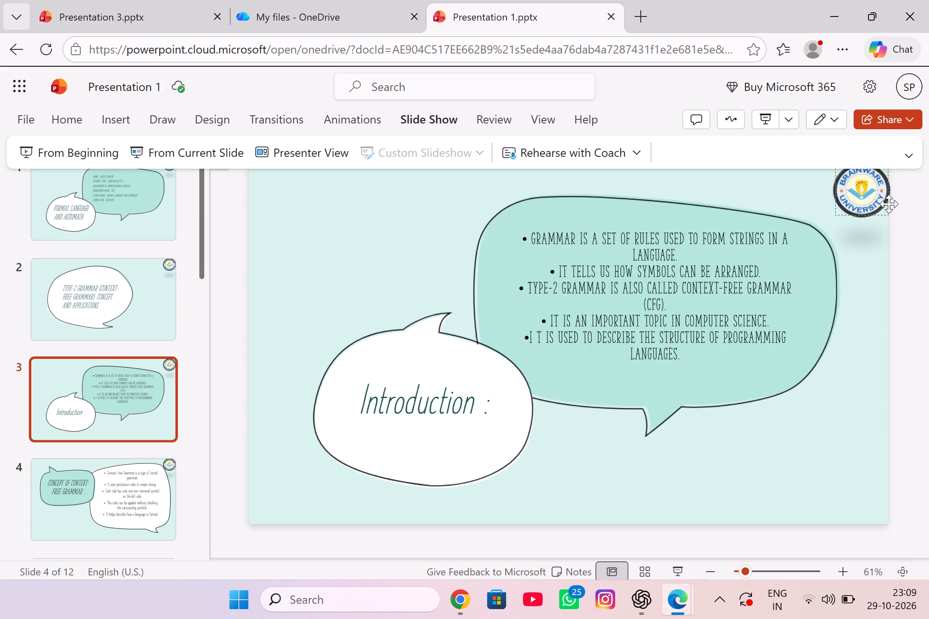
pyautogui.scroll(1, 889, 204)
pyautogui.scroll(1, 857, 263)
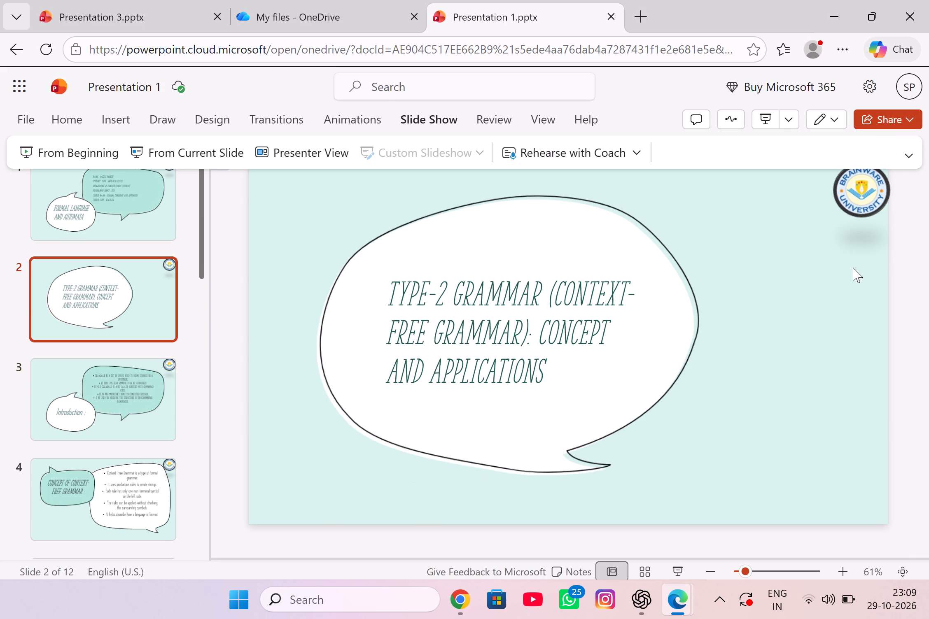
pyautogui.click(700, 292)
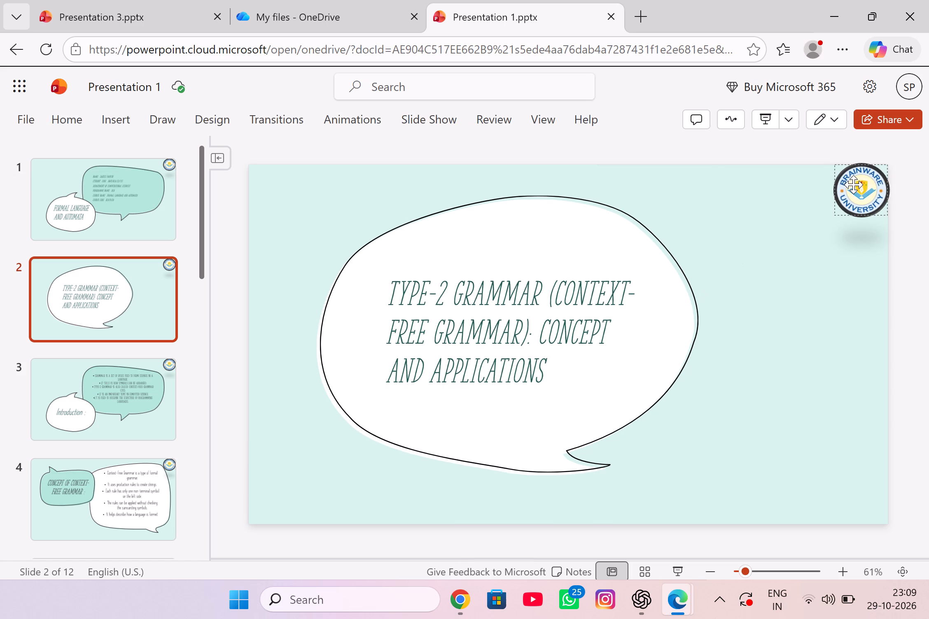
pyautogui.click(58, 194)
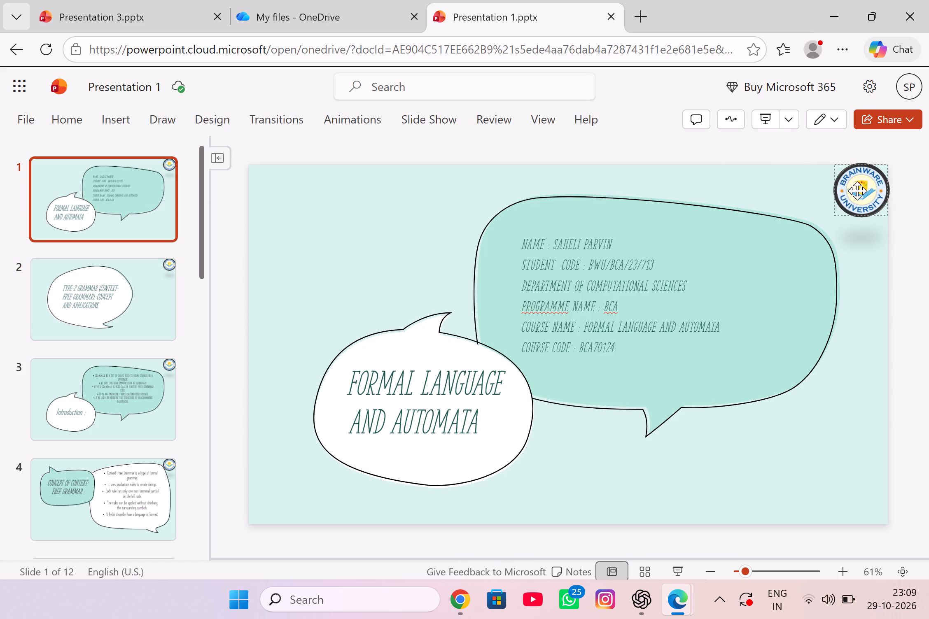
pyautogui.click(834, 215)
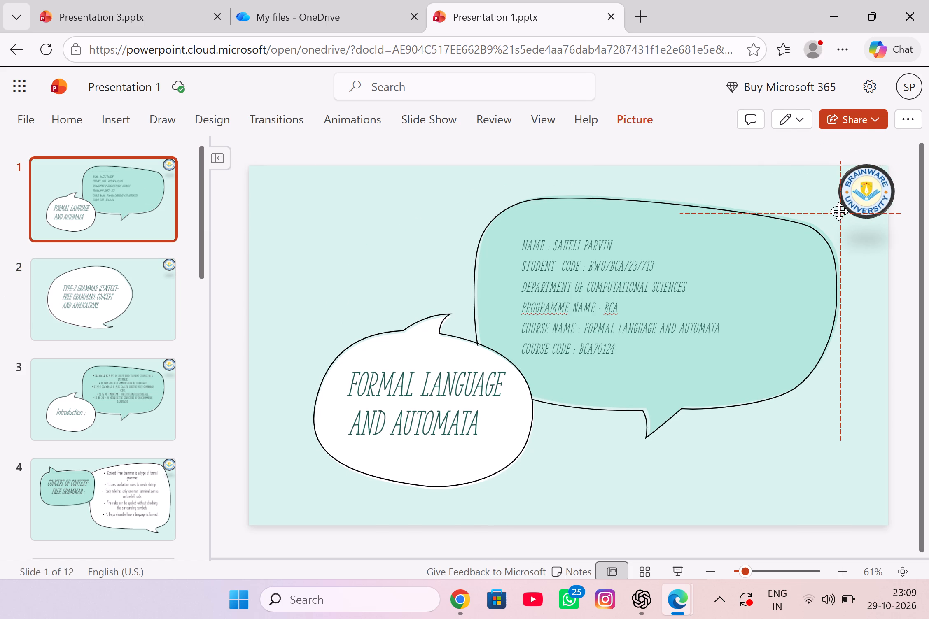
pyautogui.moveTo(836, 215); pyautogui.dragTo(830, 216)
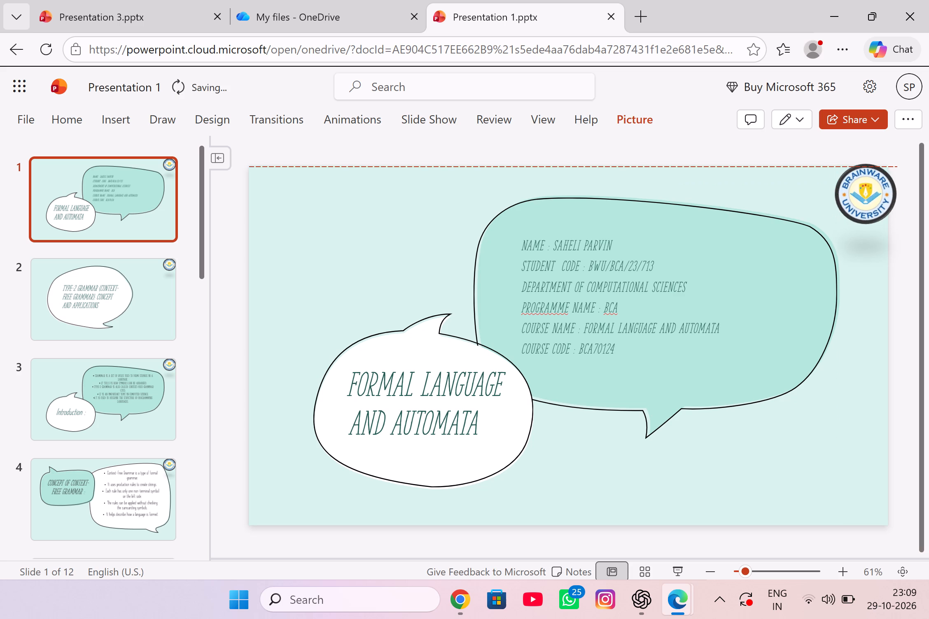
pyautogui.moveTo(830, 216); pyautogui.dragTo(850, 203)
pyautogui.click(852, 202)
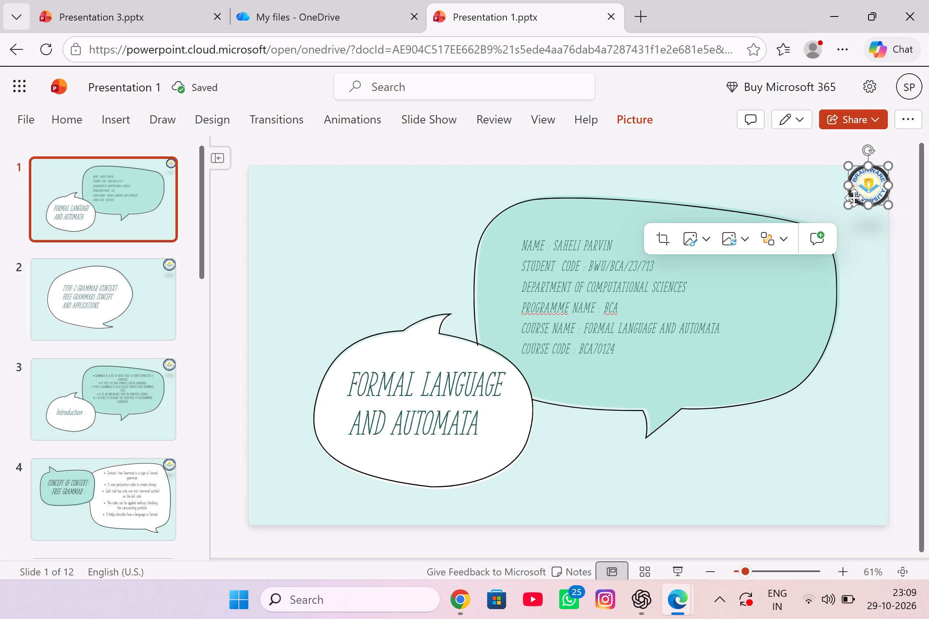
pyautogui.moveTo(850, 206); pyautogui.dragTo(856, 202)
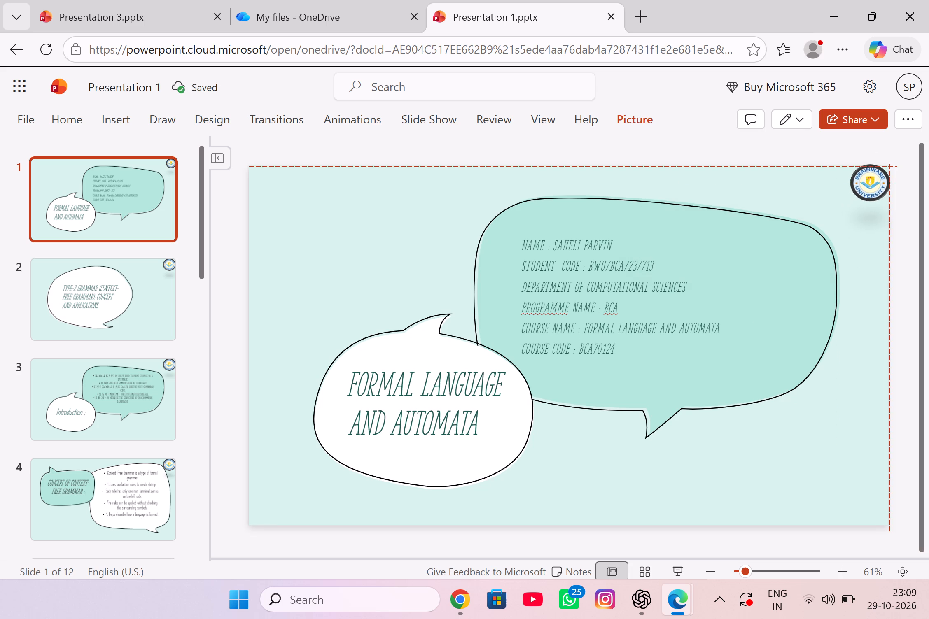
pyautogui.moveTo(856, 202); pyautogui.dragTo(859, 199)
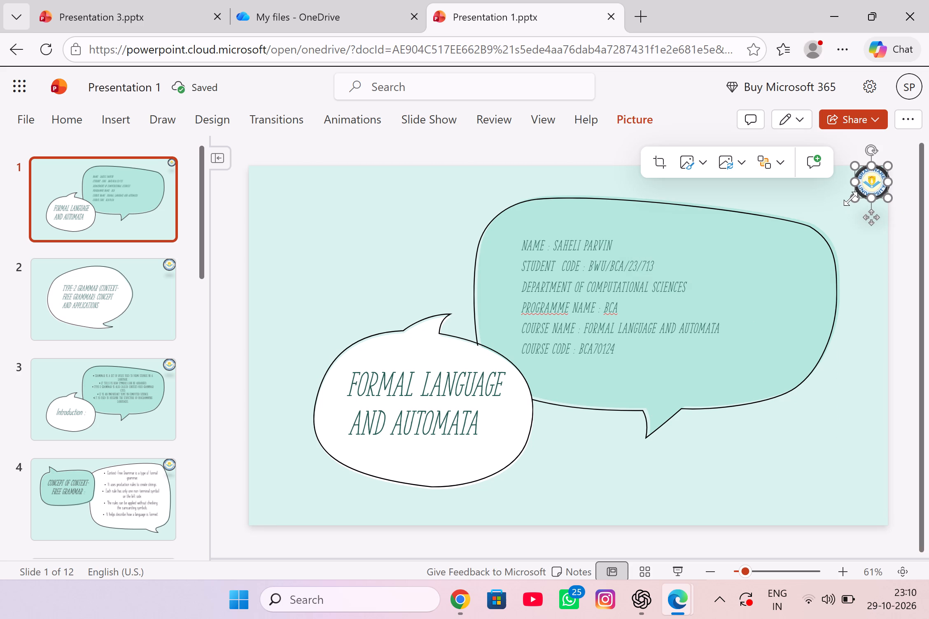
pyautogui.click(853, 198)
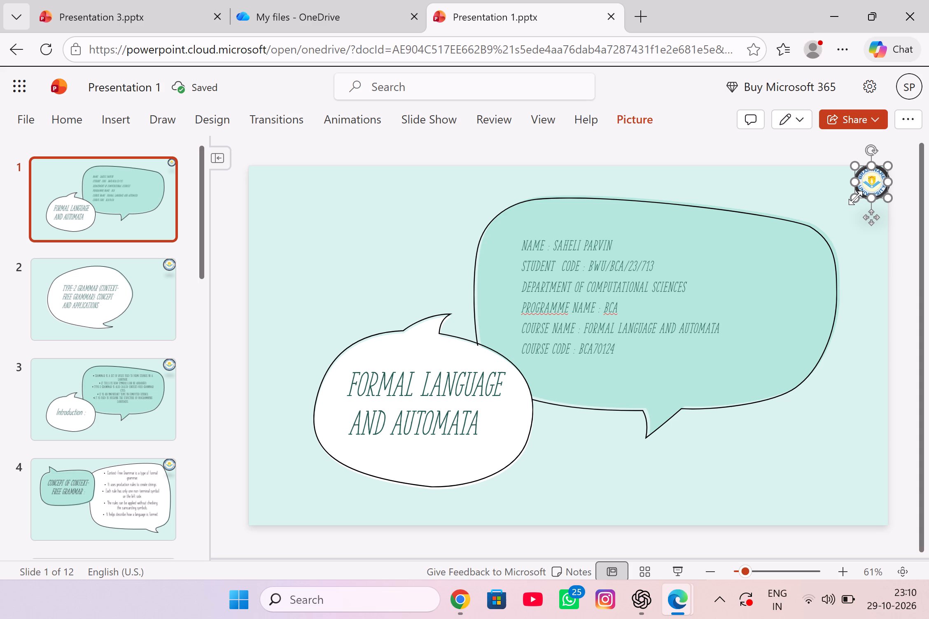
pyautogui.click(850, 207)
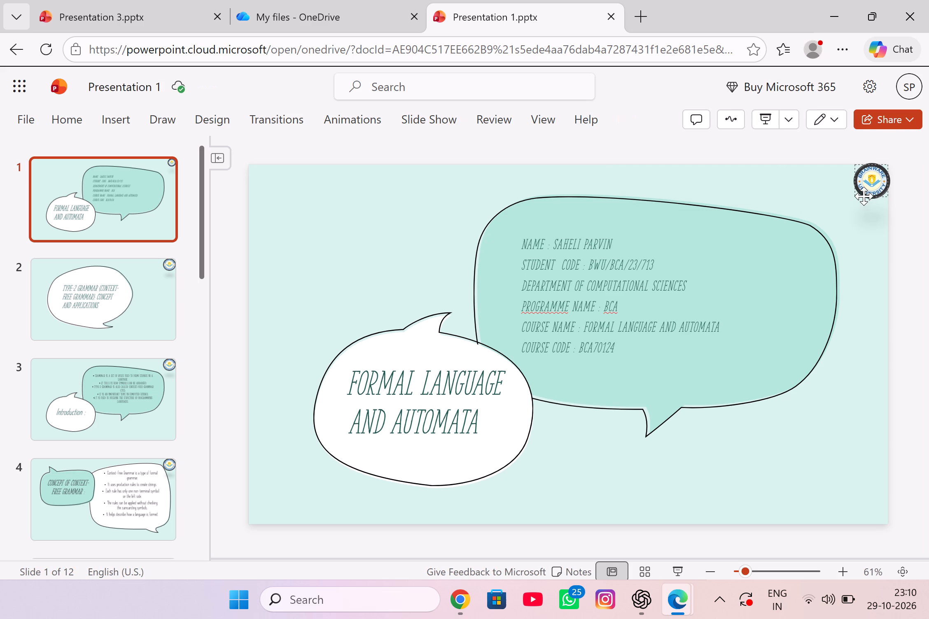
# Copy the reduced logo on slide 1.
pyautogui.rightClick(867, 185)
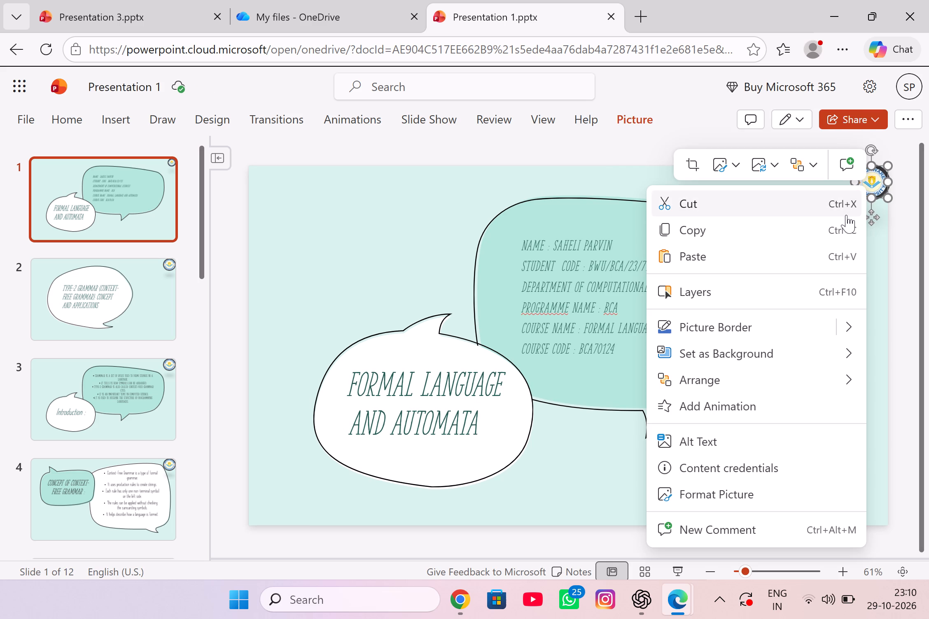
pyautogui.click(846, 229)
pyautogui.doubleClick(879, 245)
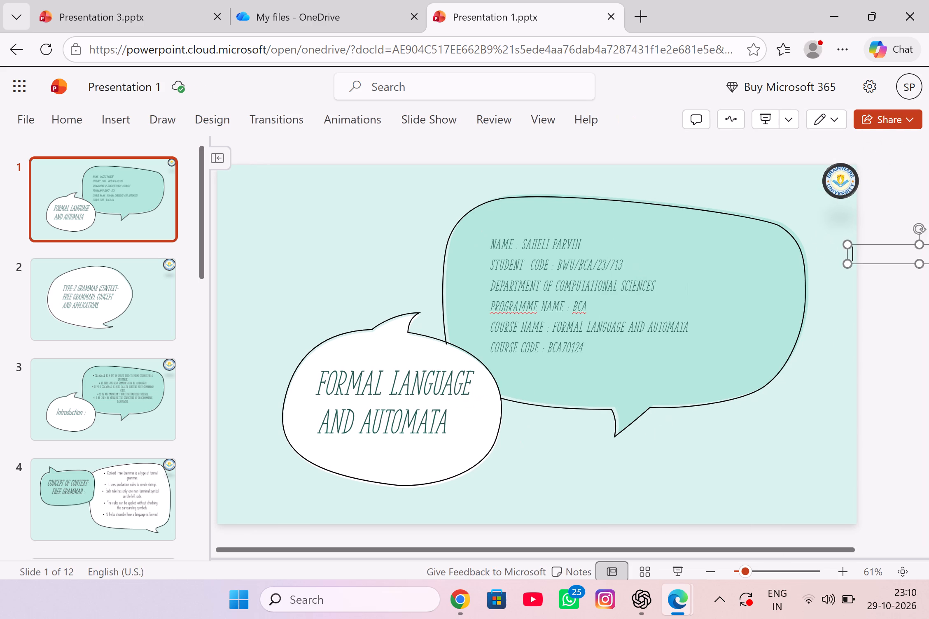
# Cut the large logo from slide 2, Type-2 Grammar (Context-Free Grammar): Concept and Applications.
pyautogui.click(112, 311)
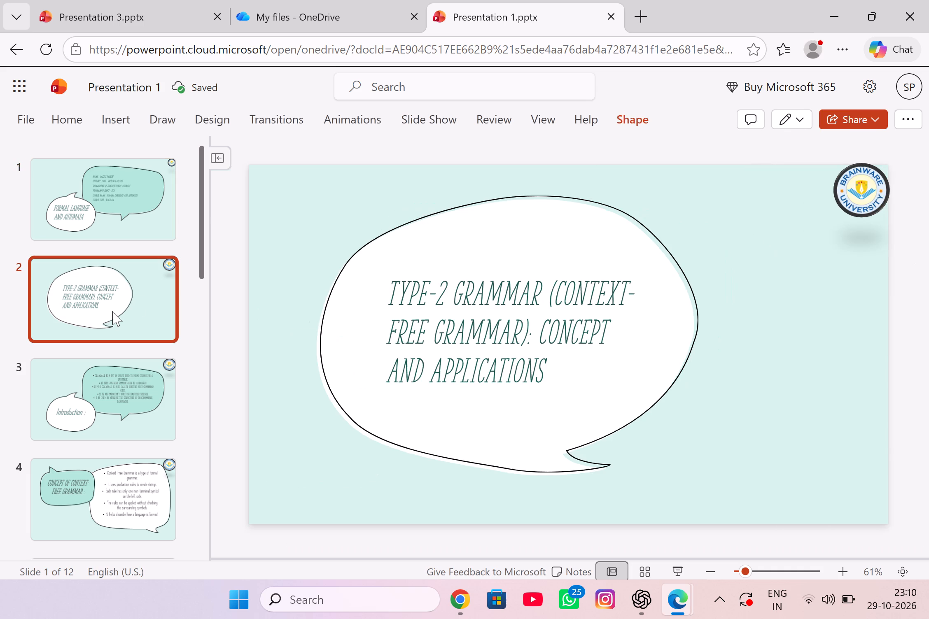
pyautogui.rightClick(853, 195)
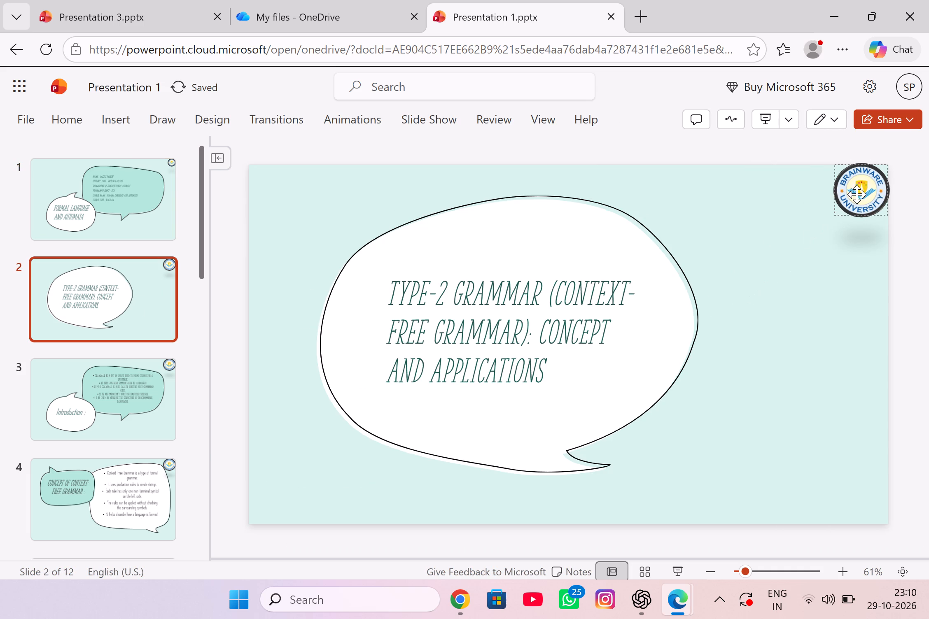
pyautogui.doubleClick(858, 194)
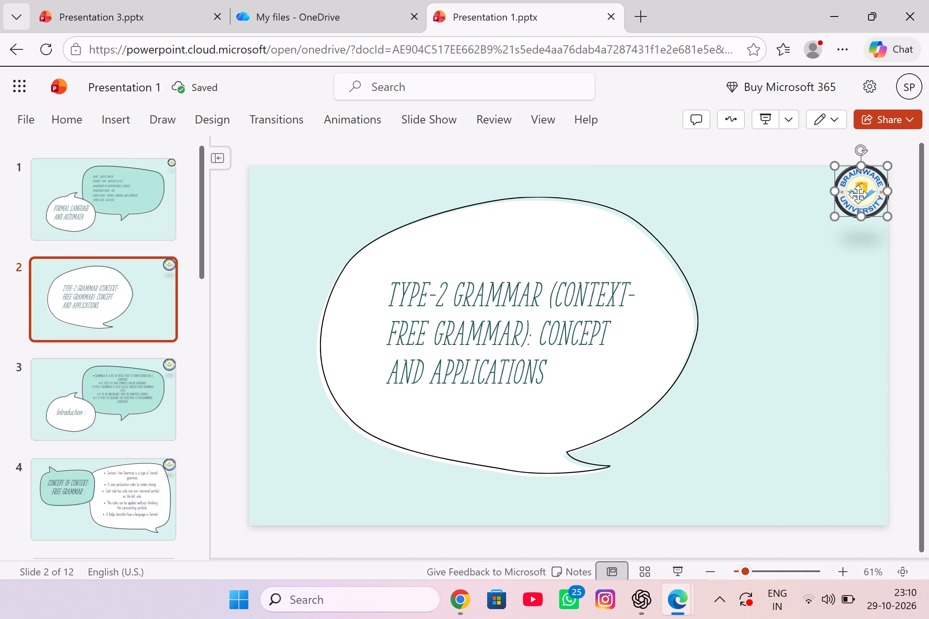
pyautogui.rightClick(858, 194)
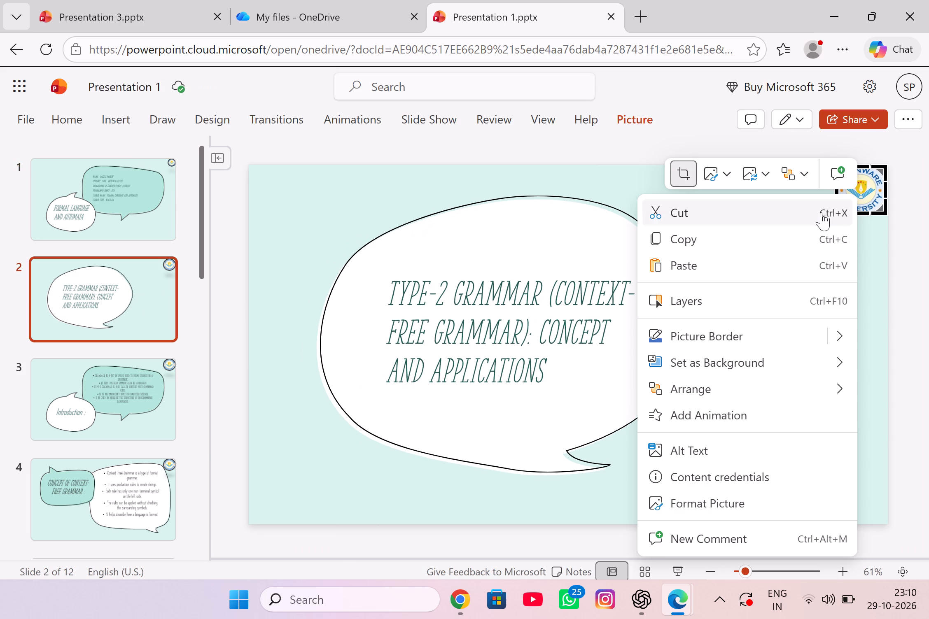
pyautogui.click(821, 212)
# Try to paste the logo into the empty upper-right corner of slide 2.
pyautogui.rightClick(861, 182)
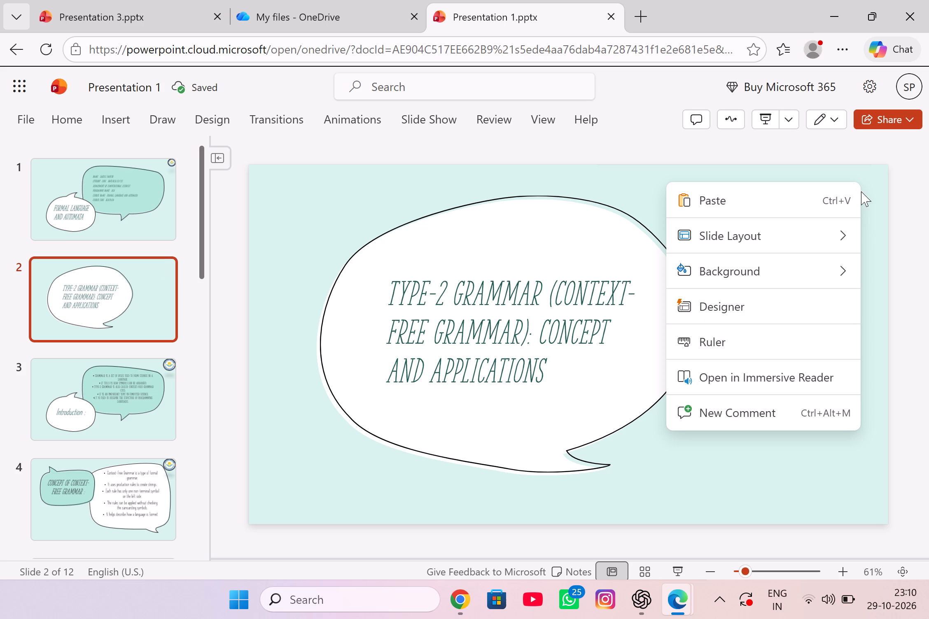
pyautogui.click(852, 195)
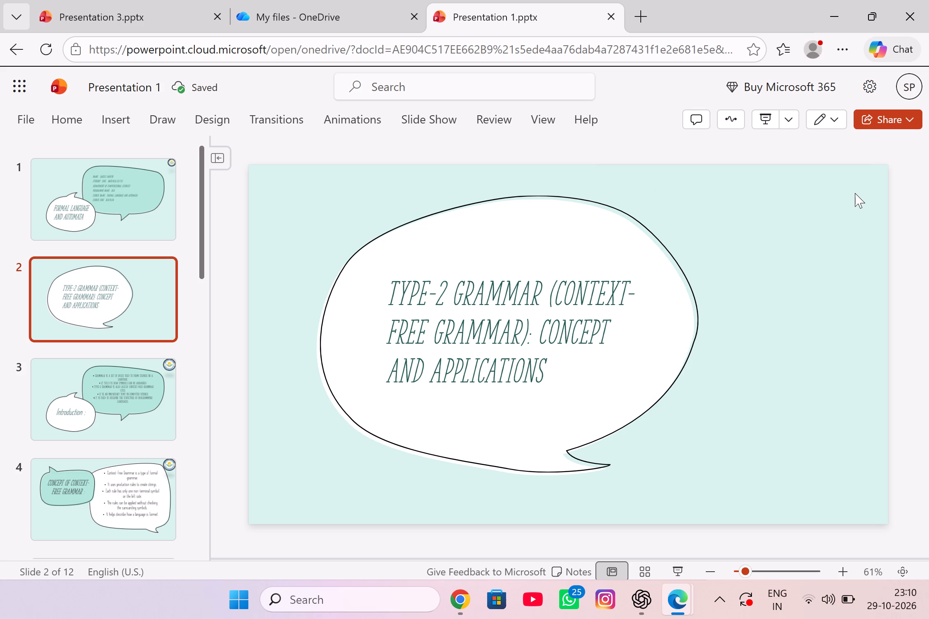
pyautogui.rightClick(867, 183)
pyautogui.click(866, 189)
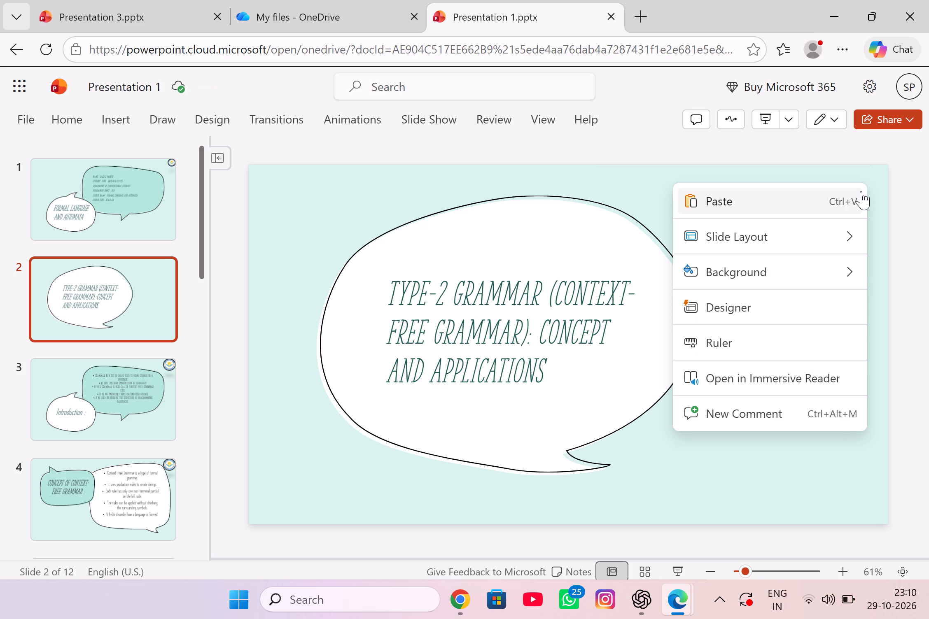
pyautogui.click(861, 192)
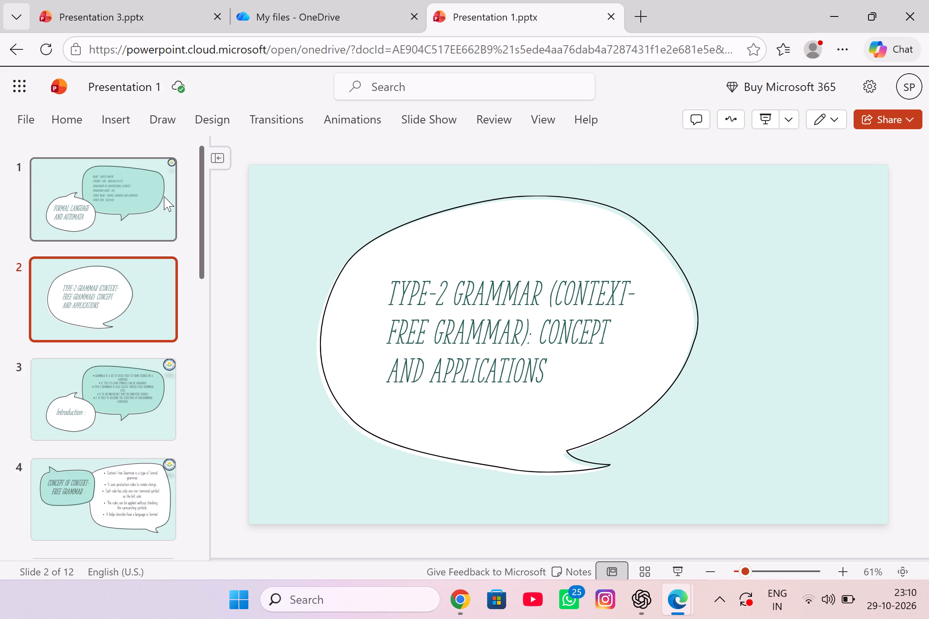
# Copy the small logo from slide 1, paste it onto slide 2, and dismiss the design suggestions.
pyautogui.rightClick(164, 196)
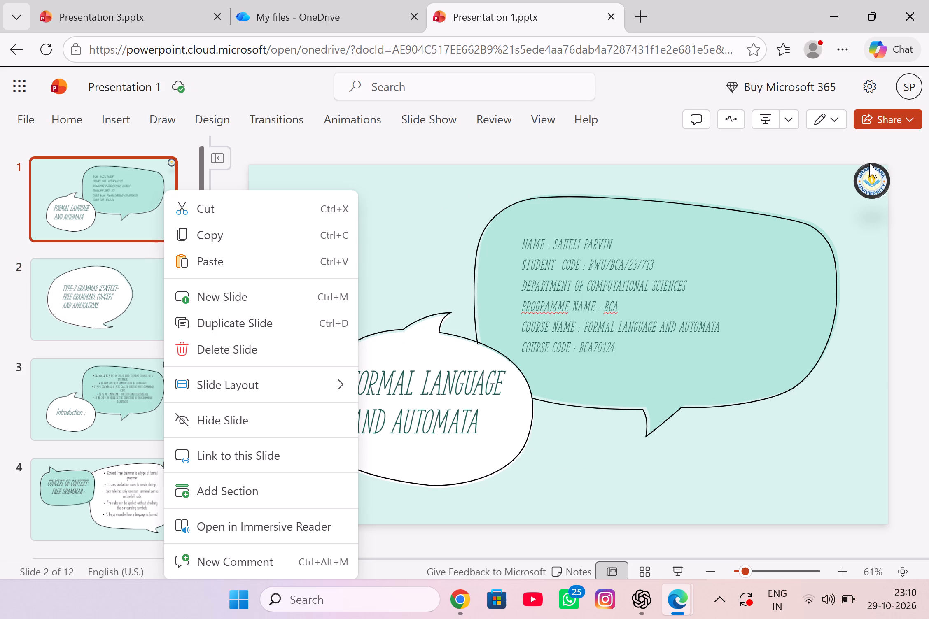
pyautogui.click(868, 175)
pyautogui.rightClick(869, 181)
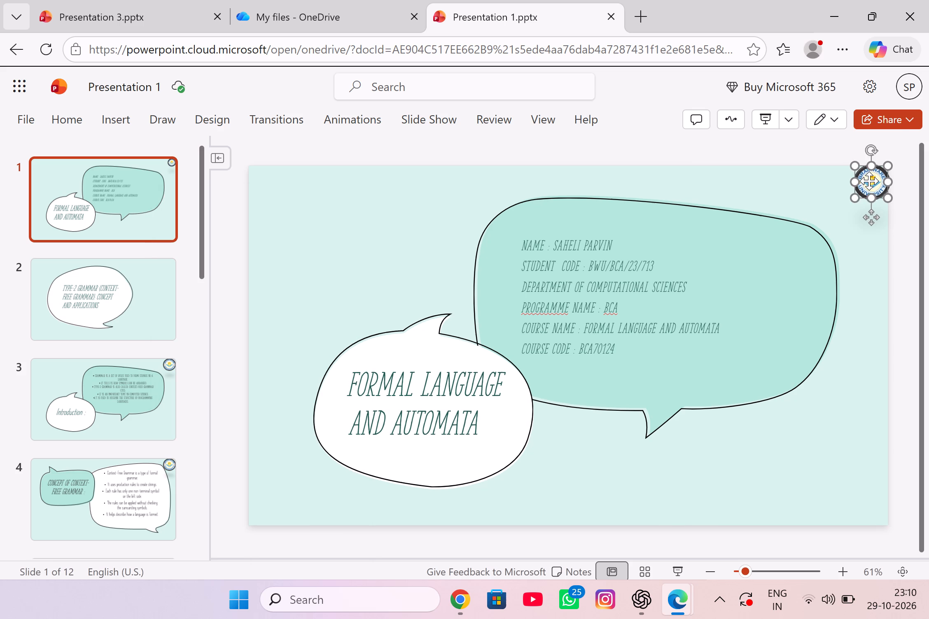
pyautogui.click(838, 217)
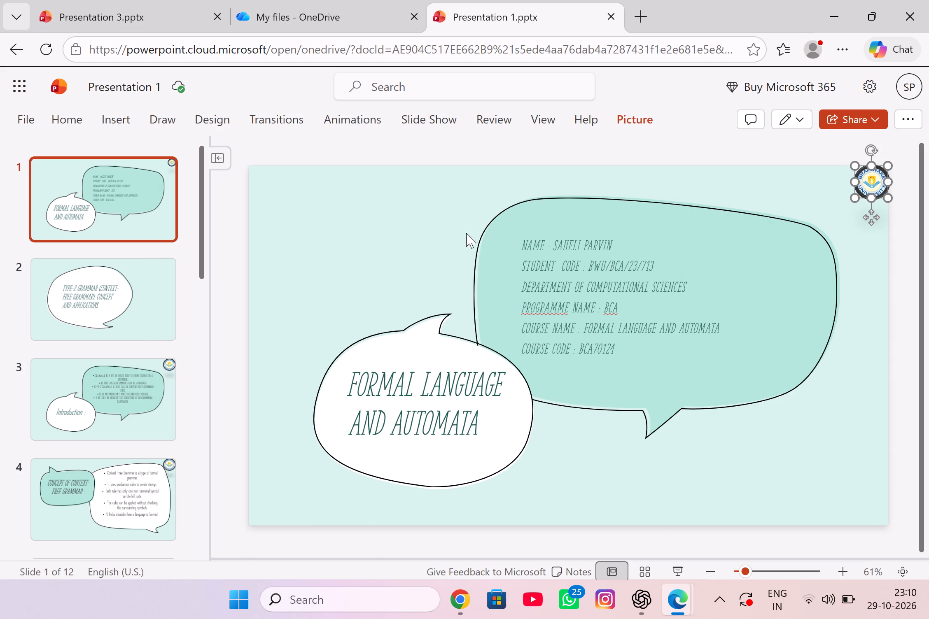
pyautogui.rightClick(127, 268)
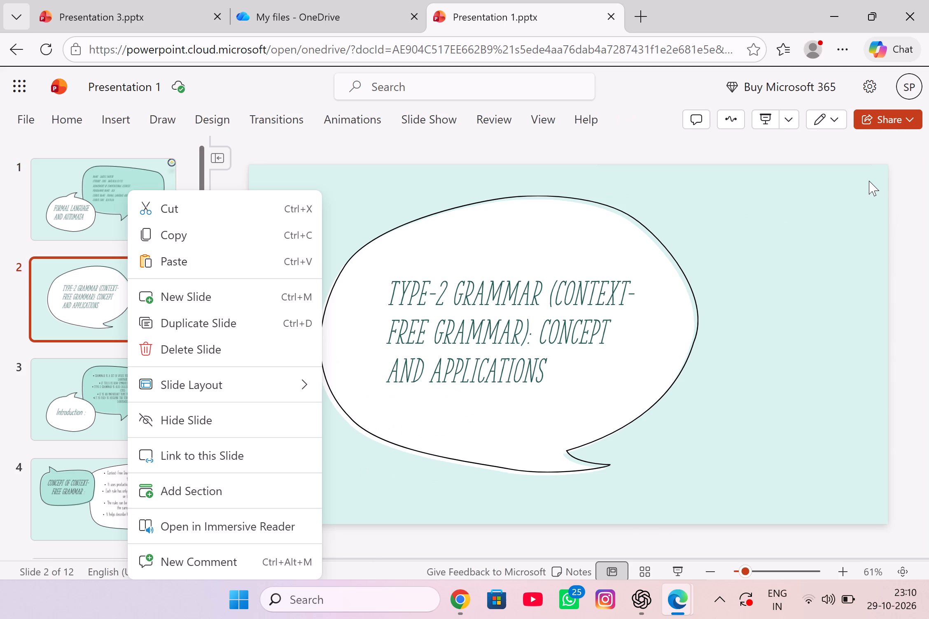
pyautogui.rightClick(869, 181)
pyautogui.doubleClick(859, 191)
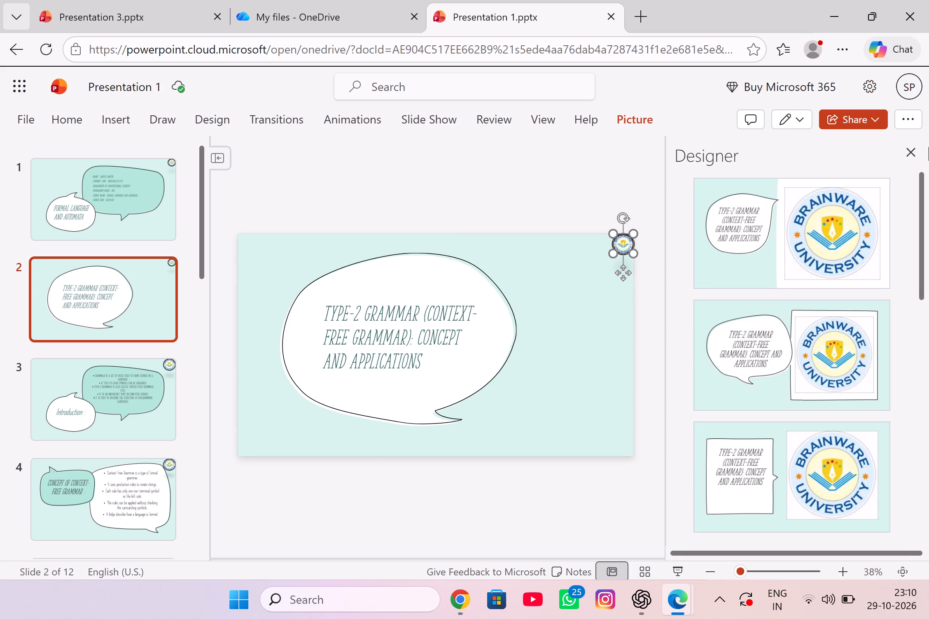
pyautogui.click(917, 150)
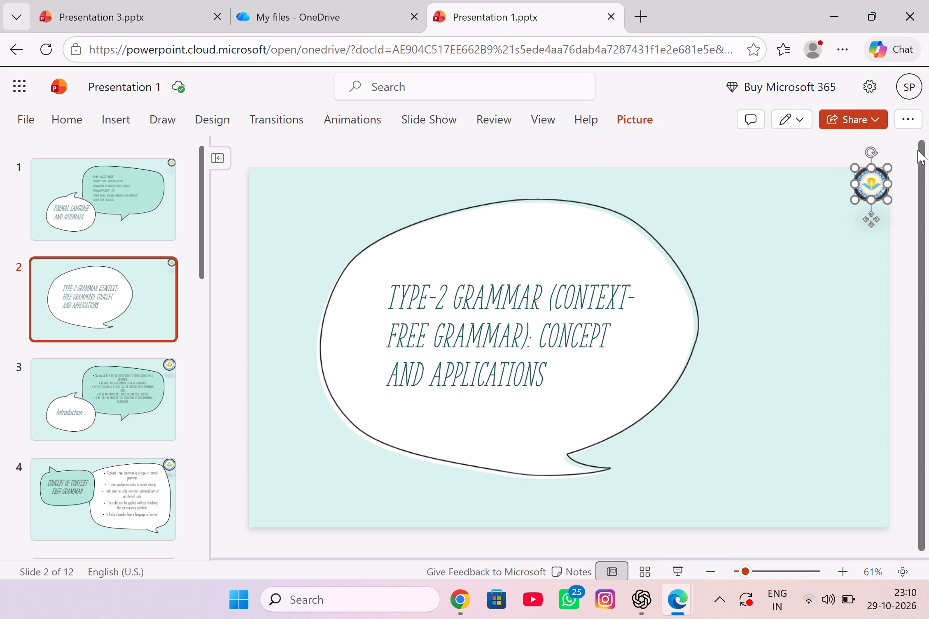
# Cut the large logos from slide 3, Introduction, and slide 4, Concept of Context-Free Grammar.
pyautogui.click(103, 379)
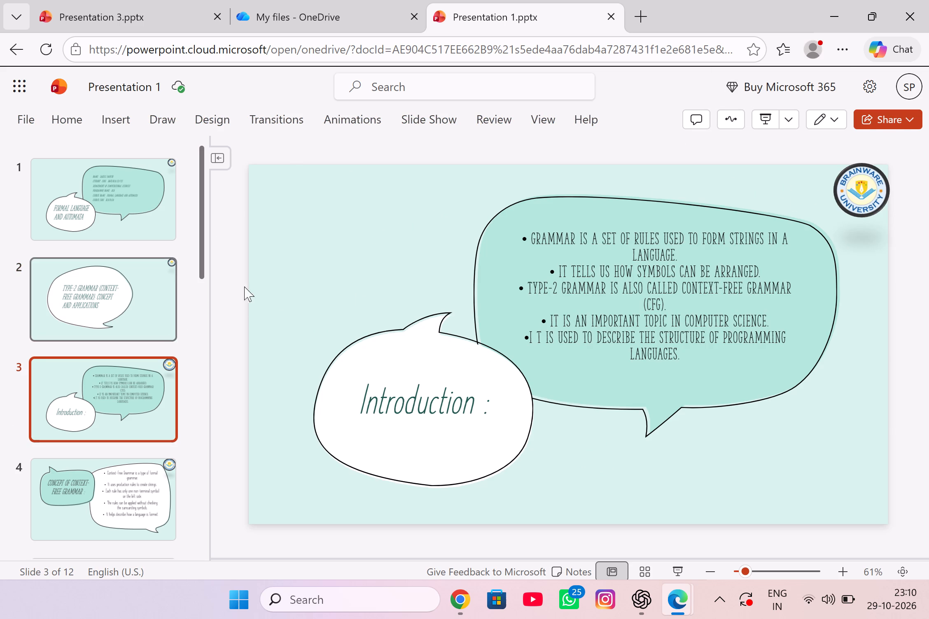
pyautogui.rightClick(870, 189)
pyautogui.click(821, 204)
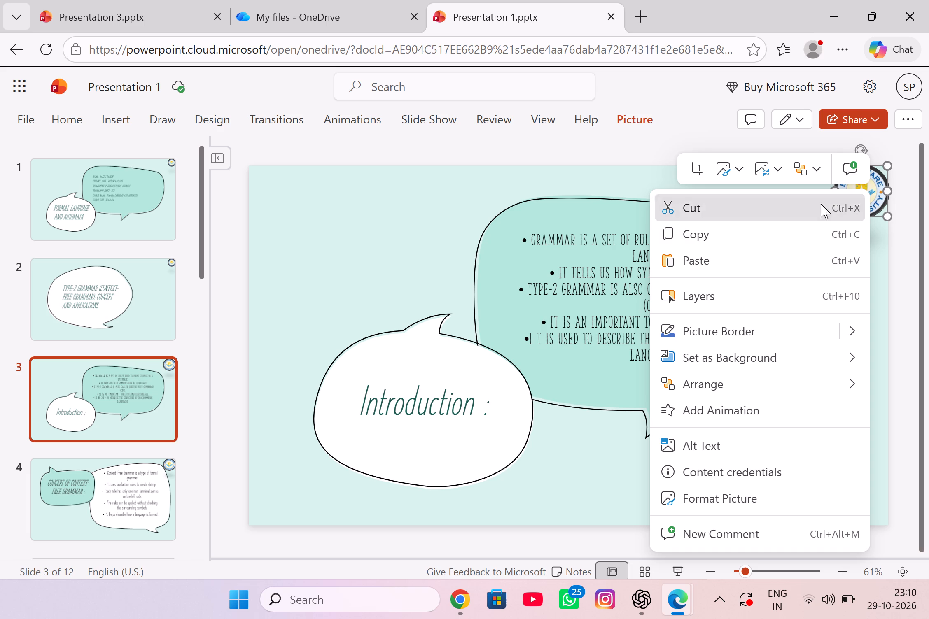
pyautogui.scroll(-2, 17, 531)
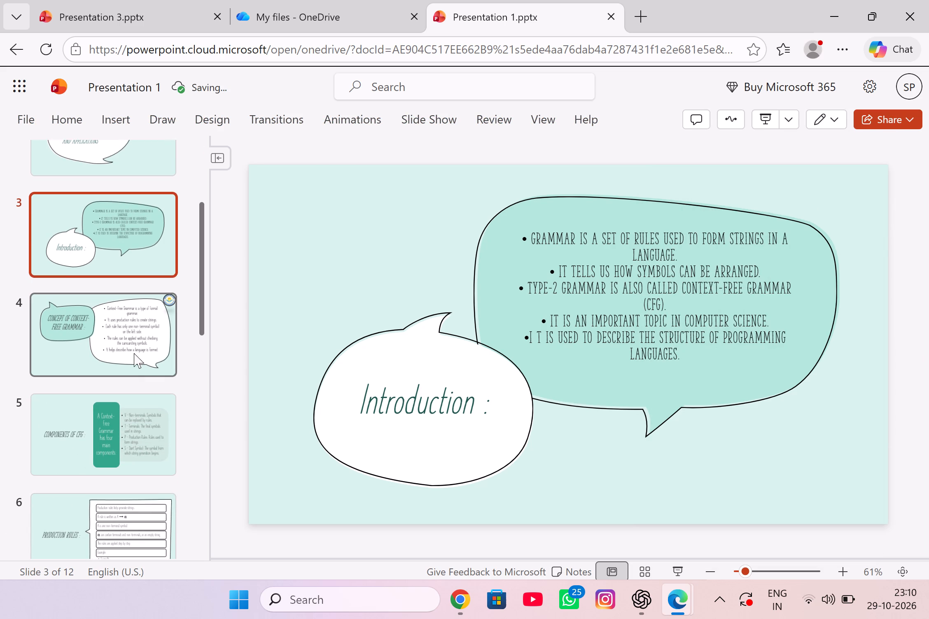
pyautogui.click(138, 341)
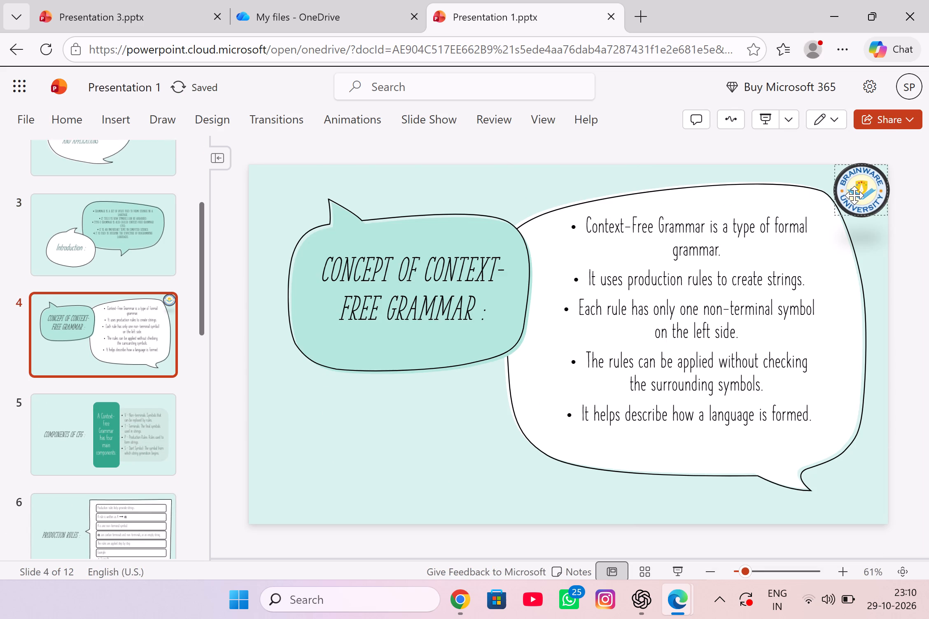
pyautogui.rightClick(854, 195)
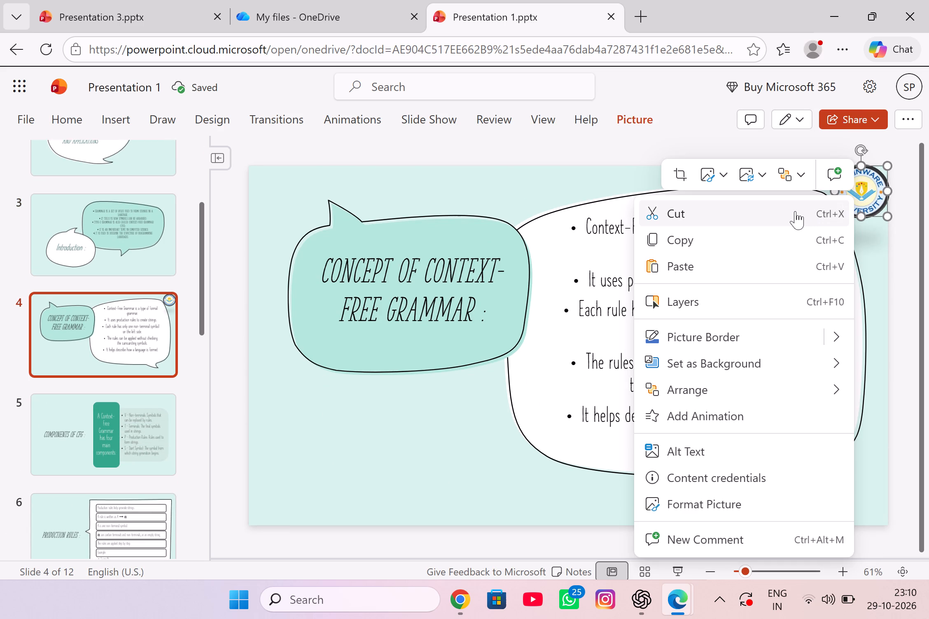
pyautogui.click(795, 211)
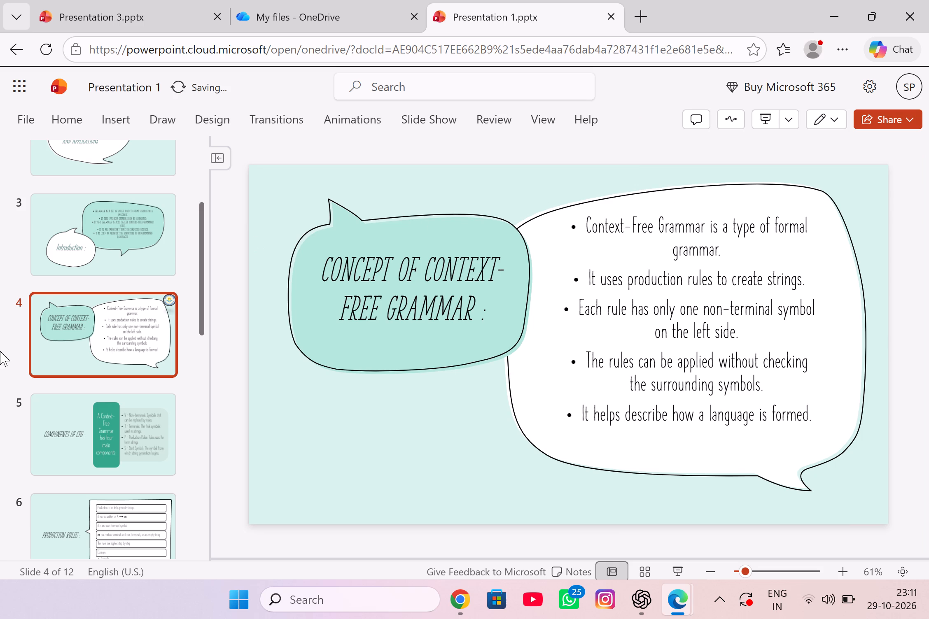
# Copy the small logo from slide 2 and paste it onto slide 3, Introduction.
pyautogui.click(138, 224)
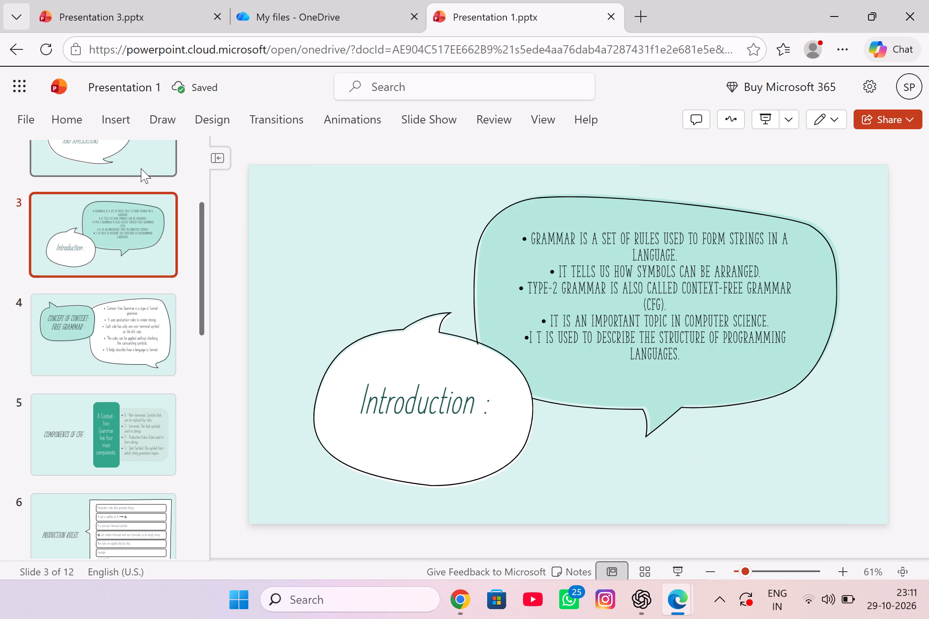
pyautogui.scroll(2, 154, 165)
pyautogui.click(103, 309)
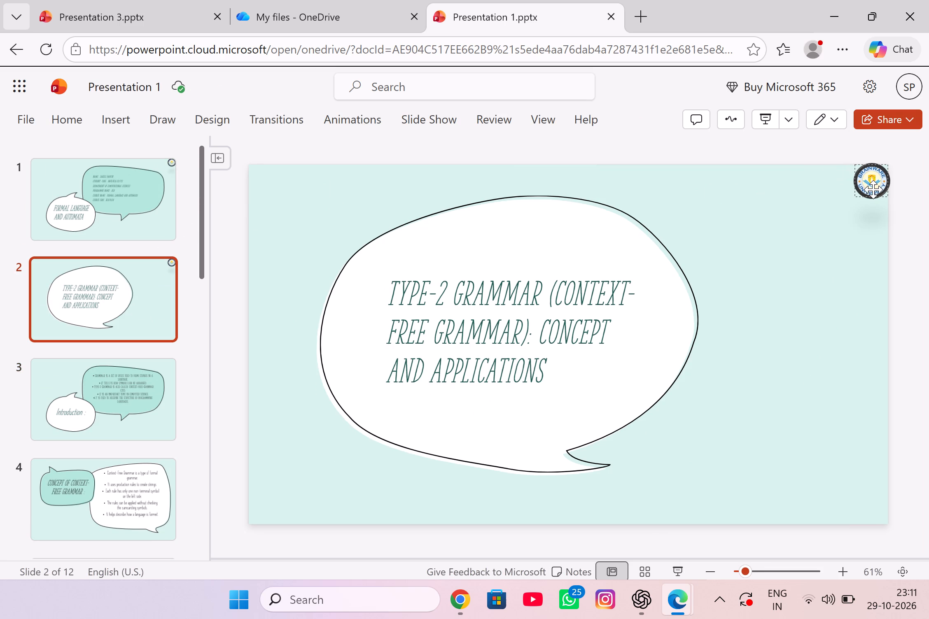
pyautogui.rightClick(872, 189)
pyautogui.click(771, 230)
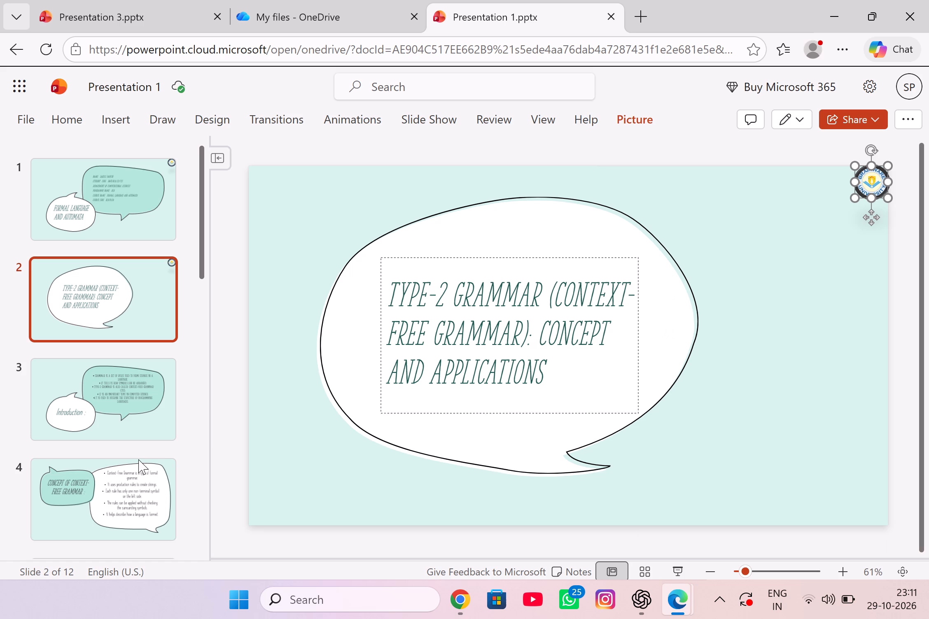
pyautogui.click(163, 403)
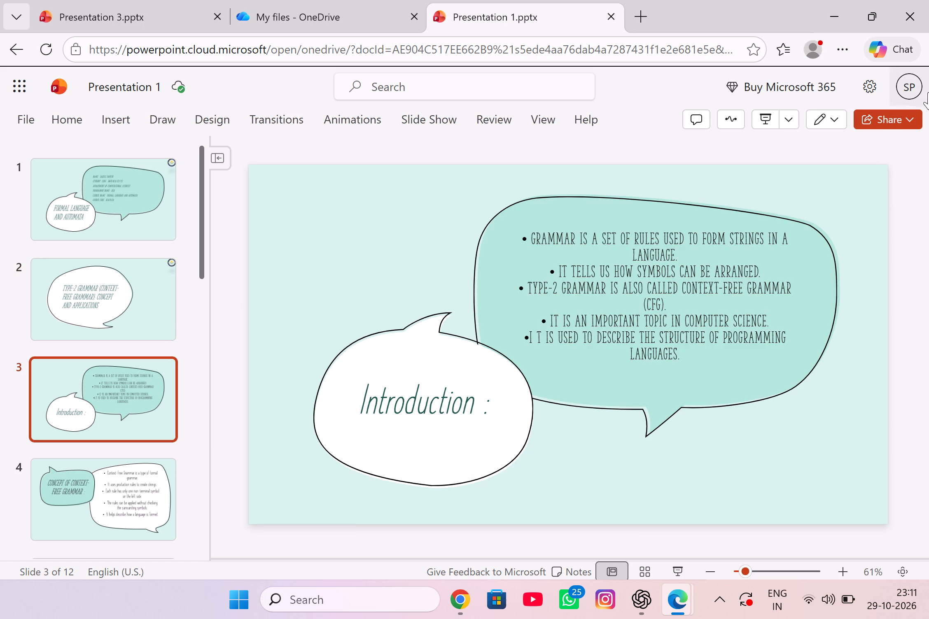
pyautogui.rightClick(862, 172)
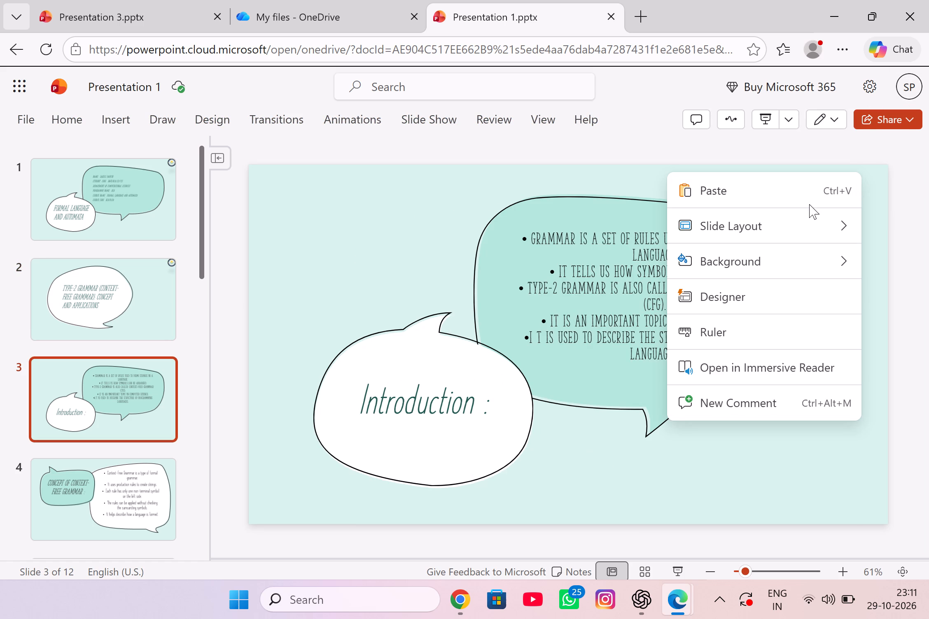
pyautogui.click(808, 188)
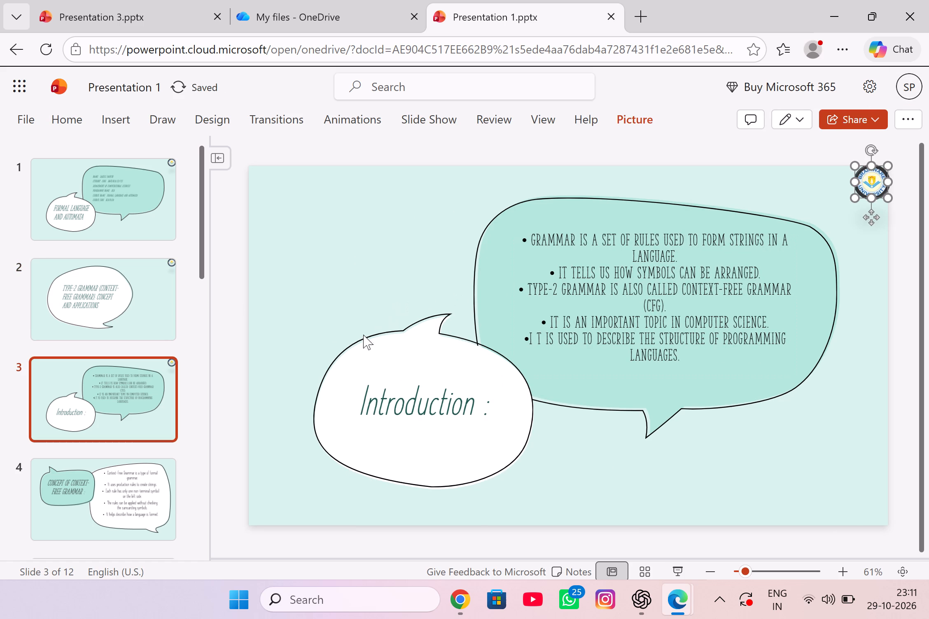
# Paste the small logo into the upper-right corner of slide 4, Concept of Context-Free Grammar.
pyautogui.scroll(-1, 314, 348)
pyautogui.scroll(-2, 123, 384)
pyautogui.rightClick(115, 314)
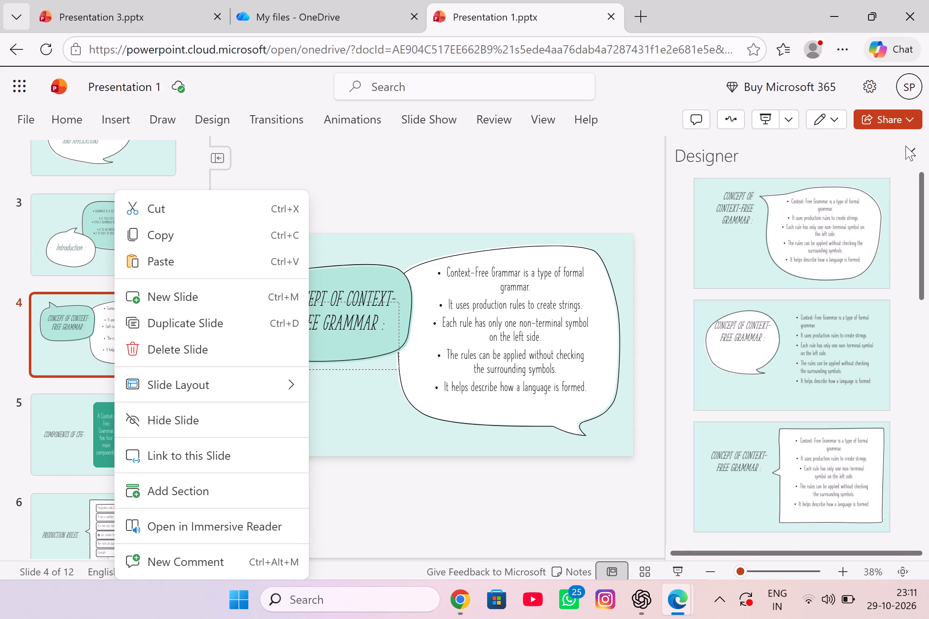
pyautogui.click(905, 147)
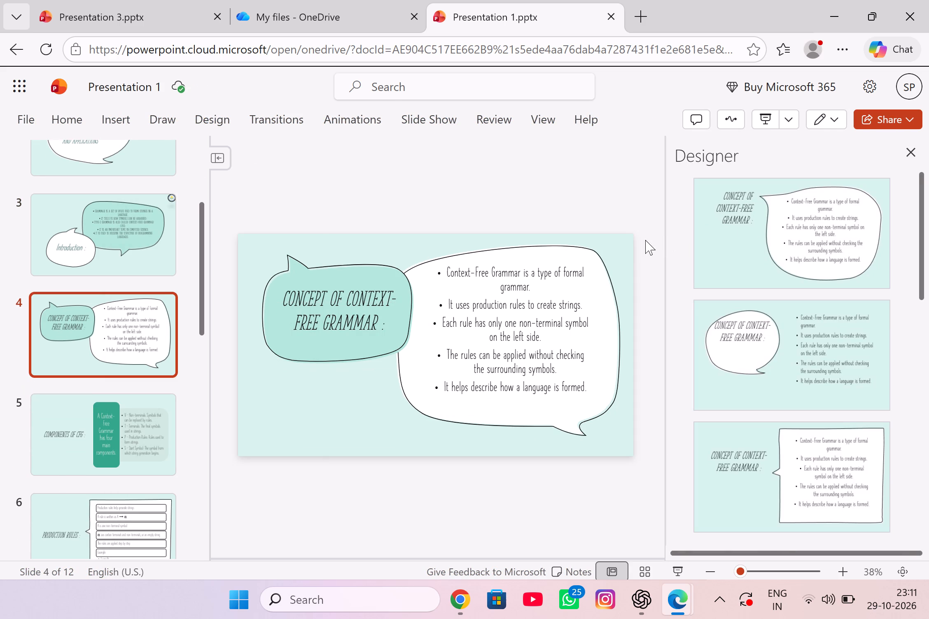
pyautogui.rightClick(628, 246)
pyautogui.click(655, 261)
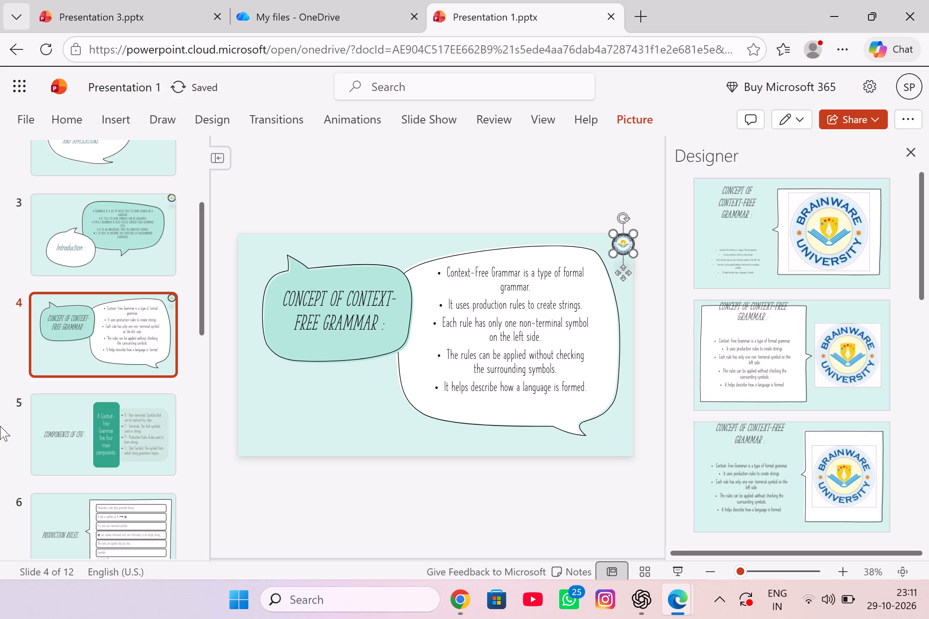
# Paste the small logo into the upper-right corner of slide 5, Components of CFG.
pyautogui.scroll(-2, 0, 426)
pyautogui.scroll(-2, 116, 361)
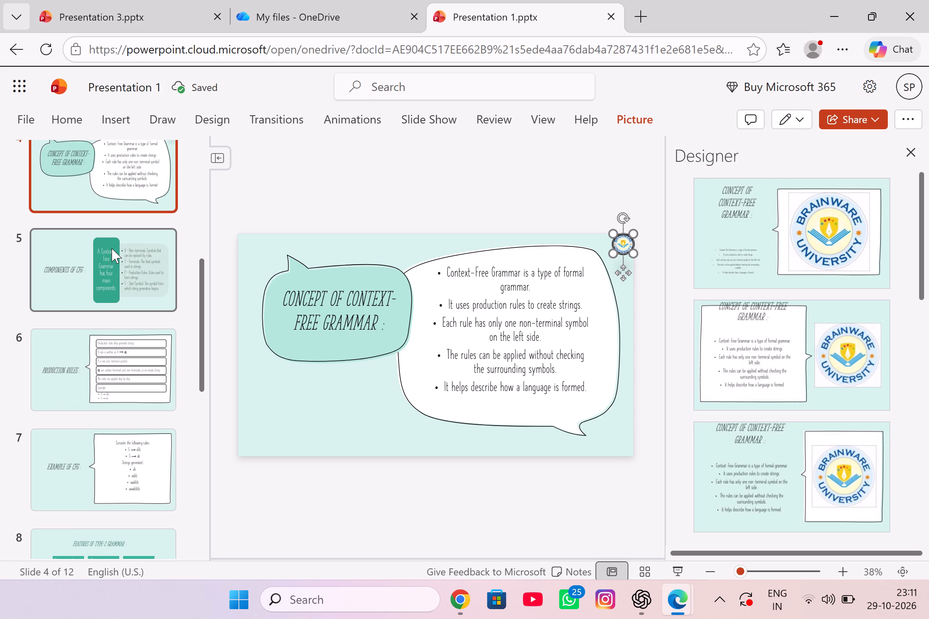
pyautogui.rightClick(112, 242)
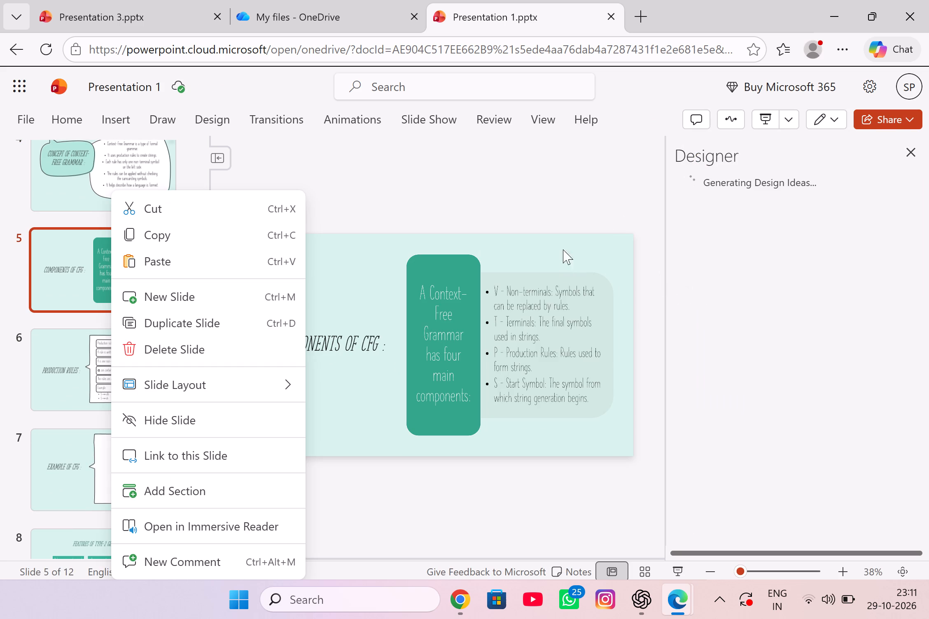
pyautogui.rightClick(612, 244)
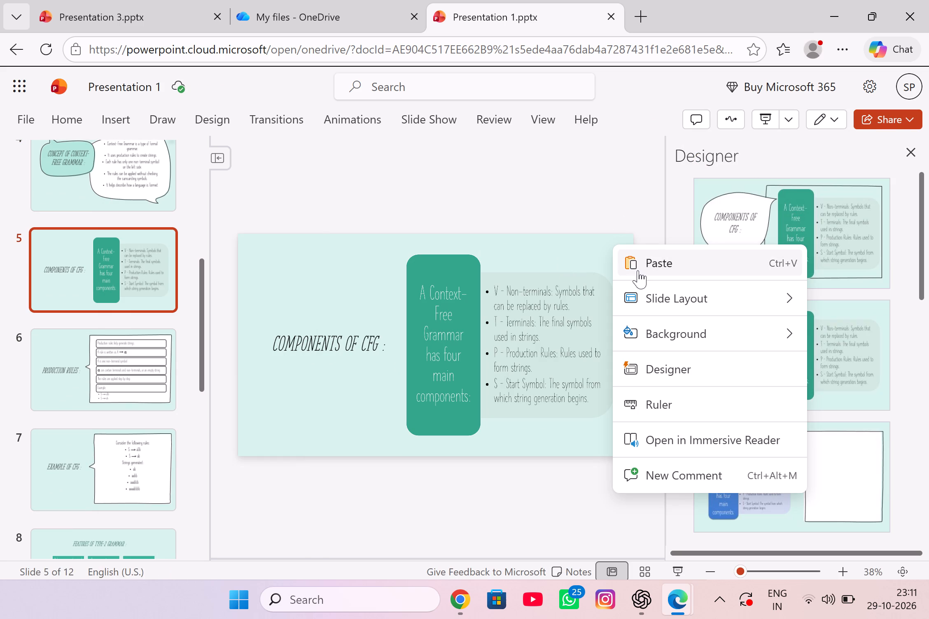
pyautogui.click(640, 258)
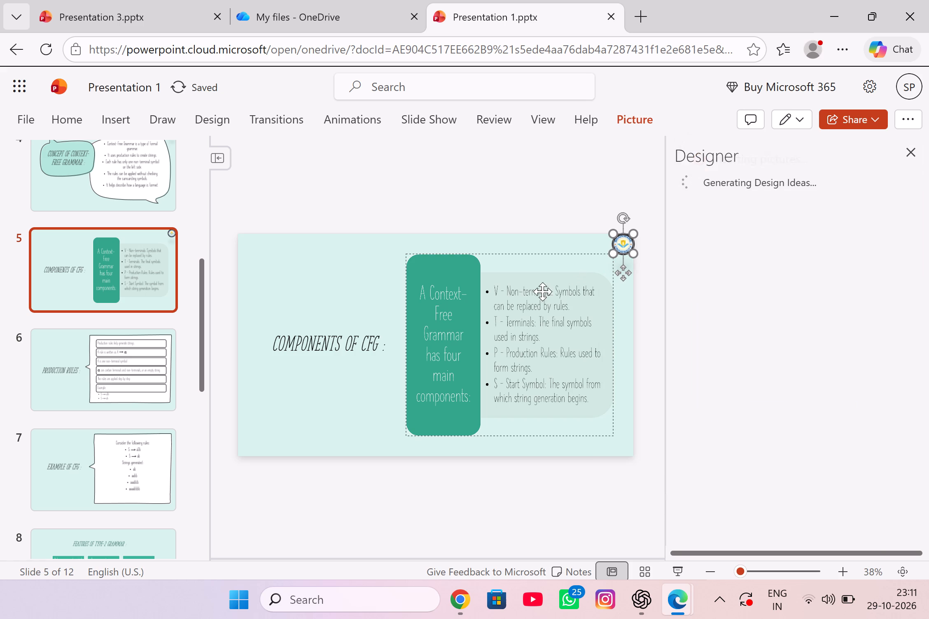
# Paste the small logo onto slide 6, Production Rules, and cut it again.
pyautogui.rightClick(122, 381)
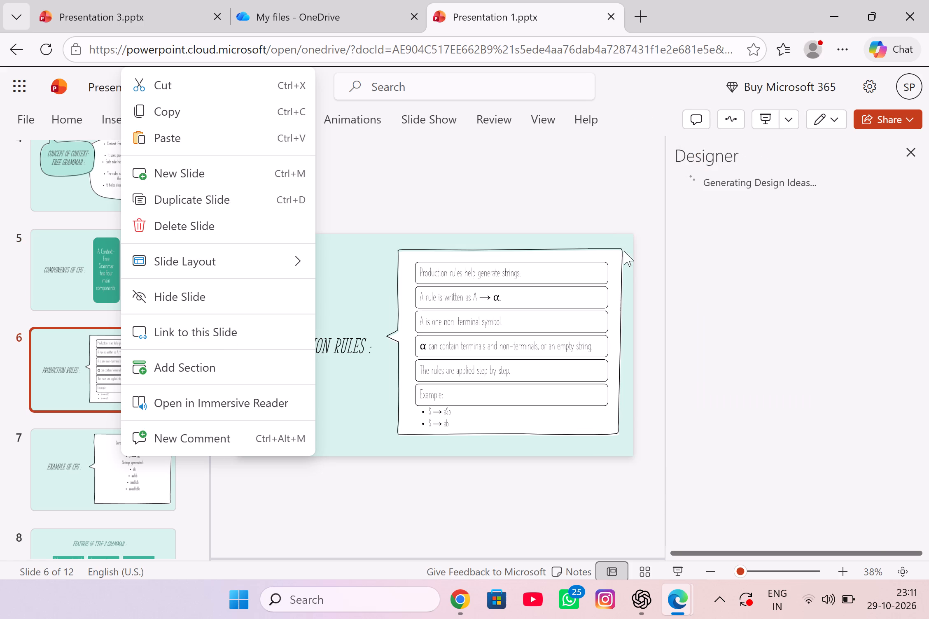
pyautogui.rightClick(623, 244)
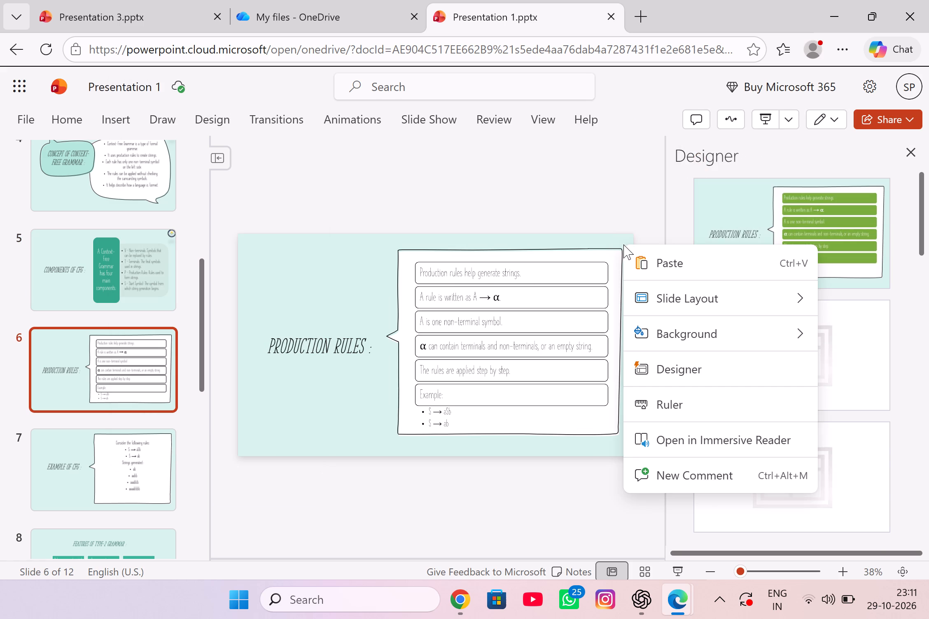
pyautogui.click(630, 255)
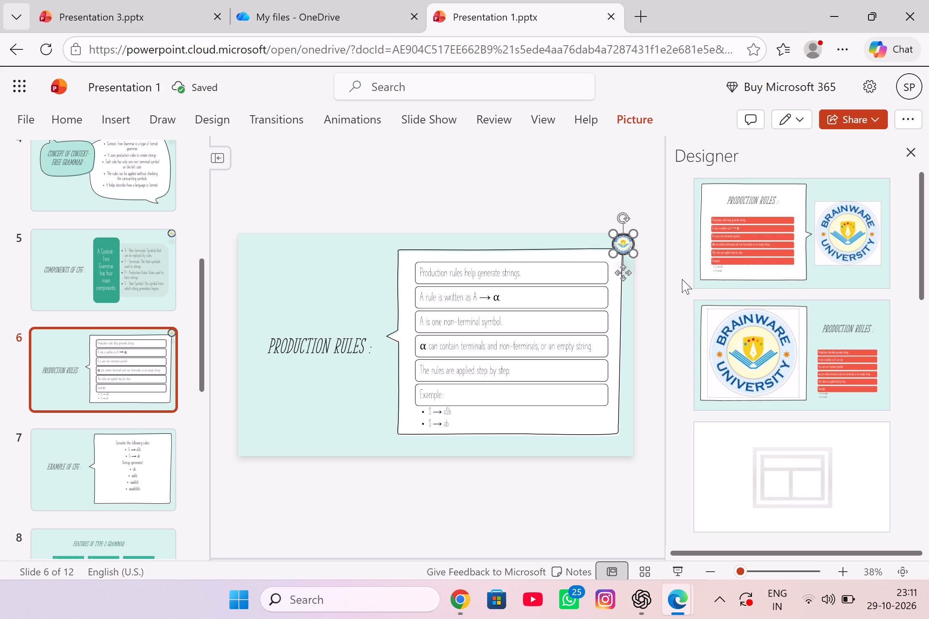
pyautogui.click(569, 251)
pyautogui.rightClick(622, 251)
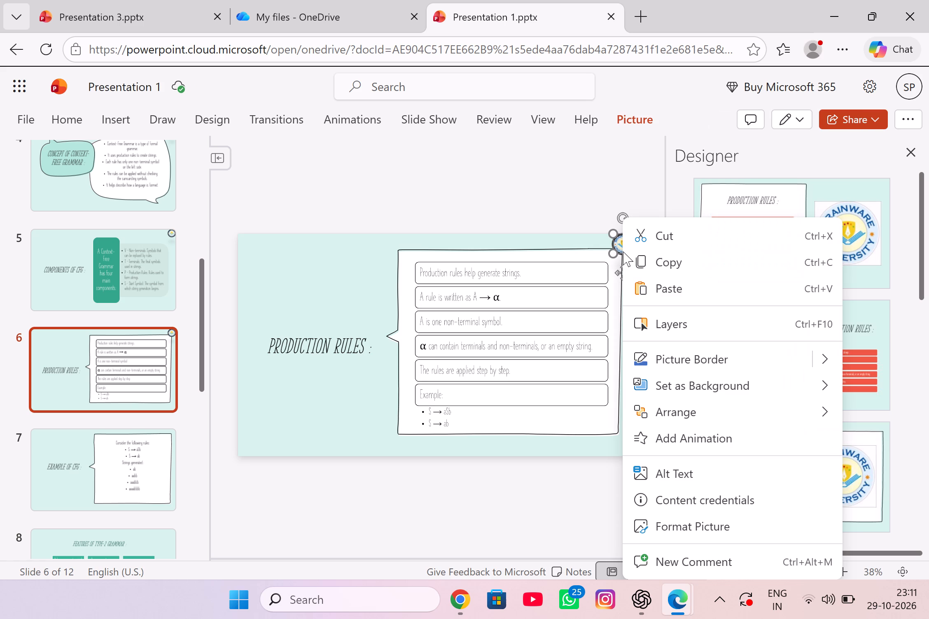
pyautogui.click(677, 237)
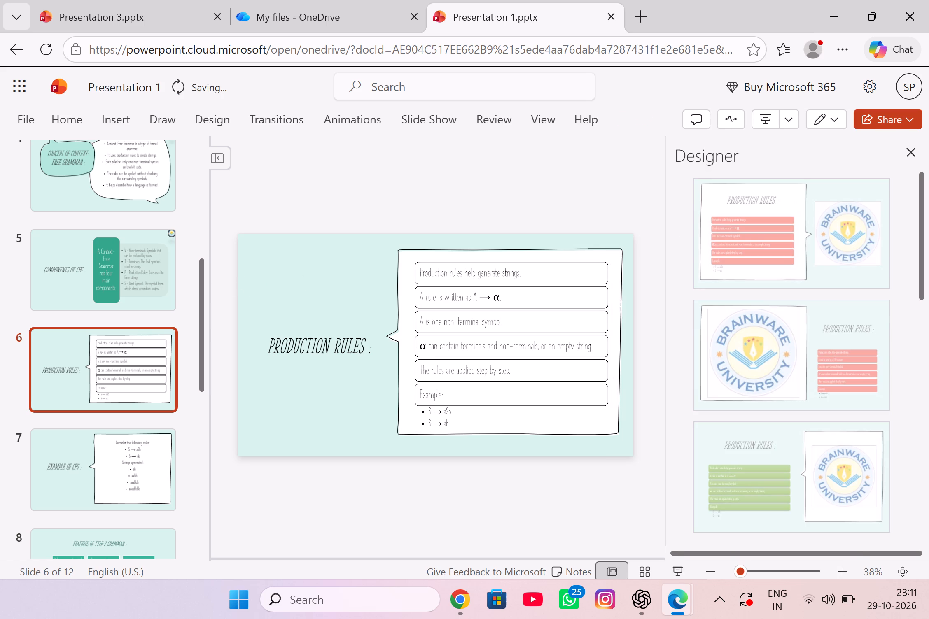
# Copy the small logo from slide 5 and paste it onto slide 8, Features of Type-2 Grammar.
pyautogui.rightClick(166, 284)
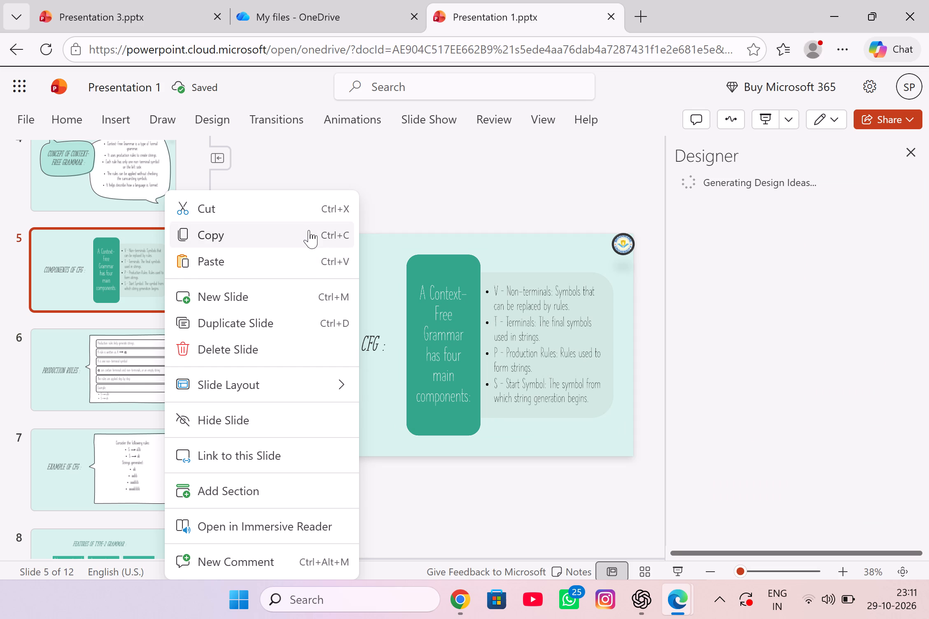
pyautogui.doubleClick(634, 241)
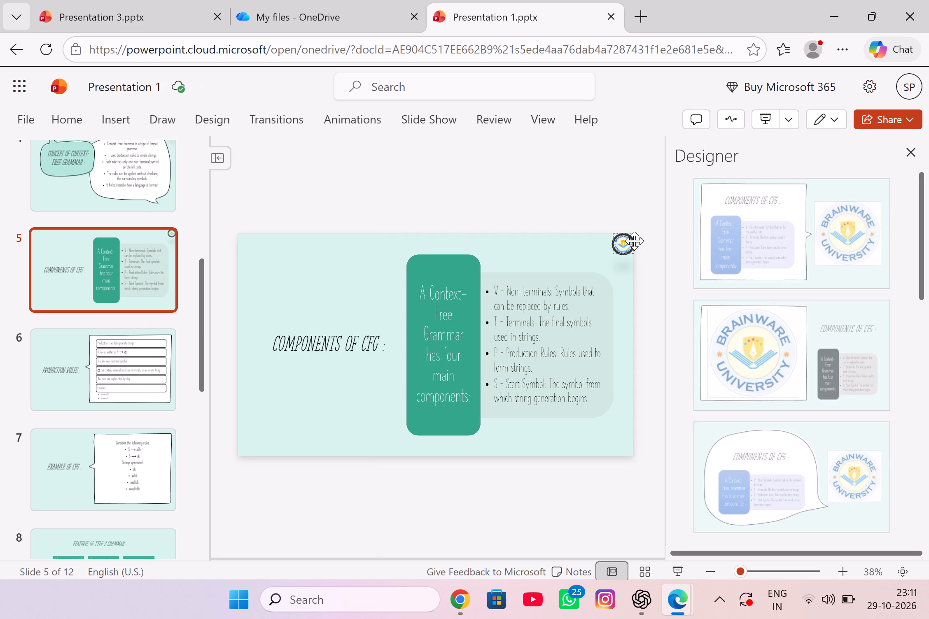
pyautogui.rightClick(555, 251)
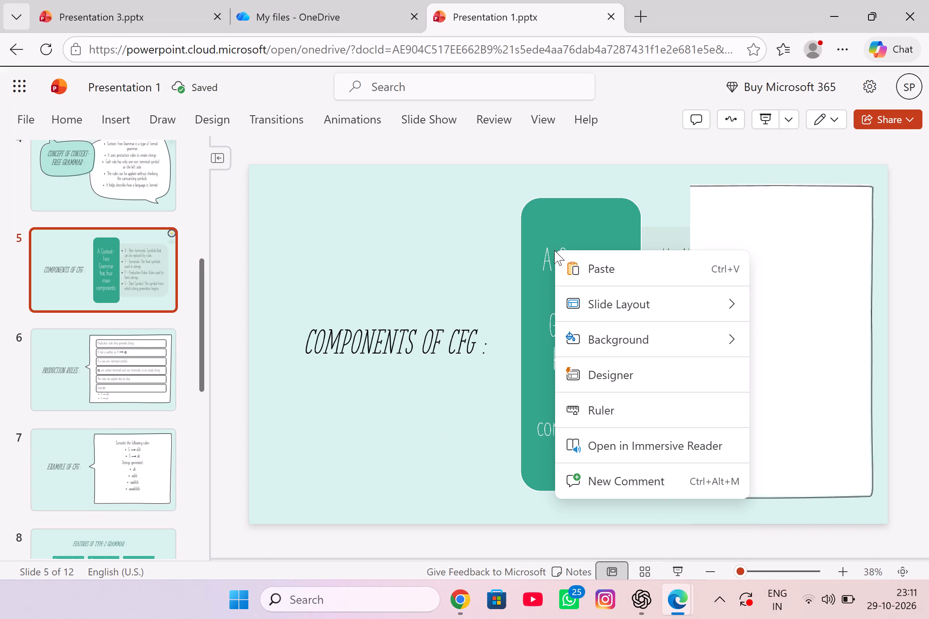
pyautogui.rightClick(871, 174)
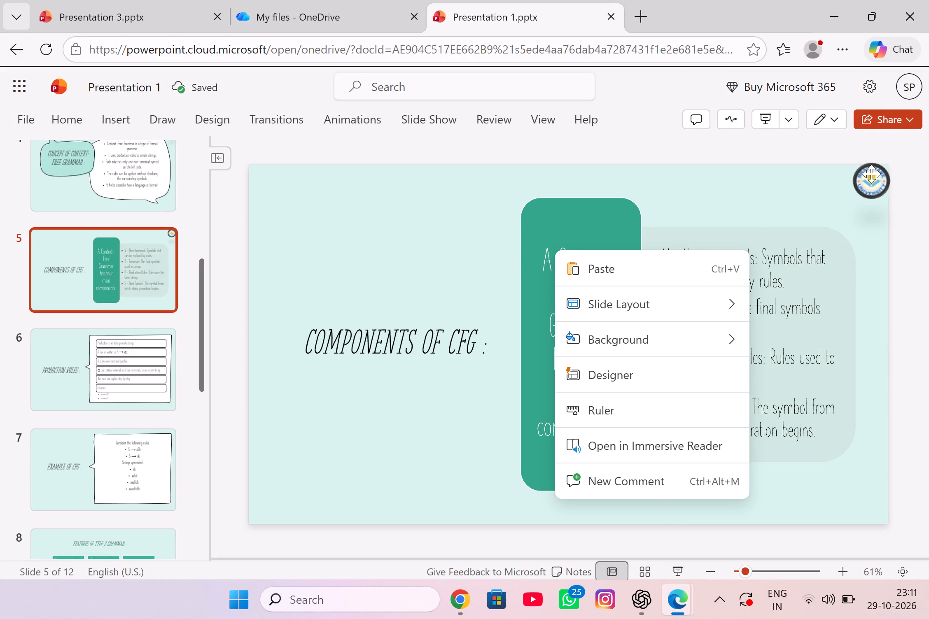
pyautogui.rightClick(817, 219)
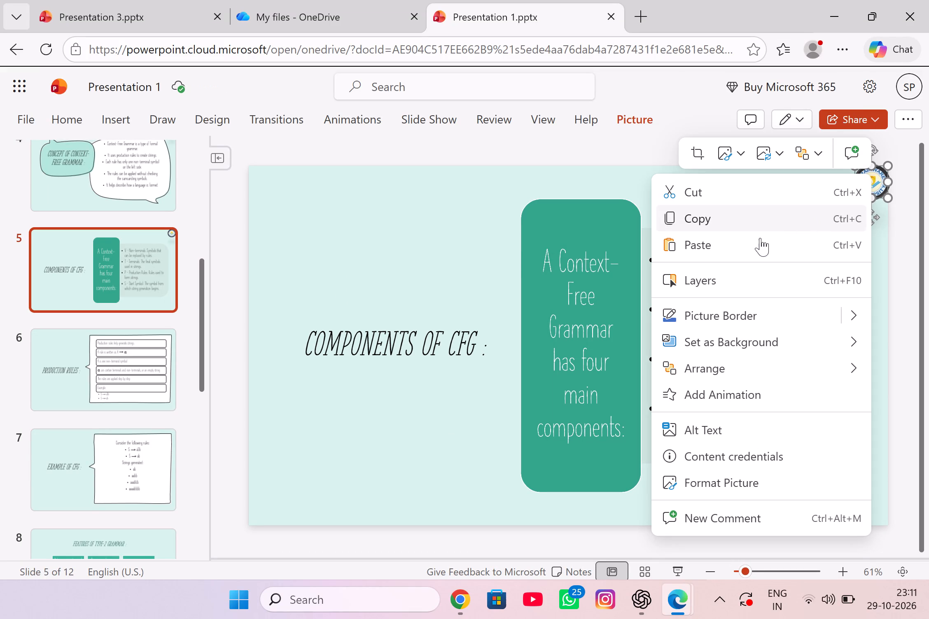
pyautogui.scroll(-7, 101, 418)
pyautogui.scroll(-4, 143, 294)
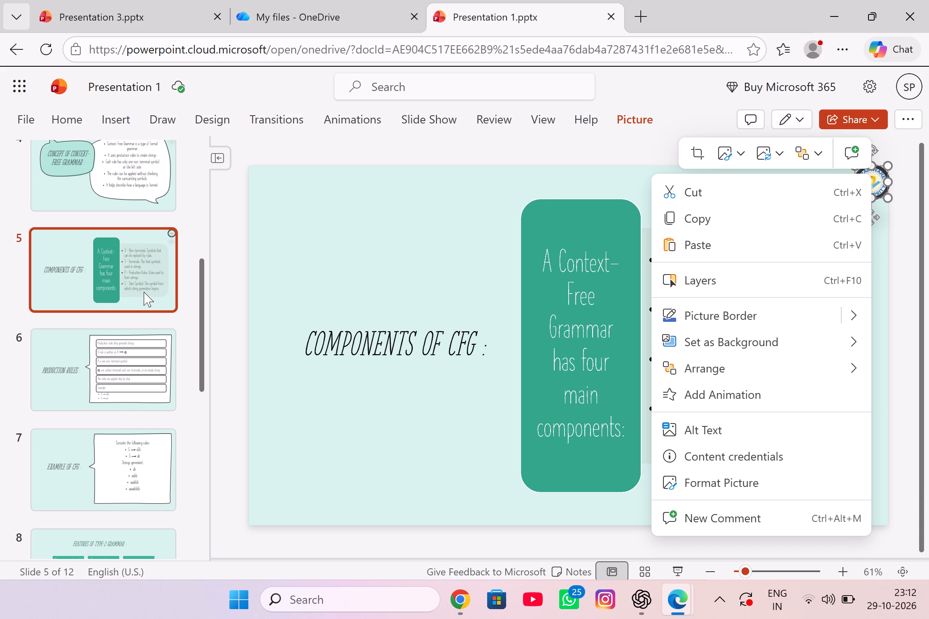
pyautogui.scroll(-3, 108, 416)
pyautogui.click(711, 223)
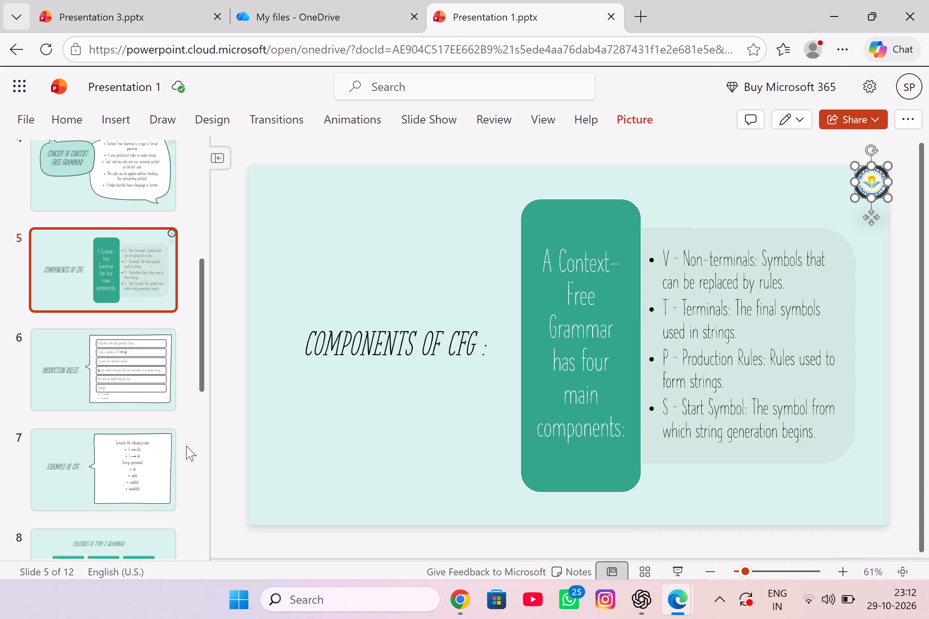
pyautogui.scroll(-2, 165, 454)
pyautogui.click(135, 419)
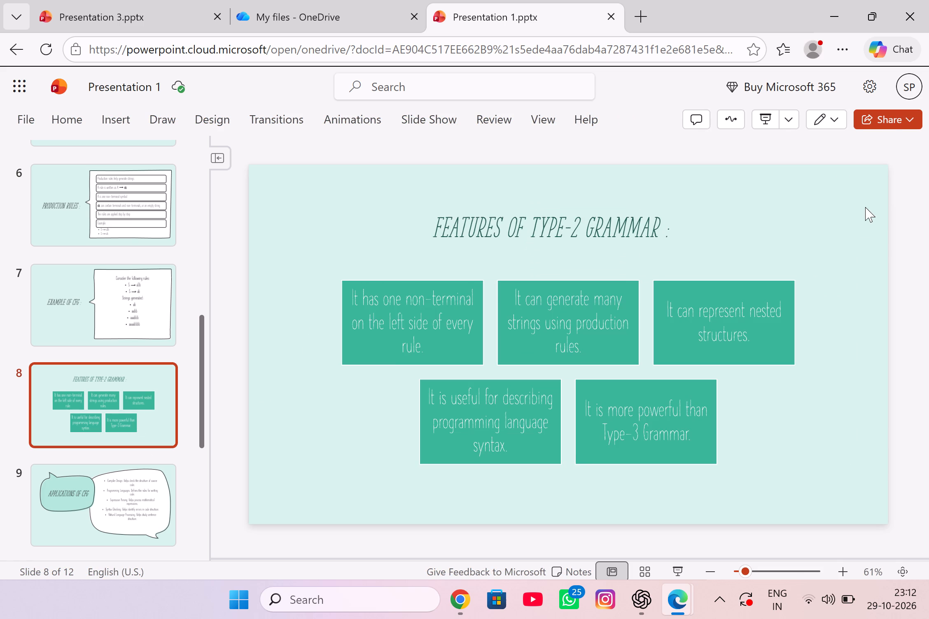
pyautogui.rightClick(865, 181)
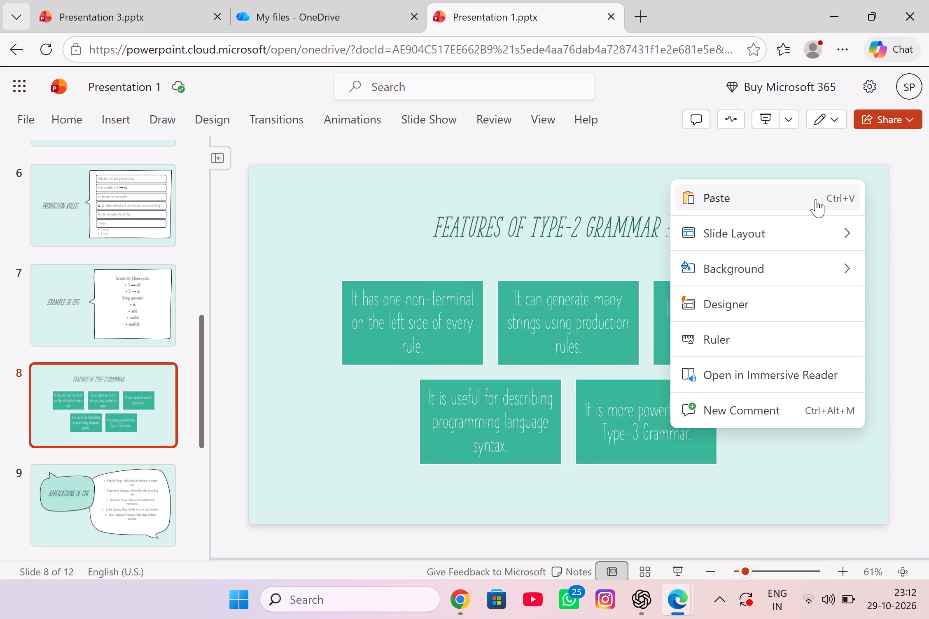
pyautogui.click(816, 198)
# Paste the small logo into the upper-right corner of slide 9, Applications of CFG.
pyautogui.scroll(-2, 115, 348)
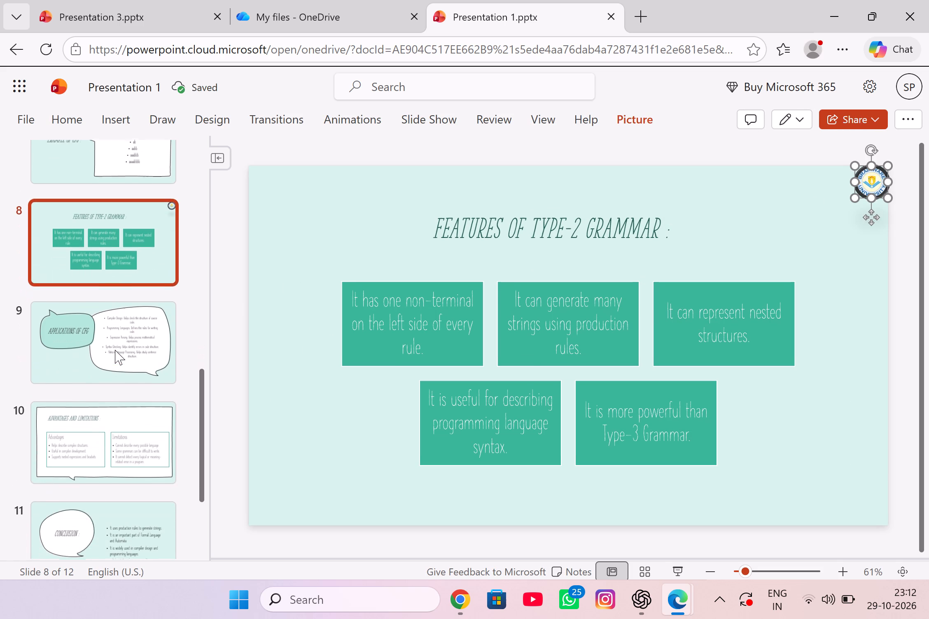
pyautogui.rightClick(118, 350)
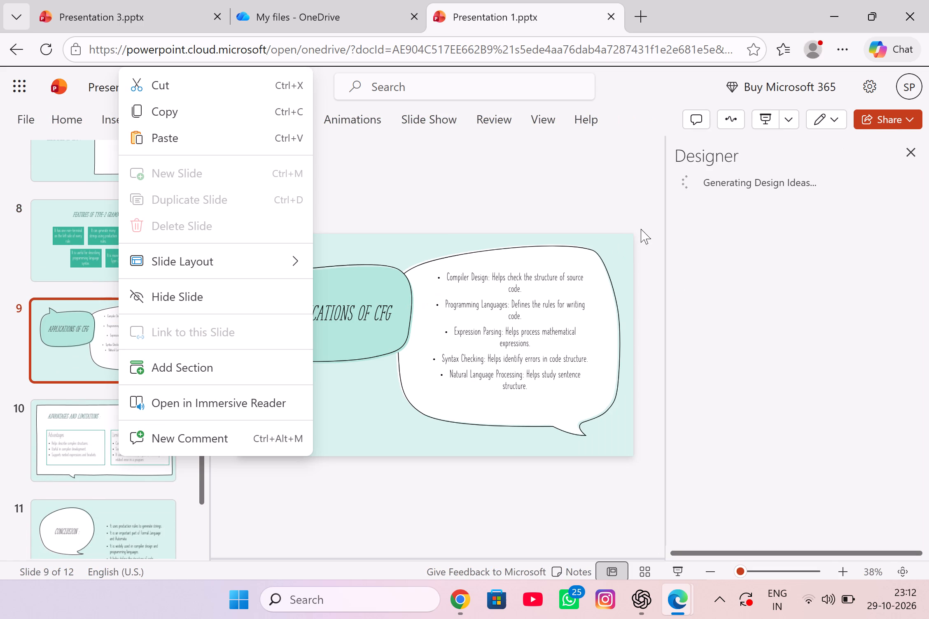
pyautogui.rightClick(622, 243)
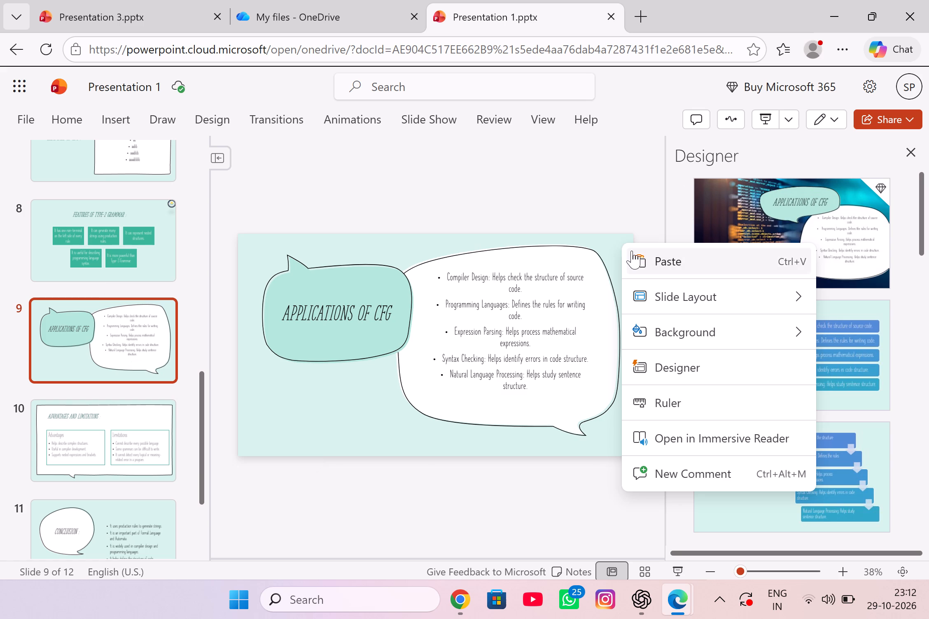
pyautogui.click(632, 251)
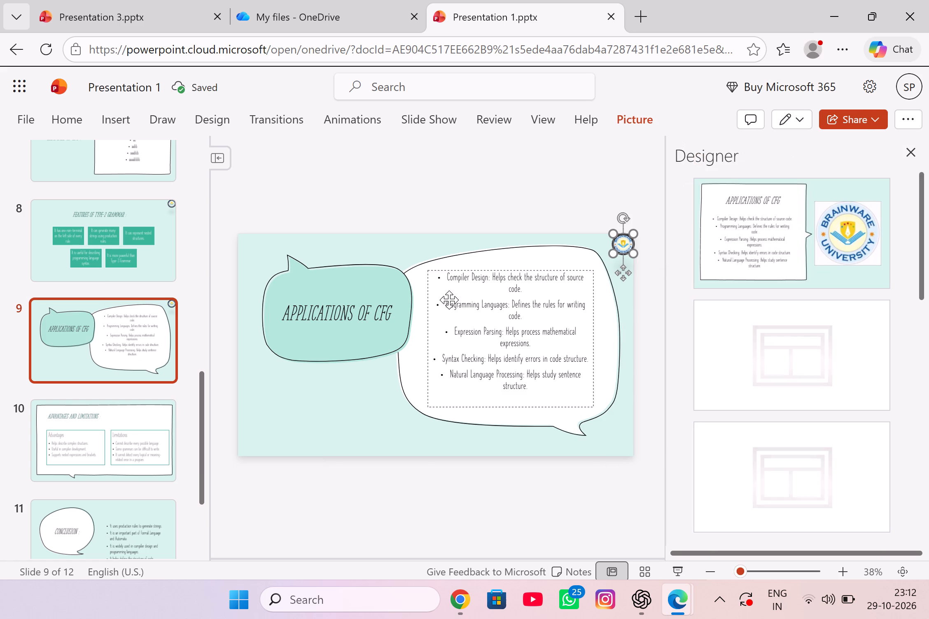
# Paste the small logo into the upper-right corner of slide 11, Conclusion.
pyautogui.scroll(-3, 143, 407)
pyautogui.rightClick(135, 384)
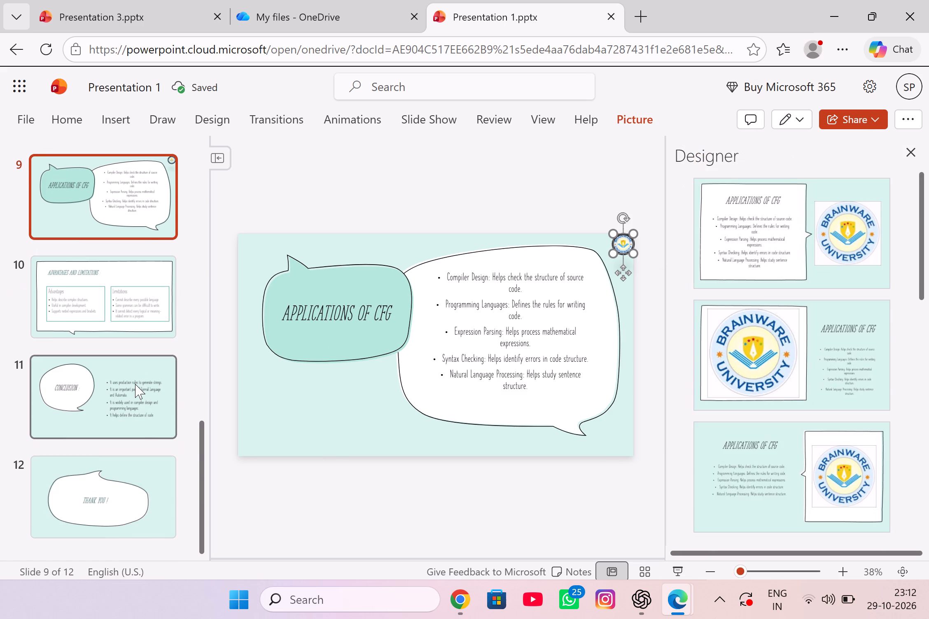
pyautogui.rightClick(612, 248)
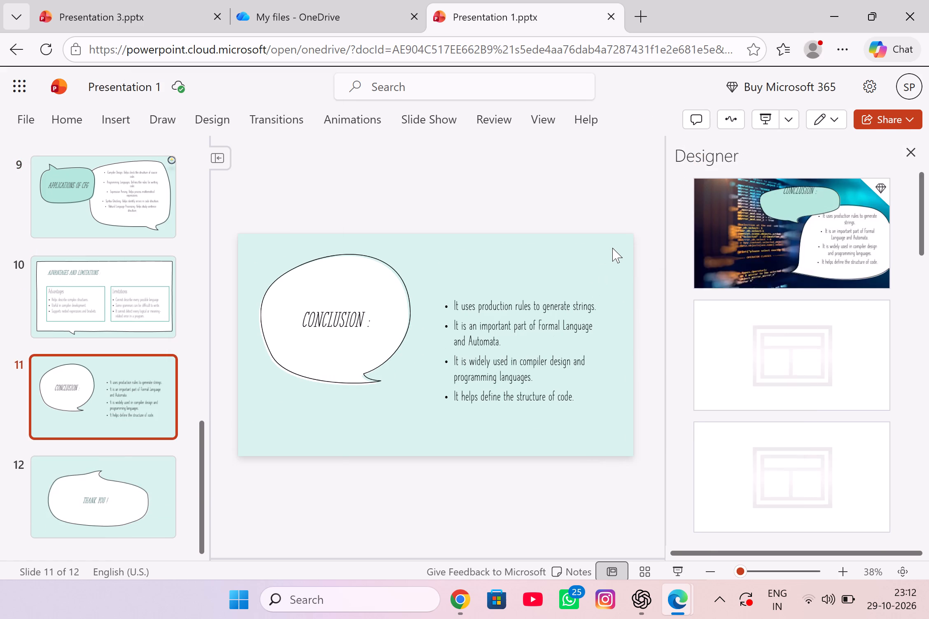
pyautogui.click(624, 261)
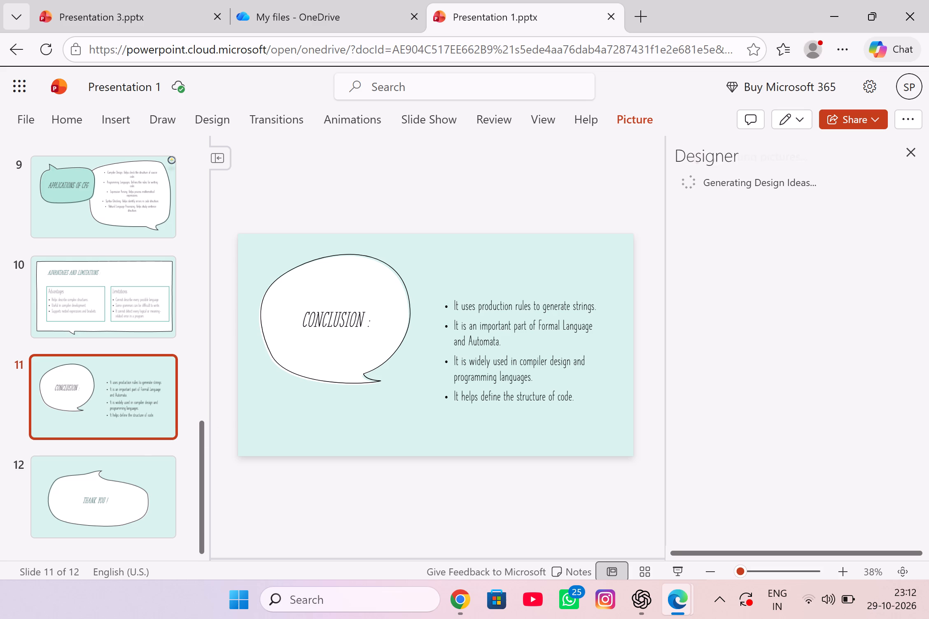
# Paste the small logo into the upper-right corner of slide 12, Thank You.
pyautogui.scroll(-2, 170, 432)
pyautogui.rightClick(130, 469)
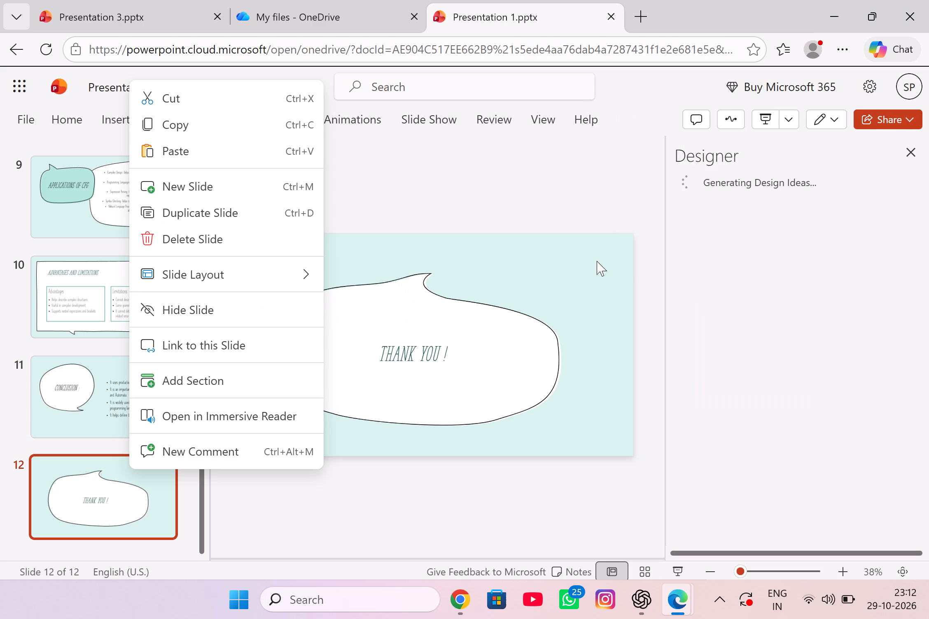
pyautogui.rightClick(630, 242)
pyautogui.click(666, 254)
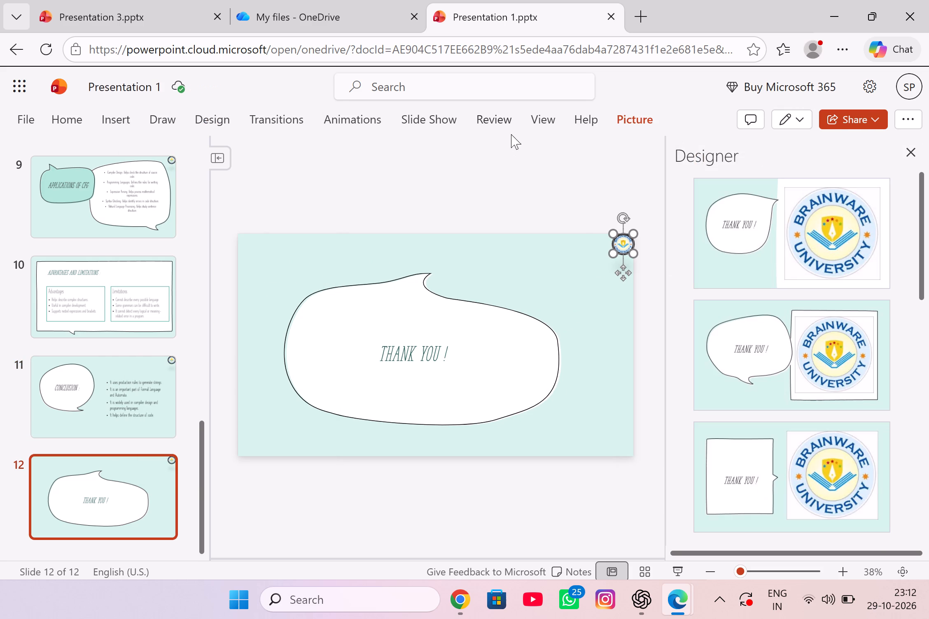
# Play the slide show from the beginning, check the logo on each slide through to the end, and exit the show.
pyautogui.click(420, 117)
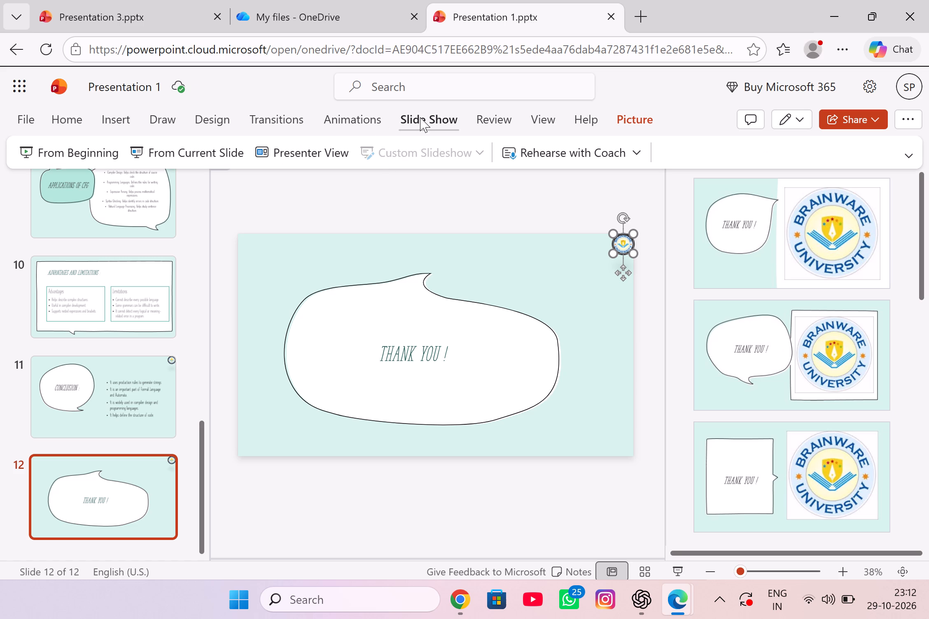
pyautogui.click(38, 154)
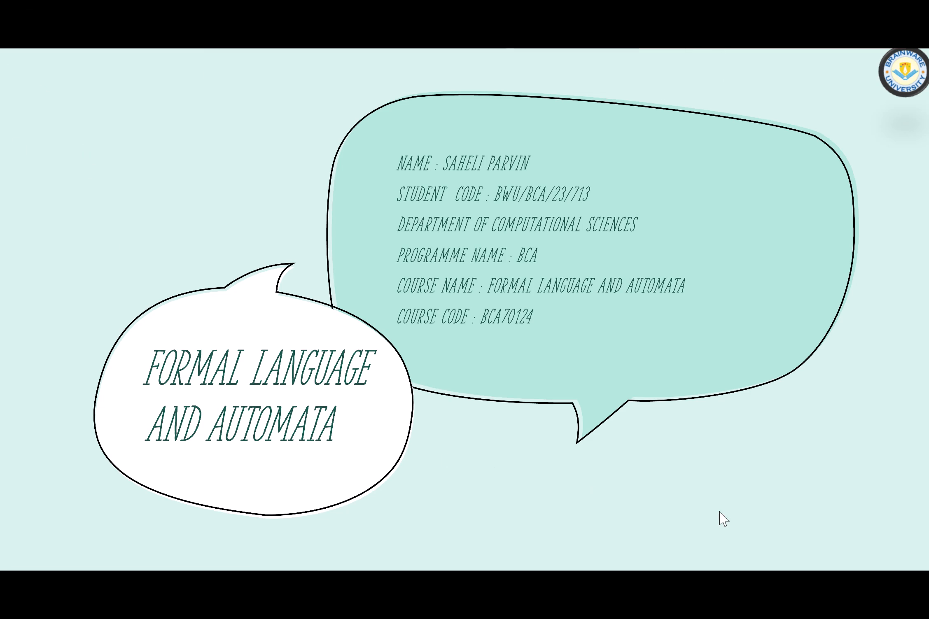
pyautogui.click(731, 509)
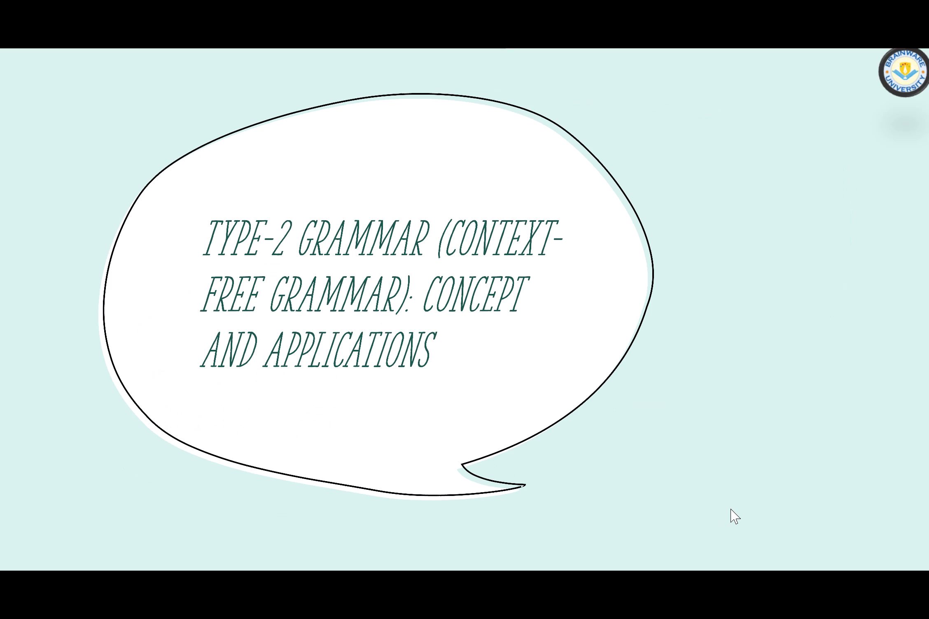
pyautogui.click(803, 426)
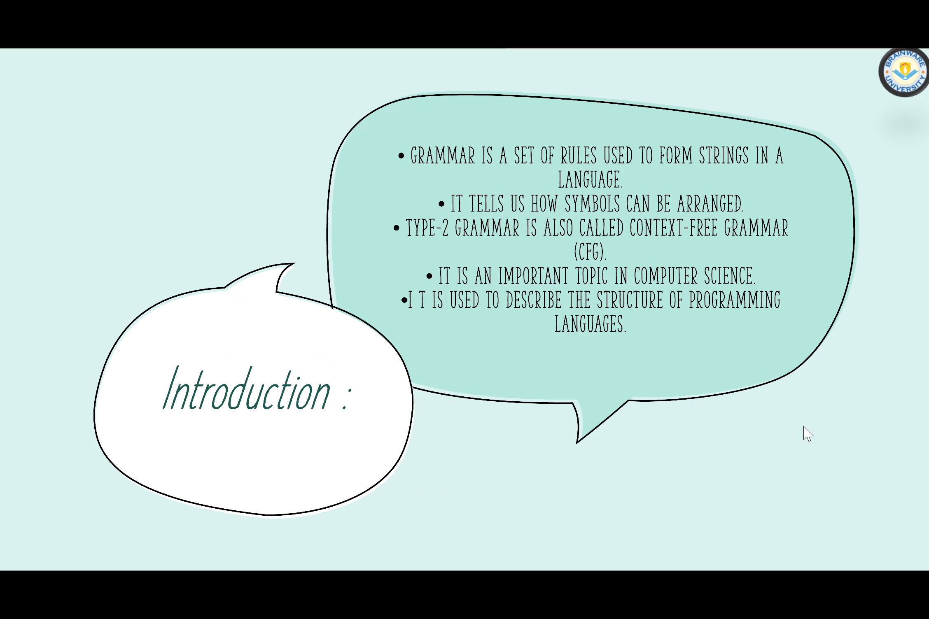
pyautogui.click(803, 426)
pyautogui.click(803, 426)
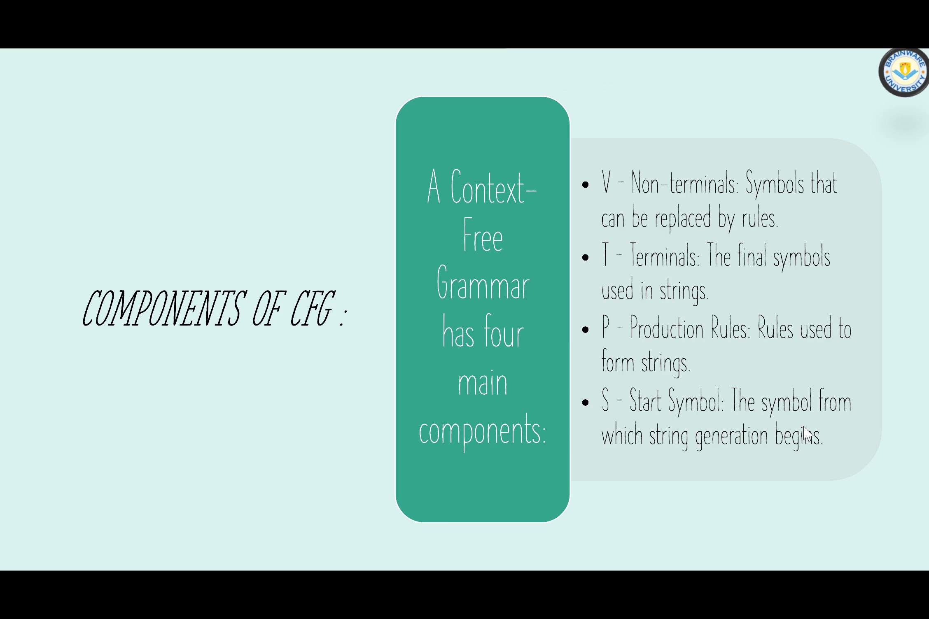
pyautogui.click(803, 426)
pyautogui.click(803, 426)
pyautogui.click(805, 426)
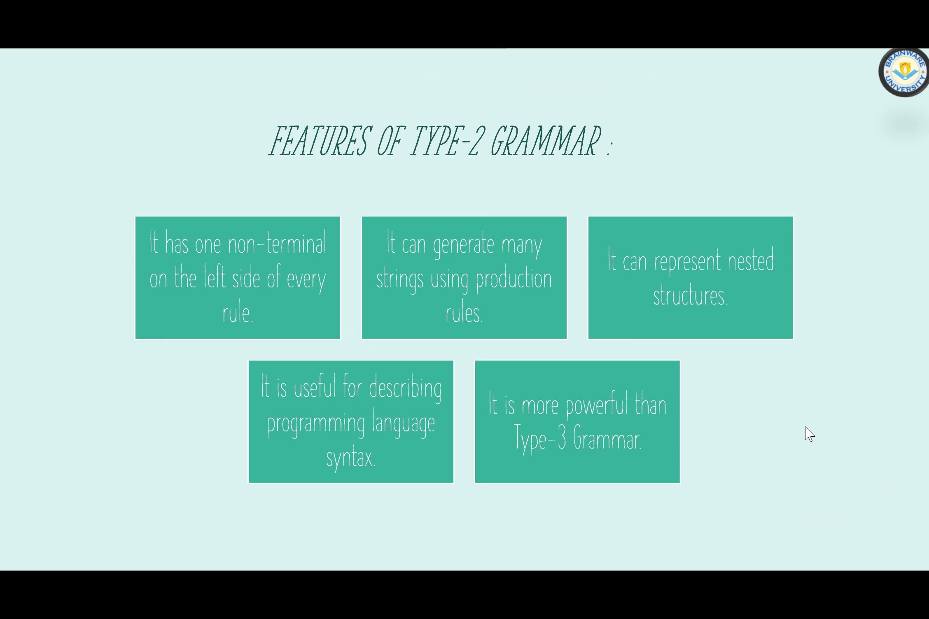
pyautogui.click(805, 426)
pyautogui.click(805, 426)
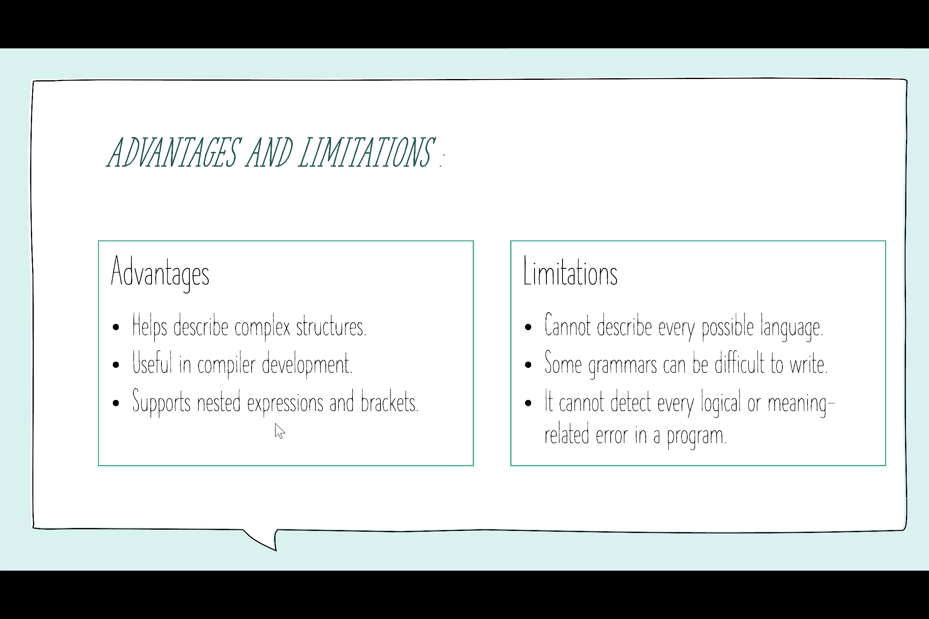
pyautogui.click(90, 427)
pyautogui.click(90, 427)
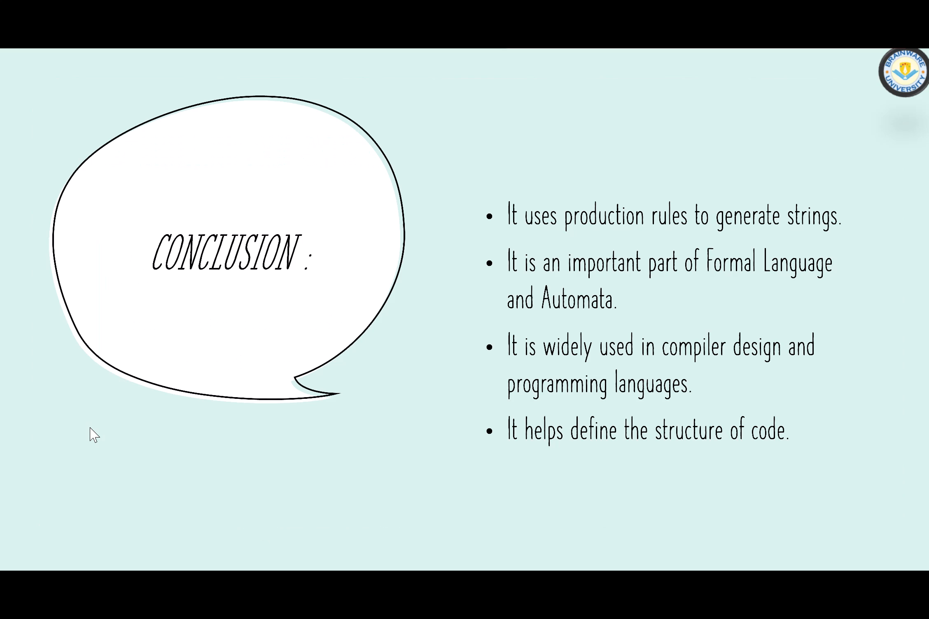
pyautogui.click(90, 427)
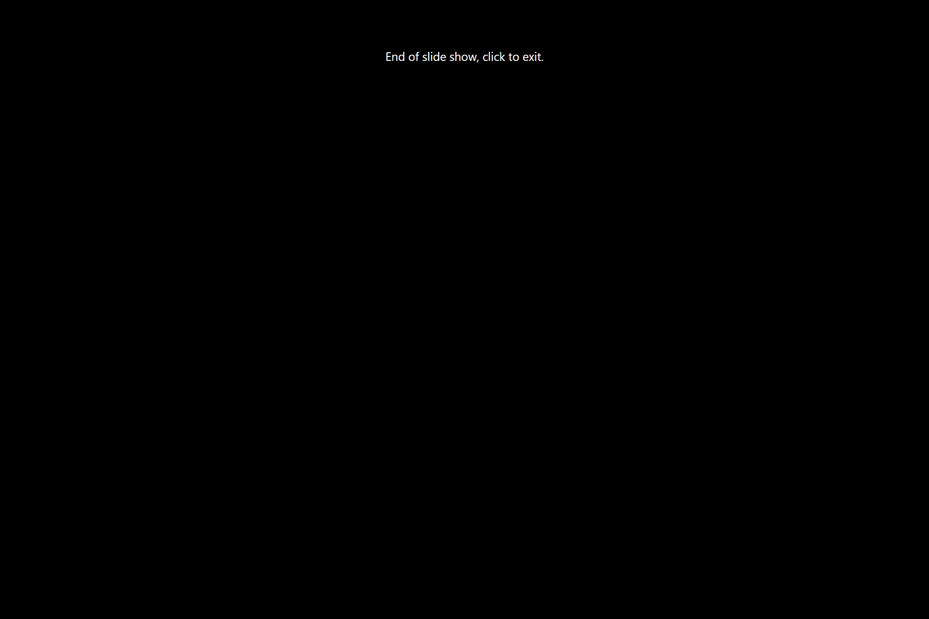
pyautogui.click(126, 430)
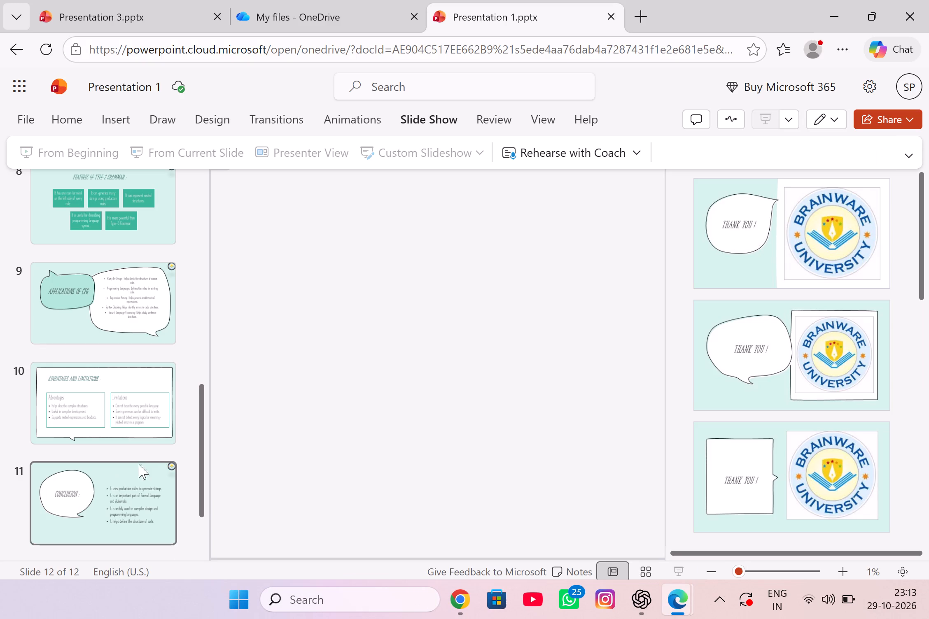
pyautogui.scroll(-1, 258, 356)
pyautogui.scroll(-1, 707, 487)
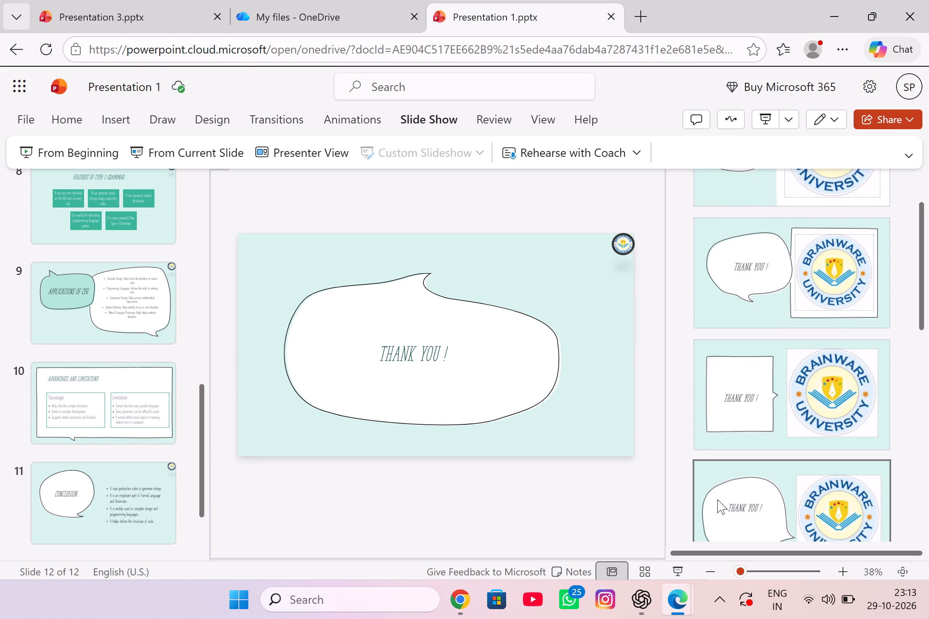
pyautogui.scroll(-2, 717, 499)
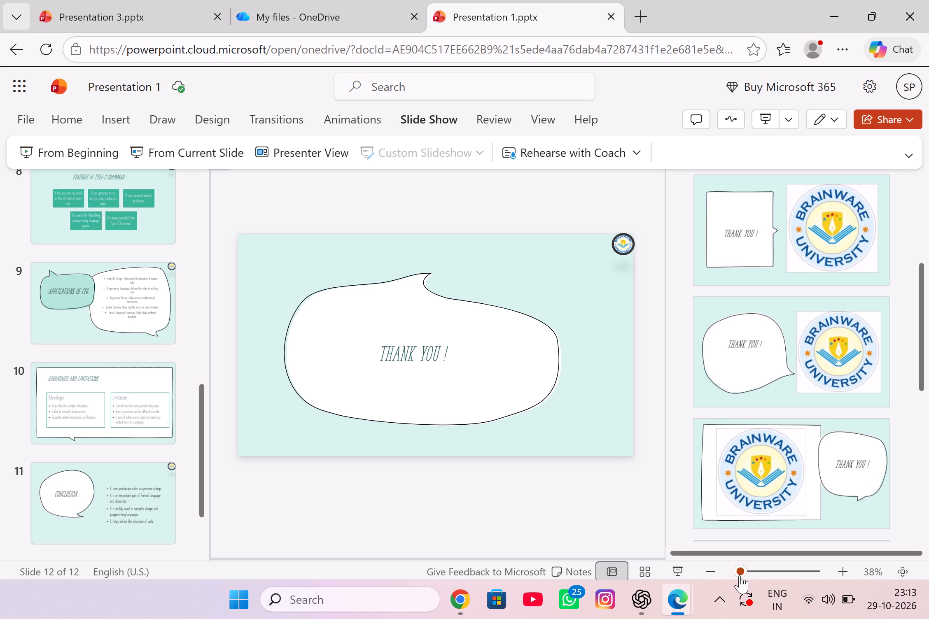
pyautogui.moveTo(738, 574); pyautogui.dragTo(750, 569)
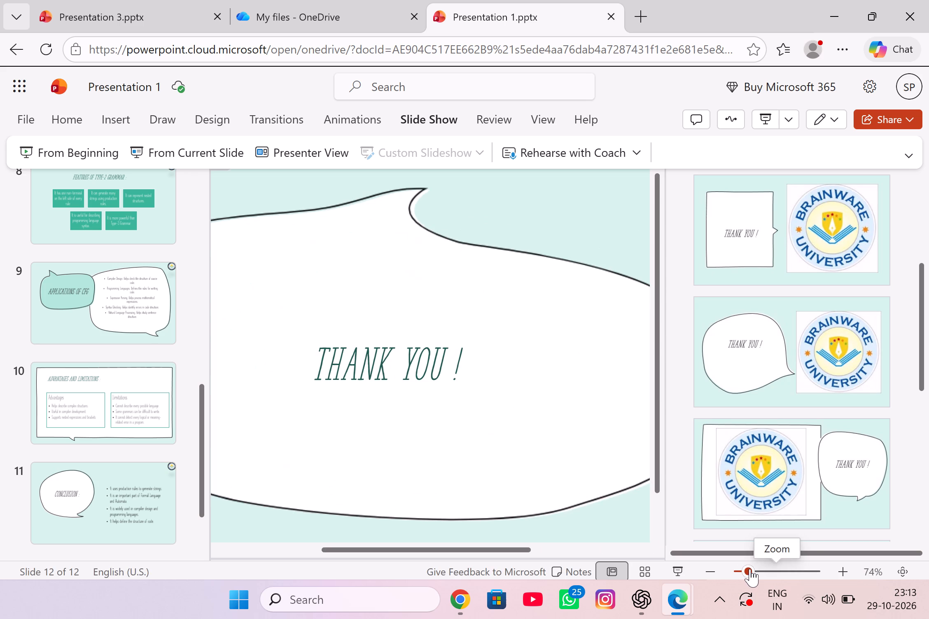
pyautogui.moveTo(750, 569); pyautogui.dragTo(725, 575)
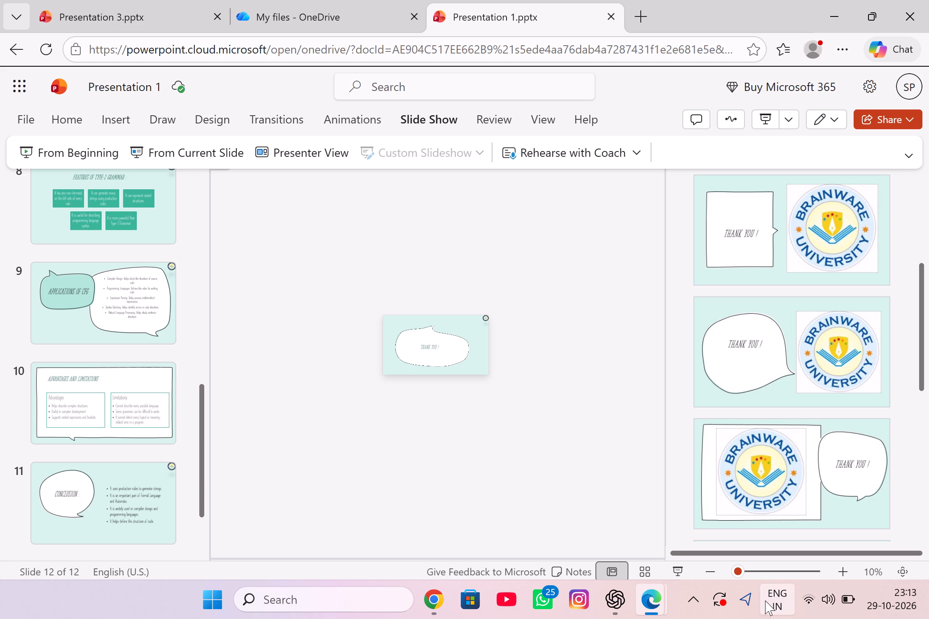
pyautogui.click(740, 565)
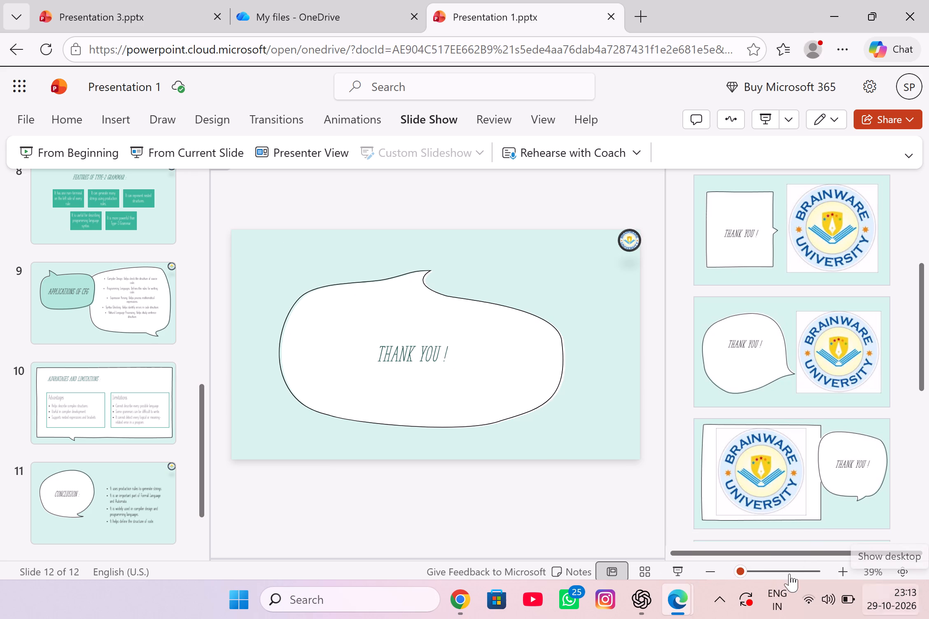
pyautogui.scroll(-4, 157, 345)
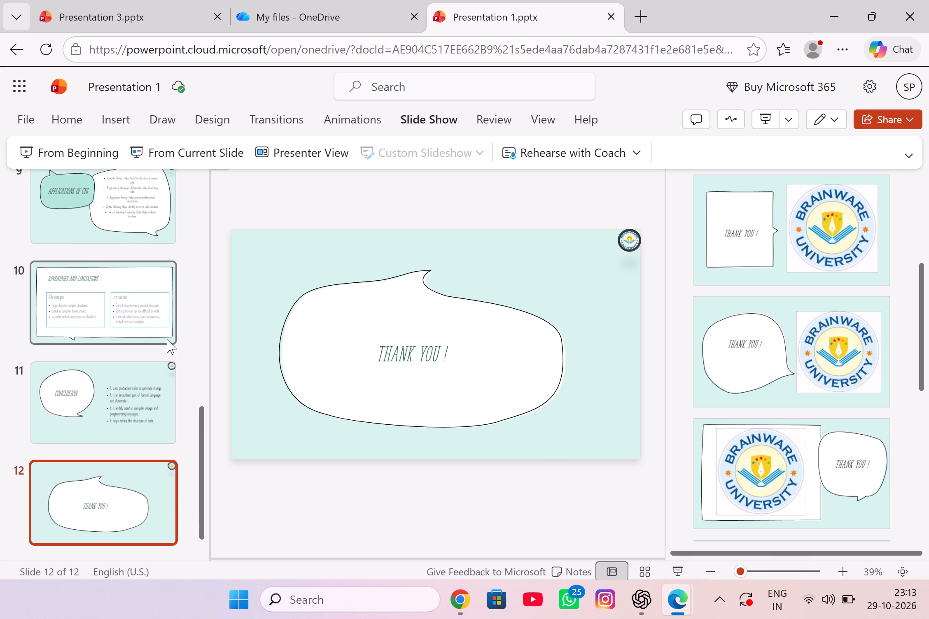
# Check the presentation's save status and file location, and save the presentation.
pyautogui.click(176, 88)
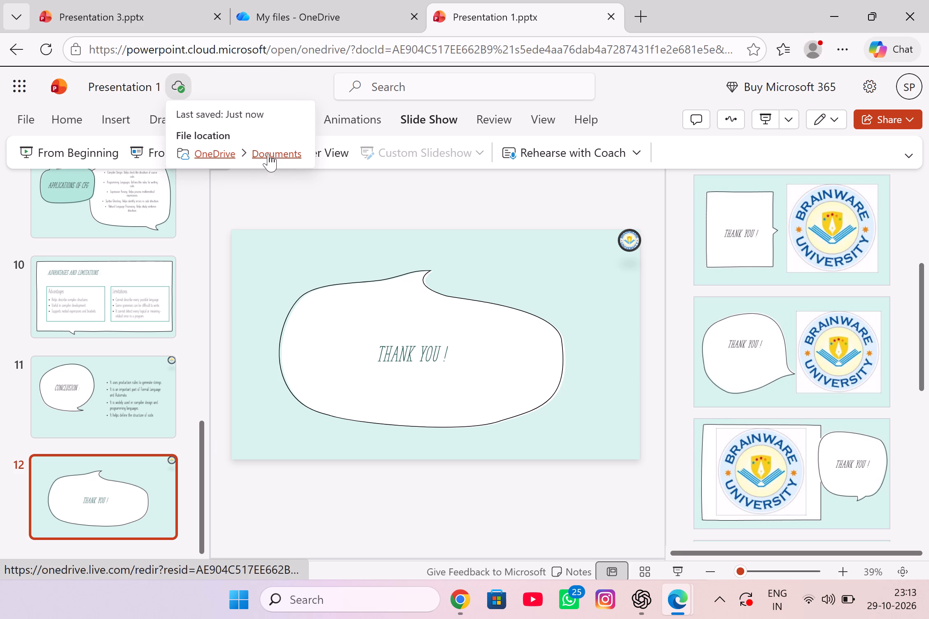
pyautogui.click(224, 182)
pyautogui.keyDown('ctrl'); pyautogui.click(224, 184); pyautogui.keyUp('ctrl')
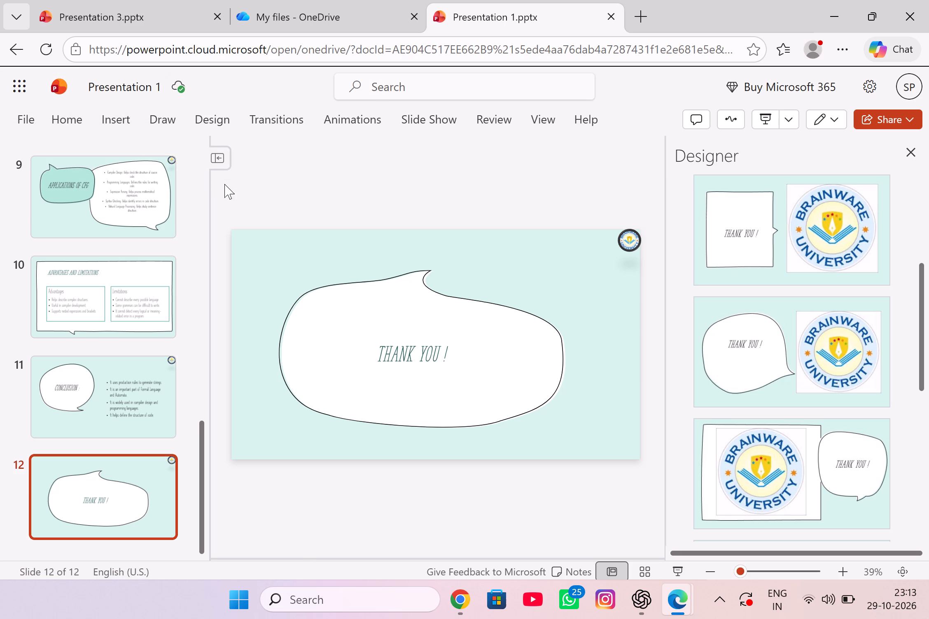
pyautogui.hotkey('ctrl', 's')
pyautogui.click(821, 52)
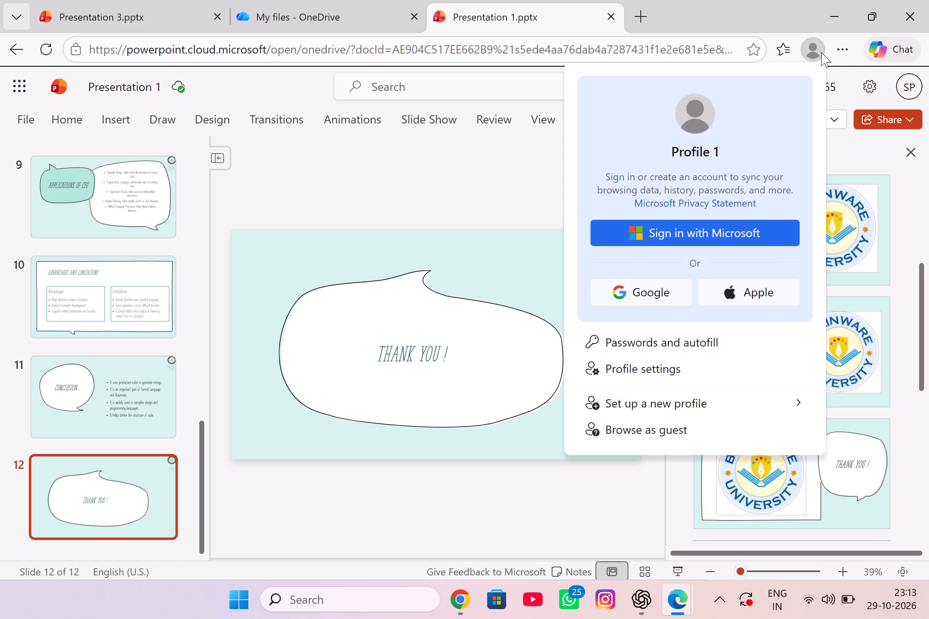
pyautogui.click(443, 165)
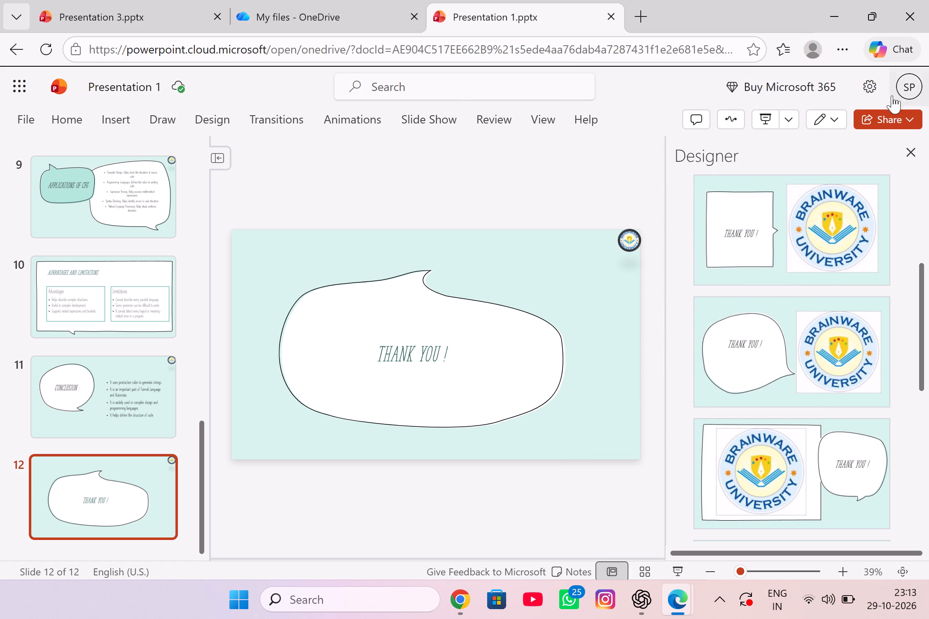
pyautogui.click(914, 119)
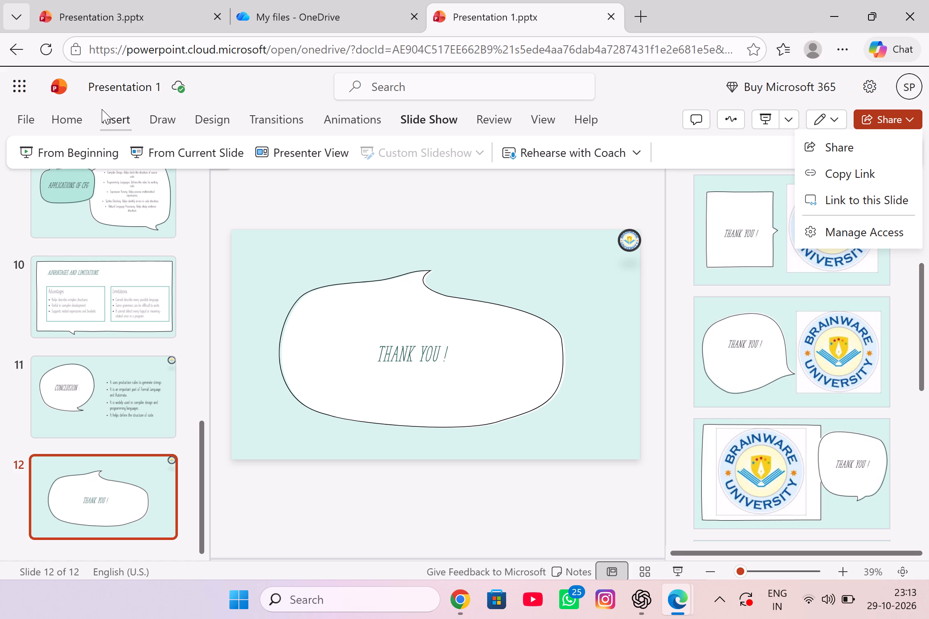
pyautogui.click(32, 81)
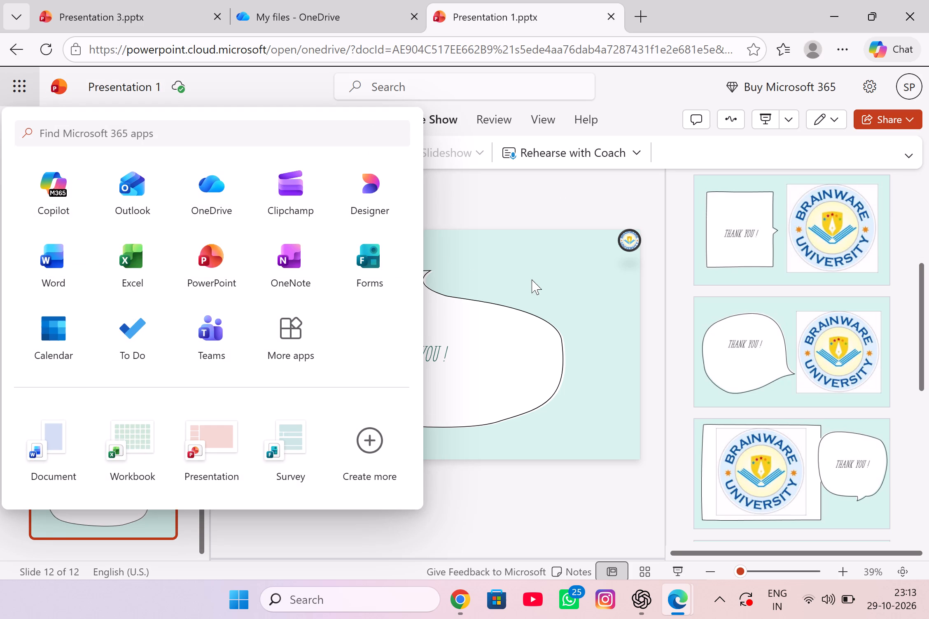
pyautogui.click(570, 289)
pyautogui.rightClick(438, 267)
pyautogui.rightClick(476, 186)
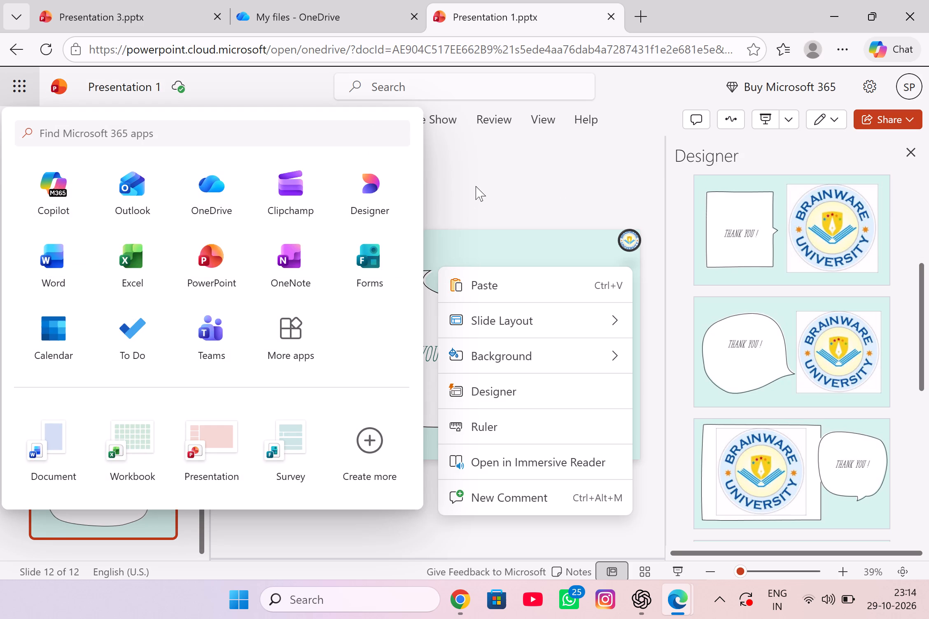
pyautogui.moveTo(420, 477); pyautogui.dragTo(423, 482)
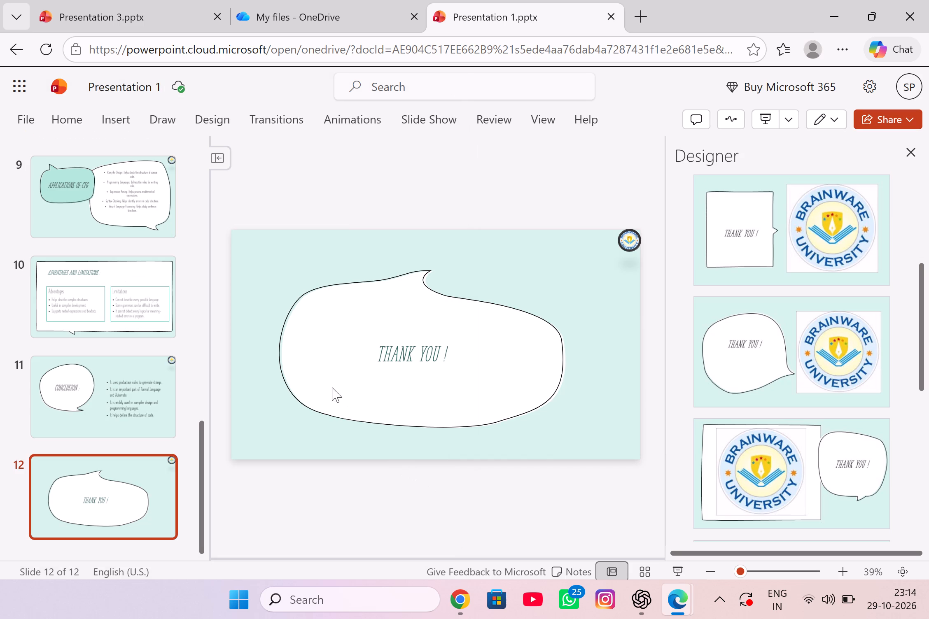
# Rename the presentation to the author's name followed by 713.
pyautogui.click(30, 116)
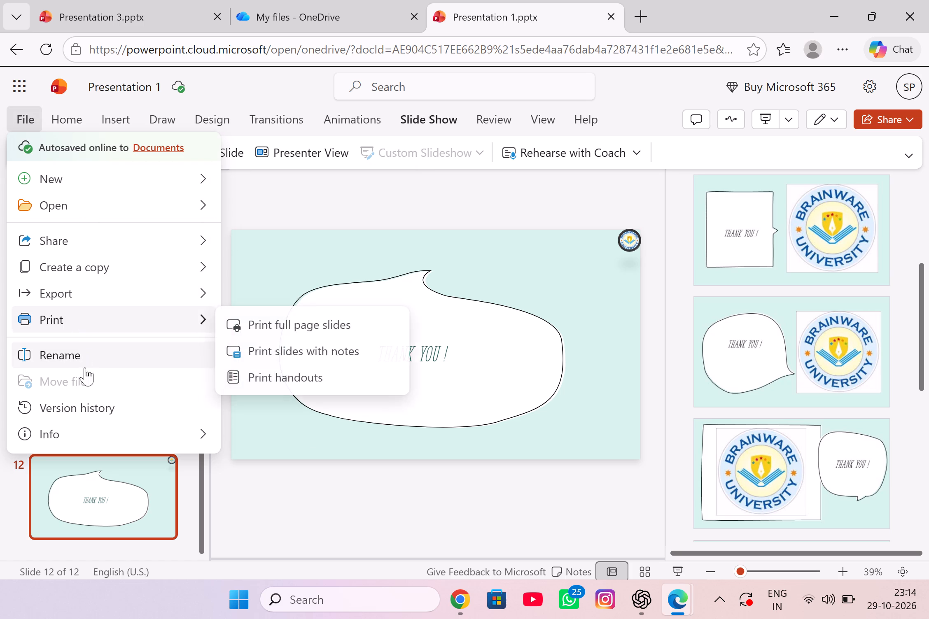
pyautogui.click(139, 372)
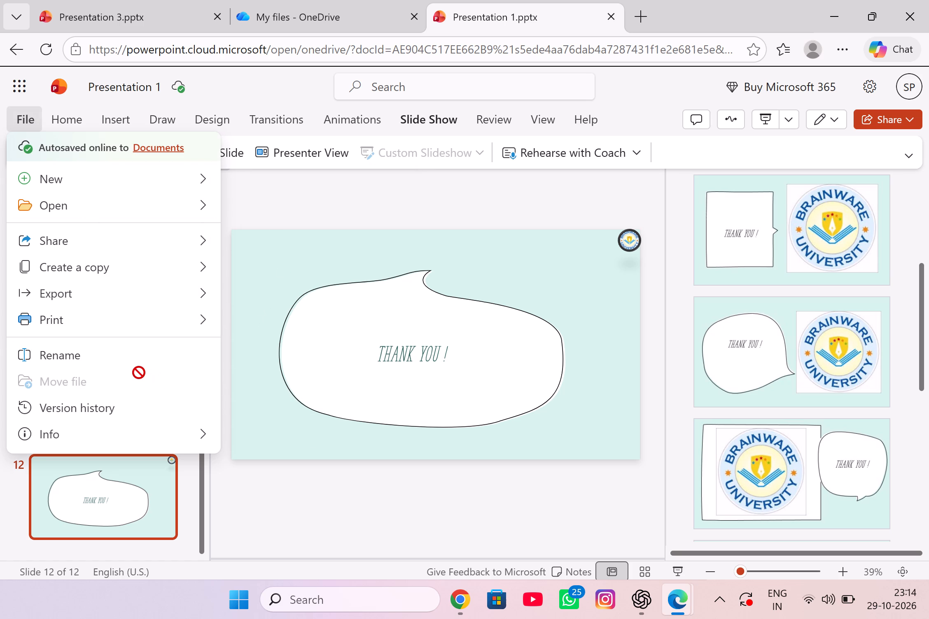
pyautogui.click(81, 356)
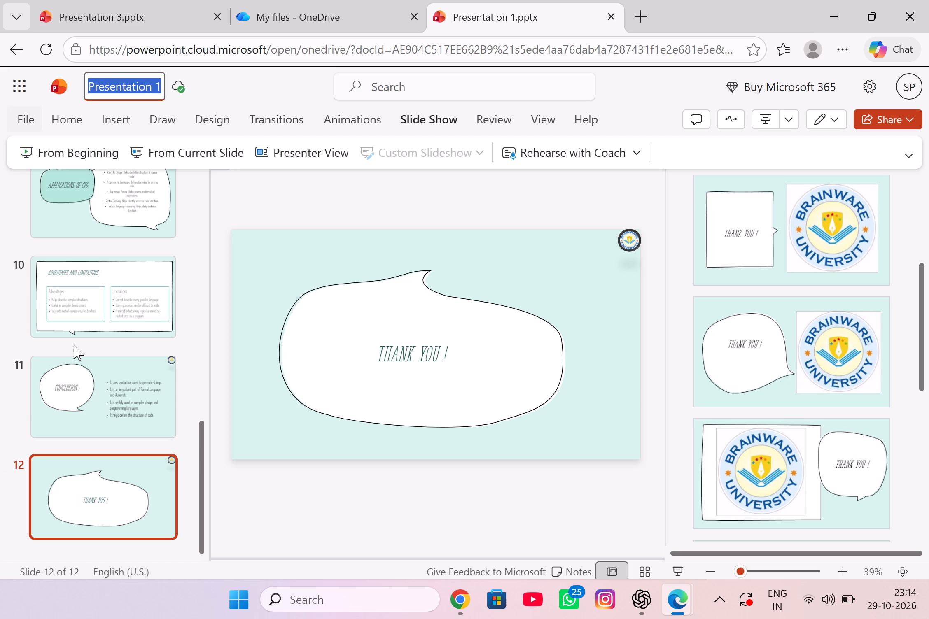
pyautogui.press('BackSpace')
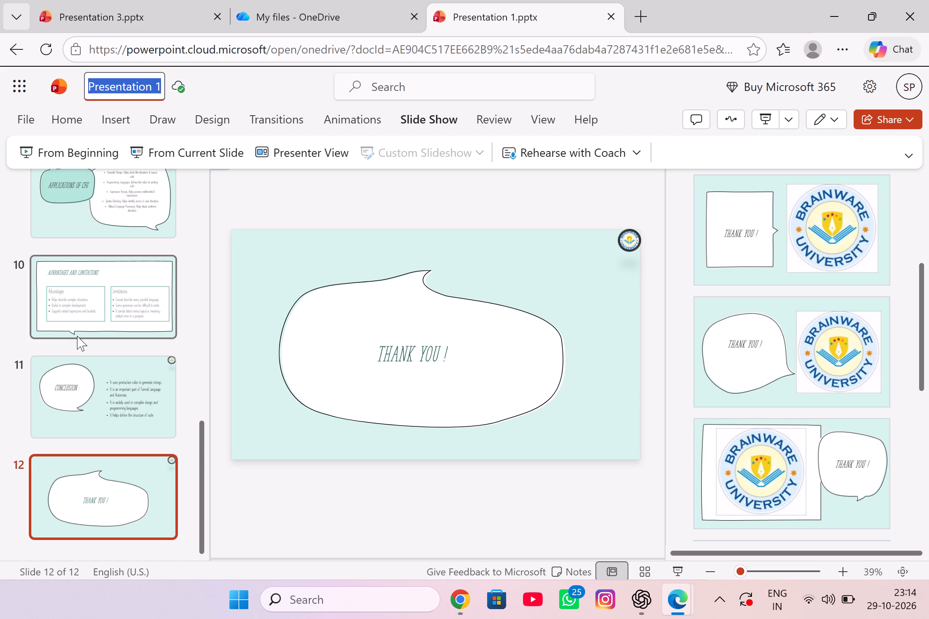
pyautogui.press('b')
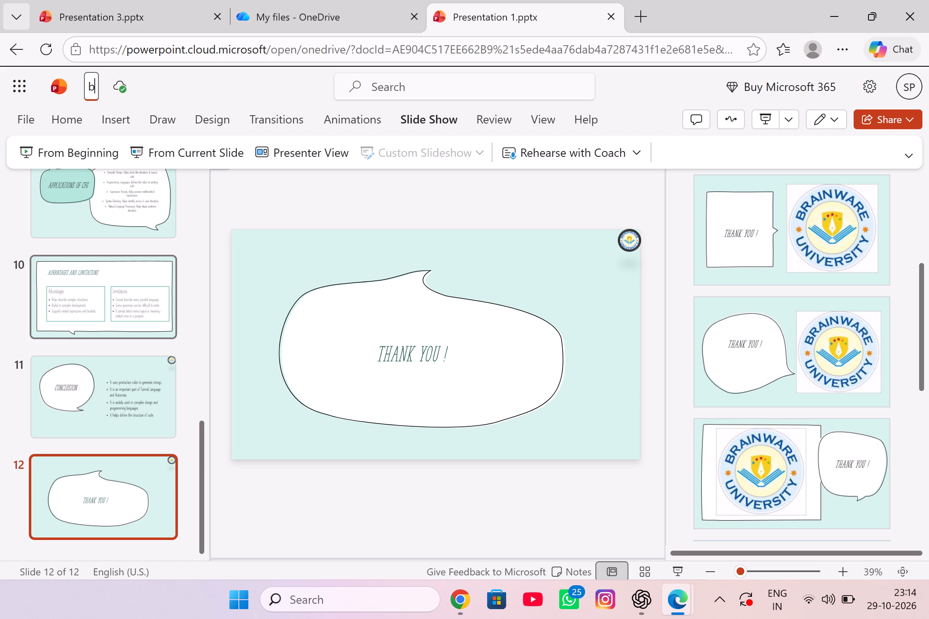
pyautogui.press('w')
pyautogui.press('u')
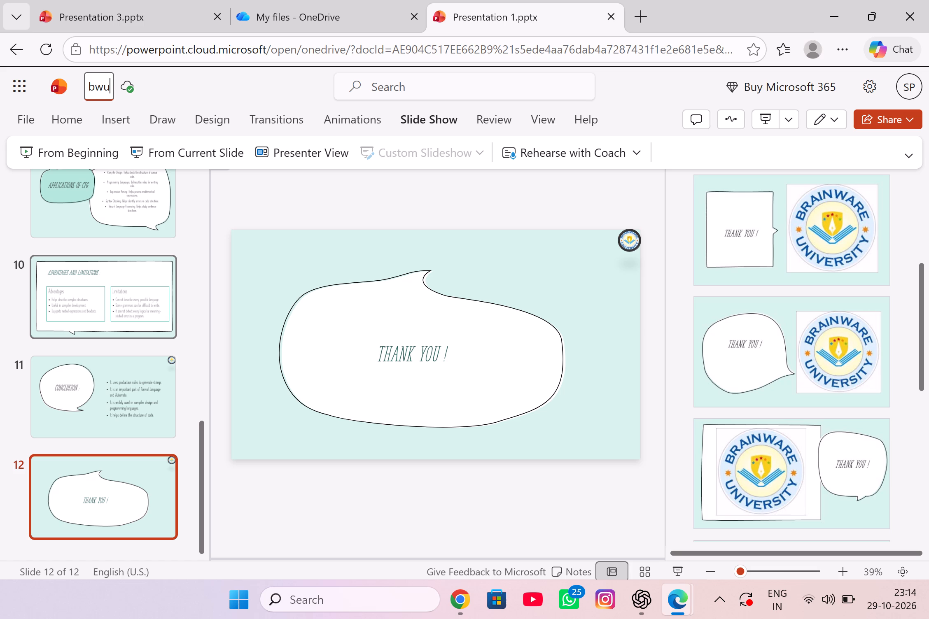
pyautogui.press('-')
pyautogui.press('BackSpace')
pyautogui.press('BackSpace')
pyautogui.press('BackSpace')
pyautogui.press('BackSpace')
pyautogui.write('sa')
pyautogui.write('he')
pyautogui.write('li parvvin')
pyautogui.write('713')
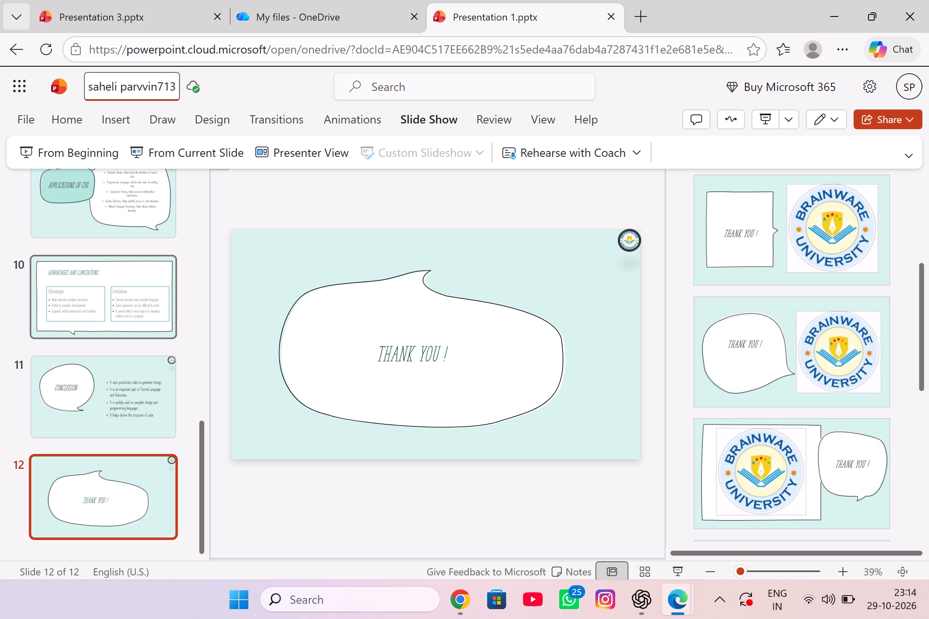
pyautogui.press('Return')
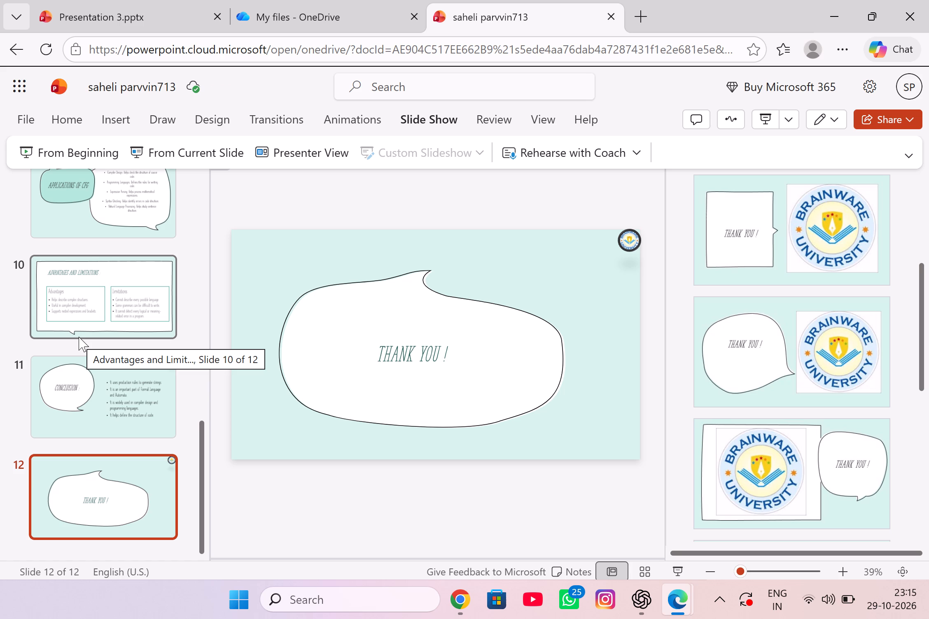
# Switch to OneDrive and look through the My files list for the renamed presentation.
pyautogui.click(281, 16)
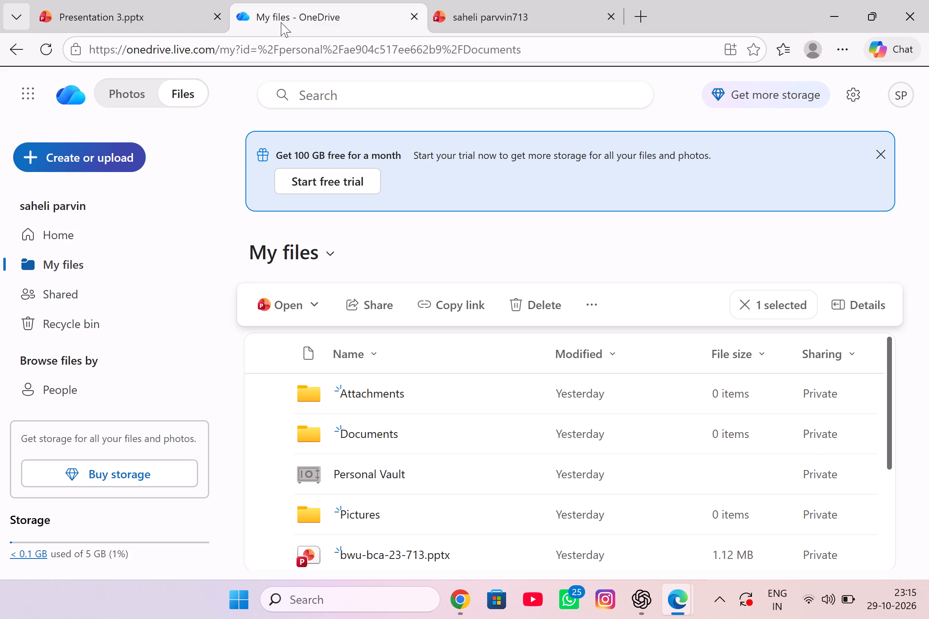
pyautogui.scroll(-3, 426, 446)
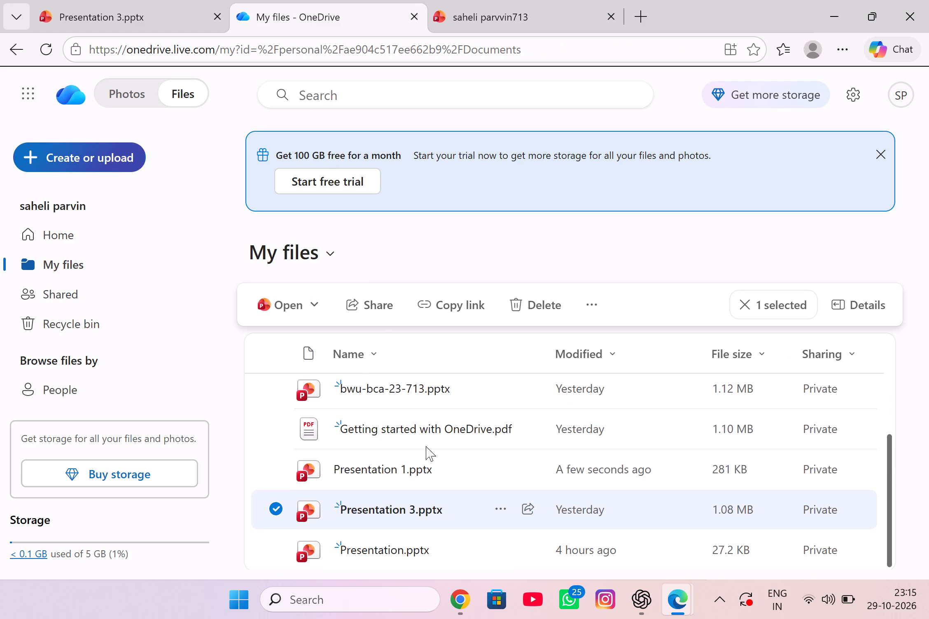
pyautogui.scroll(-3, 426, 446)
pyautogui.scroll(4, 424, 444)
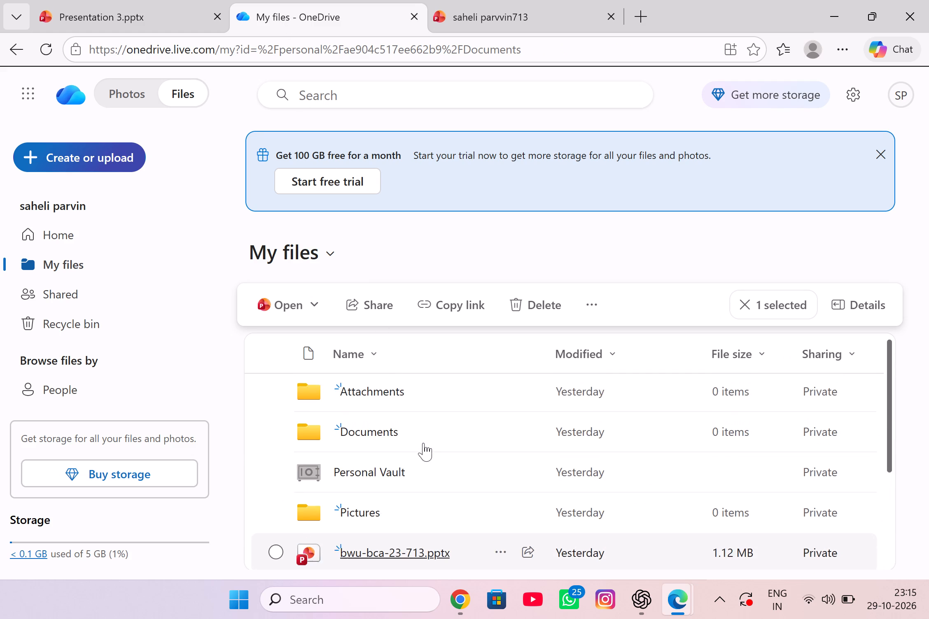
pyautogui.scroll(3, 423, 443)
pyautogui.scroll(-8, 422, 442)
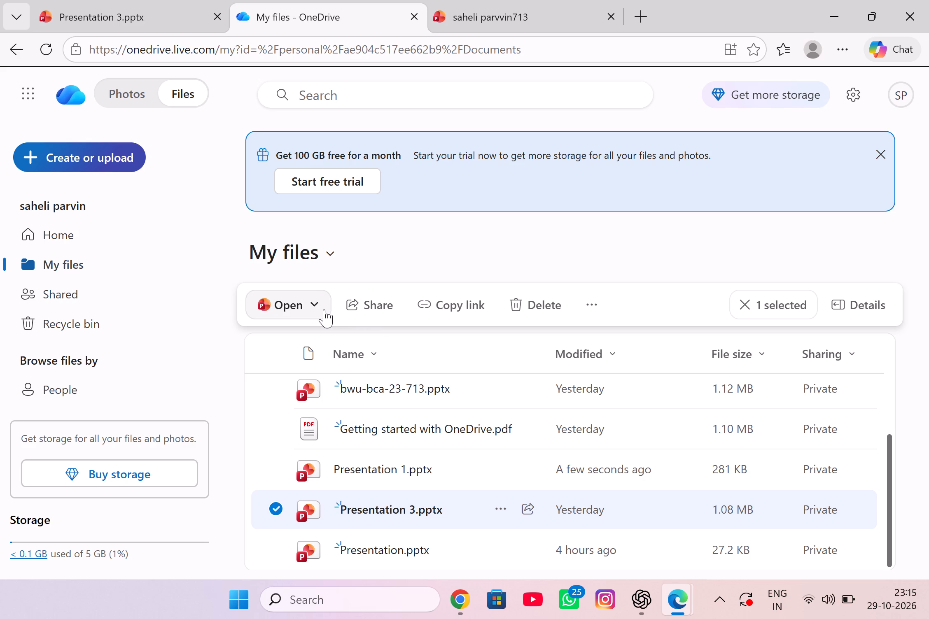
pyautogui.scroll(-6, 425, 402)
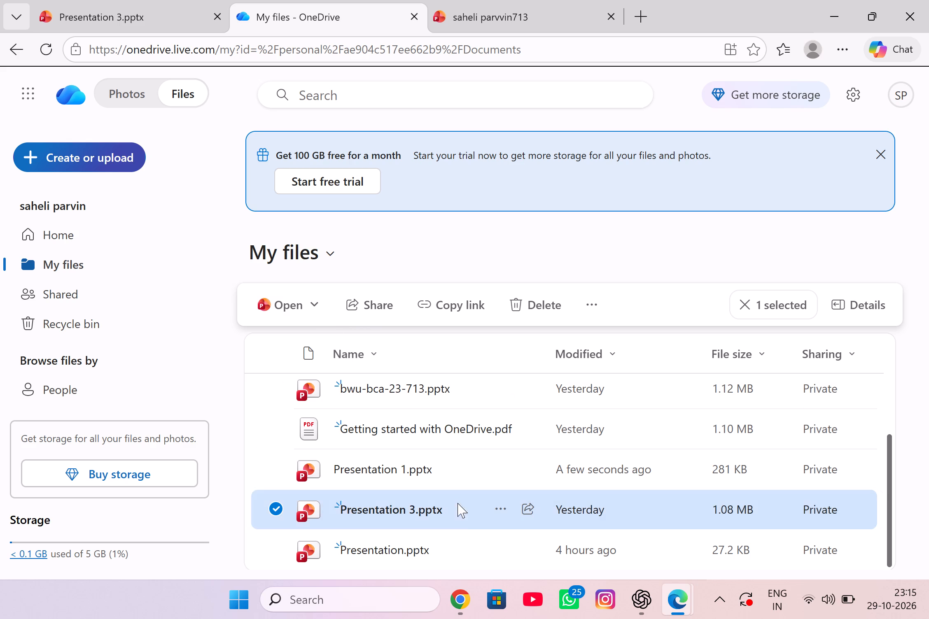
pyautogui.scroll(-7, 459, 507)
pyautogui.scroll(3, 455, 504)
pyautogui.scroll(-4, 455, 498)
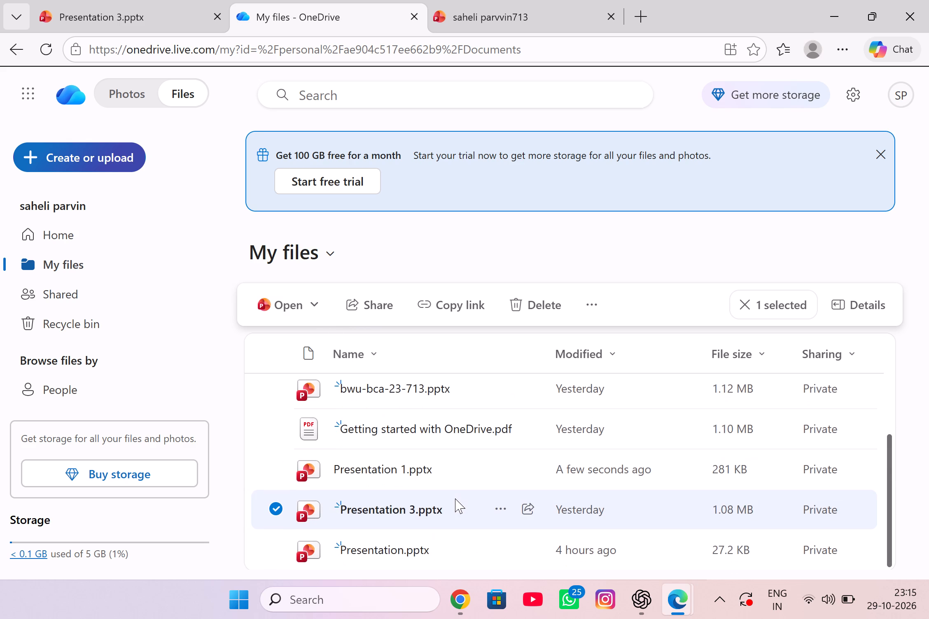
pyautogui.scroll(-4, 455, 498)
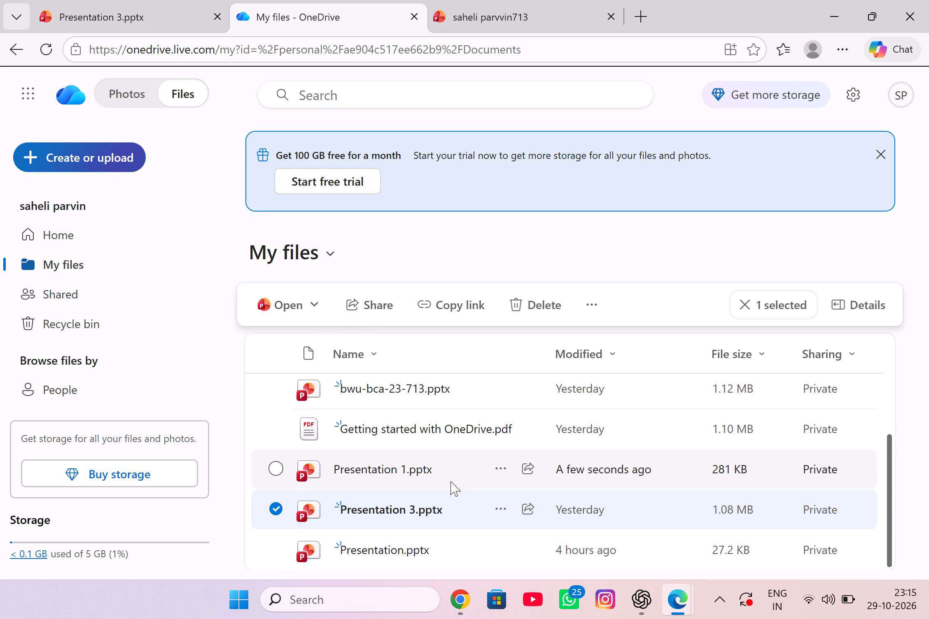
# Select Presentation 1.pptx in the My files list and try to bring up its additional file actions.
pyautogui.click(450, 481)
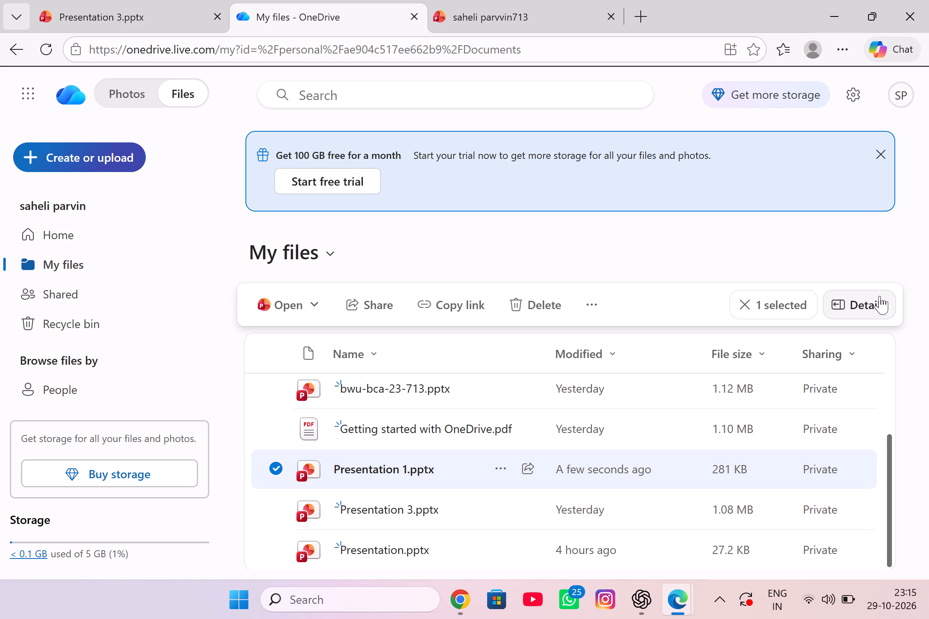
pyautogui.doubleClick(590, 311)
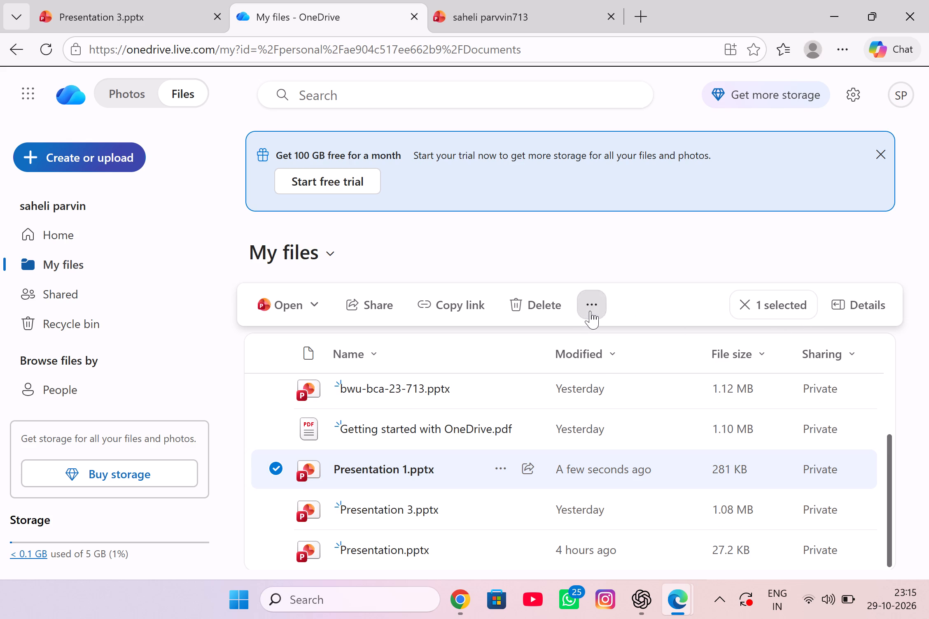
pyautogui.click(566, 345)
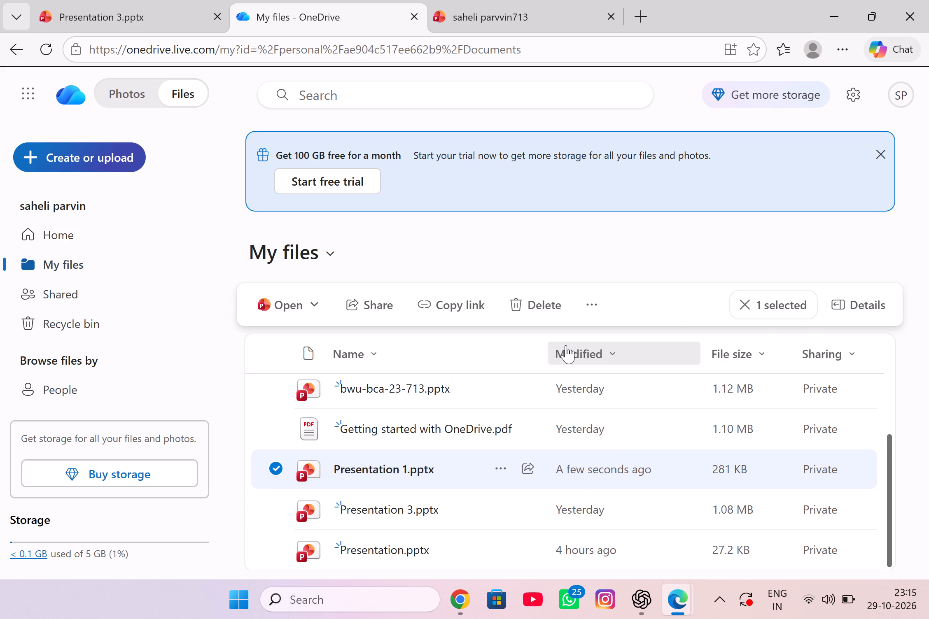
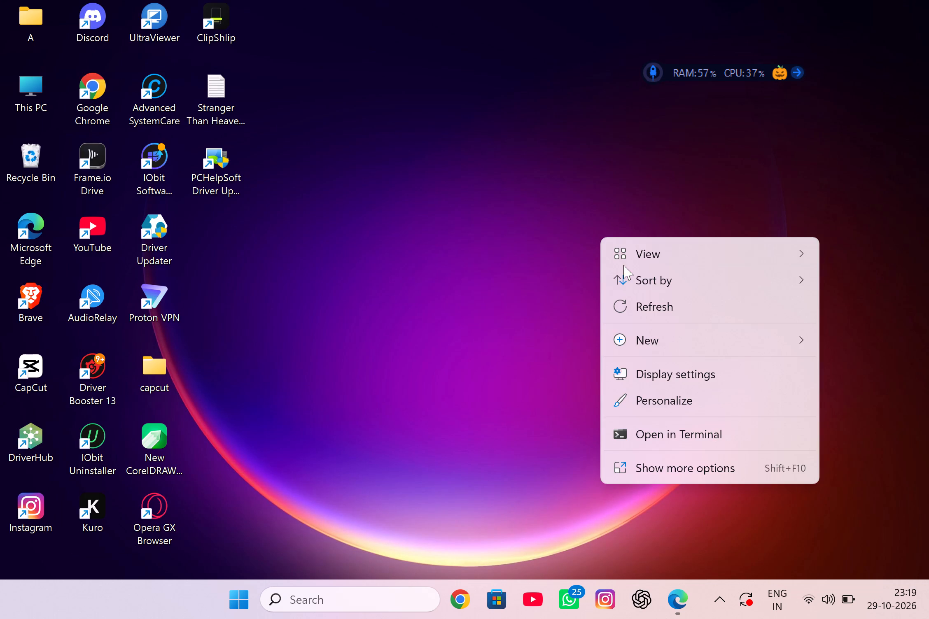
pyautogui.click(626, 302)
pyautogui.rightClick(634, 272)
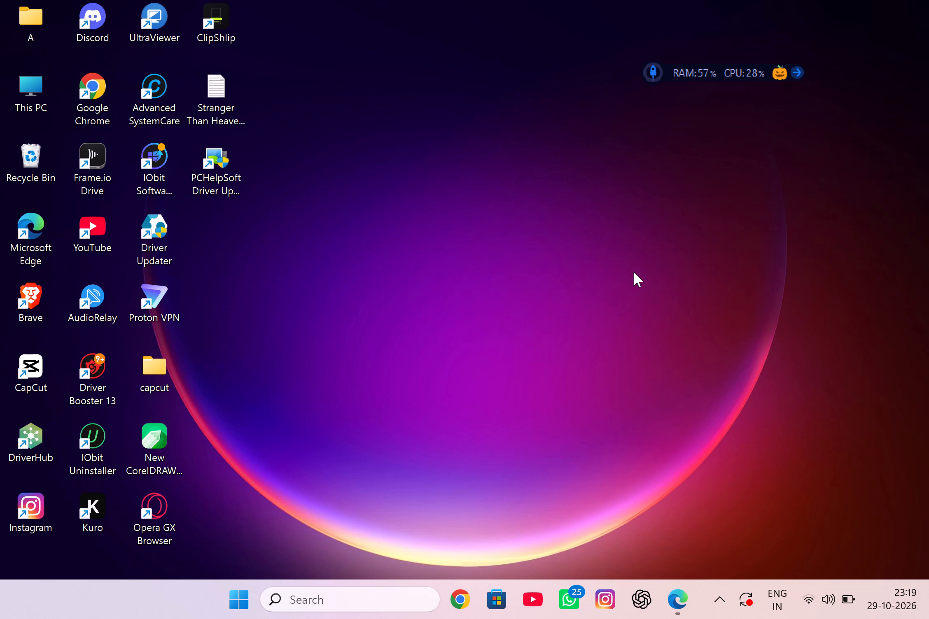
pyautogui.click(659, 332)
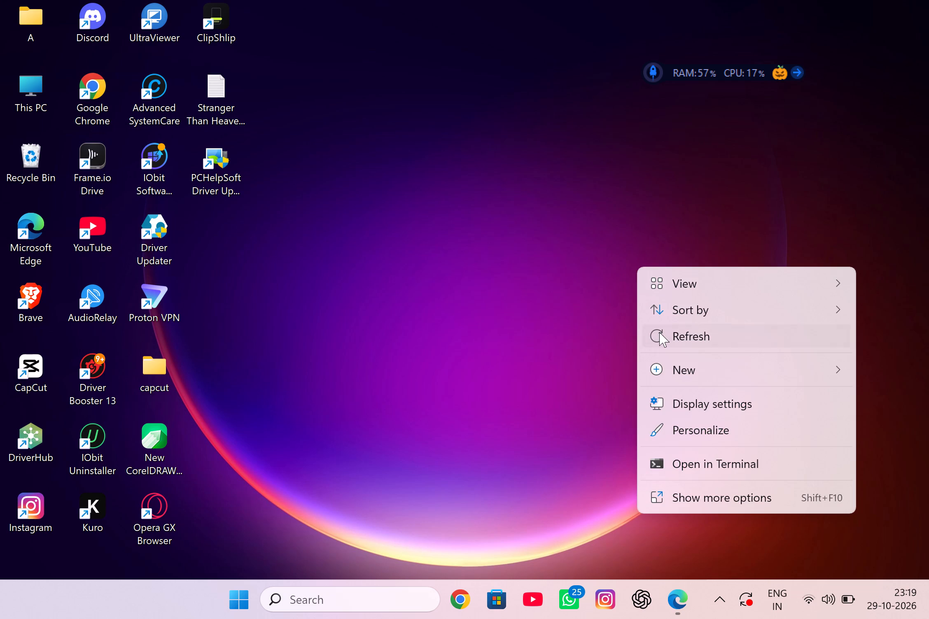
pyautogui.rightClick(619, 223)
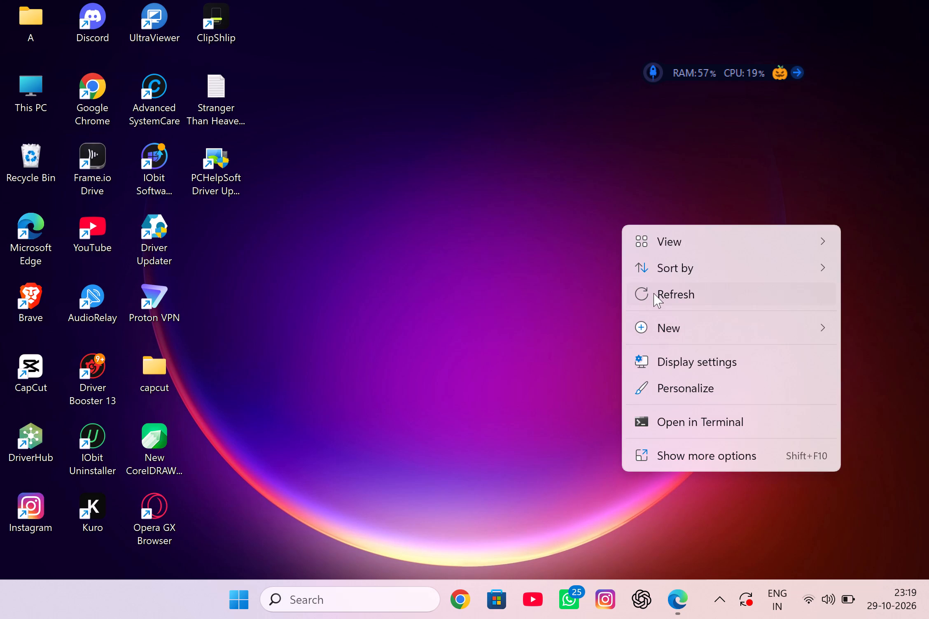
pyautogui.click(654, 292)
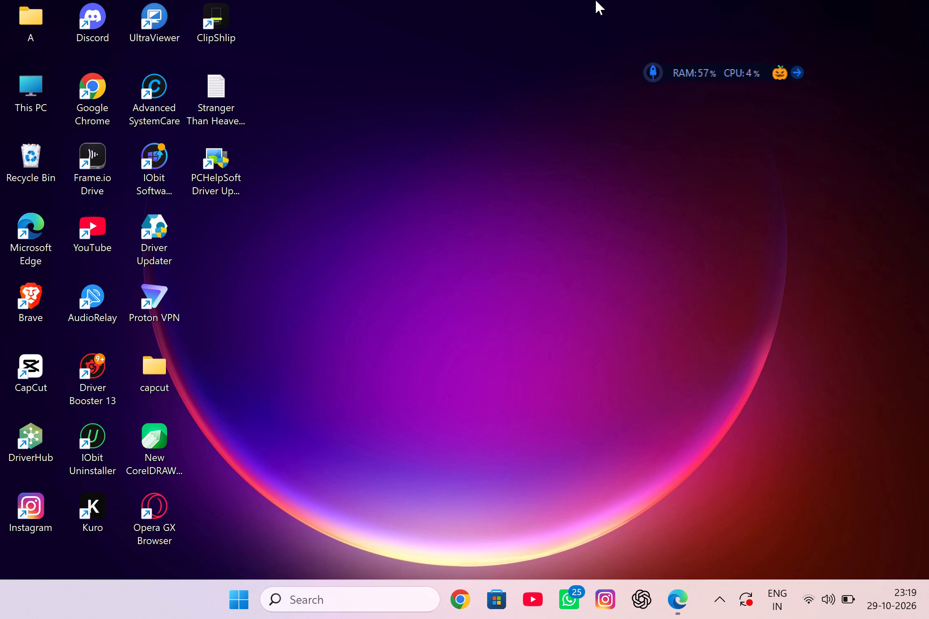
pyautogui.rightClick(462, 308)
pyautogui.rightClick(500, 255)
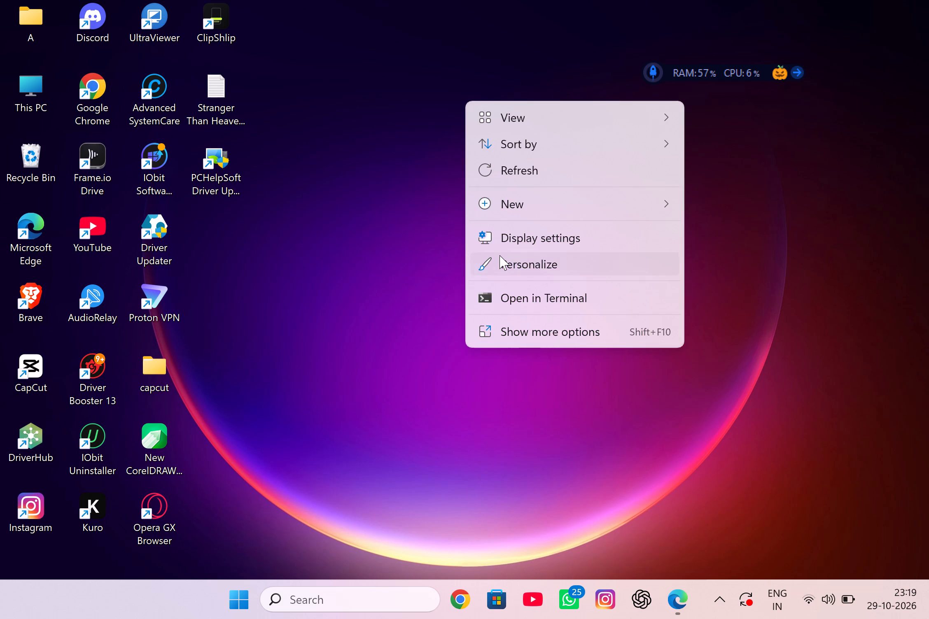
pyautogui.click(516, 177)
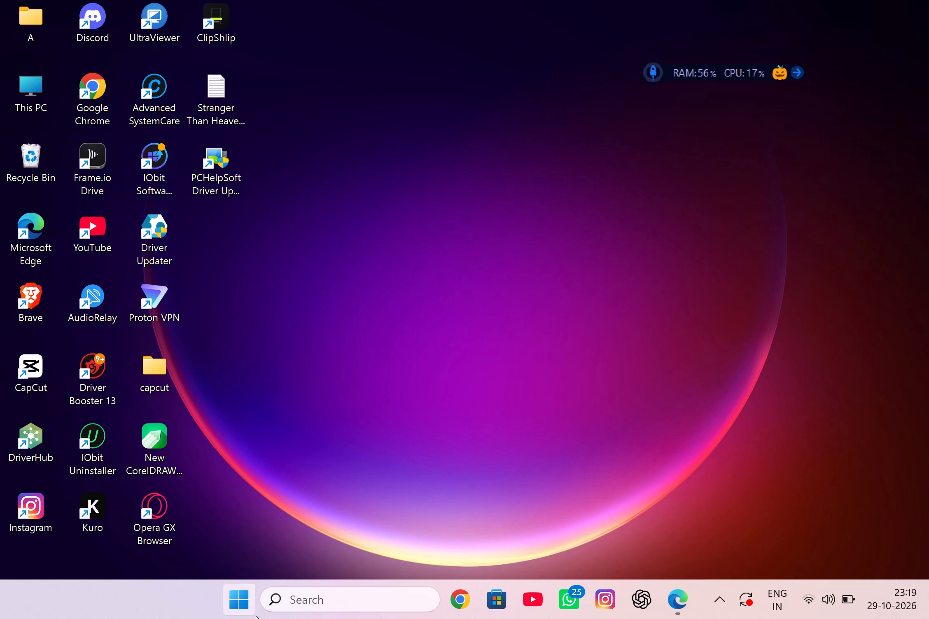
# Bring up the computer's power options to shut down Windows.
pyautogui.click(244, 601)
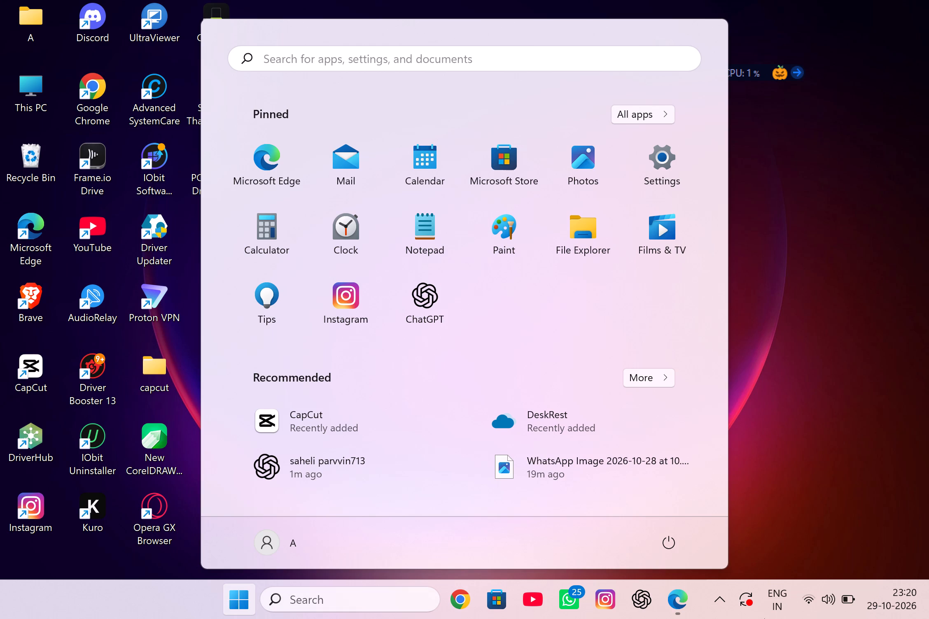
pyautogui.click(656, 540)
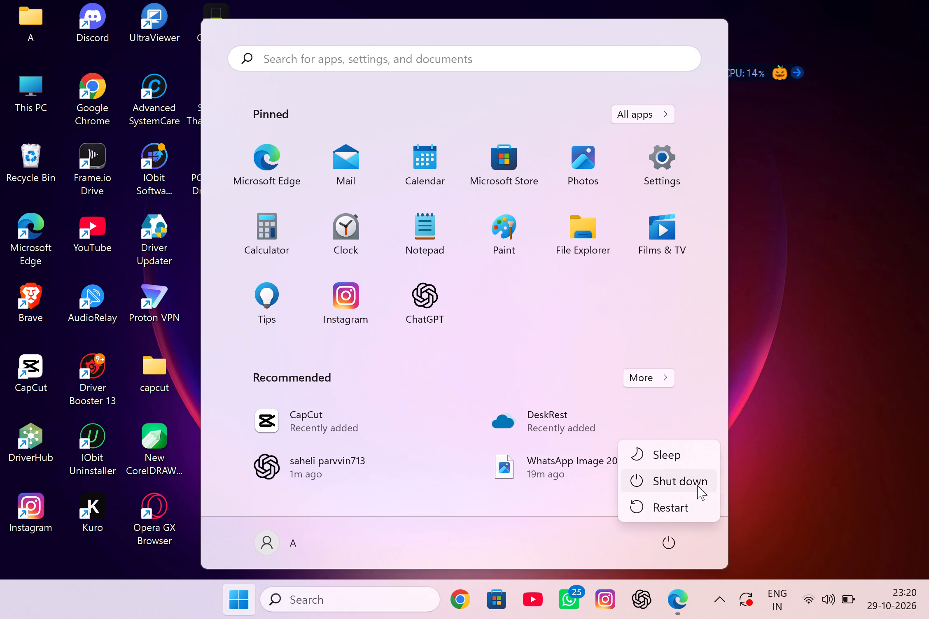